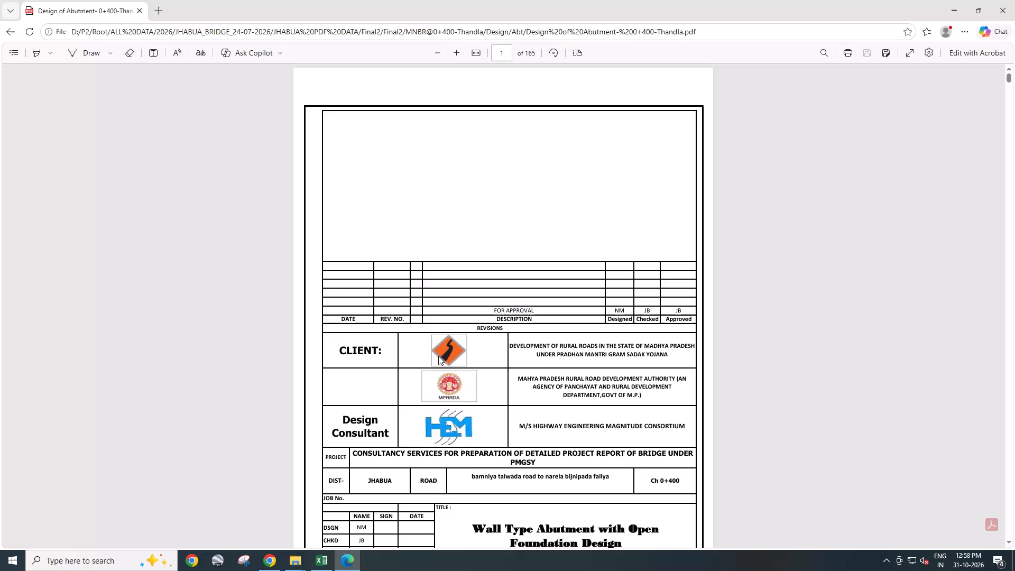
# Review the abutment design report's cover sheet, index, preamble, design data and levels pages.
pyautogui.scroll(-2, 449, 360)
pyautogui.scroll(6, 448, 357)
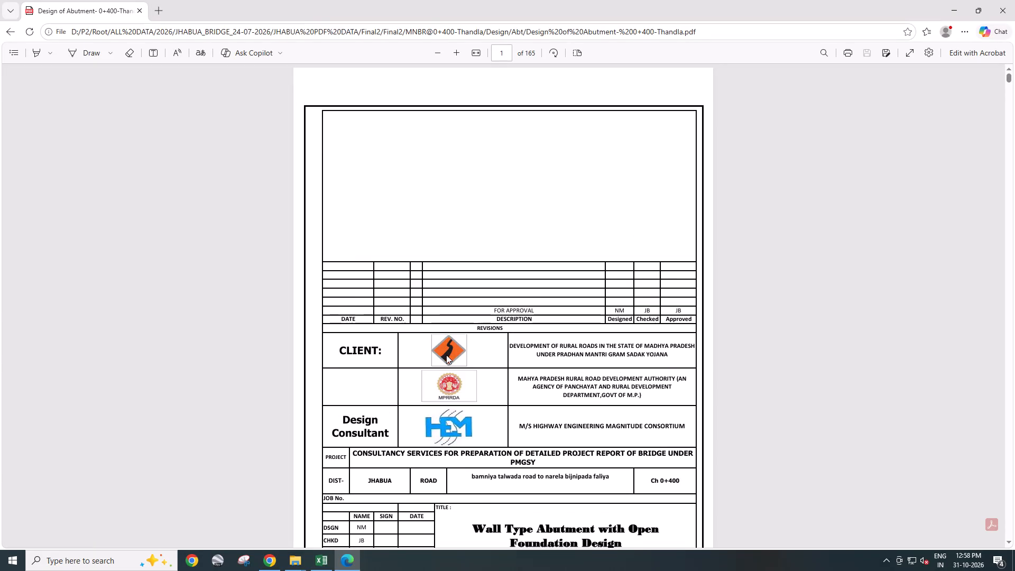
pyautogui.scroll(-10, 422, 292)
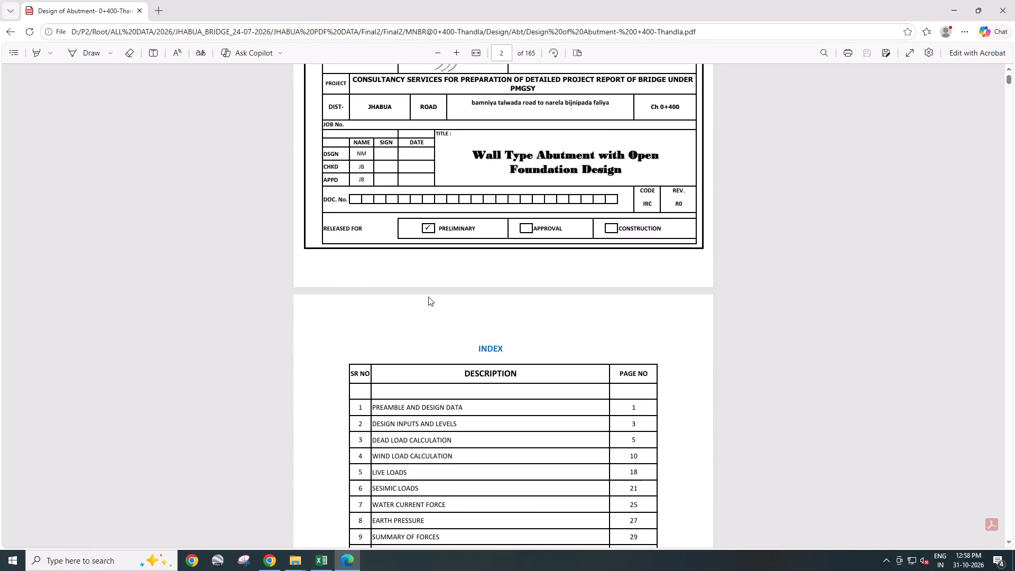
pyautogui.scroll(-12, 428, 297)
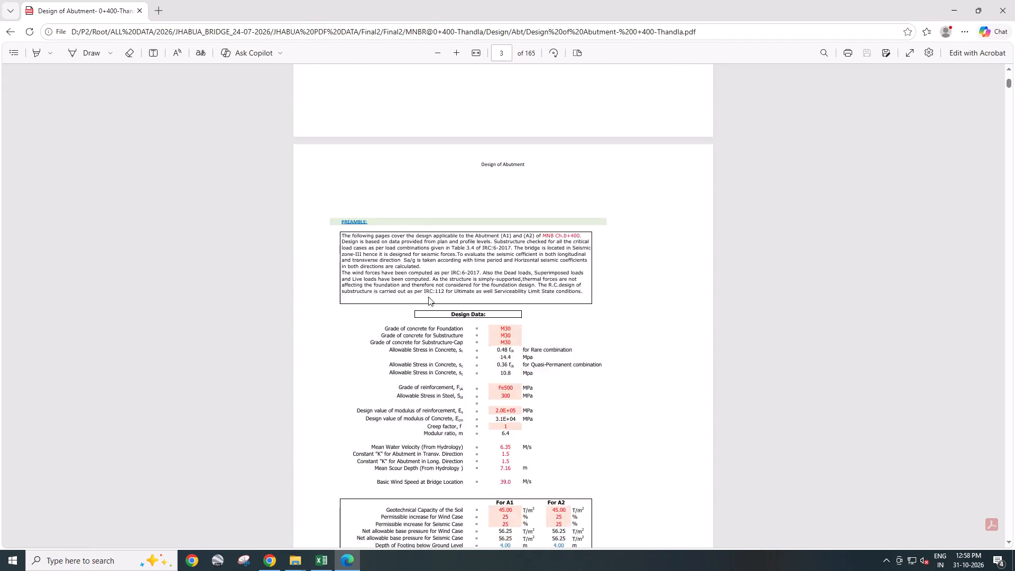
pyautogui.scroll(-17, 430, 297)
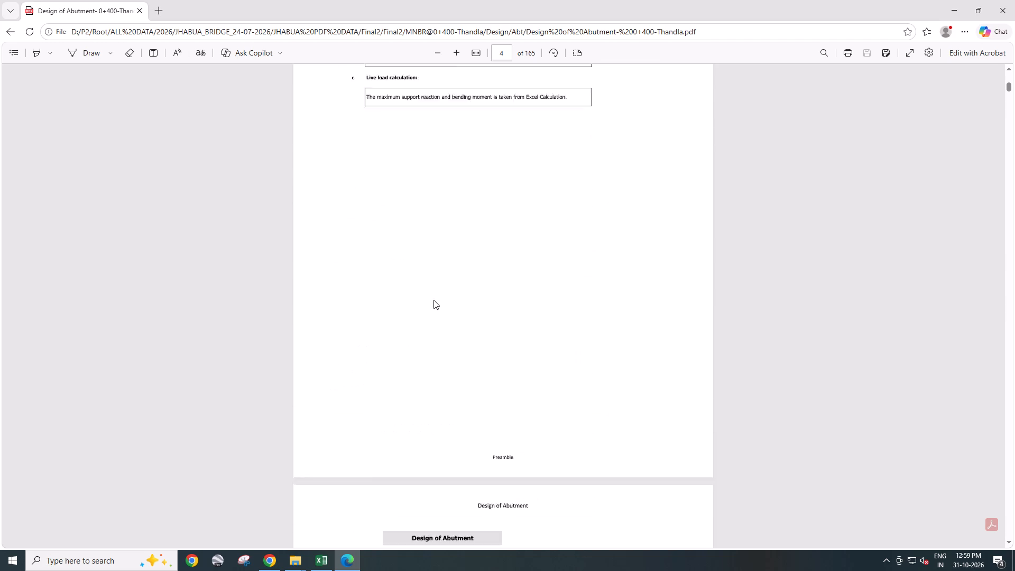
pyautogui.scroll(-19, 433, 300)
pyautogui.scroll(-10, 436, 301)
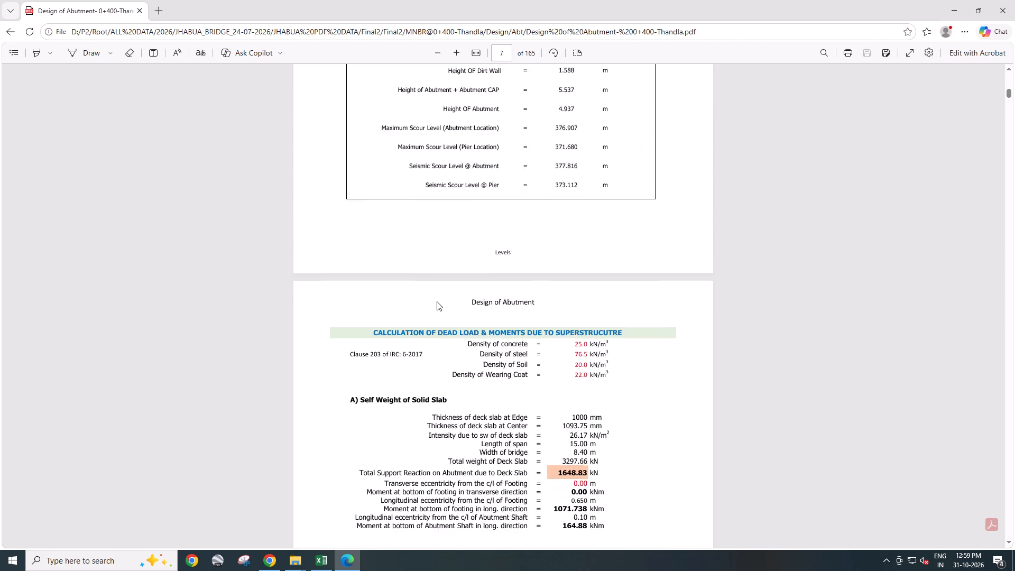
# Examine the dead load and moment calculations for the superstructure and substructure.
pyautogui.scroll(-11, 437, 301)
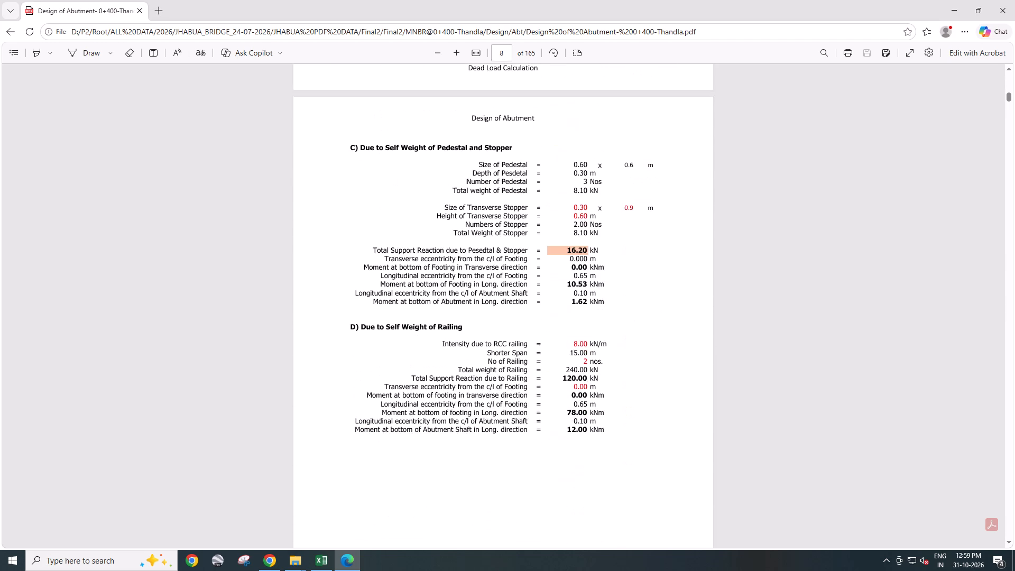
pyautogui.scroll(3, 437, 302)
pyautogui.scroll(-5, 437, 302)
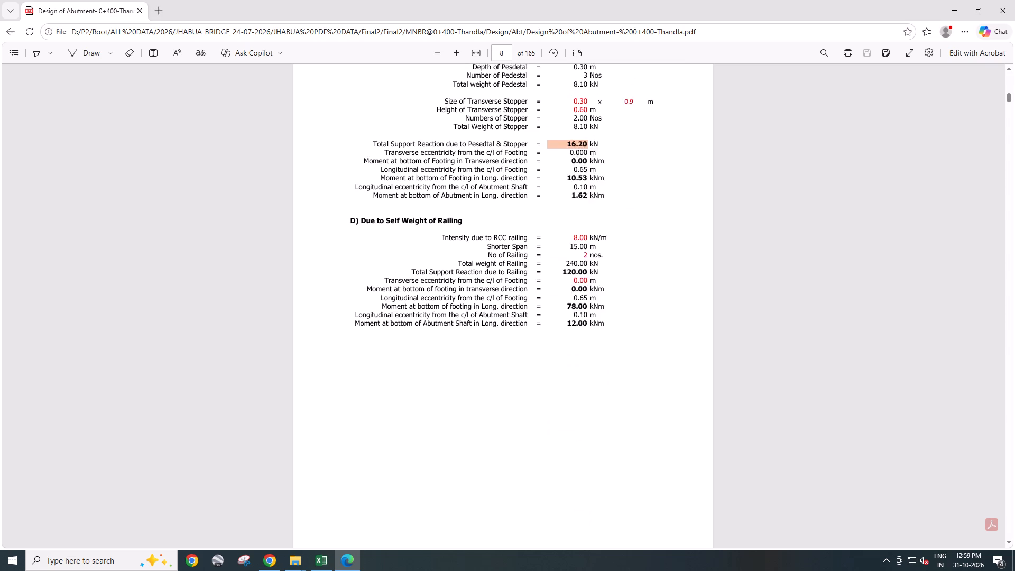
pyautogui.scroll(-16, 437, 302)
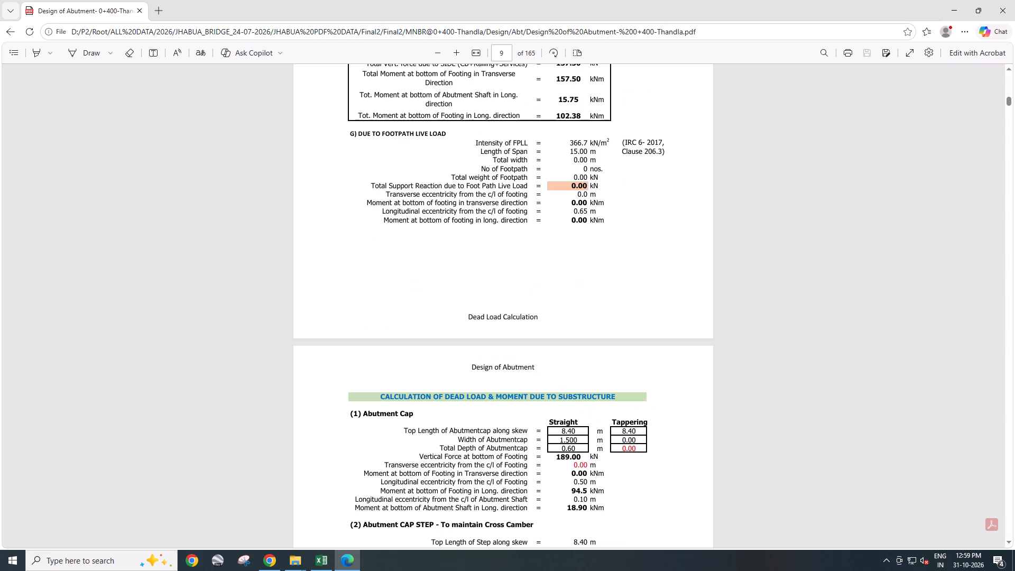
pyautogui.scroll(-17, 437, 302)
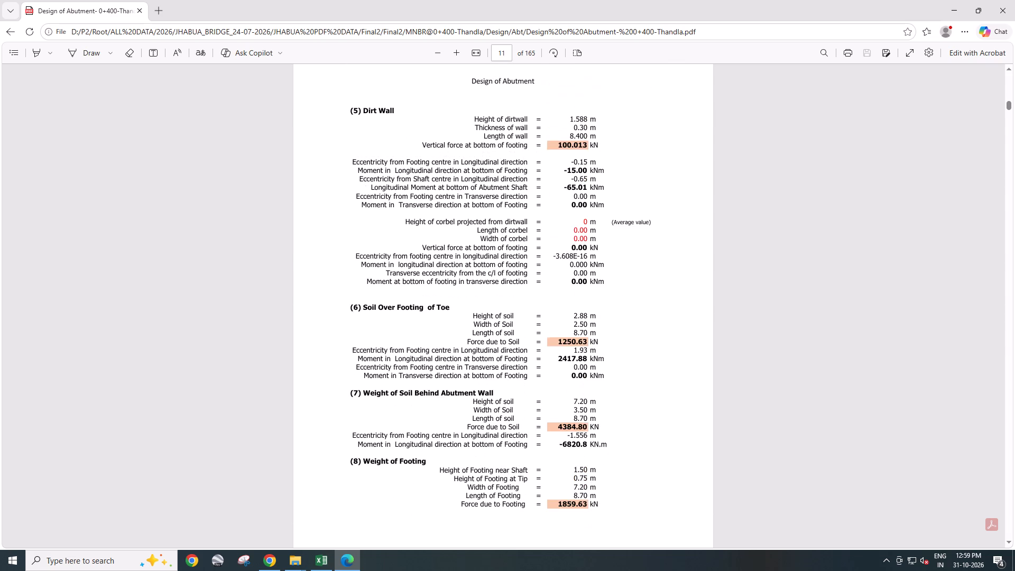
# Examine the wind load calculations and their force and moment summaries, including the HFL condition.
pyautogui.scroll(-10, 437, 302)
pyautogui.scroll(-11, 437, 302)
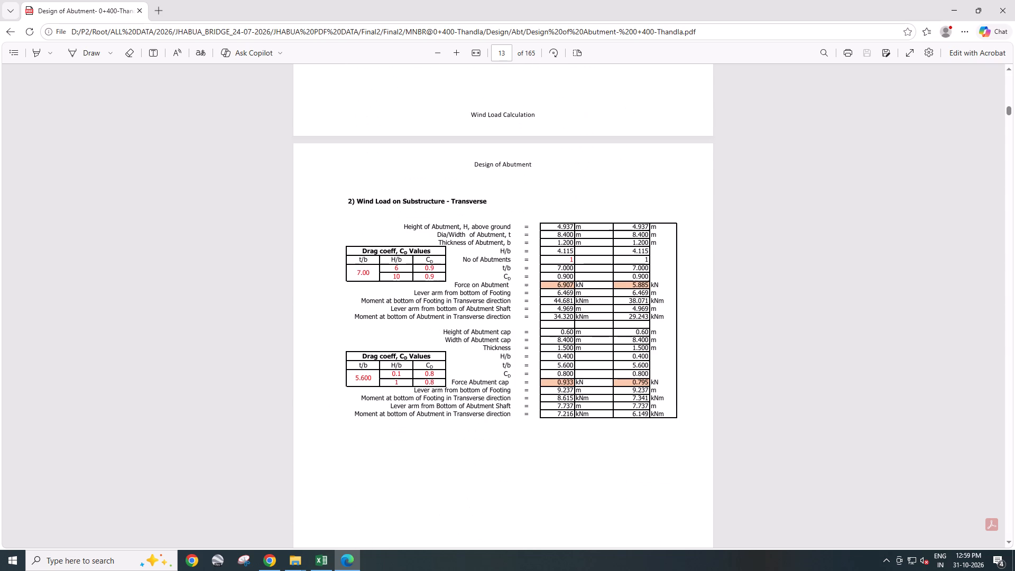
pyautogui.scroll(-19, 437, 302)
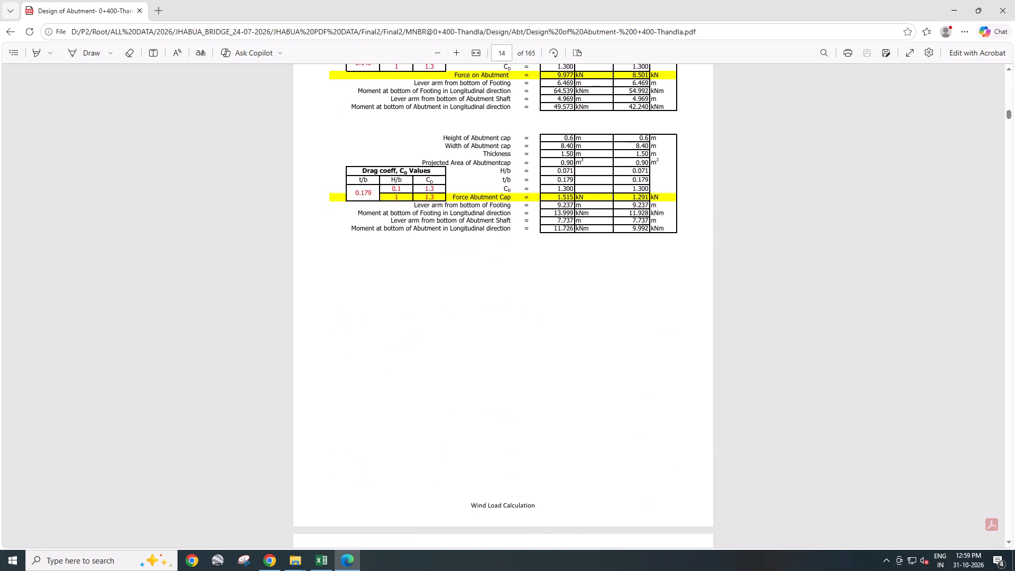
pyautogui.scroll(-14, 437, 302)
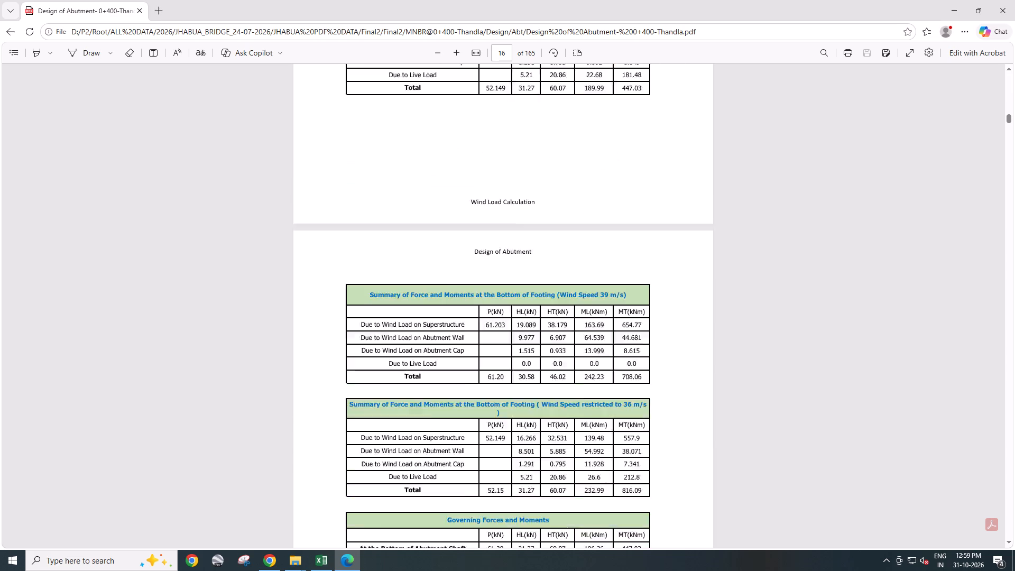
pyautogui.scroll(-9, 437, 302)
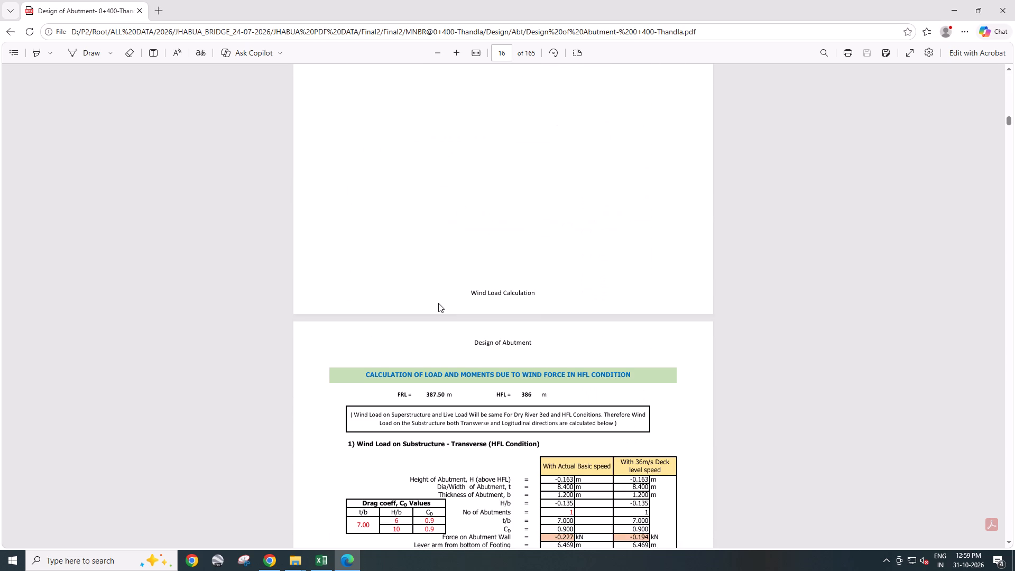
pyautogui.scroll(-15, 438, 303)
pyautogui.scroll(-11, 439, 303)
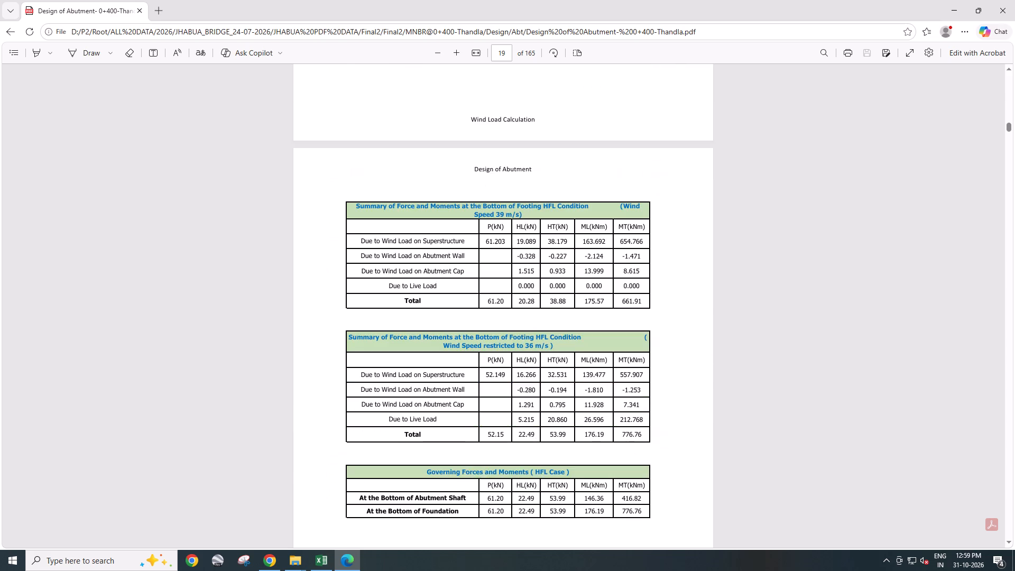
# Examine the live load, seismic force, water current force and earth pressure calculations.
pyautogui.scroll(-16, 439, 303)
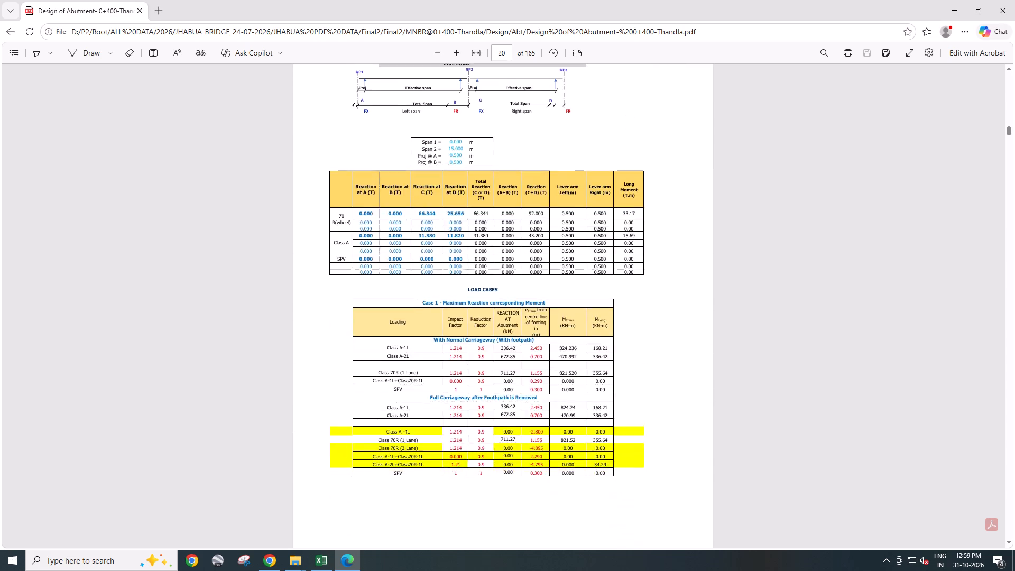
pyautogui.scroll(-18, 439, 303)
pyautogui.scroll(-12, 439, 303)
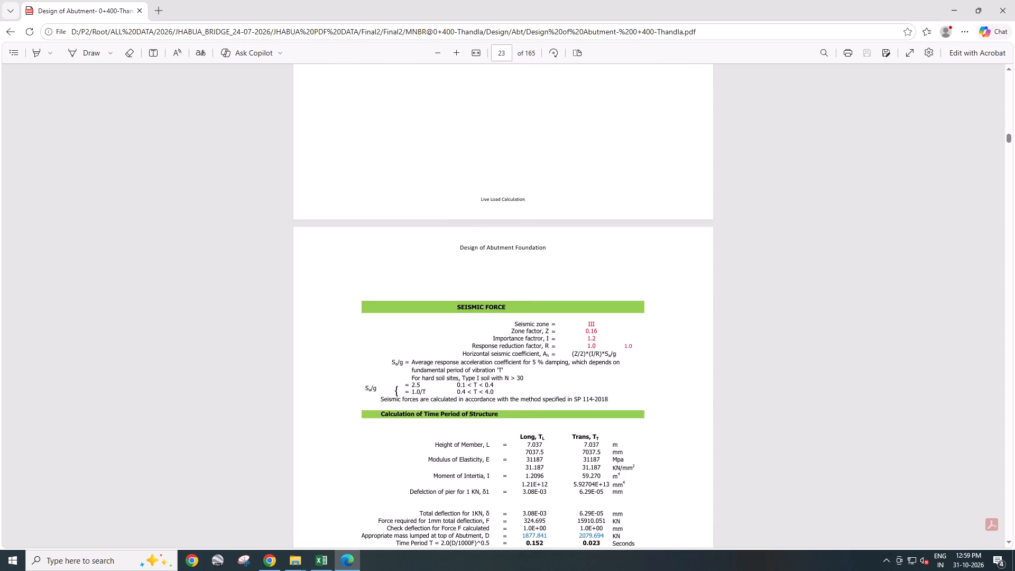
pyautogui.scroll(-9, 439, 303)
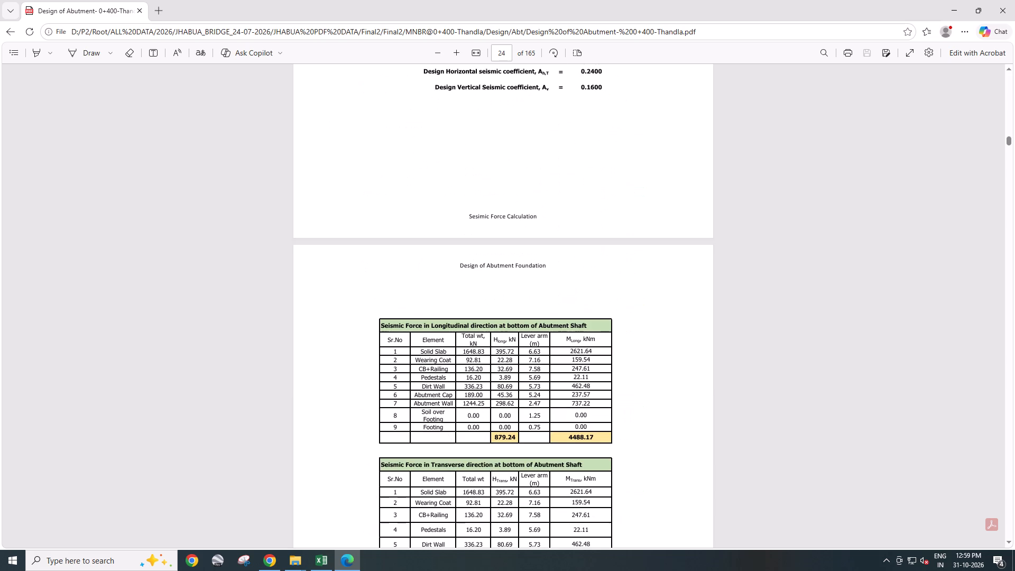
pyautogui.scroll(-11, 439, 303)
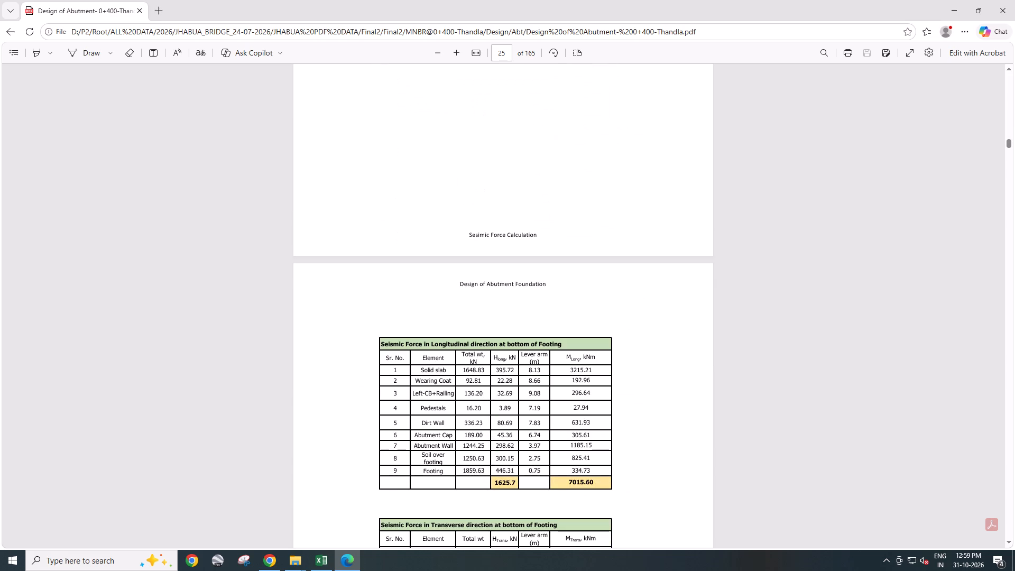
pyautogui.scroll(-15, 439, 303)
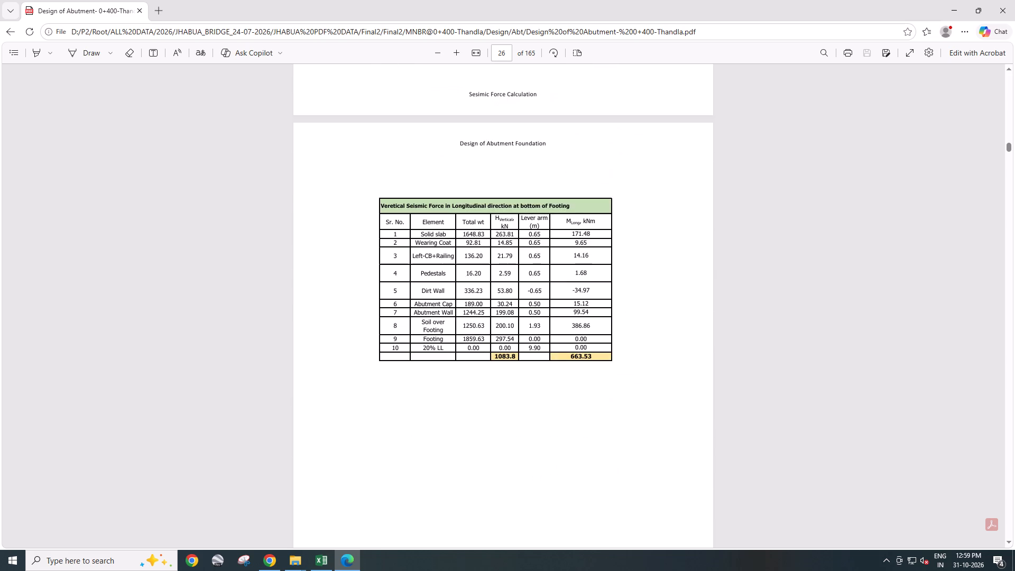
pyautogui.scroll(-11, 439, 303)
pyautogui.scroll(-11, 439, 303)
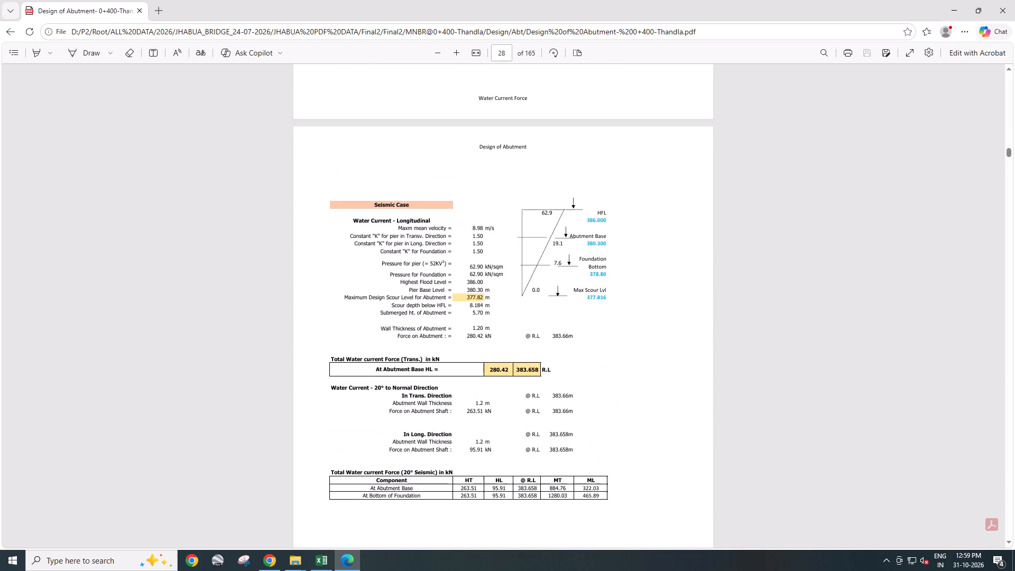
pyautogui.scroll(-4, 439, 303)
pyautogui.scroll(-20, 439, 303)
pyautogui.scroll(-5, 439, 303)
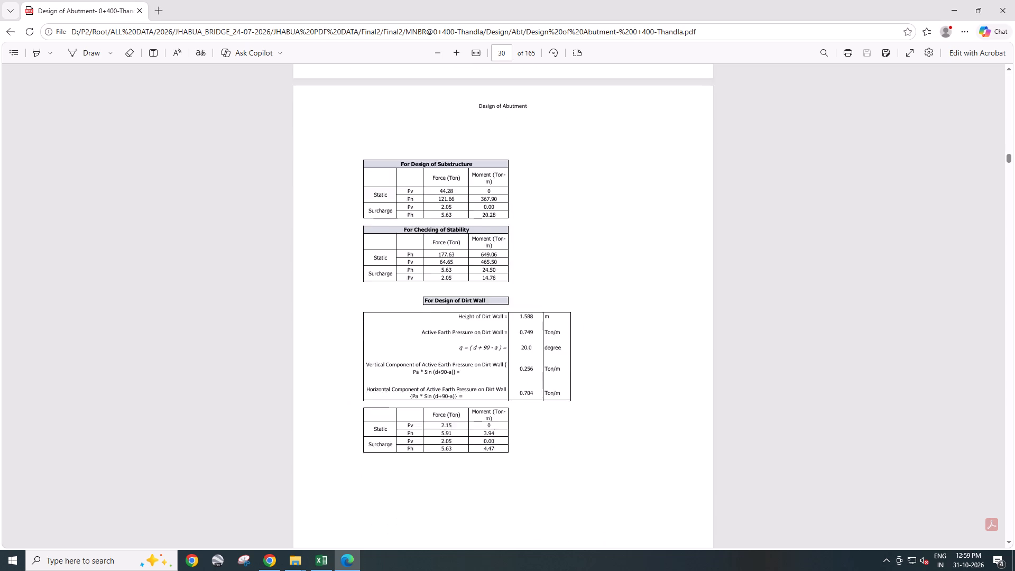
# Examine the summary of forces at the abutment foundation and the load combination tables at its base.
pyautogui.scroll(-20, 440, 304)
pyautogui.scroll(-13, 440, 304)
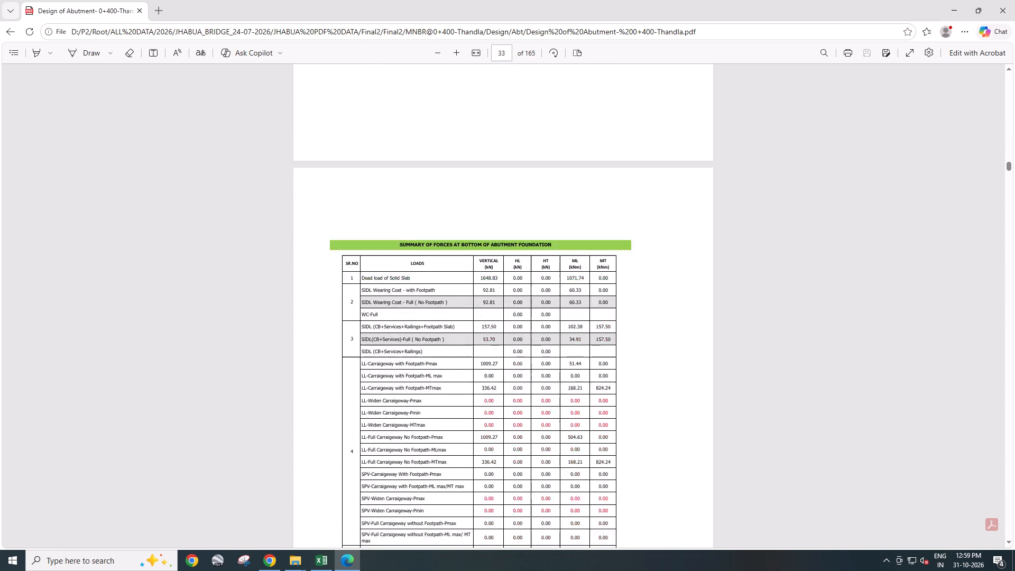
pyautogui.scroll(-20, 440, 304)
pyautogui.scroll(-13, 440, 304)
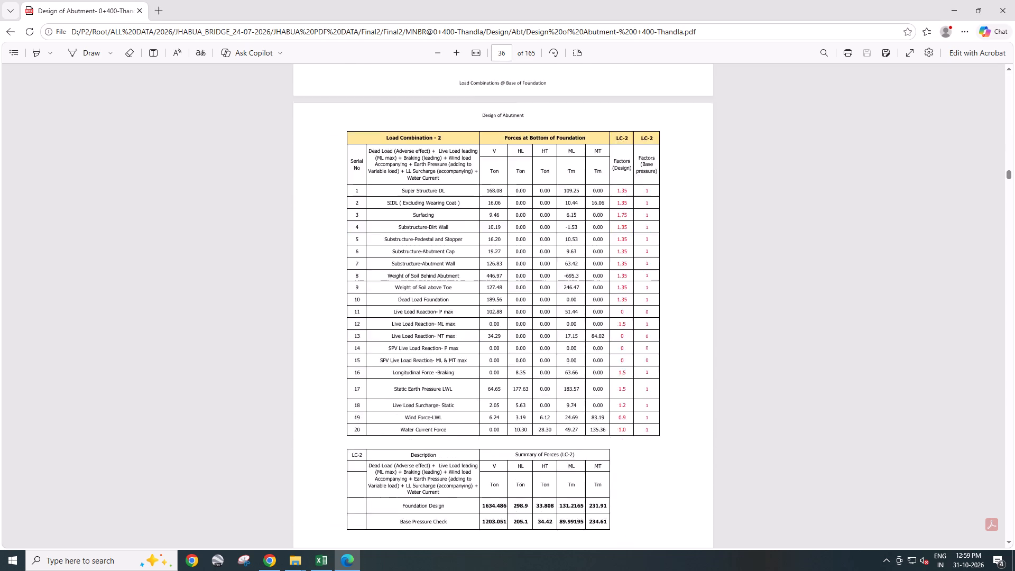
pyautogui.scroll(-12, 440, 304)
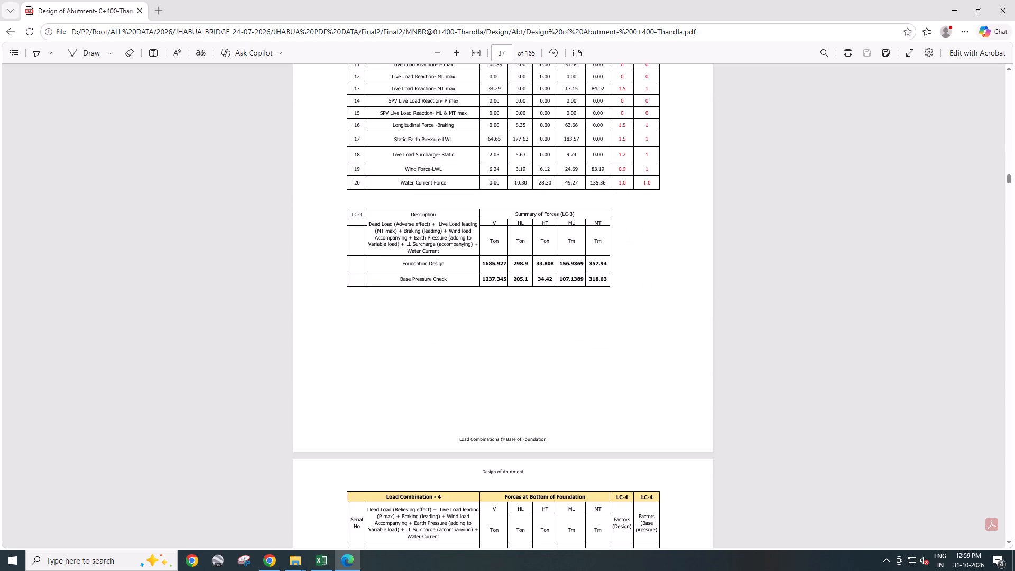
pyautogui.scroll(-10, 440, 304)
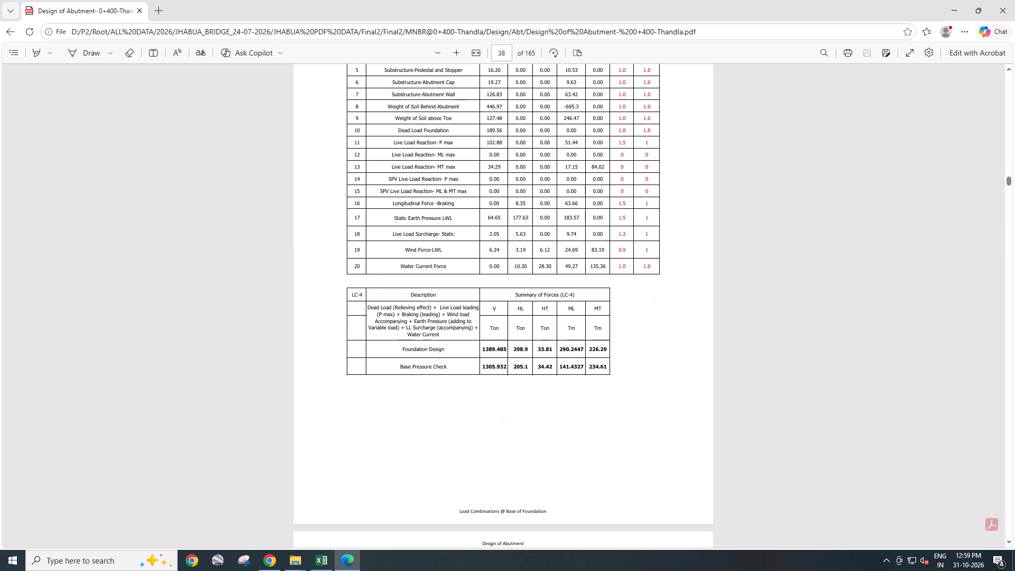
pyautogui.scroll(-5, 440, 304)
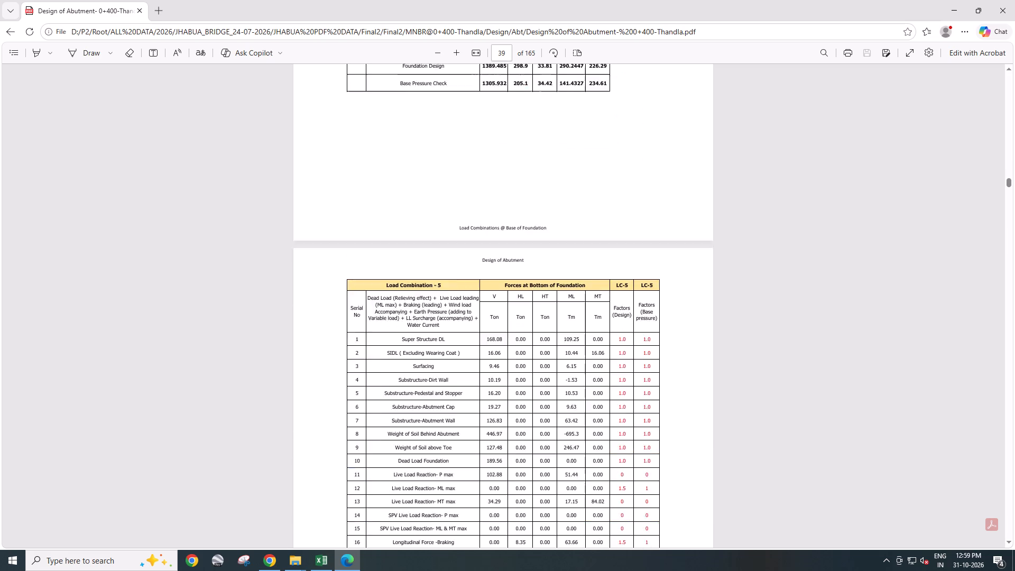
pyautogui.scroll(-17, 440, 304)
pyautogui.scroll(-10, 440, 304)
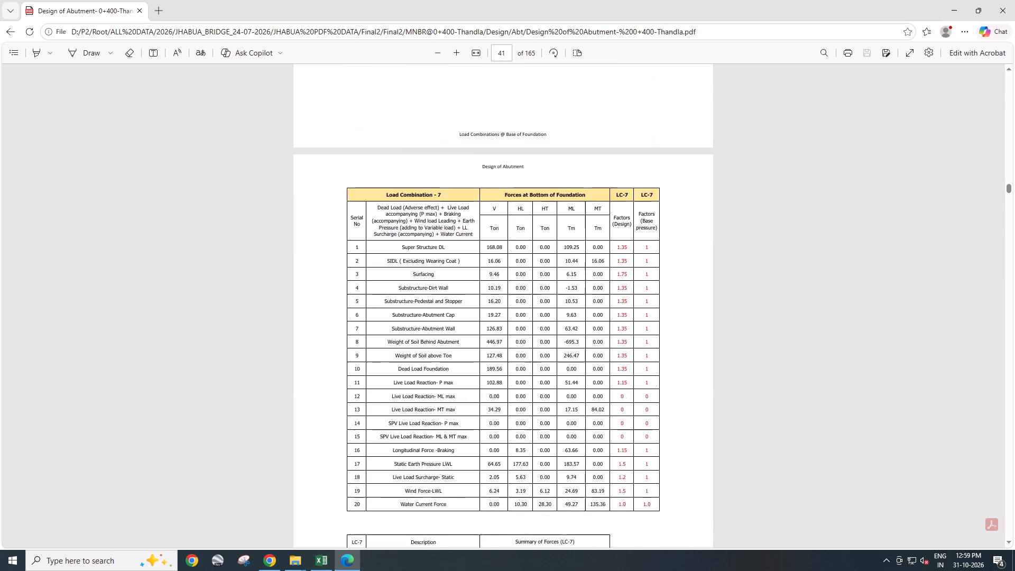
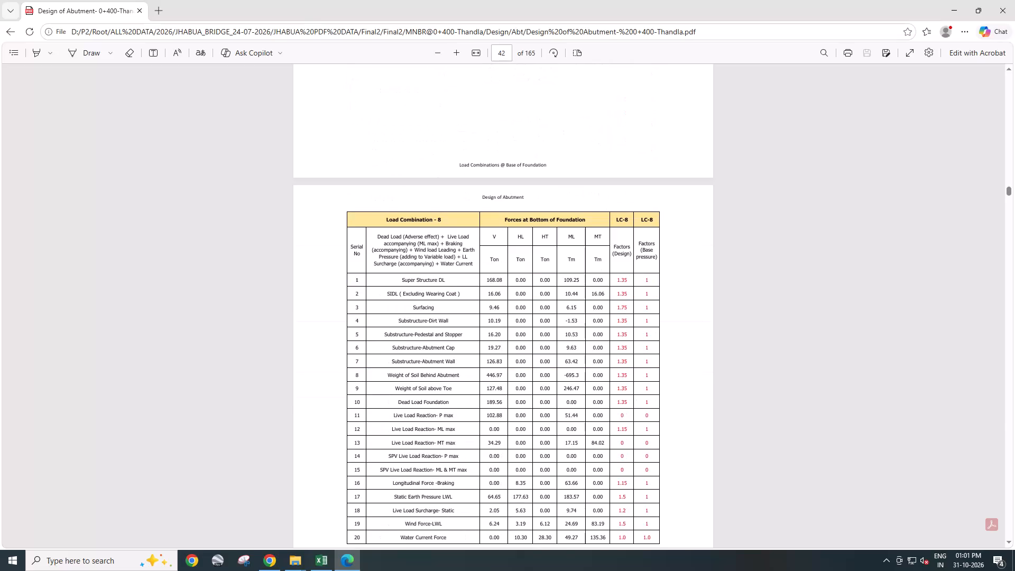
# Examine the remaining load combination tables at the base of the foundation, including the seismic ULS combinations.
pyautogui.scroll(-19, 540, 349)
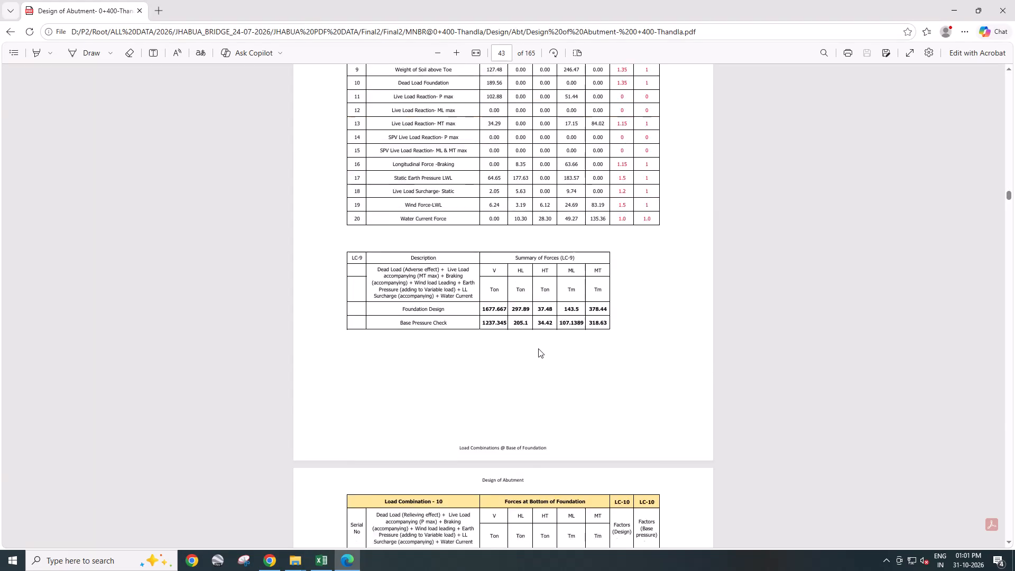
pyautogui.scroll(-20, 538, 348)
pyautogui.scroll(-20, 538, 348)
pyautogui.scroll(-2, 538, 348)
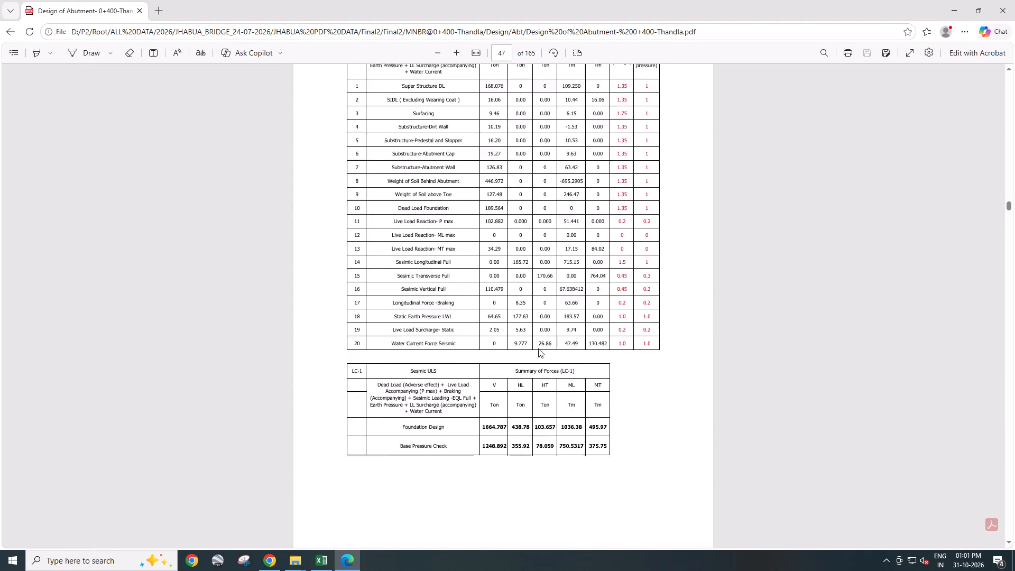
pyautogui.scroll(-20, 538, 348)
pyautogui.scroll(-19, 538, 348)
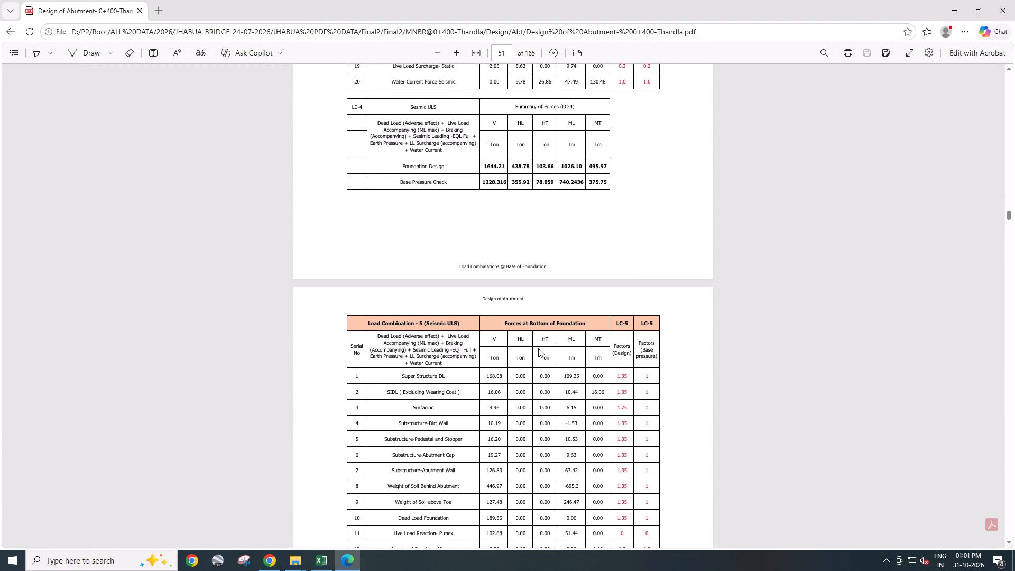
pyautogui.scroll(-9, 538, 348)
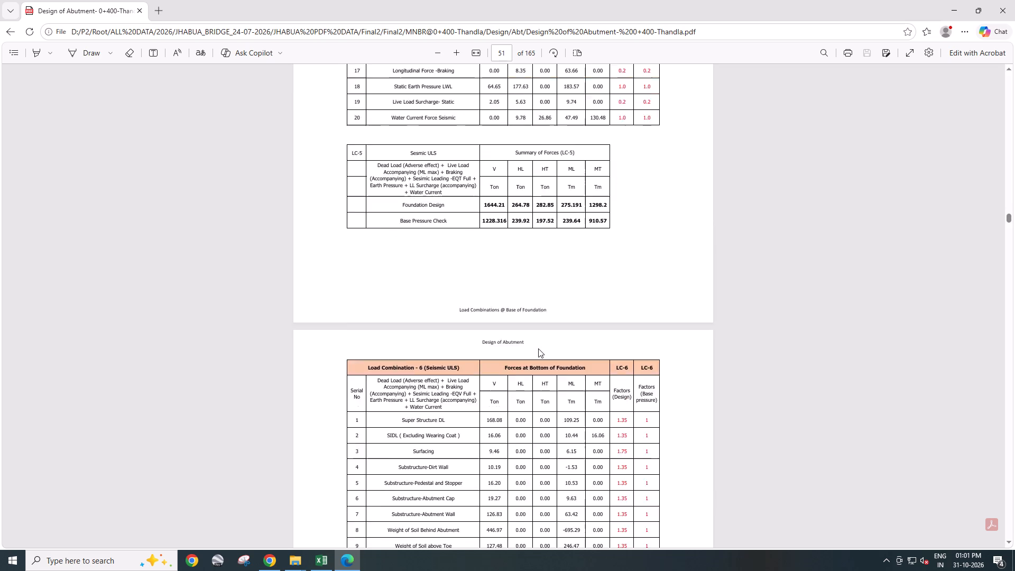
pyautogui.scroll(-20, 538, 348)
pyautogui.scroll(-18, 538, 348)
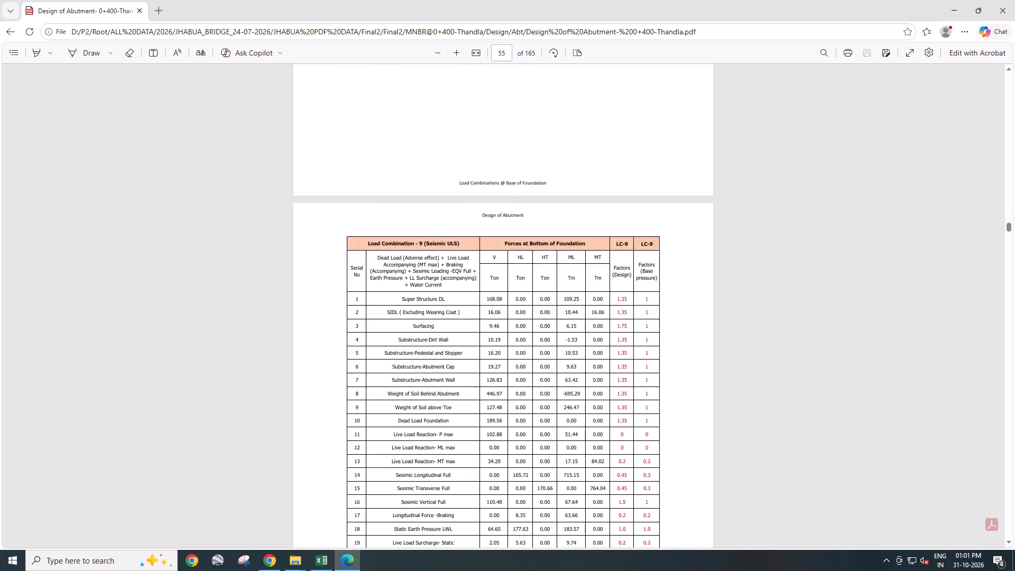
pyautogui.scroll(-20, 539, 349)
pyautogui.scroll(-17, 539, 349)
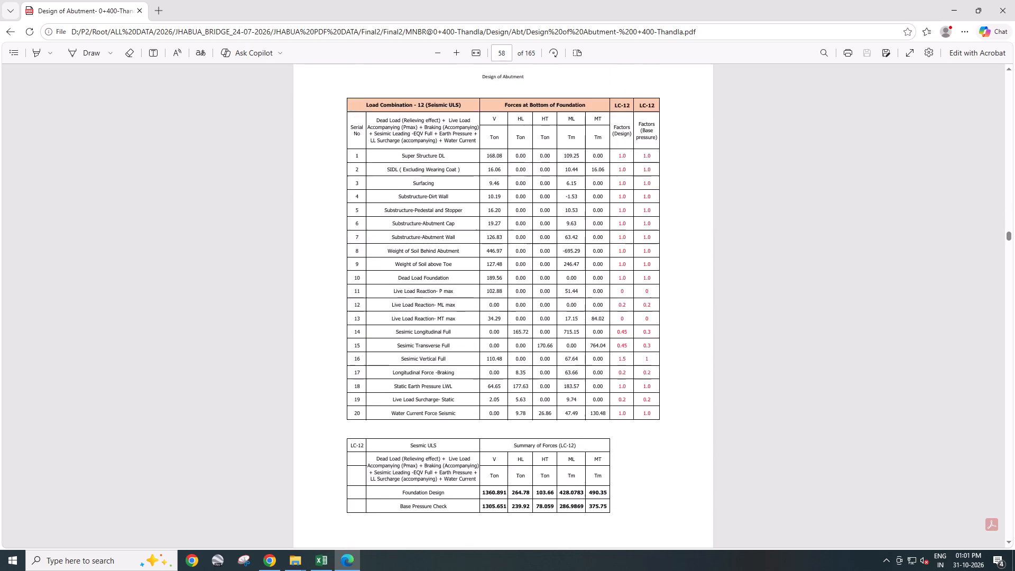
pyautogui.scroll(-17, 539, 351)
pyautogui.scroll(-11, 539, 351)
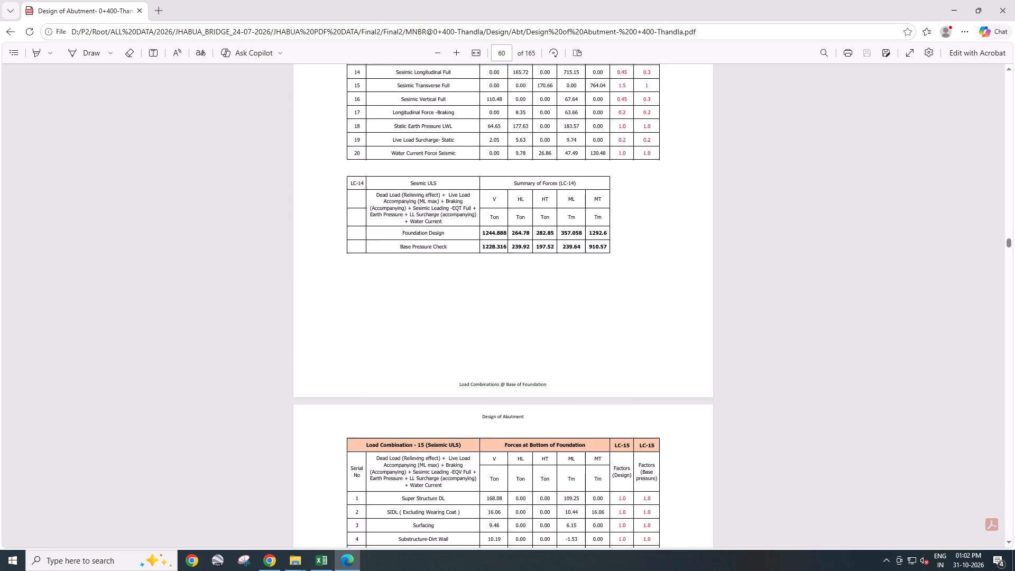
pyautogui.scroll(-20, 539, 351)
pyautogui.scroll(-13, 539, 351)
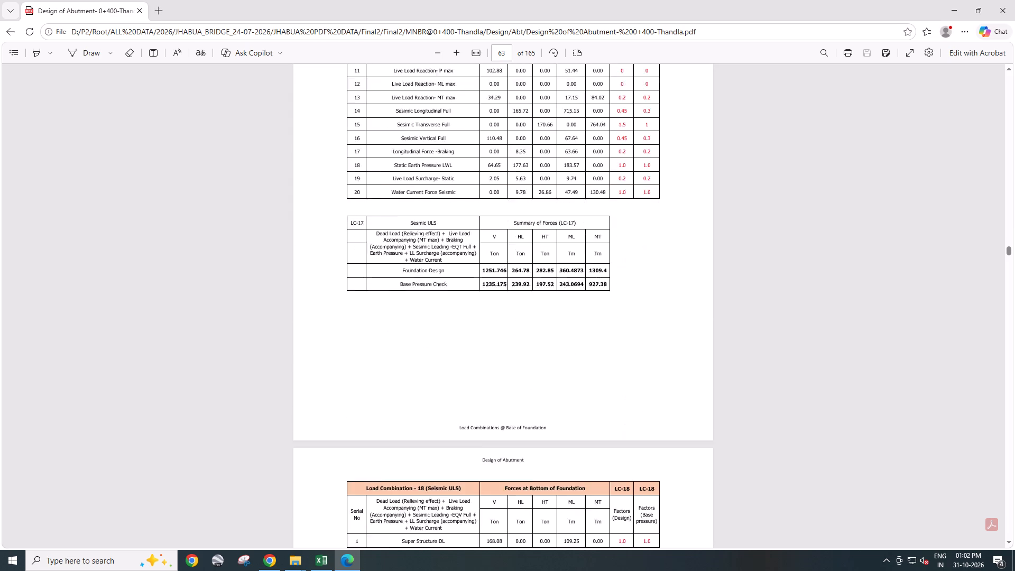
pyautogui.scroll(-20, 539, 351)
pyautogui.scroll(-12, 539, 351)
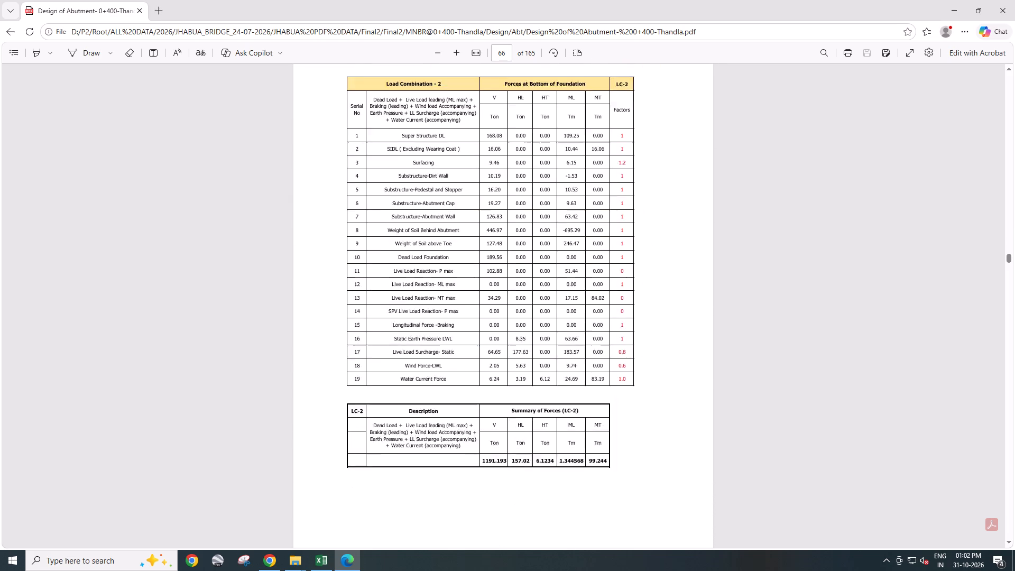
pyautogui.scroll(-16, 539, 351)
pyautogui.scroll(-16, 539, 351)
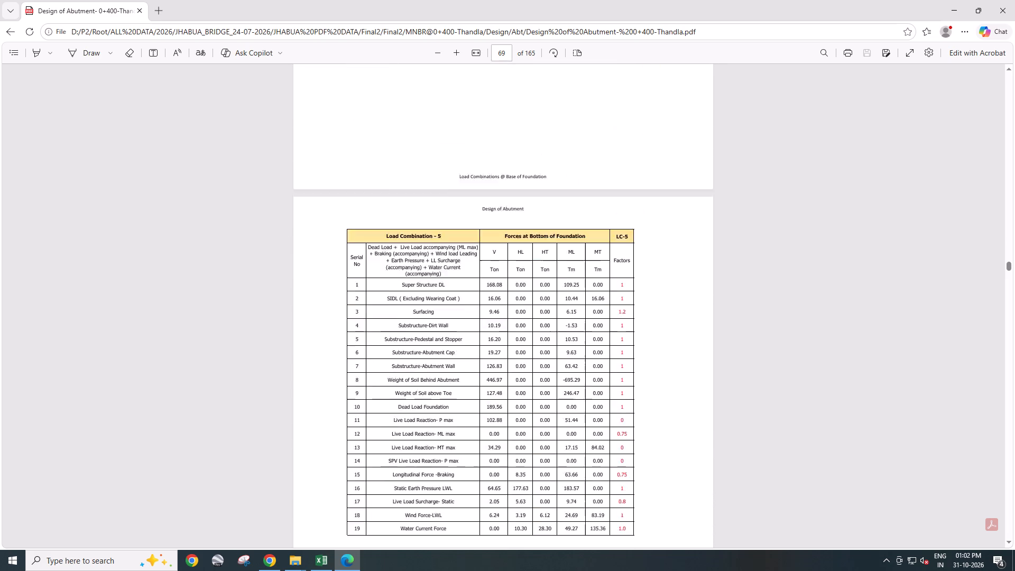
pyautogui.scroll(-20, 539, 351)
# Examine the base pressure check and the stability check of the abutment foundation.
pyautogui.scroll(-11, 539, 351)
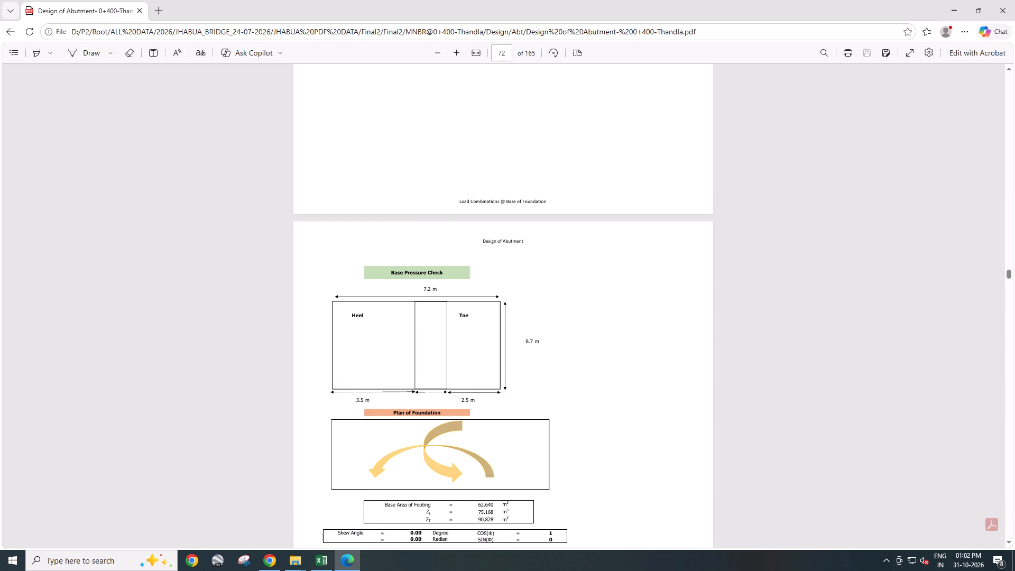
pyautogui.scroll(-17, 539, 351)
pyautogui.scroll(-10, 539, 351)
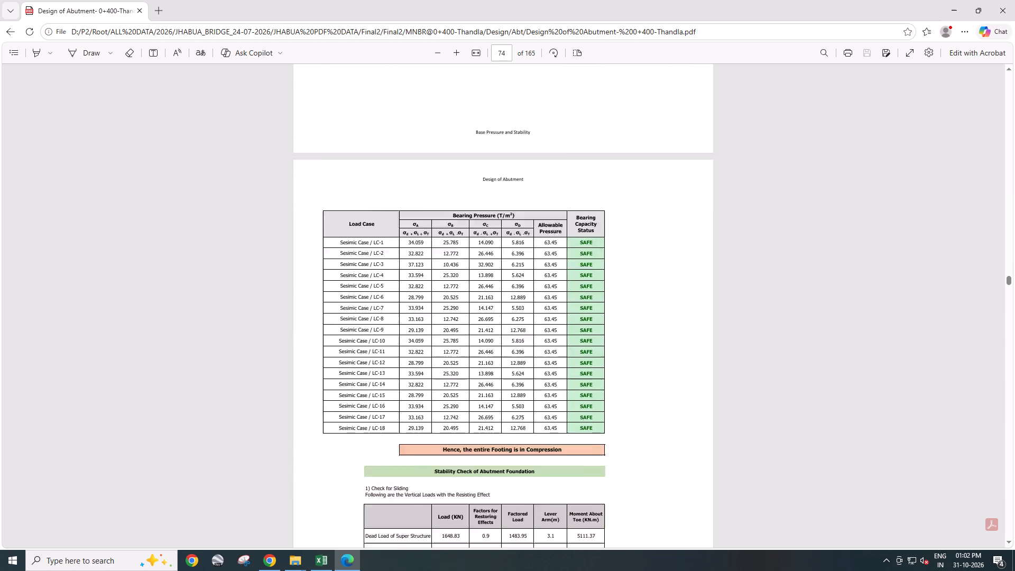
pyautogui.scroll(-18, 539, 351)
# Examine the ULS and SLS checks of the foundation, including reinforcement, stresses and the creep coefficient.
pyautogui.scroll(-6, 539, 351)
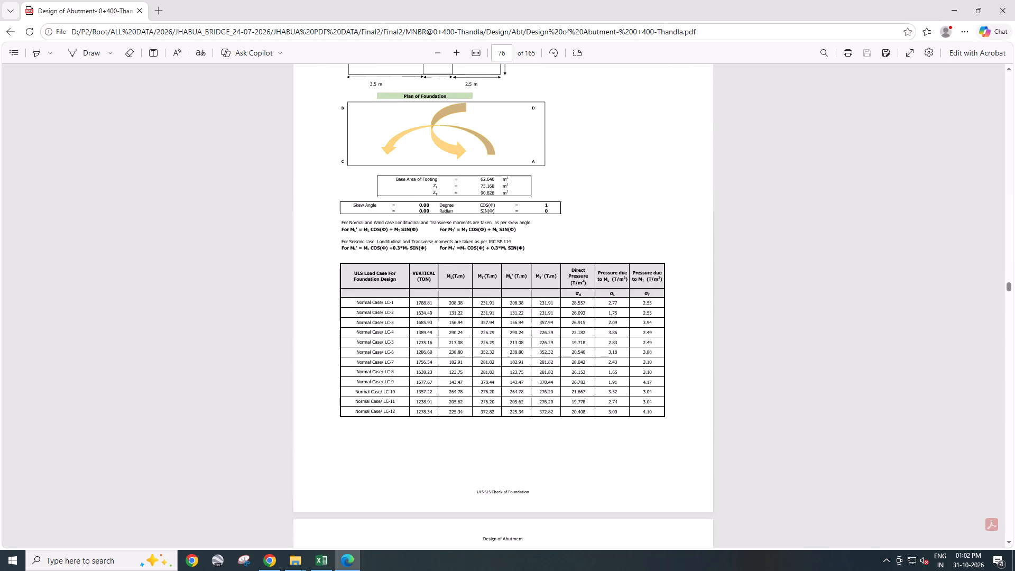
pyautogui.scroll(-16, 539, 351)
pyautogui.scroll(-17, 539, 351)
pyautogui.scroll(-16, 539, 351)
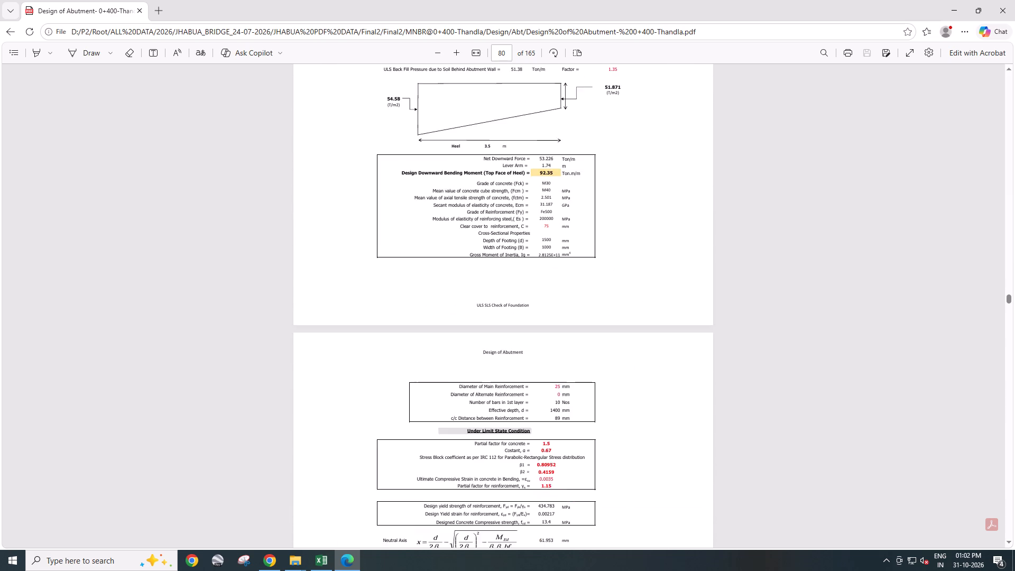
pyautogui.scroll(-17, 539, 351)
pyautogui.scroll(-11, 539, 351)
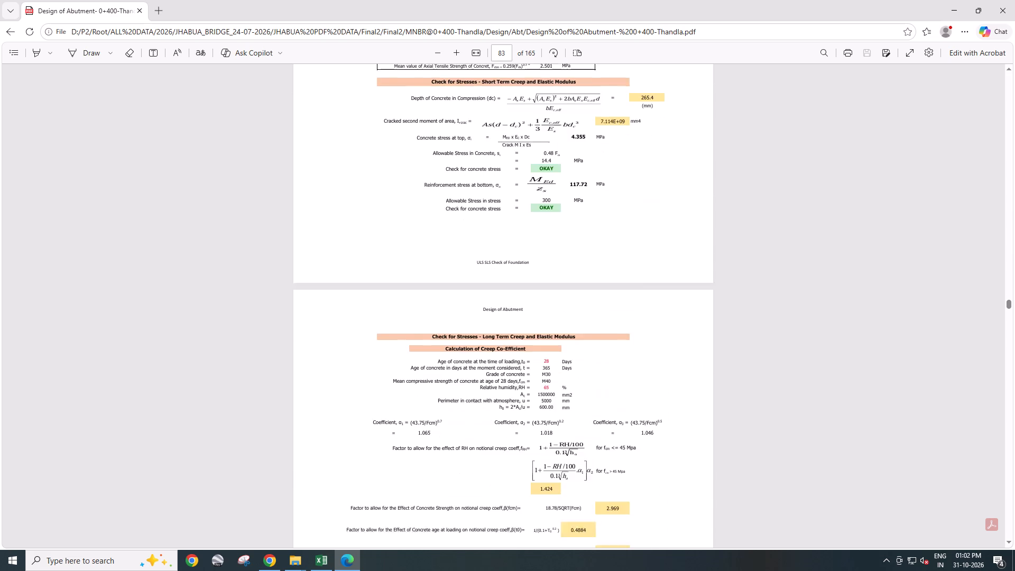
pyautogui.scroll(-20, 539, 351)
pyautogui.scroll(-4, 539, 351)
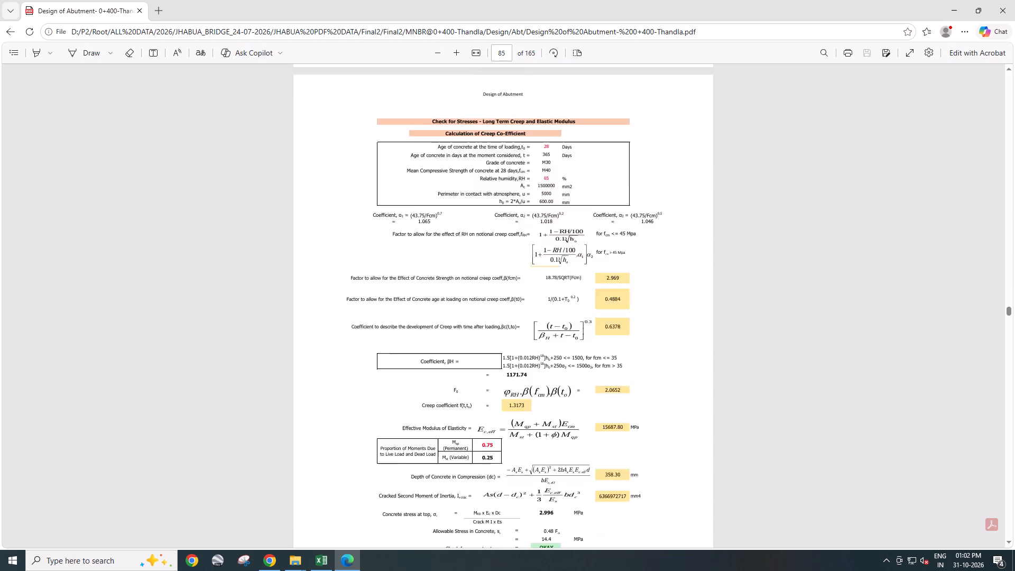
# Examine the foundation crack width checks, including the toe slab, for short-term and long-term creep.
pyautogui.scroll(-11, 539, 351)
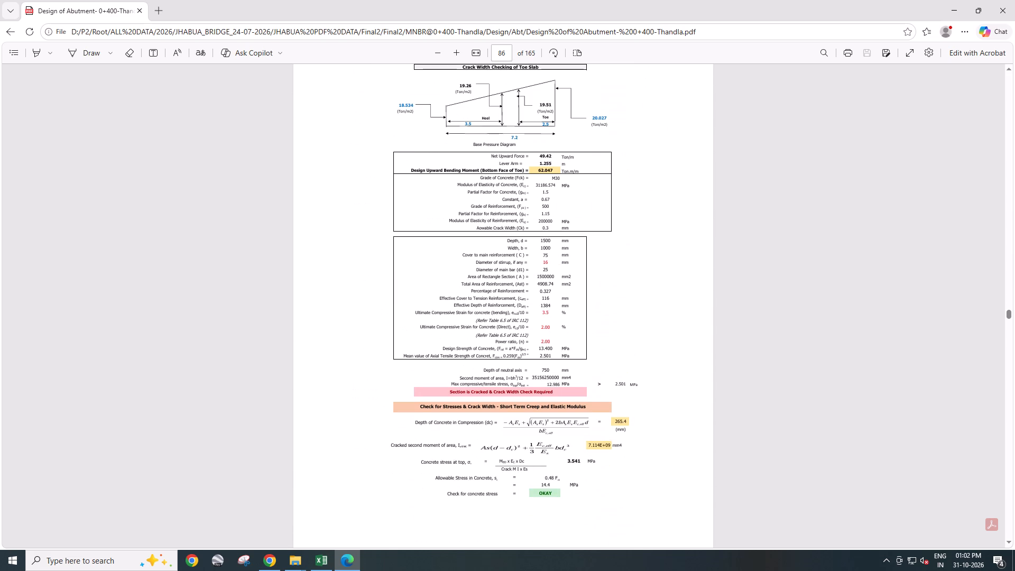
pyautogui.keyDown('ctrl'); pyautogui.scroll(-3, 510, 355); pyautogui.keyUp('ctrl')
pyautogui.scroll(-7, 510, 355)
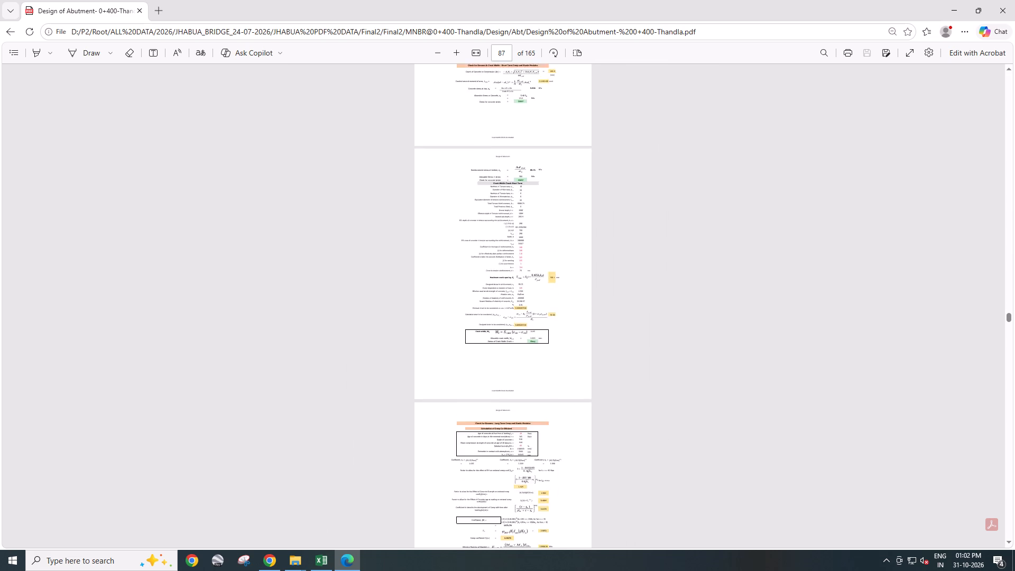
pyautogui.scroll(-5, 510, 355)
pyautogui.scroll(1, 510, 355)
pyautogui.scroll(-20, 510, 355)
pyautogui.scroll(-4, 510, 355)
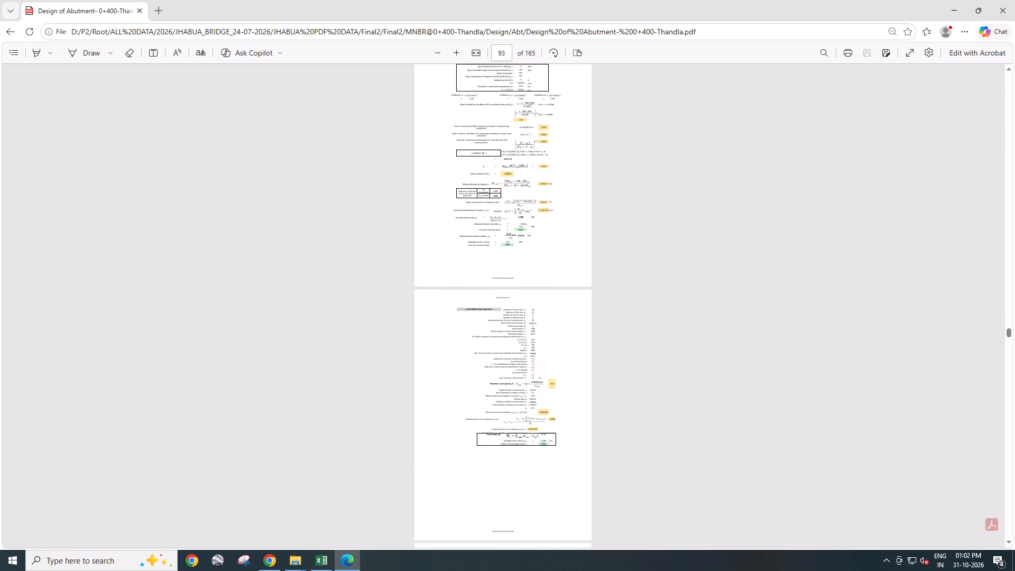
# Examine the load combination tables at the bottom of the abutment, including seismic ULS and quasi-permanent cases.
pyautogui.scroll(-20, 510, 355)
pyautogui.scroll(-14, 510, 355)
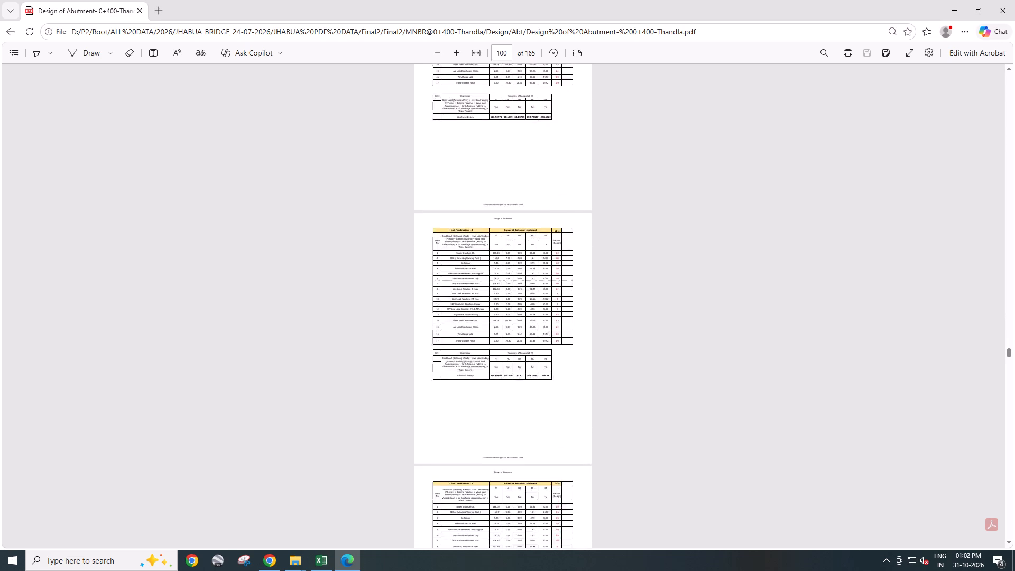
pyautogui.scroll(-20, 510, 355)
pyautogui.scroll(-13, 510, 355)
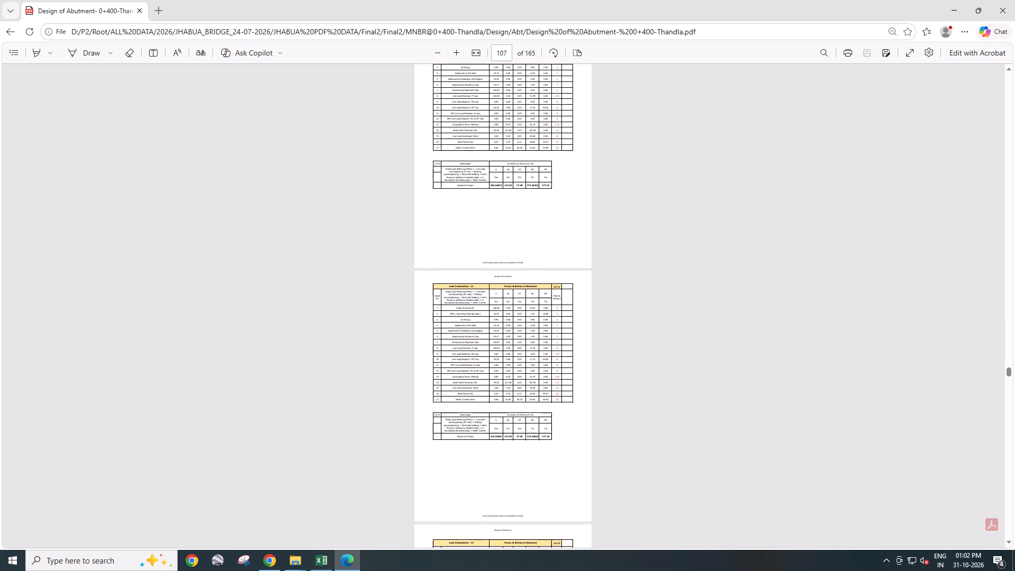
pyautogui.scroll(-17, 510, 355)
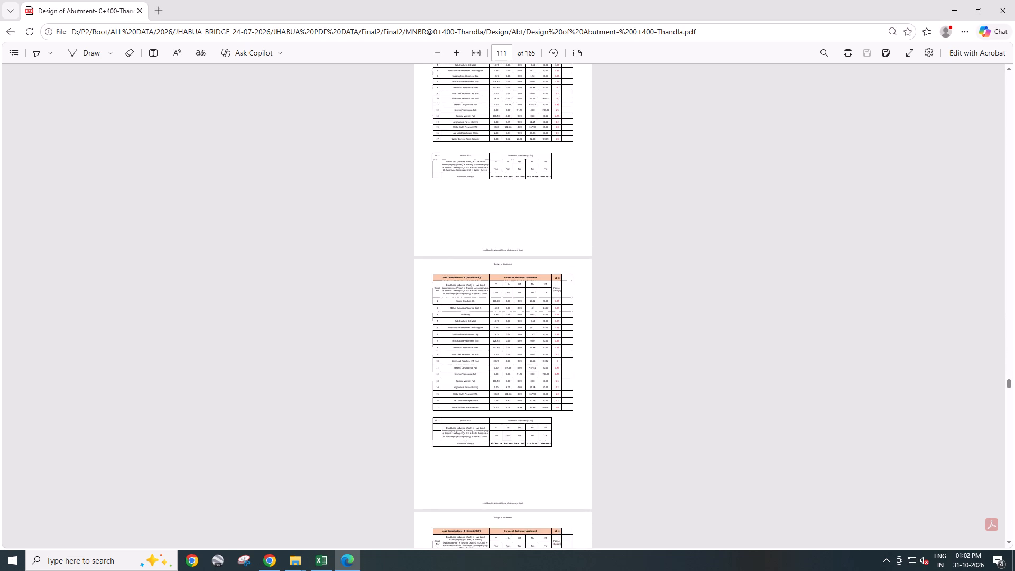
pyautogui.scroll(-20, 510, 355)
pyautogui.scroll(-15, 510, 355)
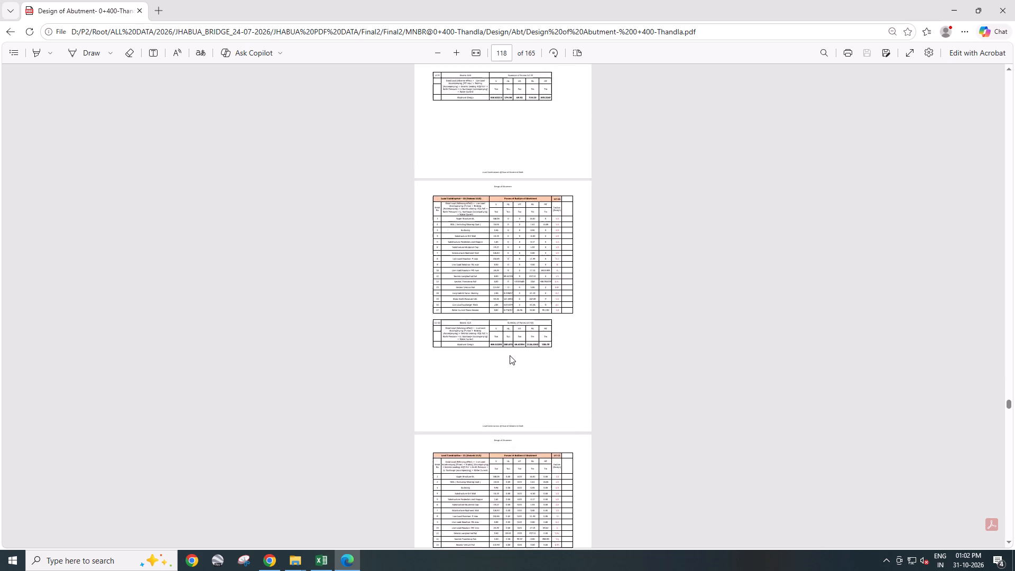
pyautogui.scroll(-20, 510, 355)
pyautogui.scroll(-17, 510, 355)
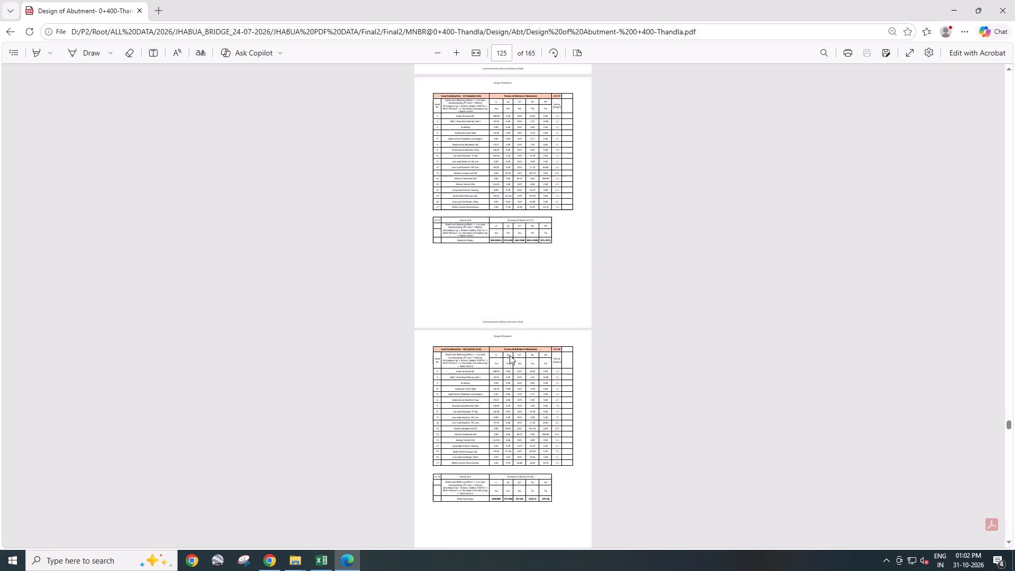
pyautogui.scroll(-12, 510, 355)
pyautogui.scroll(-20, 510, 355)
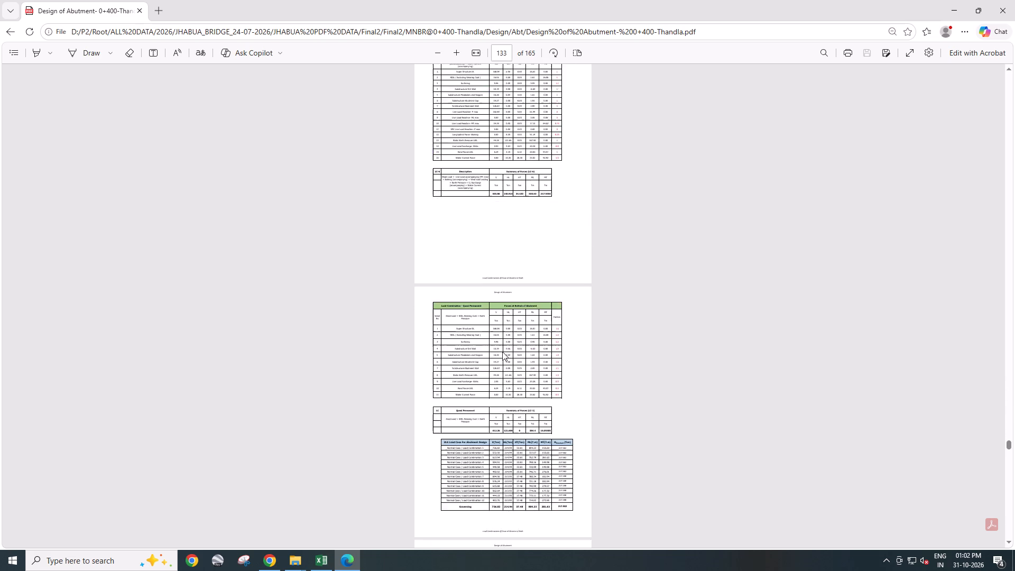
# Examine the abutment wall's reinforcement, shear and stress checks and the abutment shaft's crack width check.
pyautogui.scroll(-3, 502, 352)
pyautogui.scroll(1, 502, 352)
pyautogui.scroll(-4, 502, 352)
pyautogui.scroll(1, 502, 352)
pyautogui.scroll(-14, 502, 352)
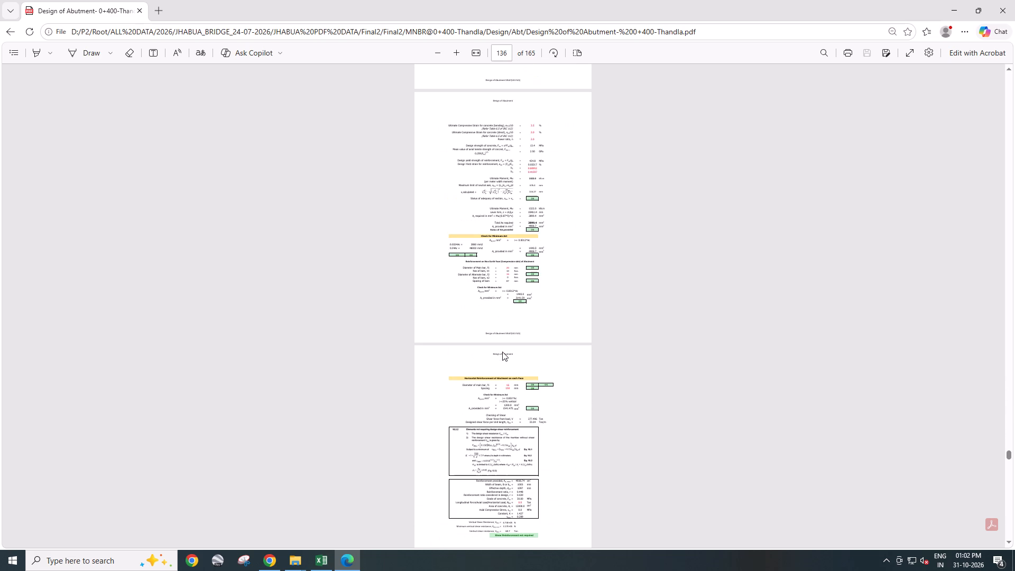
pyautogui.keyDown('ctrl'); pyautogui.scroll(2, 502, 352); pyautogui.keyUp('ctrl')
pyautogui.scroll(-8, 502, 352)
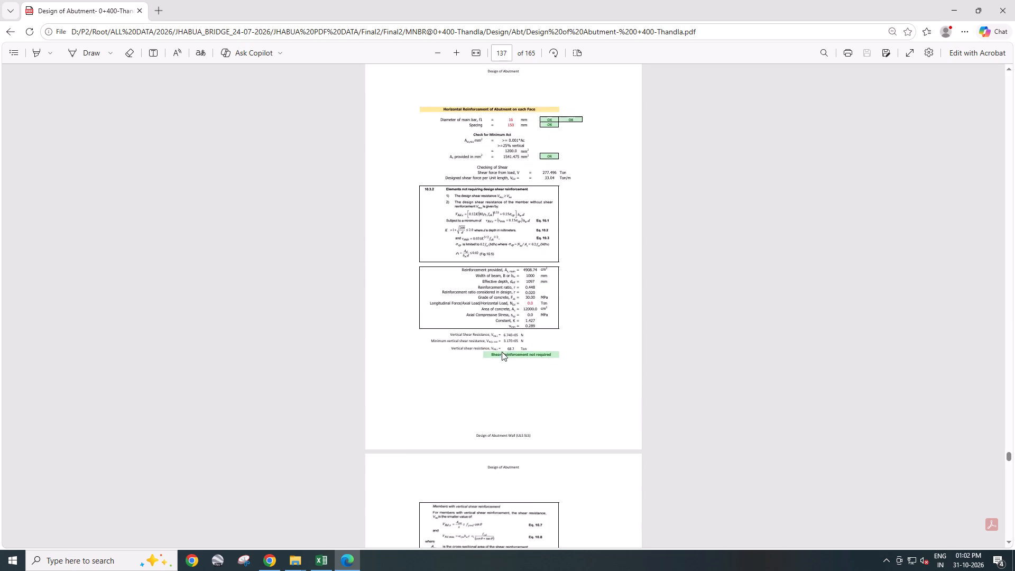
pyautogui.scroll(-20, 502, 352)
pyautogui.scroll(-16, 502, 352)
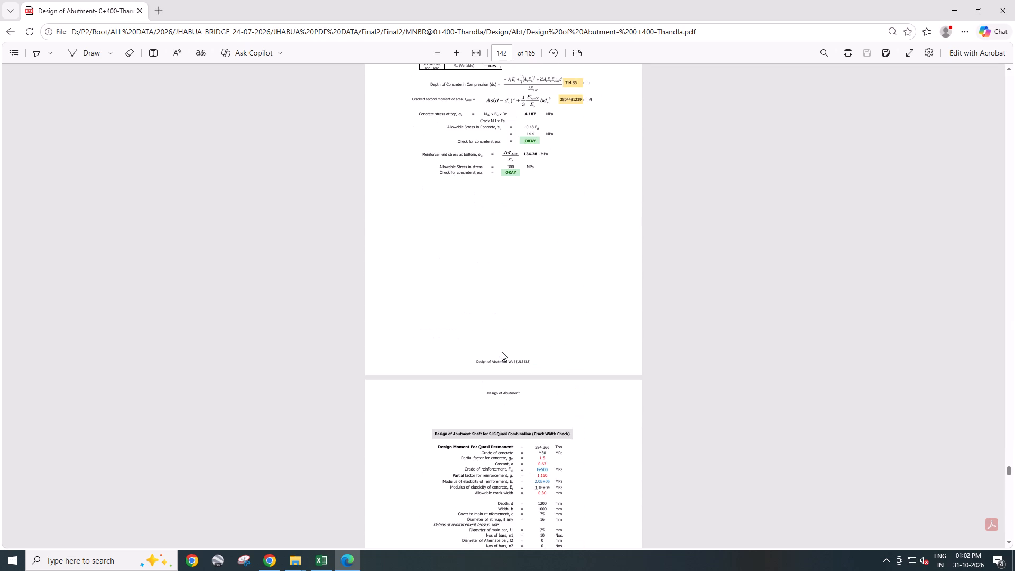
pyautogui.scroll(-16, 502, 352)
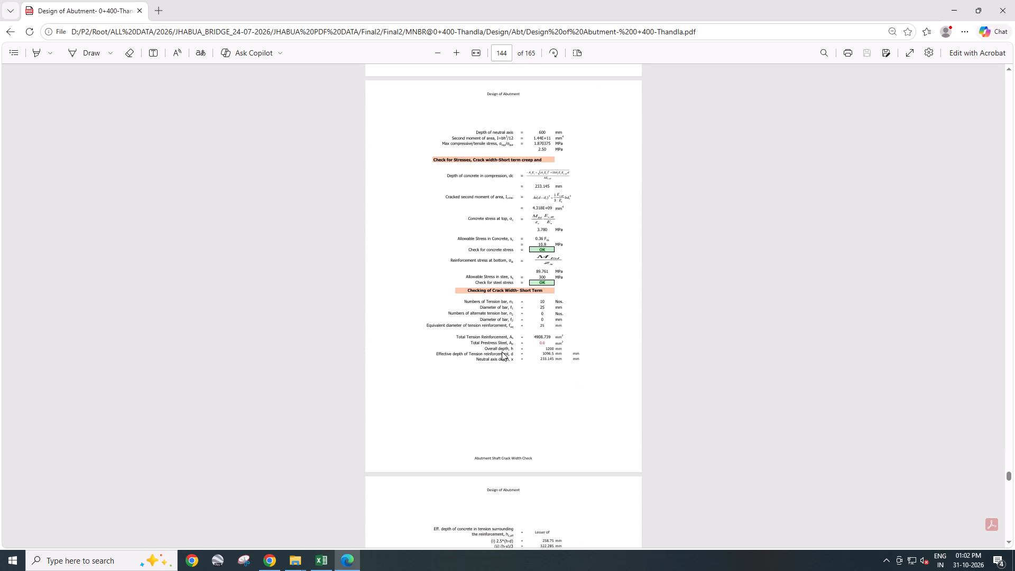
pyautogui.scroll(-20, 502, 352)
pyautogui.scroll(-15, 502, 352)
# Examine the abutment cap design and the annexures covering the return wall, dirt wall, dirt wall bracket and capacity design approach.
pyautogui.scroll(-2, 502, 352)
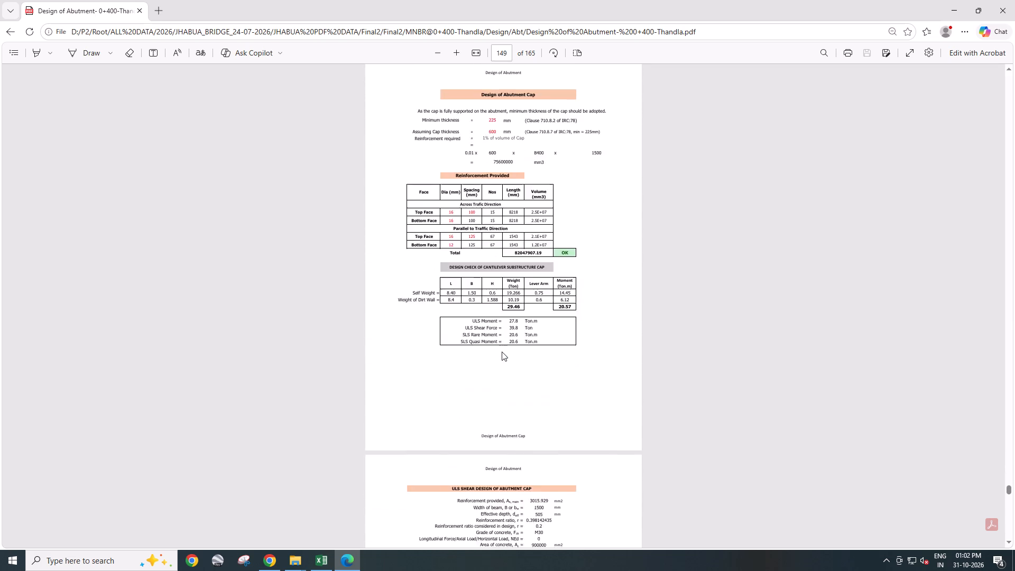
pyautogui.scroll(-20, 502, 352)
pyautogui.scroll(-20, 502, 352)
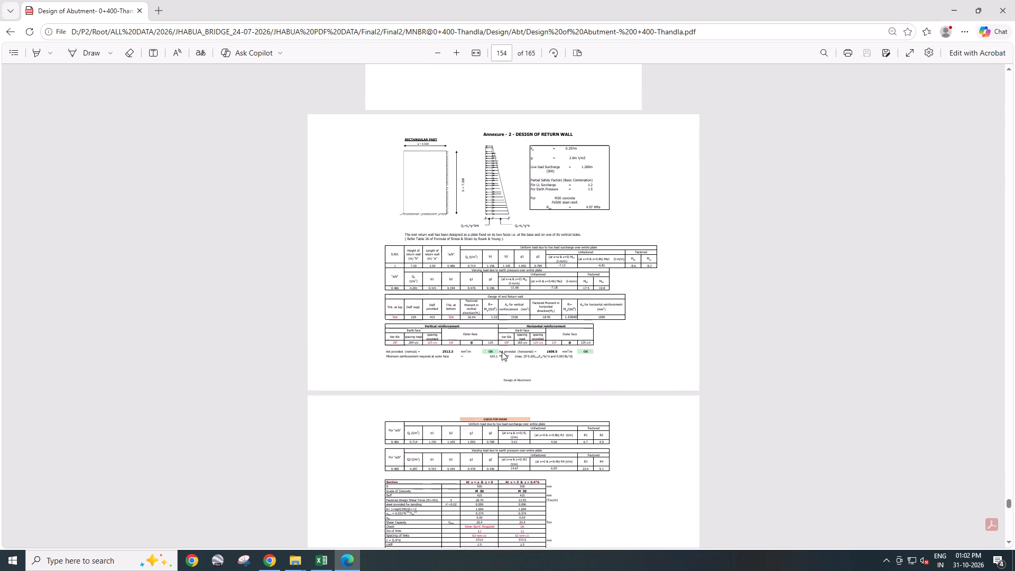
pyautogui.scroll(-15, 502, 352)
pyautogui.scroll(-14, 502, 352)
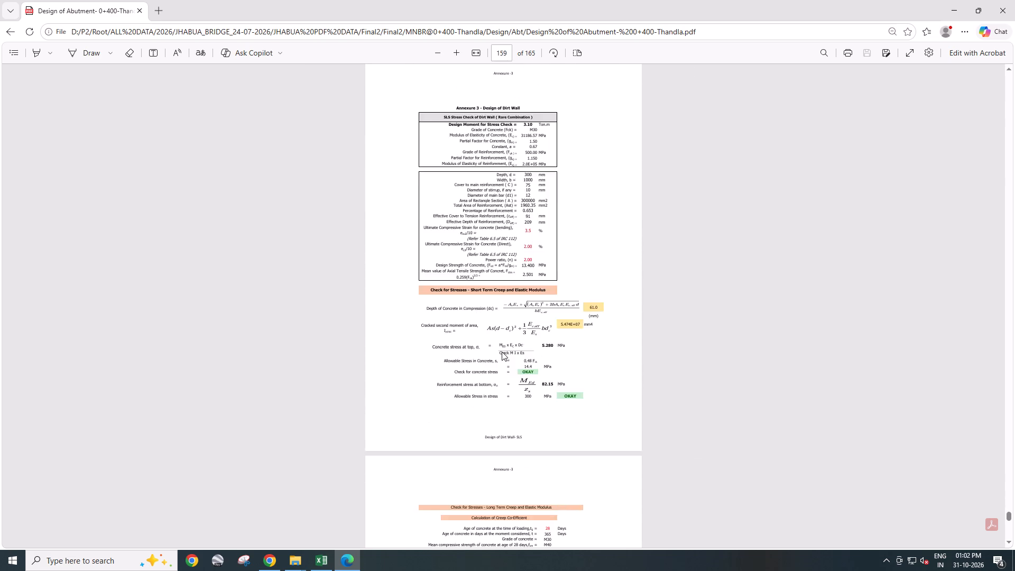
pyautogui.scroll(-14, 502, 352)
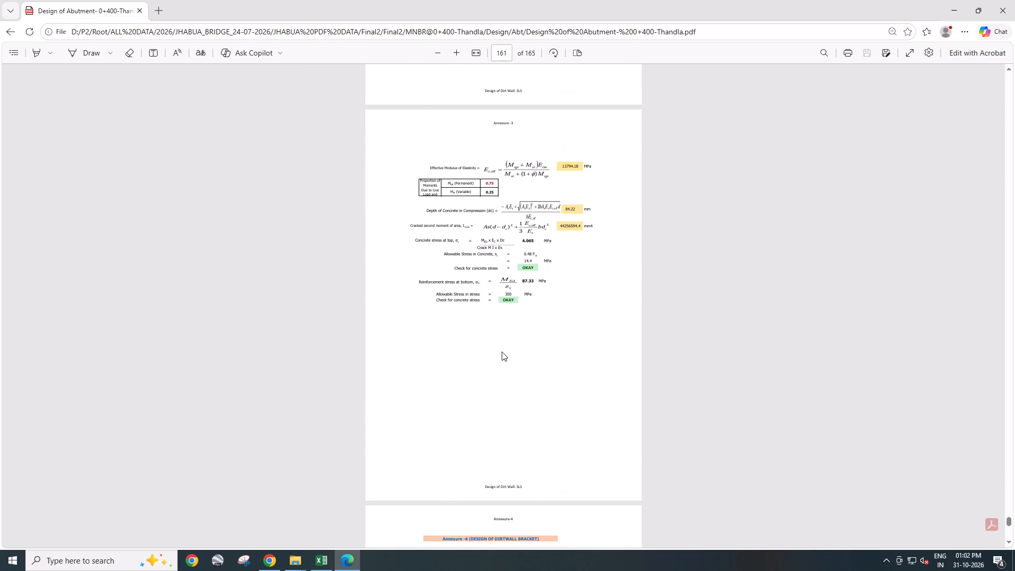
pyautogui.scroll(-11, 502, 352)
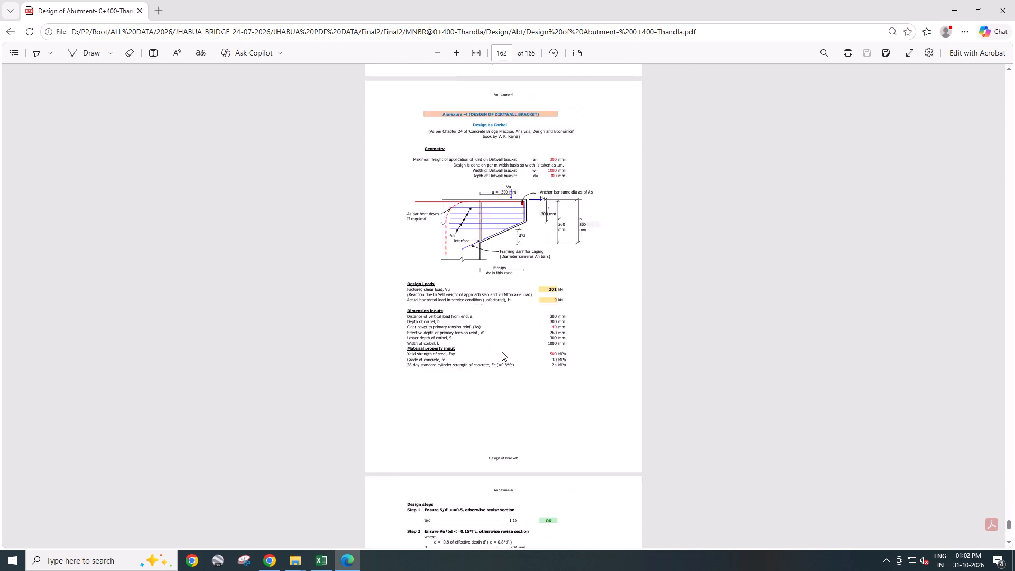
pyautogui.scroll(-20, 502, 352)
pyautogui.scroll(5, 502, 352)
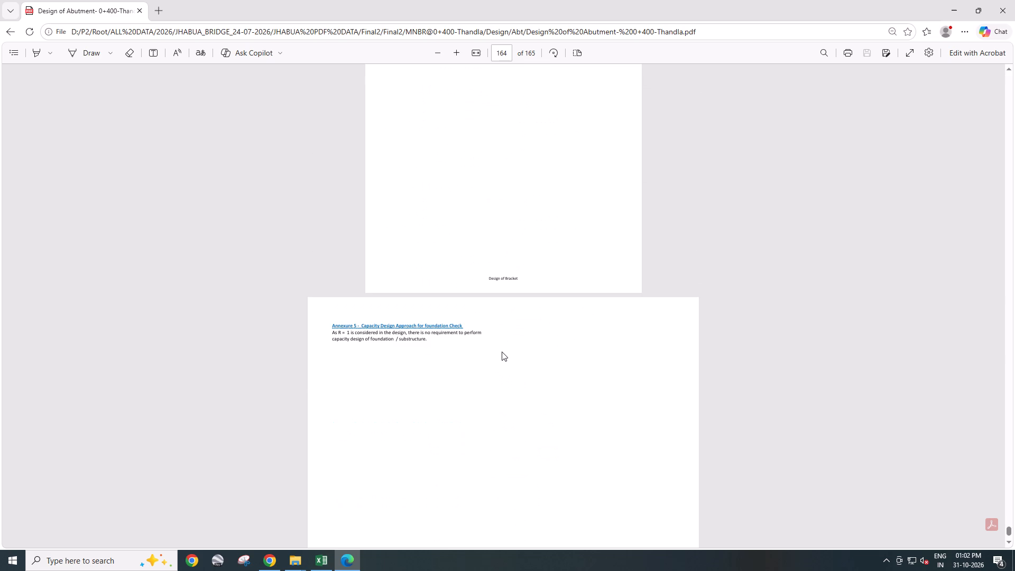
# Try to delete the last page, Annexure 5, in the browser's PDF viewer, and close the report.
pyautogui.scroll(-16, 502, 352)
pyautogui.scroll(5, 502, 352)
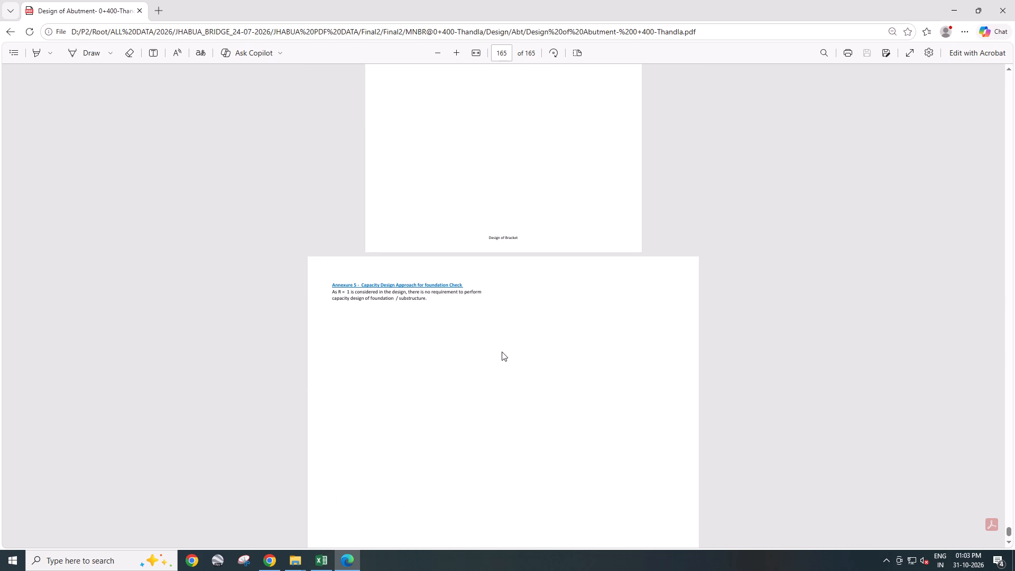
pyautogui.hotkey('ctrl', 'shift', 'd')
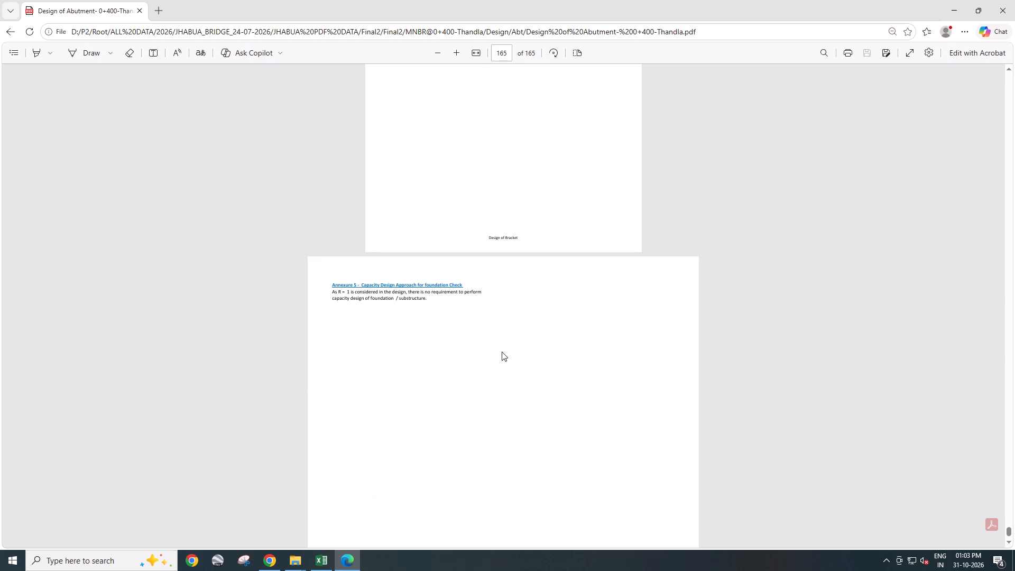
pyautogui.click(490, 349)
pyautogui.click(1012, 0)
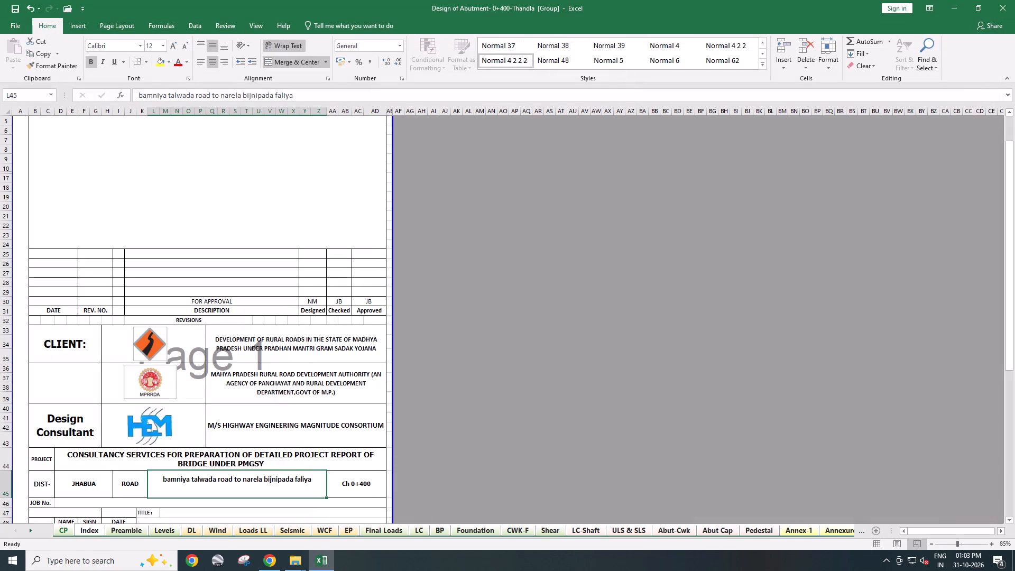
# Save and close the abutment design workbook for 0+400-Thandla.
pyautogui.click(1010, 5)
pyautogui.click(462, 297)
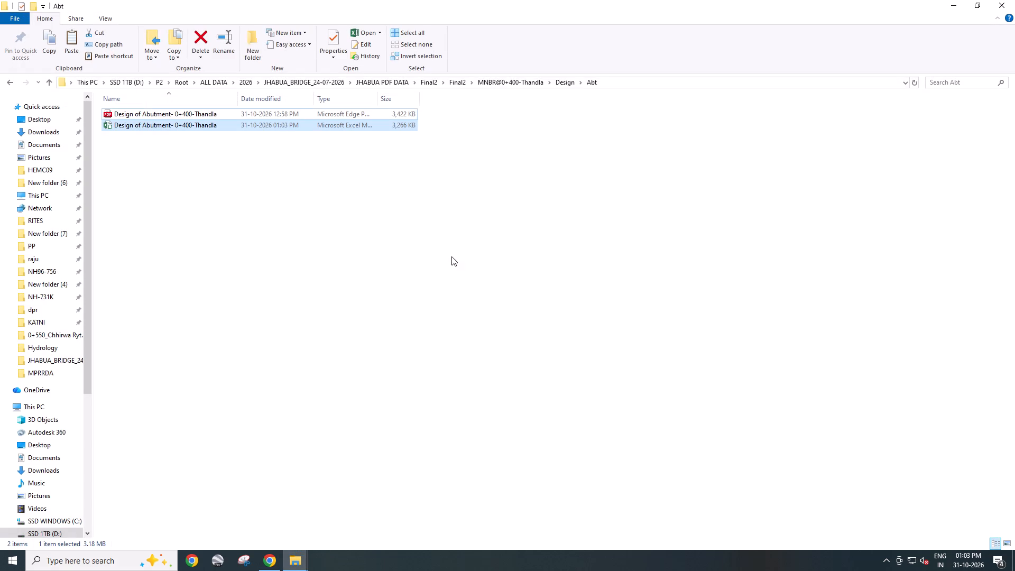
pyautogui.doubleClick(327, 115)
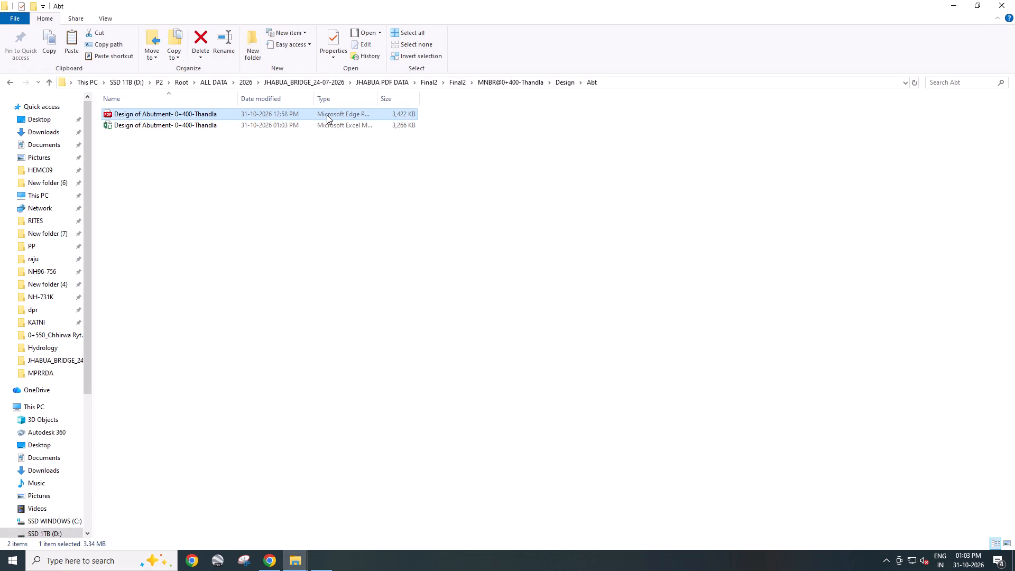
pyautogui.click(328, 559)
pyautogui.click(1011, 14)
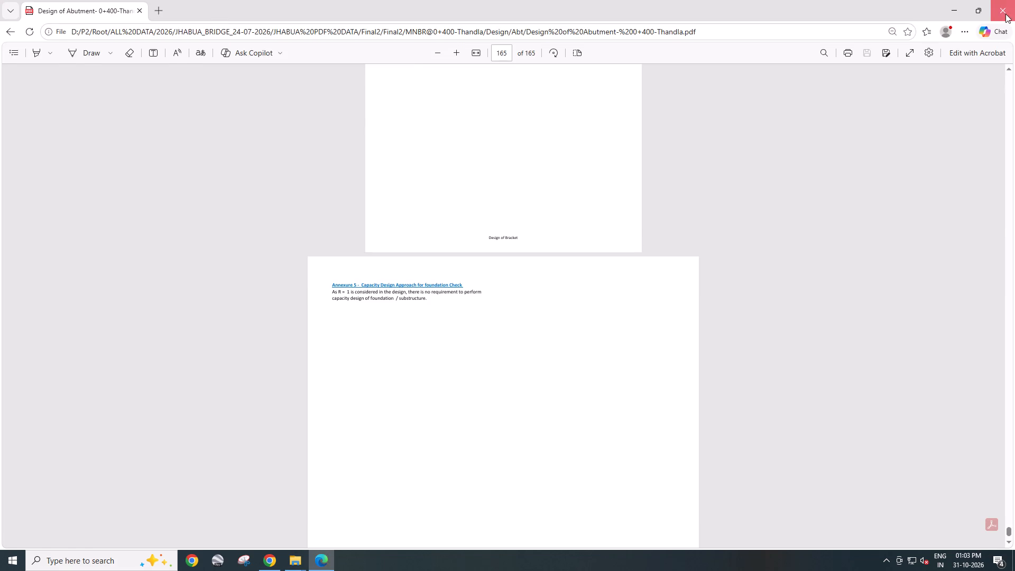
# Open the Design of Abutment- 0+400-Thandla PDF from the Abt folder in Adobe Acrobat.
pyautogui.rightClick(183, 115)
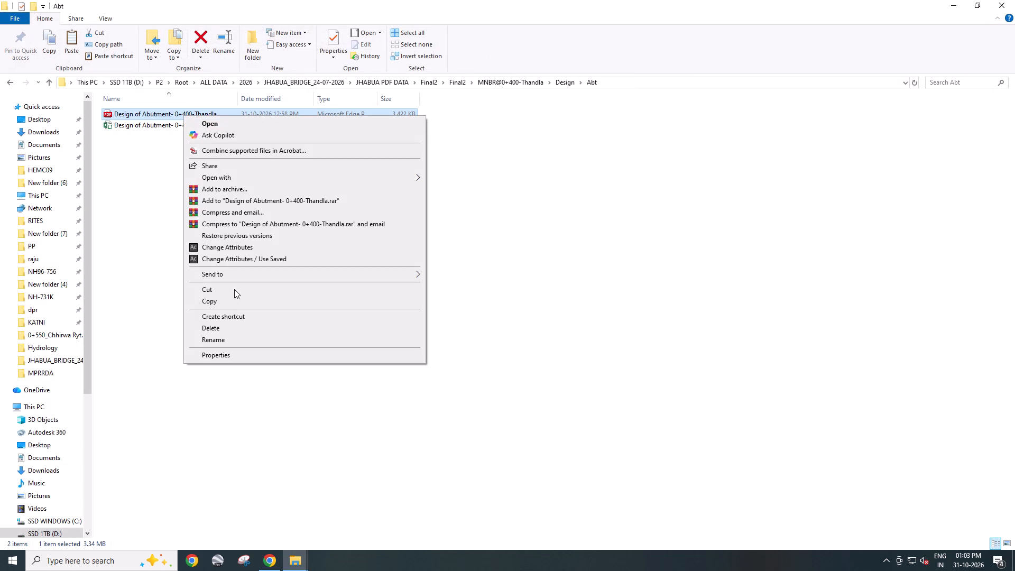
pyautogui.click(220, 179)
pyautogui.click(487, 178)
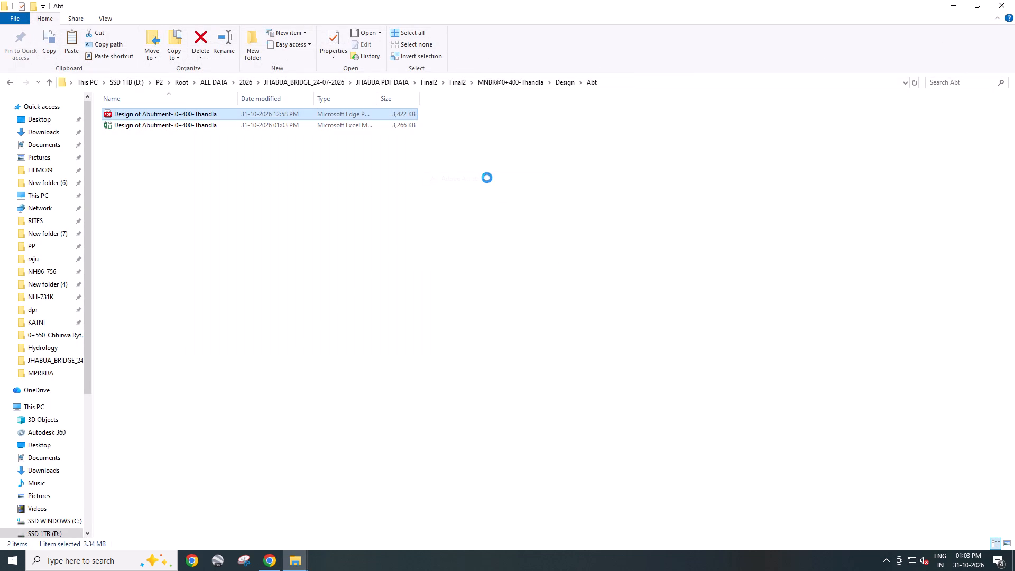
# Delete page 165, the Annexure 5 capacity design page, and close the PDF with the changes saved.
pyautogui.click(150, 56)
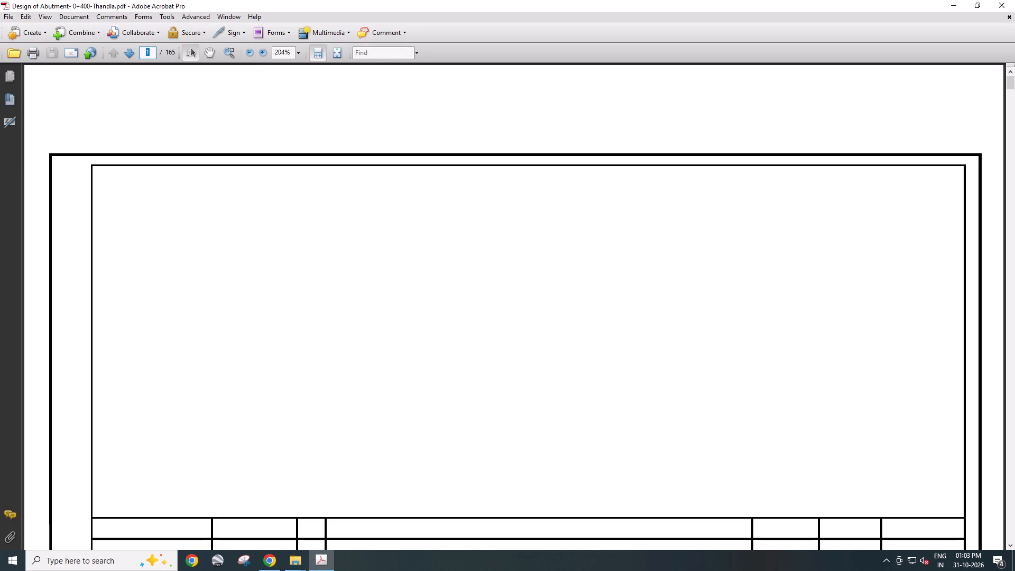
pyautogui.write('165')
pyautogui.press('Return')
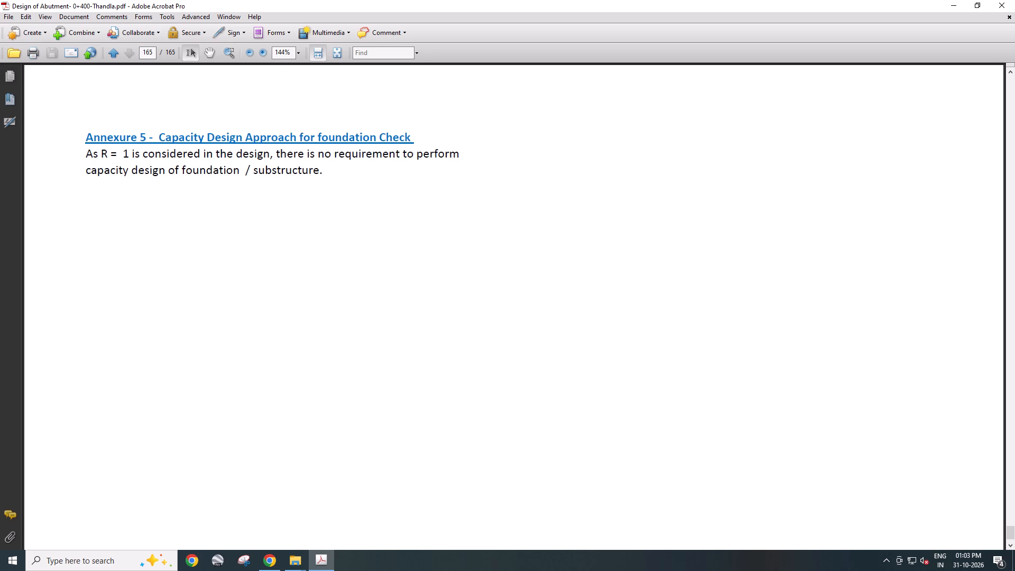
pyautogui.hotkey('ctrl', 'shift', 'd')
pyautogui.press('Return')
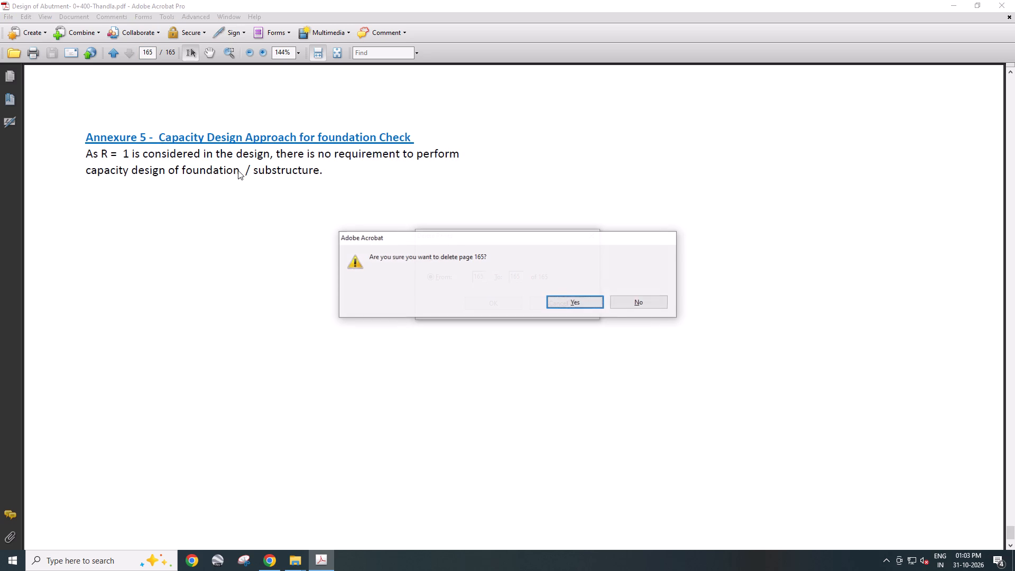
pyautogui.press('Return')
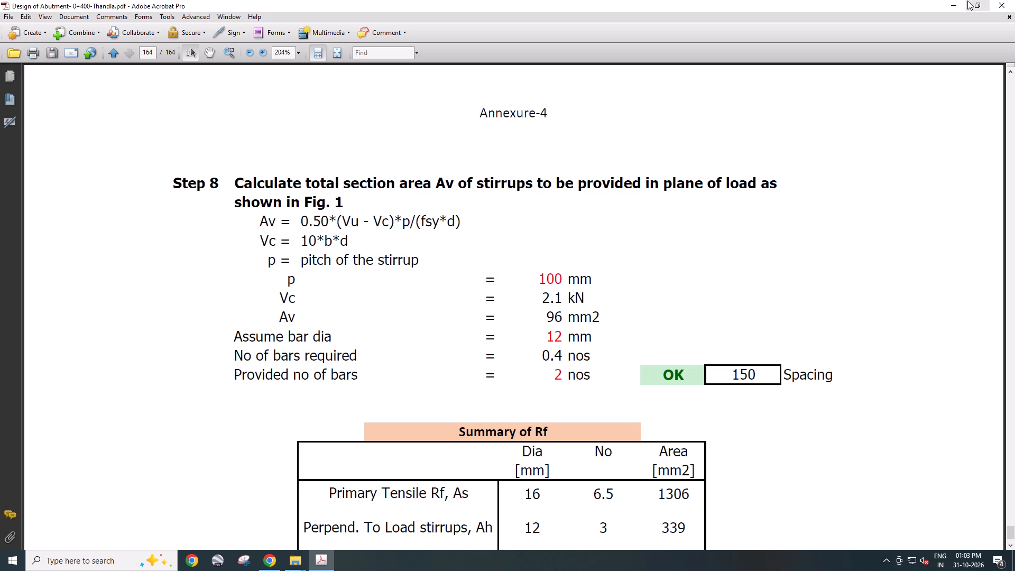
pyautogui.click(1000, 9)
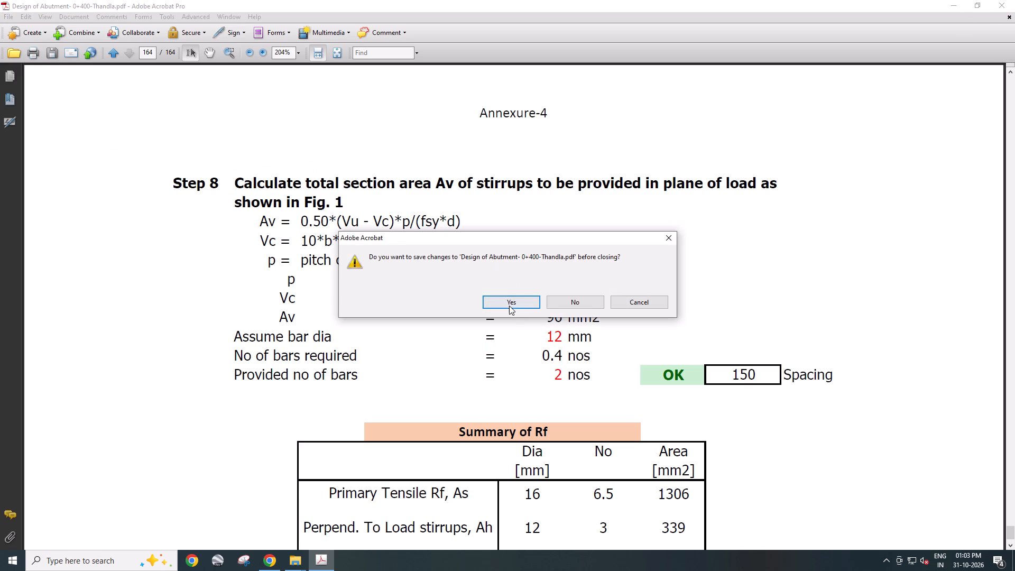
pyautogui.click(509, 306)
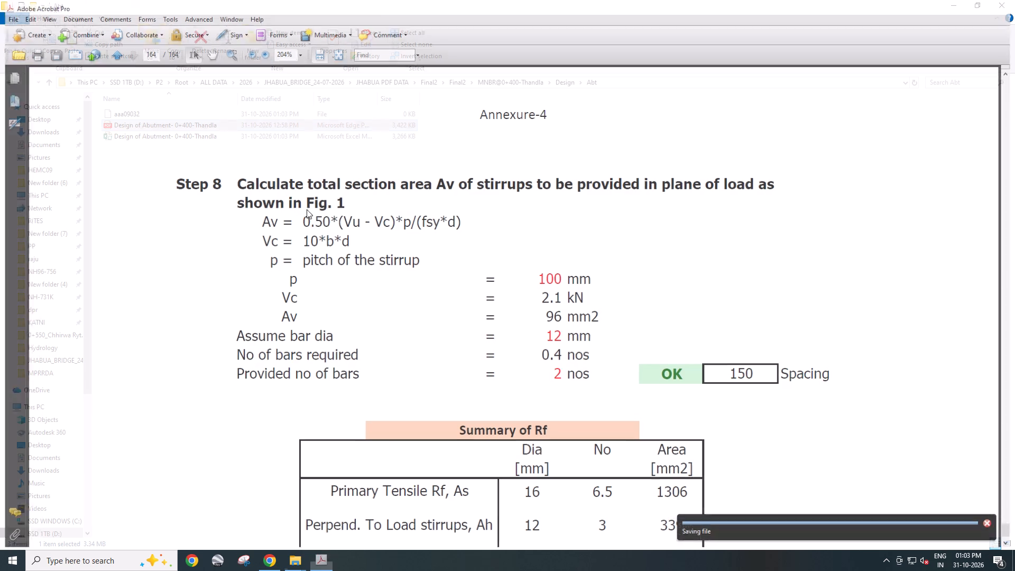
# Open the abutment design workbook without updating its links, look over the cover page, and close it.
pyautogui.doubleClick(192, 129)
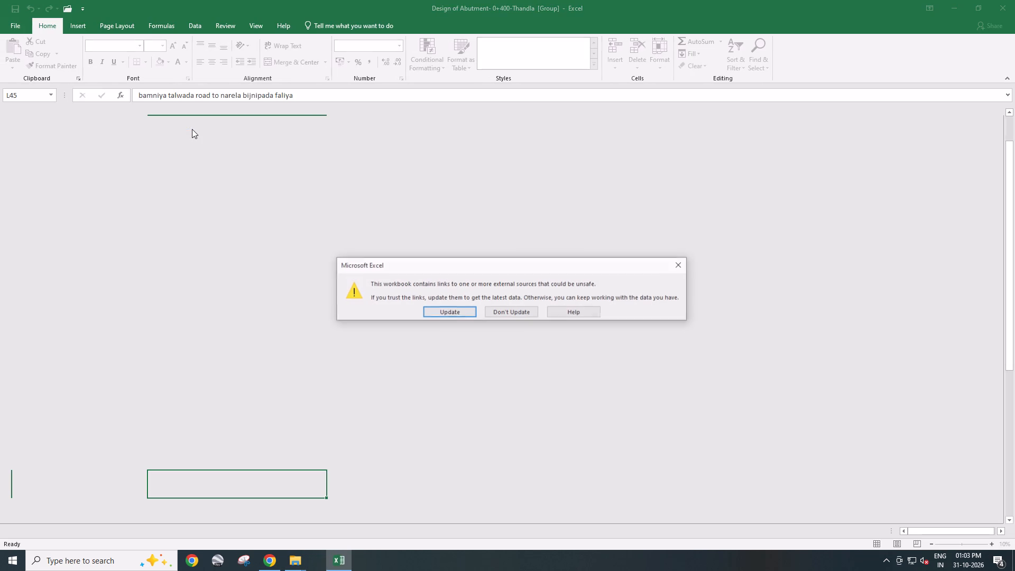
pyautogui.click(679, 272)
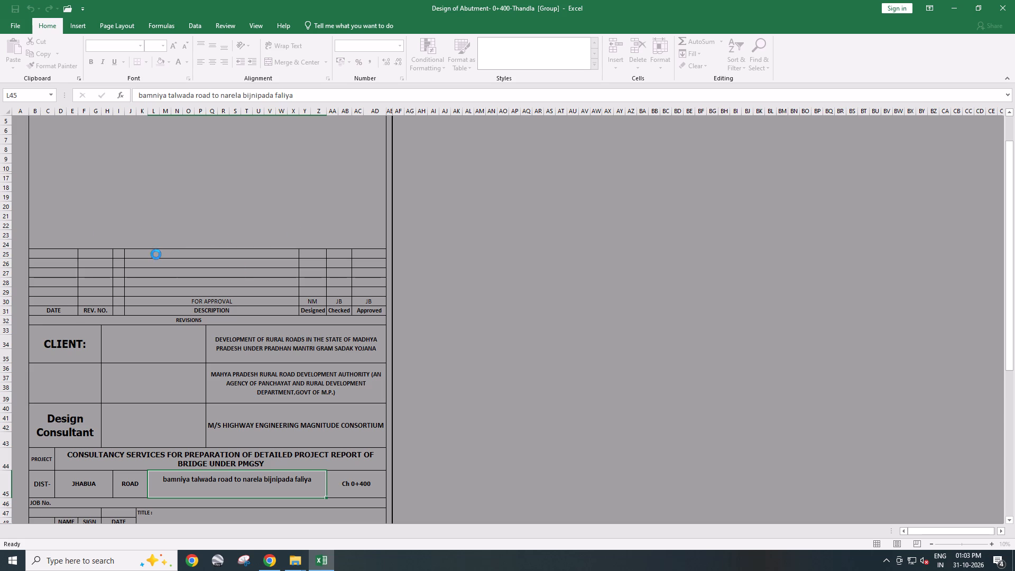
pyautogui.scroll(2, 195, 282)
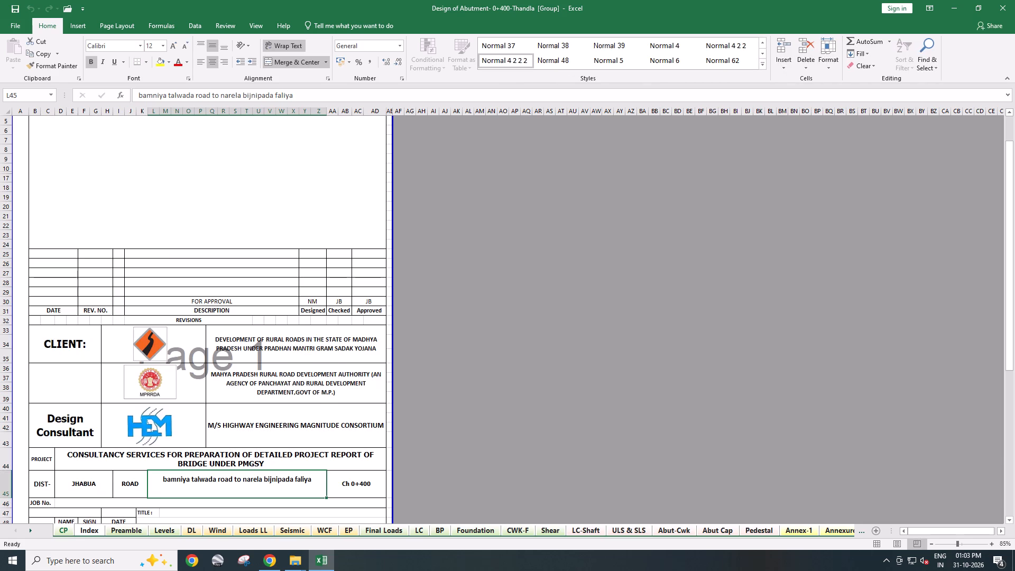
pyautogui.scroll(14, 195, 283)
pyautogui.scroll(-4, 136, 293)
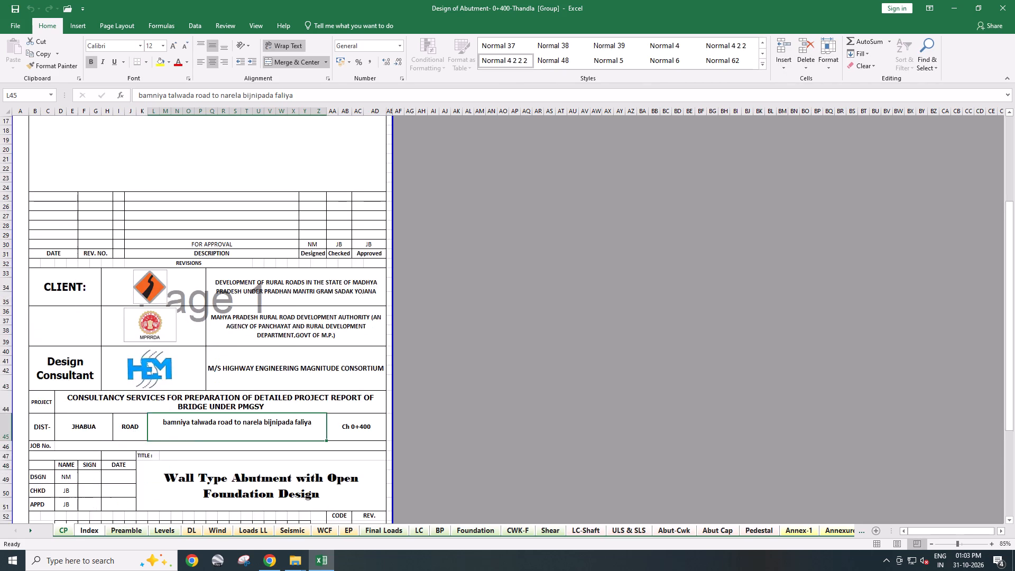
pyautogui.scroll(11, 136, 293)
pyautogui.click(1008, 2)
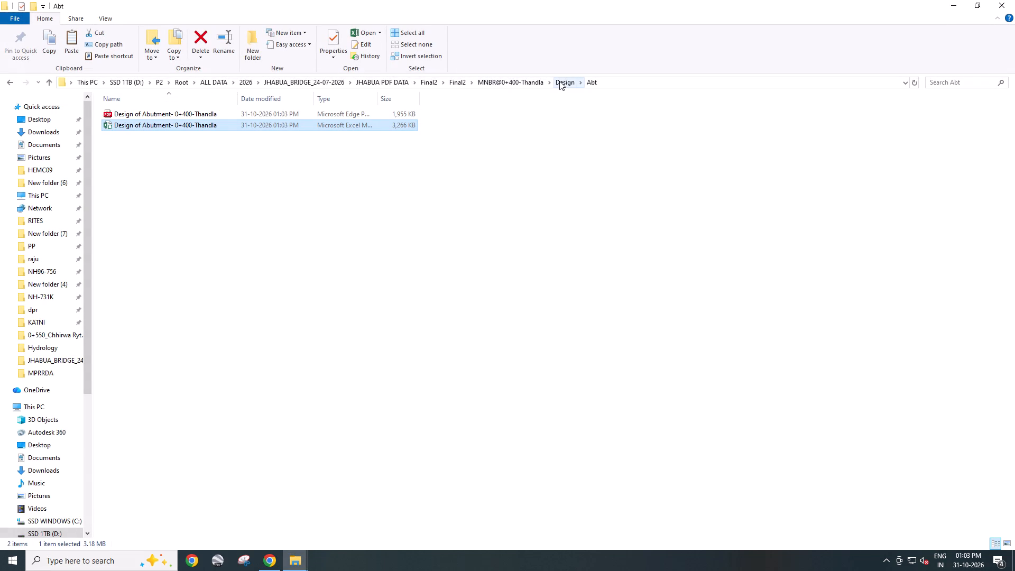
# Move the seven road folders L817 to L920 and the BIRSA 7 ROAD DATA-31-10-2026 archive from Downloads into the BIRSA folder.
pyautogui.click(972, 7)
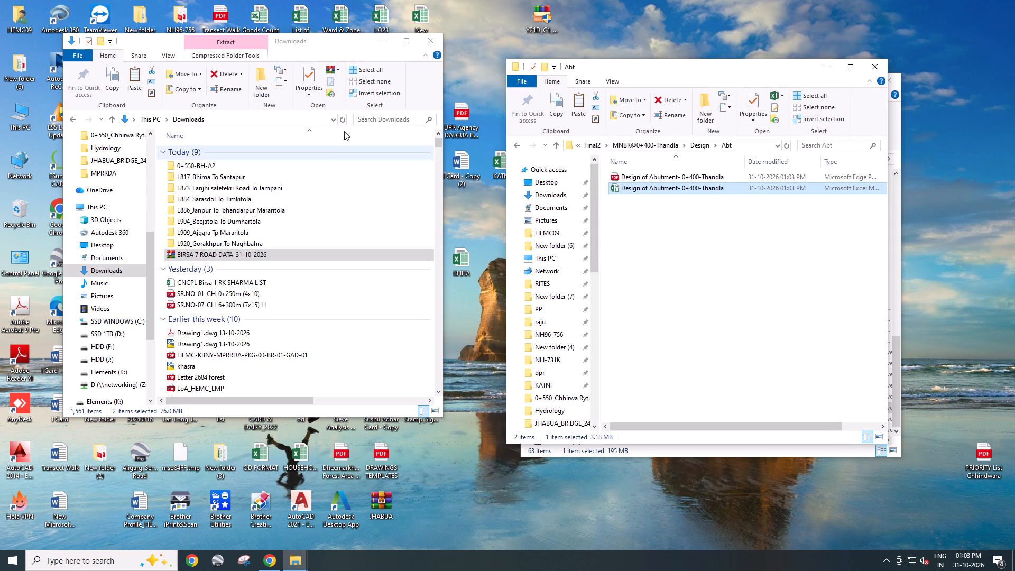
pyautogui.moveTo(772, 70); pyautogui.dragTo(922, 158)
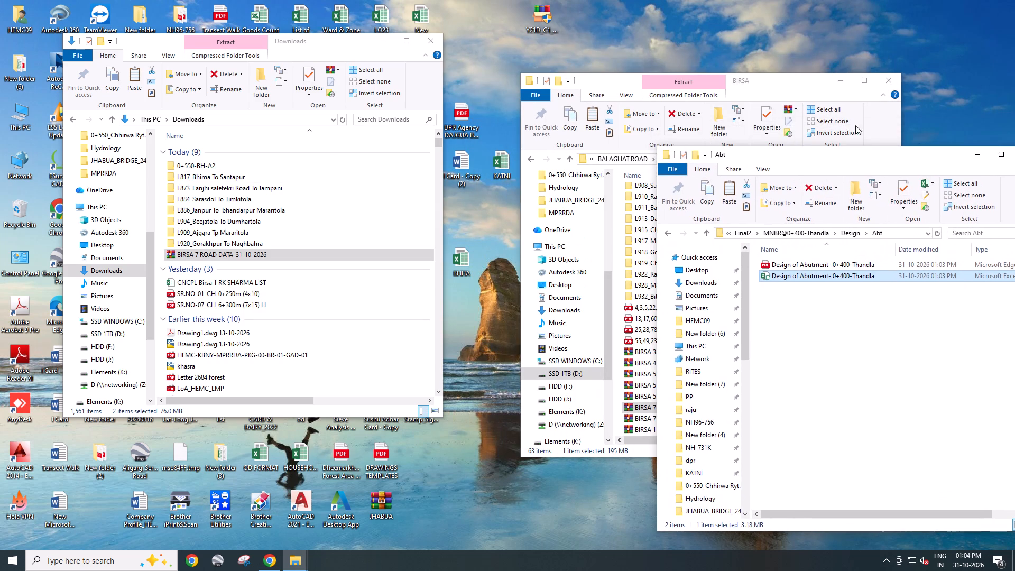
pyautogui.moveTo(785, 84); pyautogui.dragTo(321, 28)
pyautogui.moveTo(855, 158); pyautogui.dragTo(833, 133)
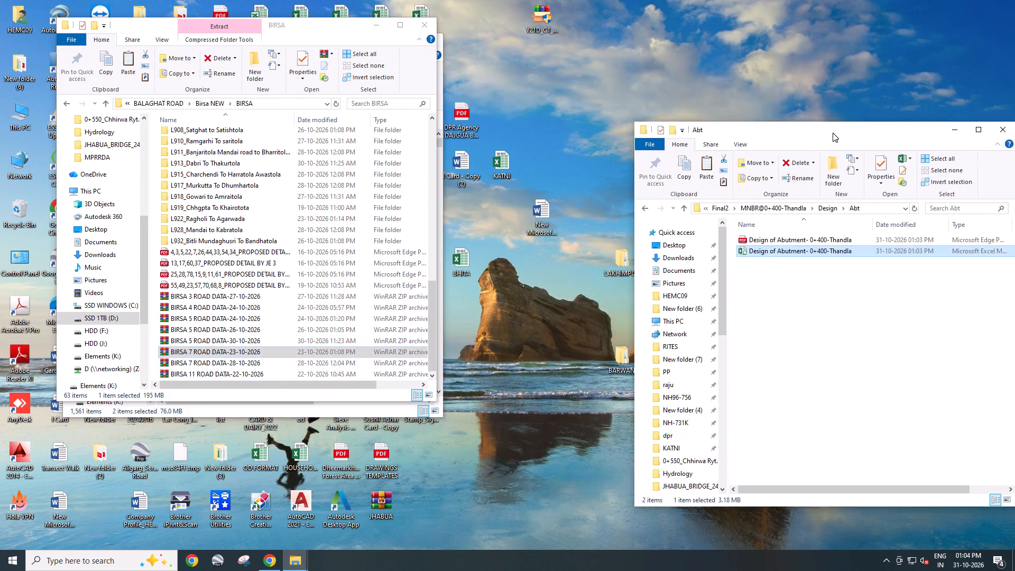
pyautogui.moveTo(833, 133); pyautogui.dragTo(742, 44)
pyautogui.moveTo(325, 31); pyautogui.dragTo(788, 63)
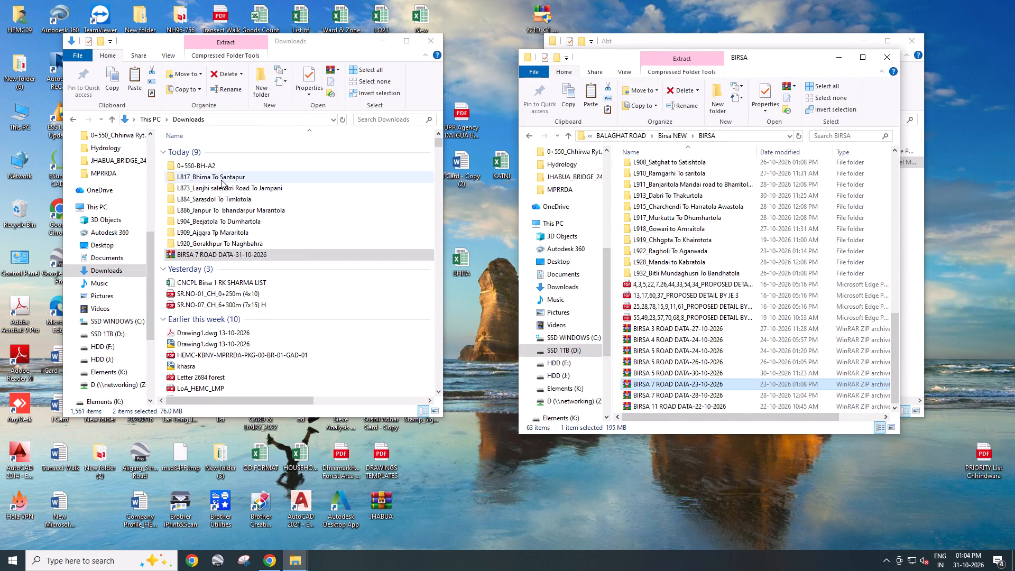
pyautogui.click(211, 176)
pyautogui.keyDown('shift'); pyautogui.click(209, 255); pyautogui.keyUp('shift')
pyautogui.hotkey('ctrl', 'x')
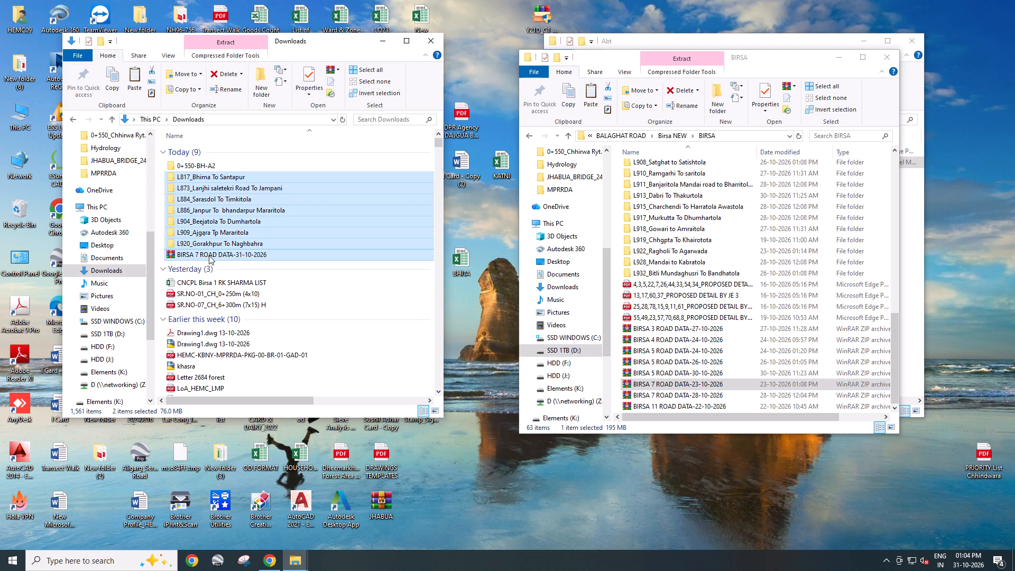
pyautogui.click(619, 274)
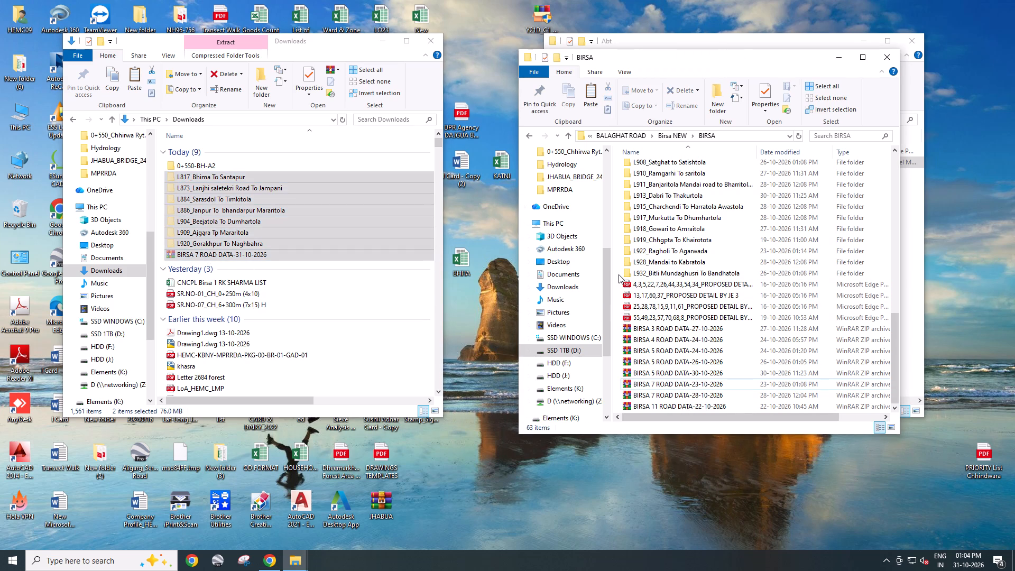
pyautogui.hotkey('ctrl', 'v')
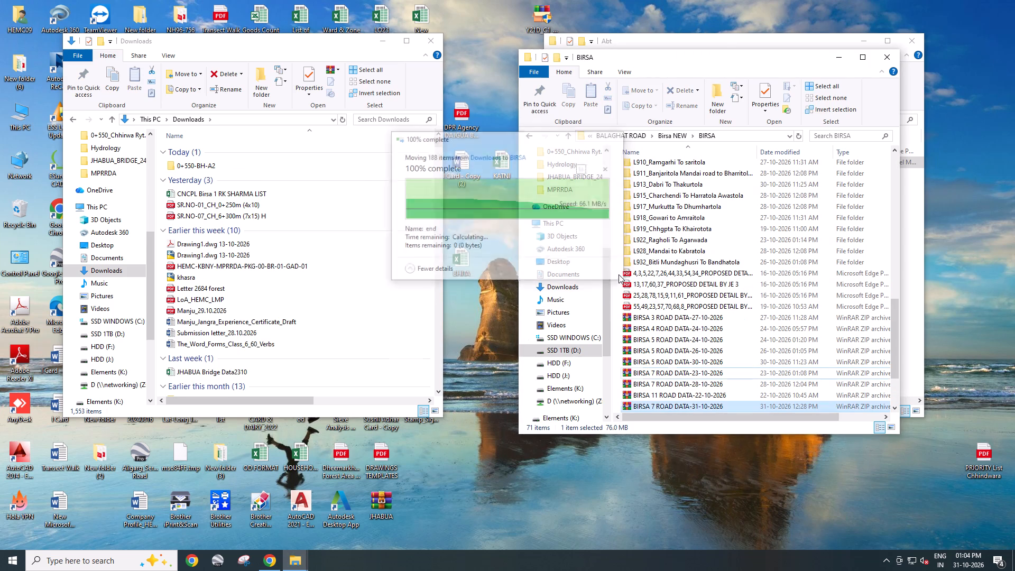
pyautogui.rightClick(616, 190)
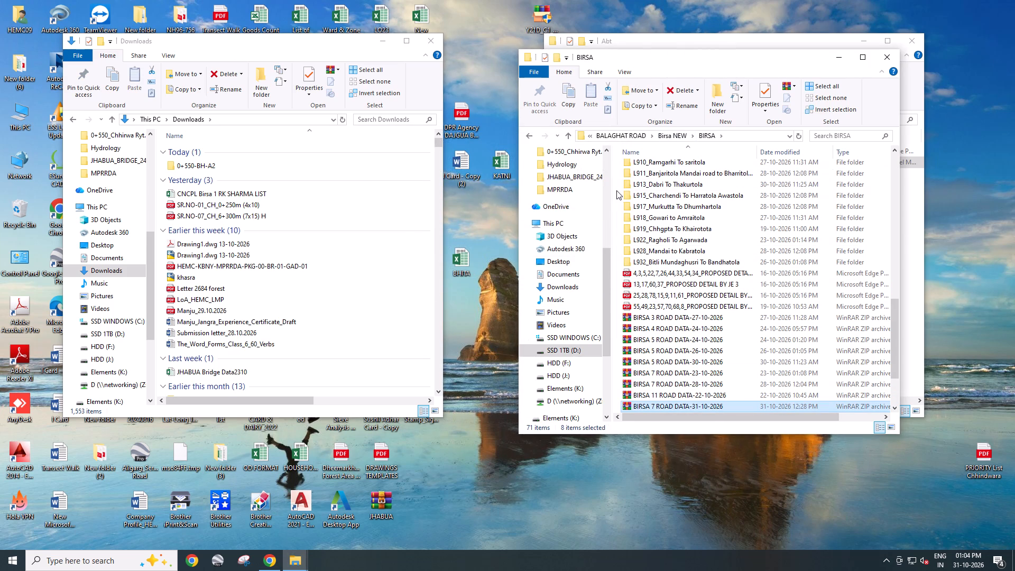
pyautogui.click(642, 235)
# Navigate from BIRSA to the inner Final2 folder under ALL DATA, 2026, JHABUA_BRIDGE_24-07-2026, JHABUA PDF DATA.
pyautogui.click(639, 139)
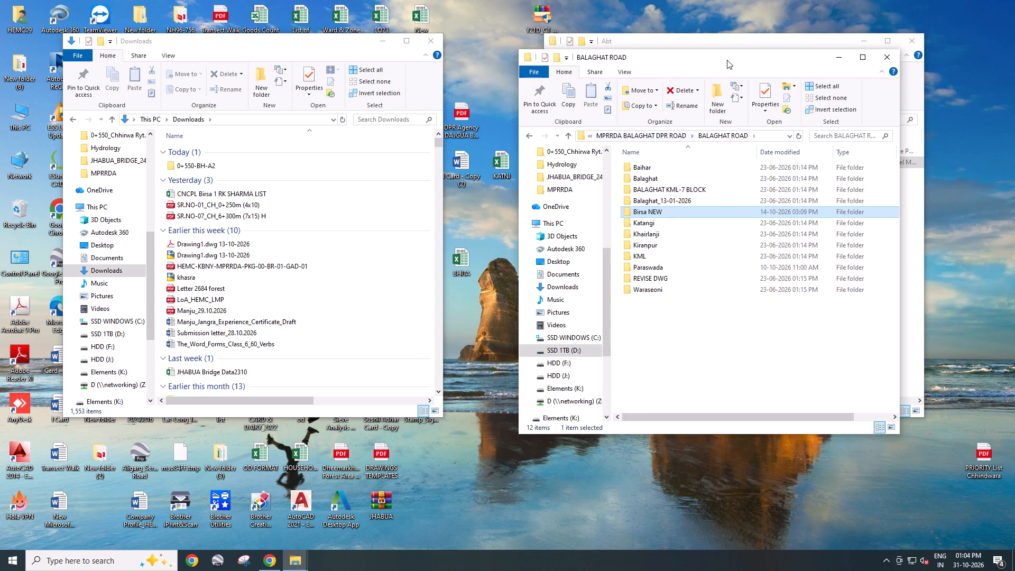
pyautogui.moveTo(729, 59); pyautogui.dragTo(244, 54)
pyautogui.click(176, 132)
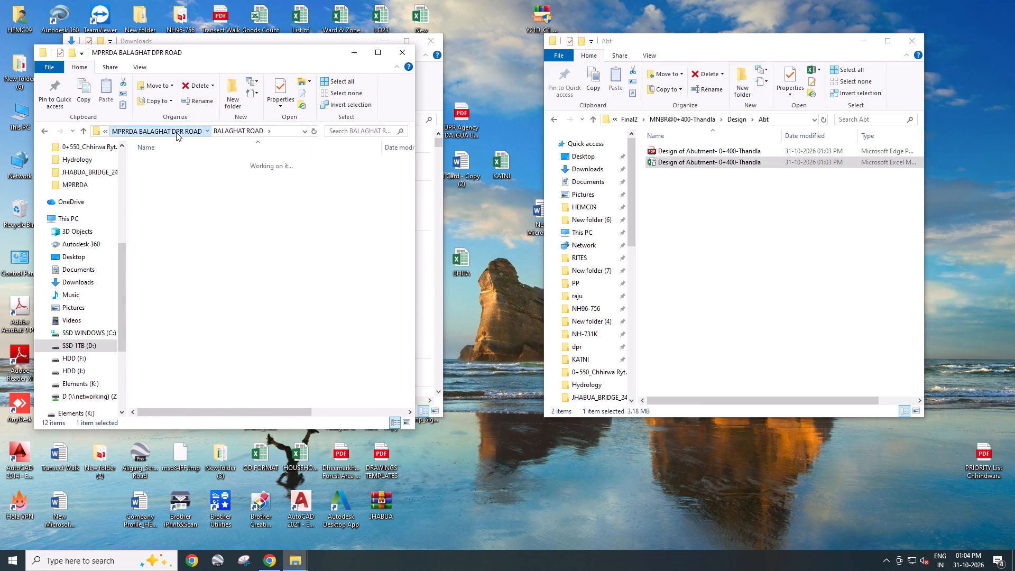
pyautogui.click(151, 133)
pyautogui.click(199, 133)
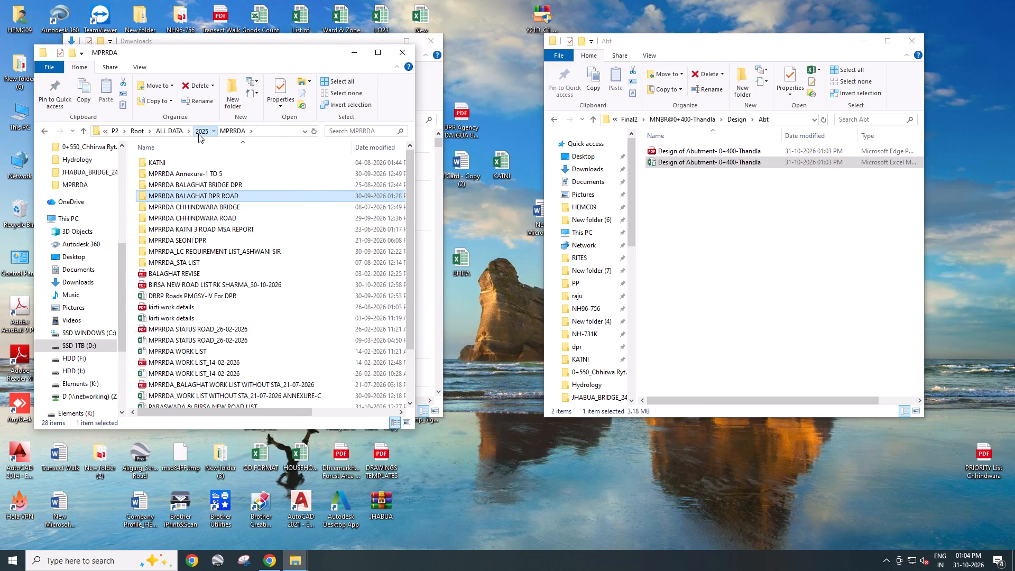
pyautogui.click(230, 132)
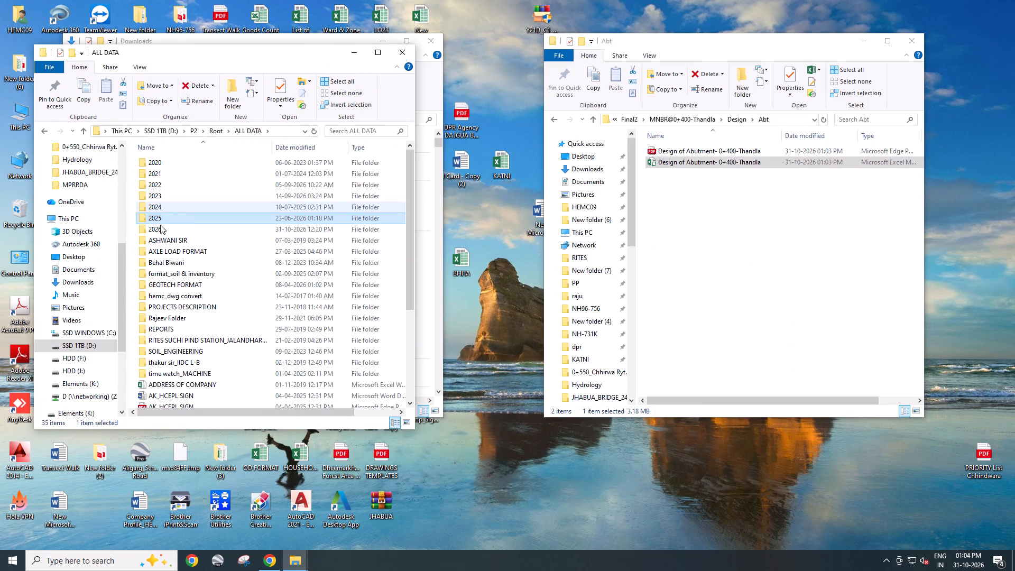
pyautogui.doubleClick(161, 228)
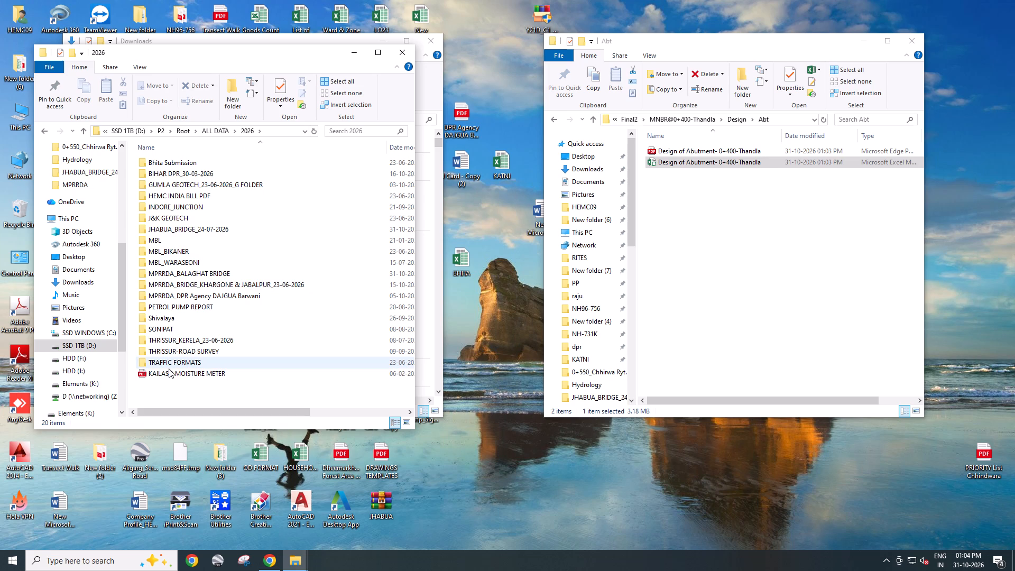
pyautogui.doubleClick(186, 232)
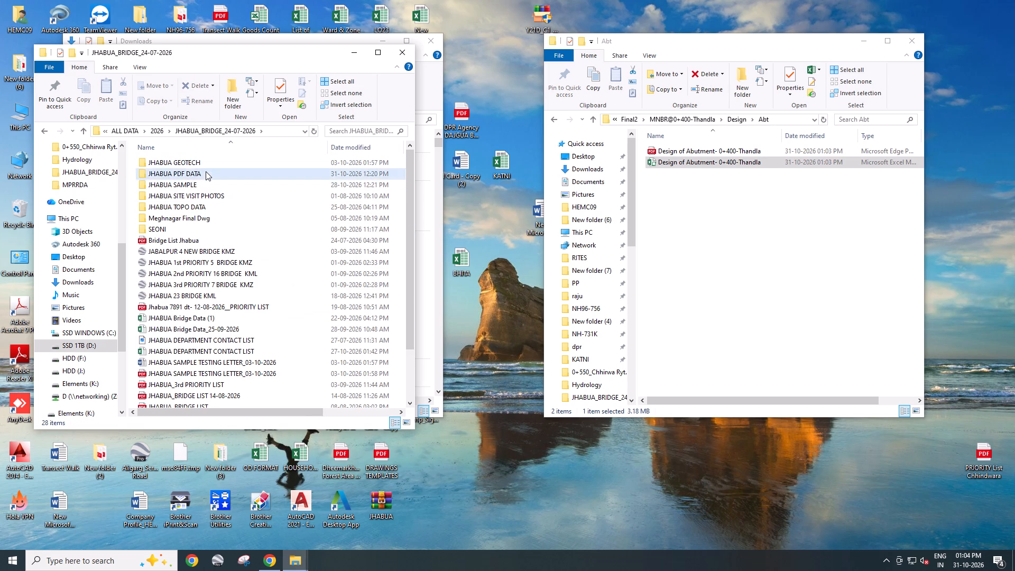
pyautogui.doubleClick(206, 171)
pyautogui.doubleClick(182, 167)
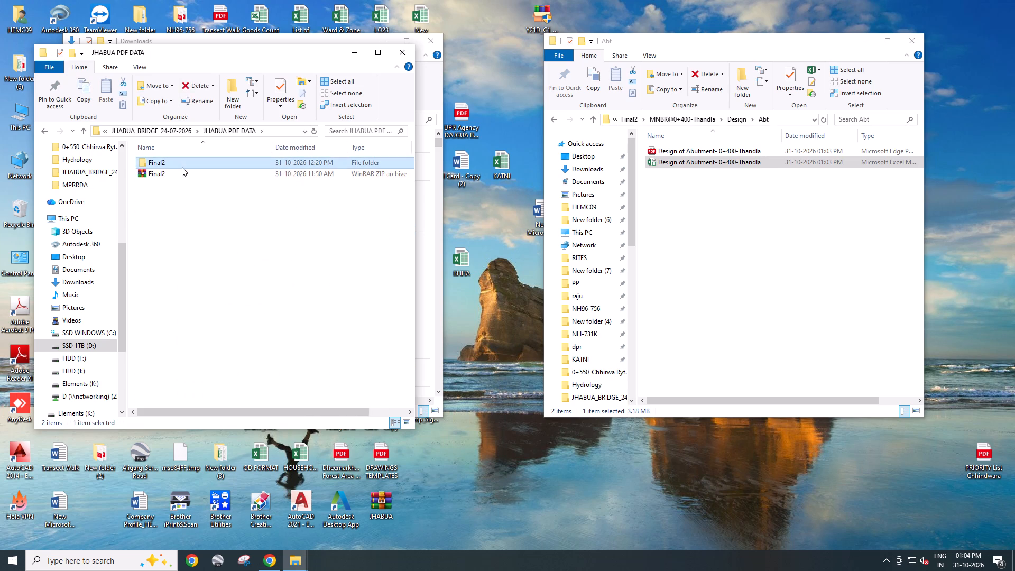
pyautogui.doubleClick(182, 167)
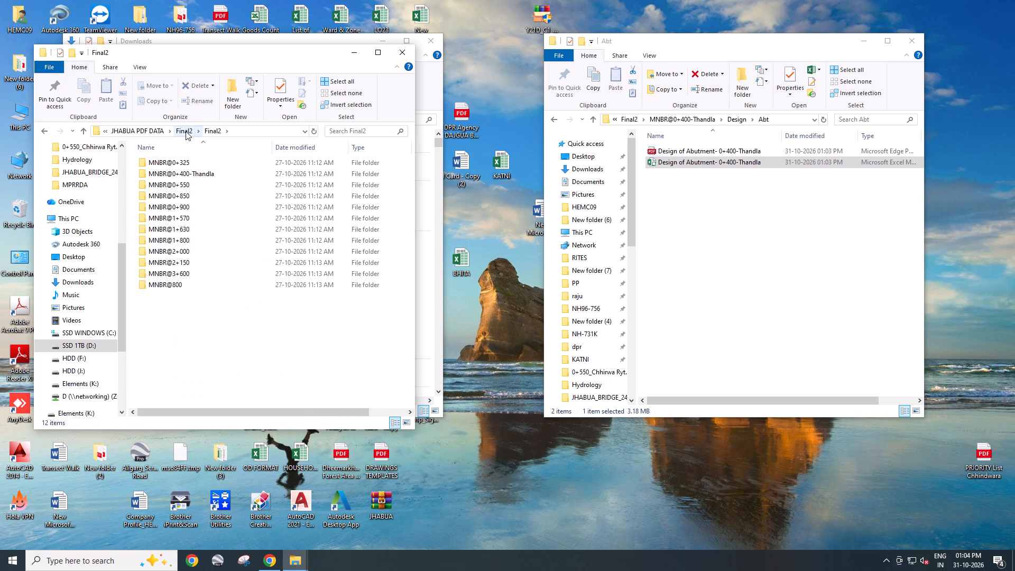
# Navigate to the Sample folder on the networked Z: drive, inside Kirti and its PDF folder.
pyautogui.click(186, 131)
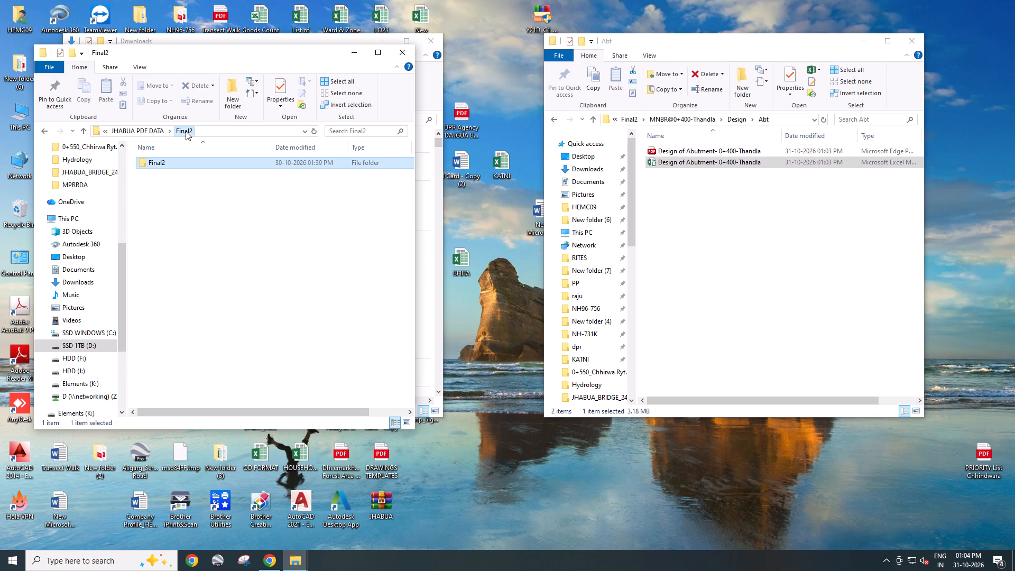
pyautogui.scroll(-4, 76, 358)
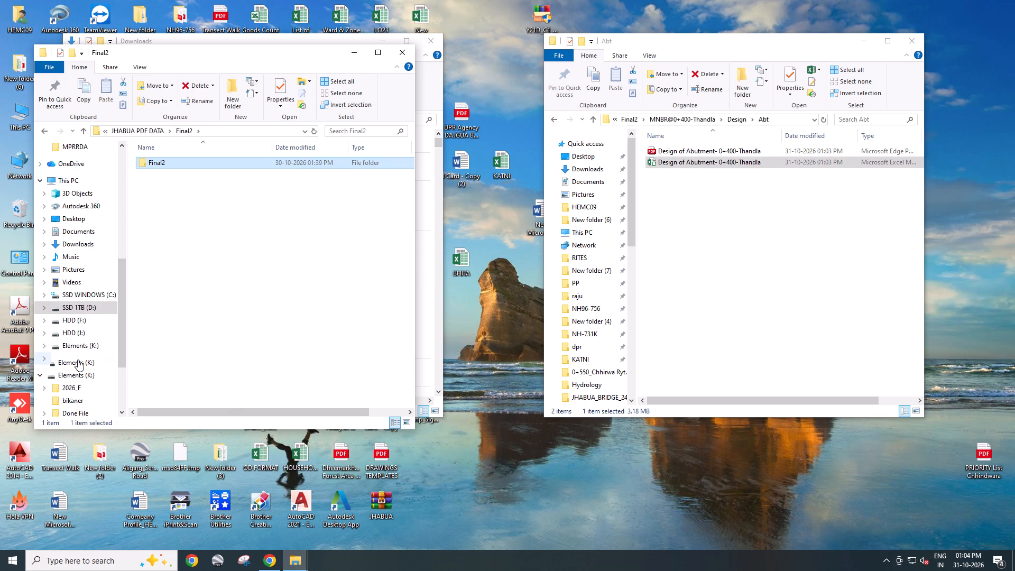
pyautogui.doubleClick(80, 348)
pyautogui.click(197, 294)
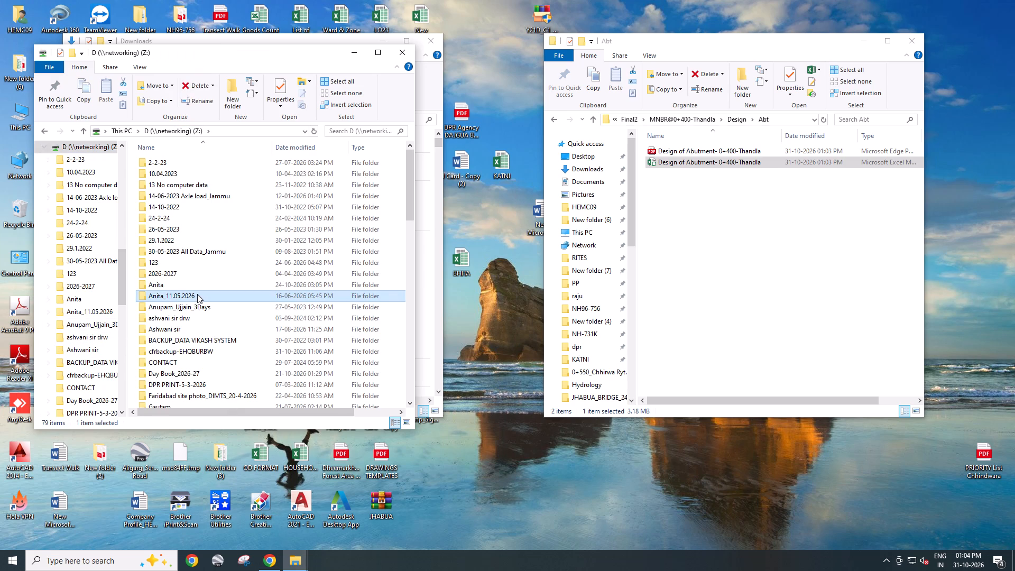
pyautogui.press('k')
pyautogui.doubleClick(169, 186)
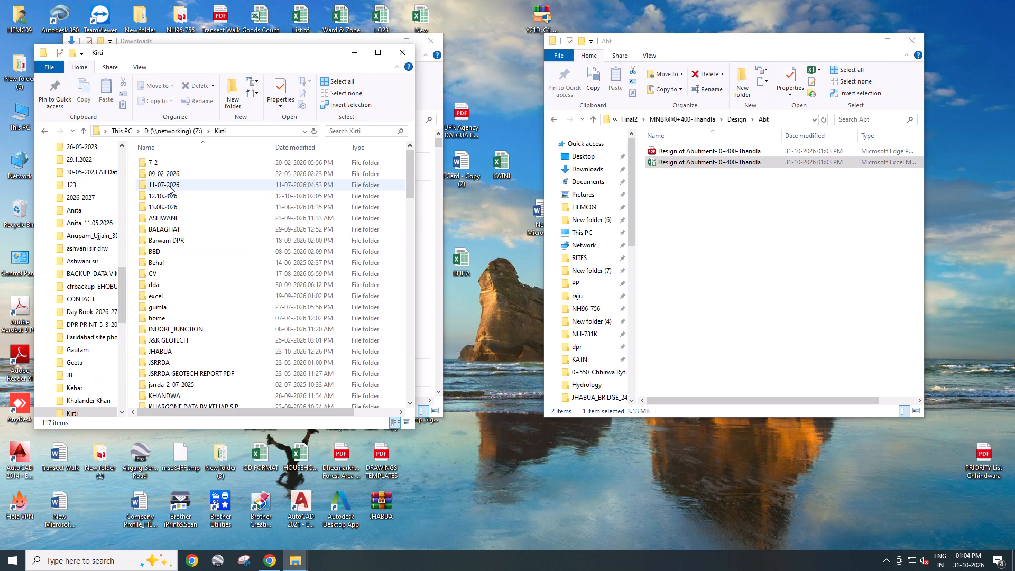
pyautogui.click(169, 186)
pyautogui.write('PP')
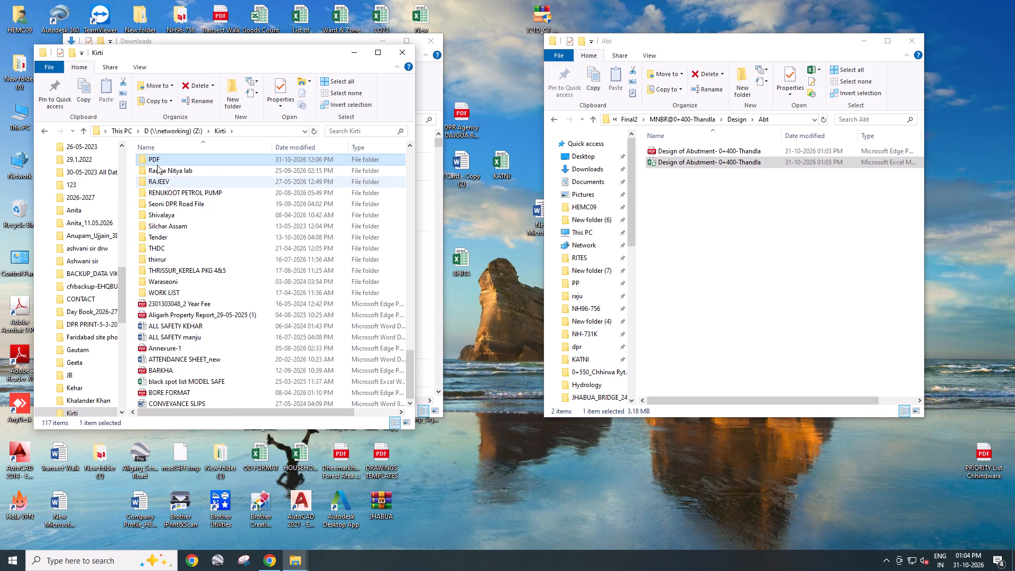
pyautogui.press('p')
pyautogui.press('p')
pyautogui.write('PPPPPPPPP')
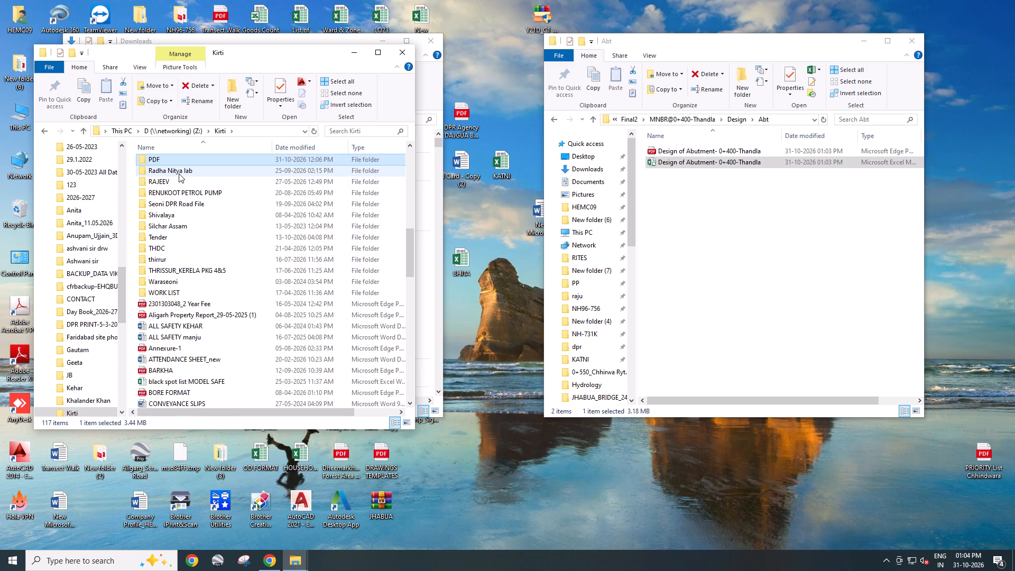
pyautogui.doubleClick(173, 162)
pyautogui.doubleClick(173, 162)
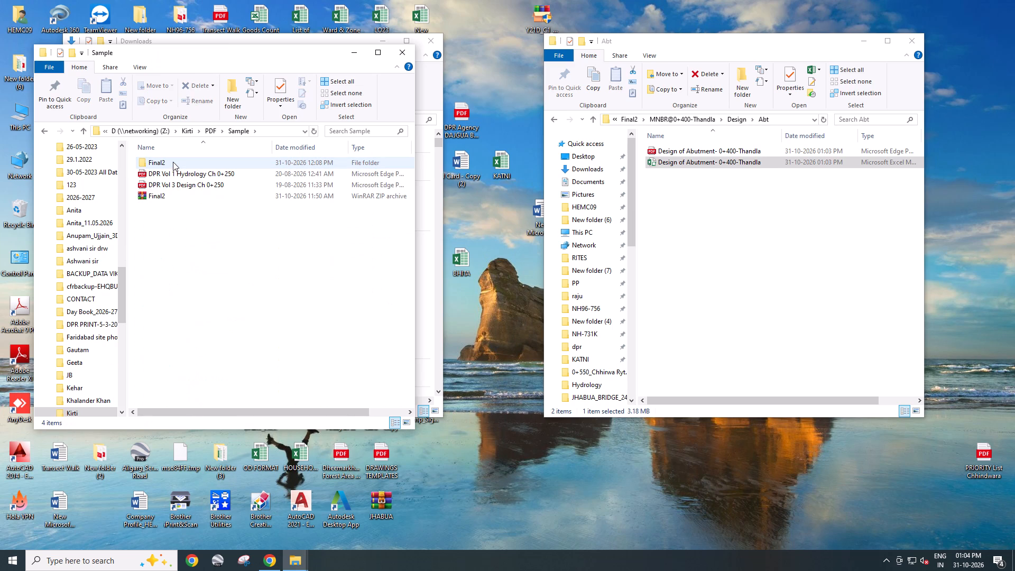
# Open the sample DPR Vol 1 Hydrology Ch 0+250 PDF, examine its cover, section title and content pages, and close it.
pyautogui.doubleClick(204, 174)
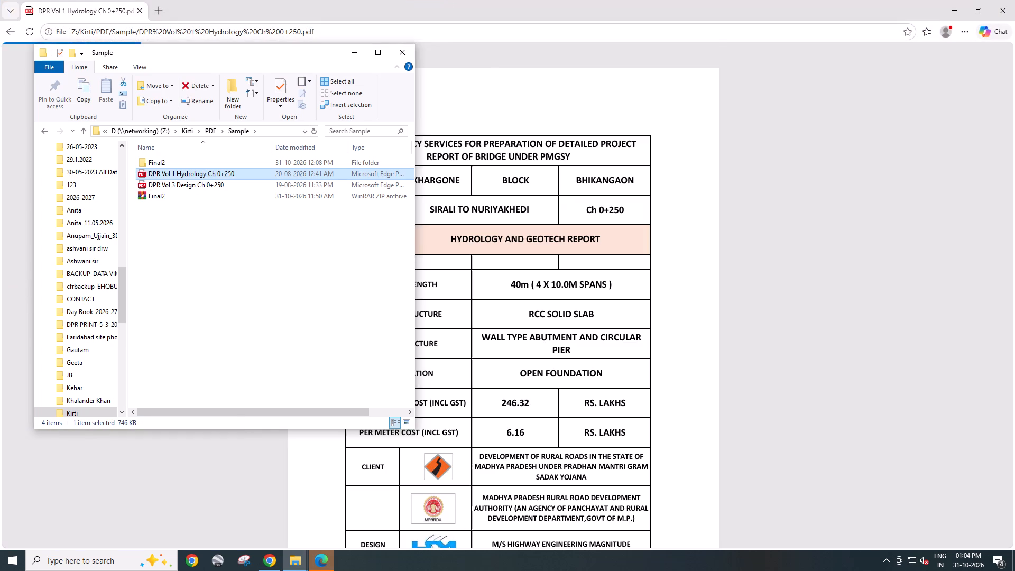
pyautogui.click(539, 231)
pyautogui.scroll(-15, 465, 328)
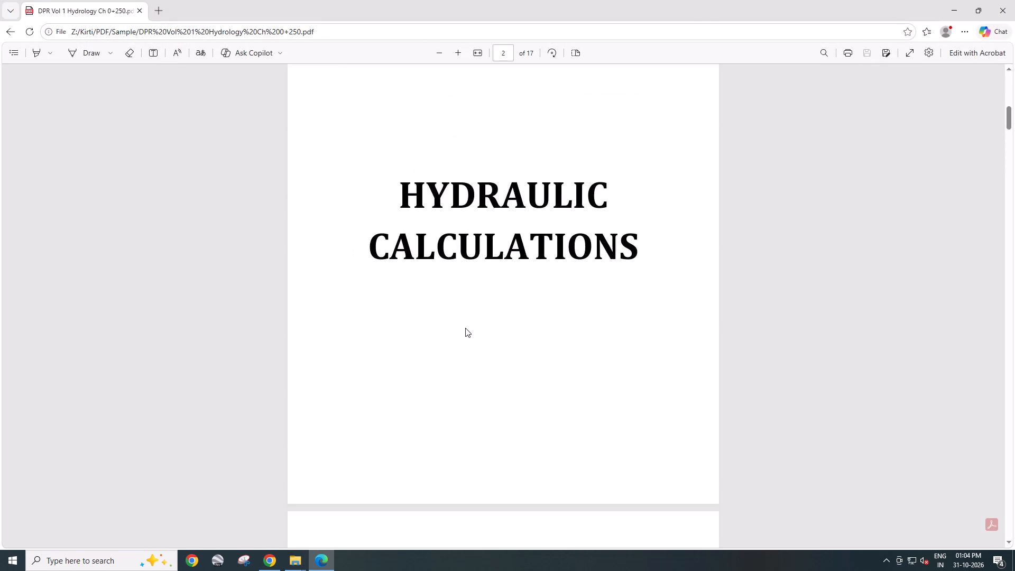
pyautogui.scroll(-8, 465, 328)
pyautogui.scroll(14, 465, 328)
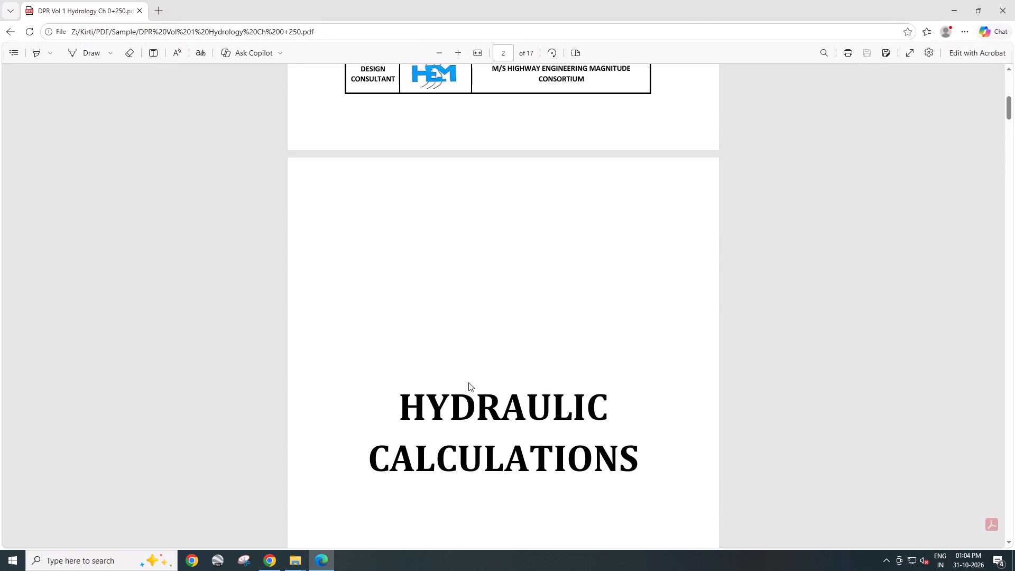
pyautogui.scroll(-11, 491, 427)
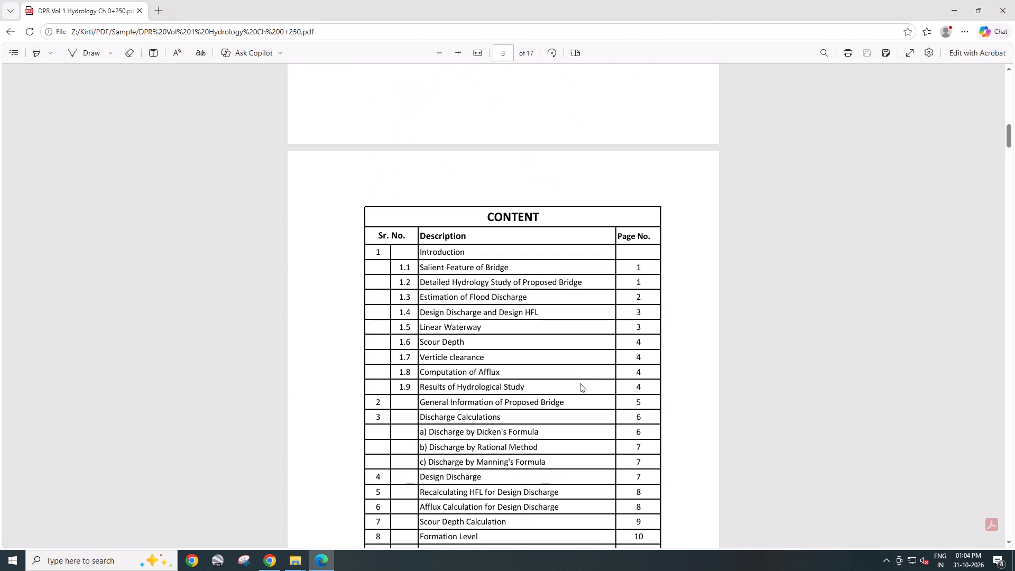
pyautogui.scroll(-14, 488, 388)
pyautogui.scroll(10, 488, 388)
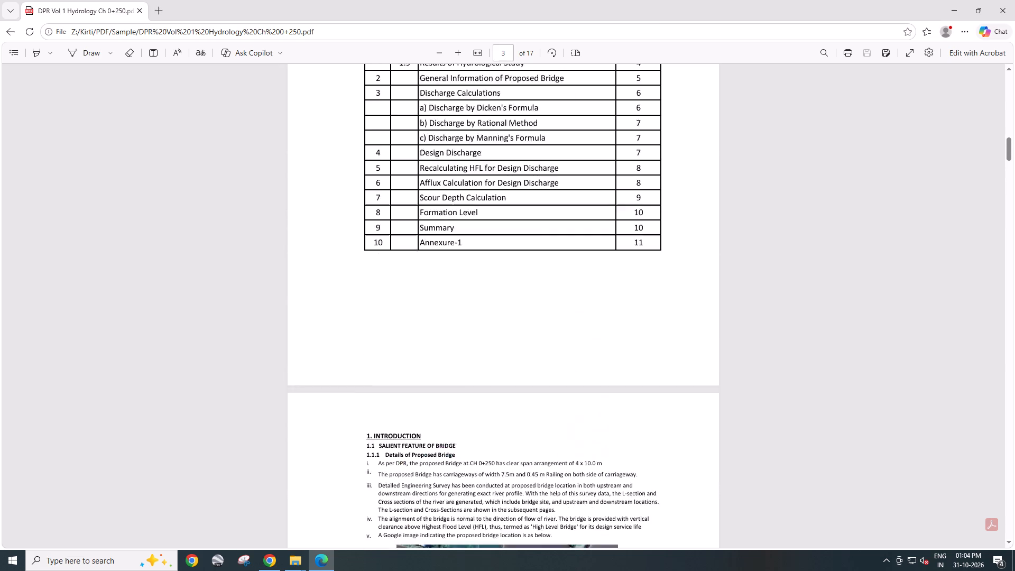
pyautogui.scroll(13, 488, 388)
pyautogui.scroll(3, 436, 360)
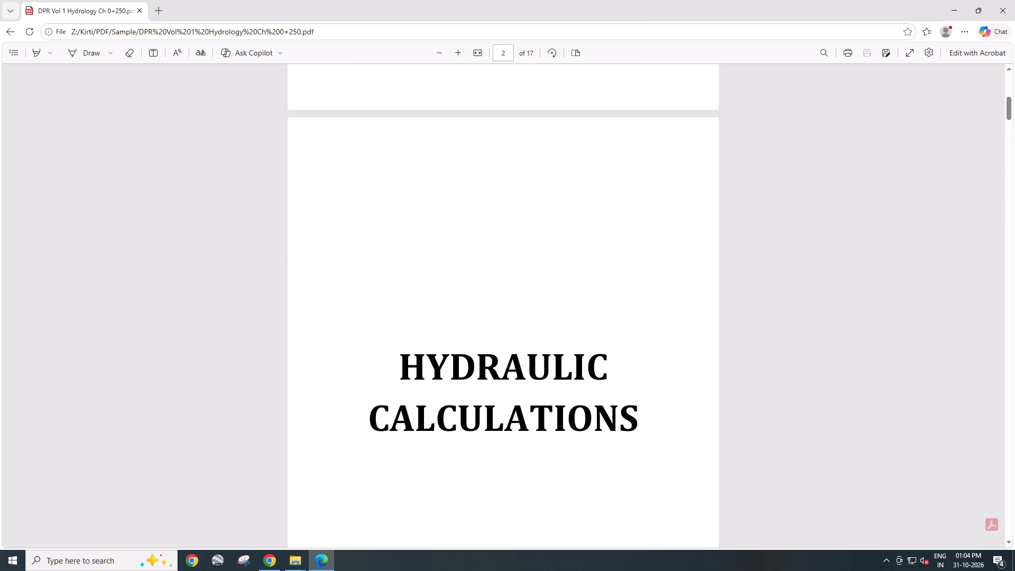
pyautogui.scroll(9, 438, 361)
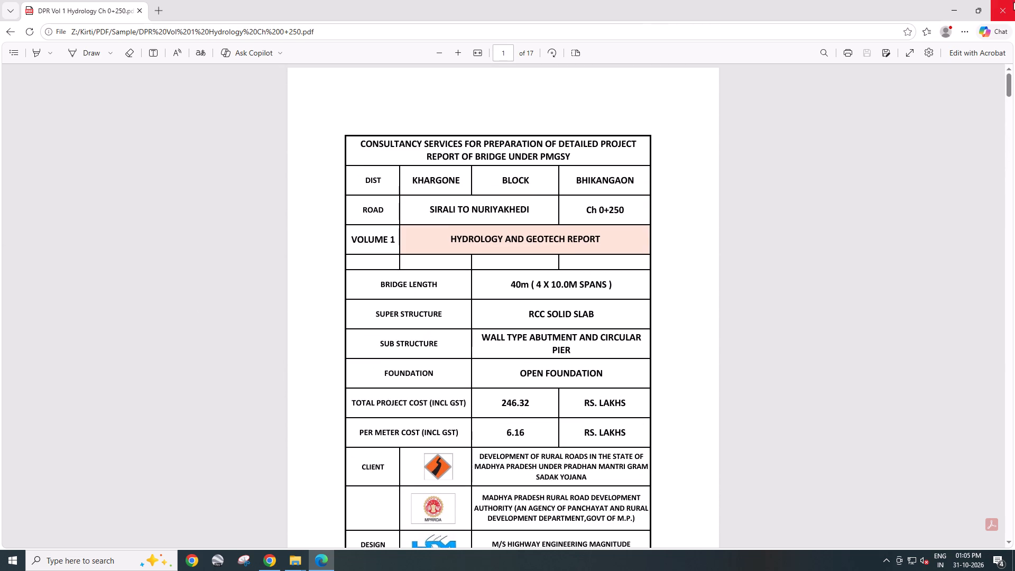
pyautogui.click(1010, 5)
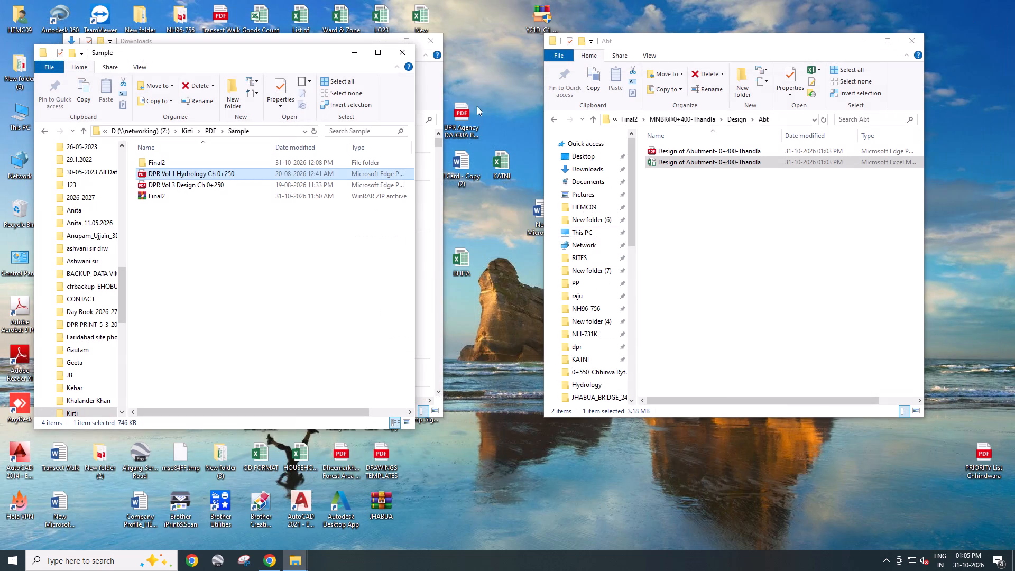
# Navigate from the Abt folder of MNBR@0+400-Thandla to the Hydrology folder of MNBR@0+325.
pyautogui.click(731, 118)
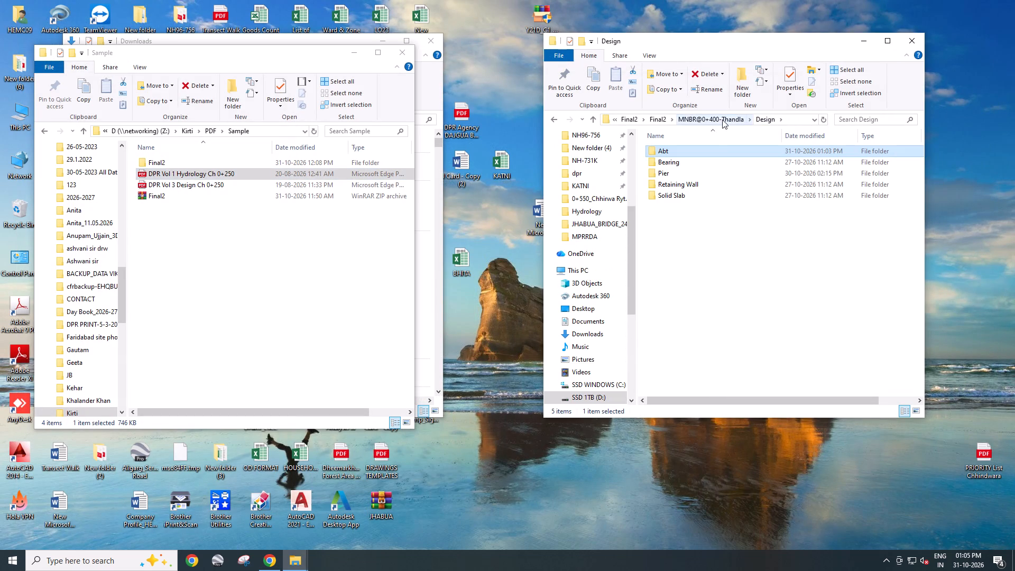
pyautogui.click(726, 121)
pyautogui.click(660, 123)
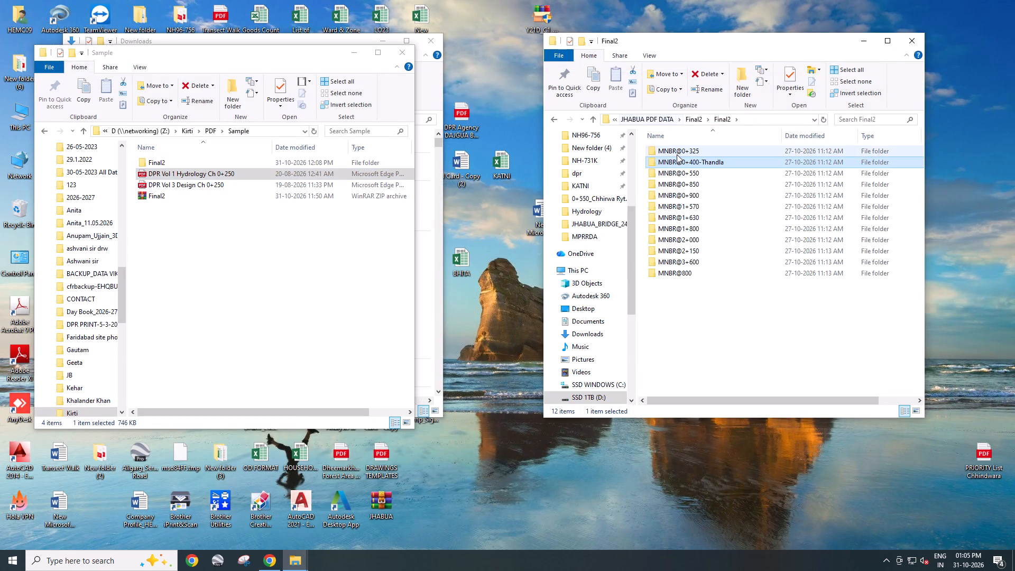
pyautogui.doubleClick(677, 154)
pyautogui.tripleClick(678, 159)
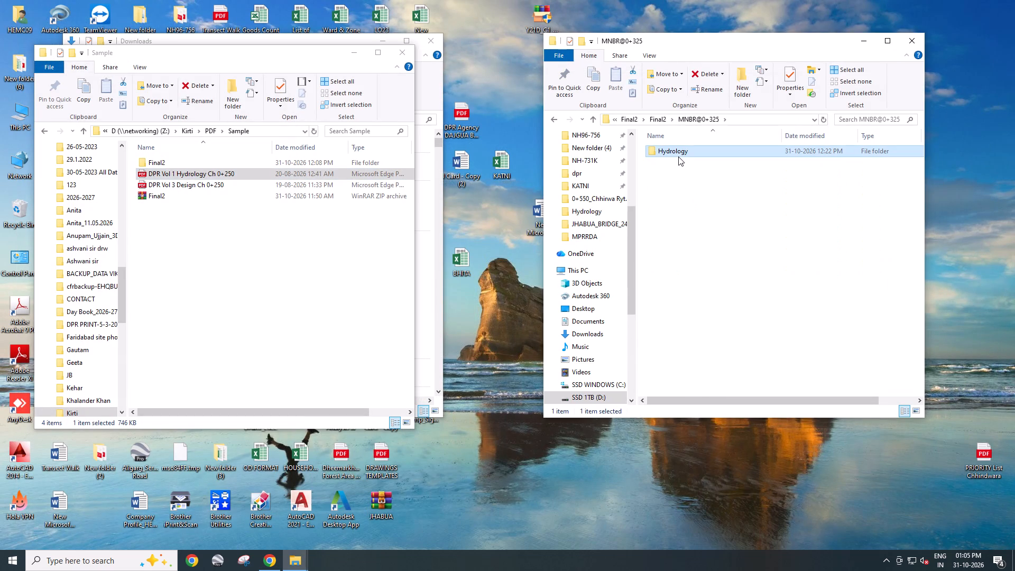
pyautogui.doubleClick(678, 157)
pyautogui.doubleClick(678, 152)
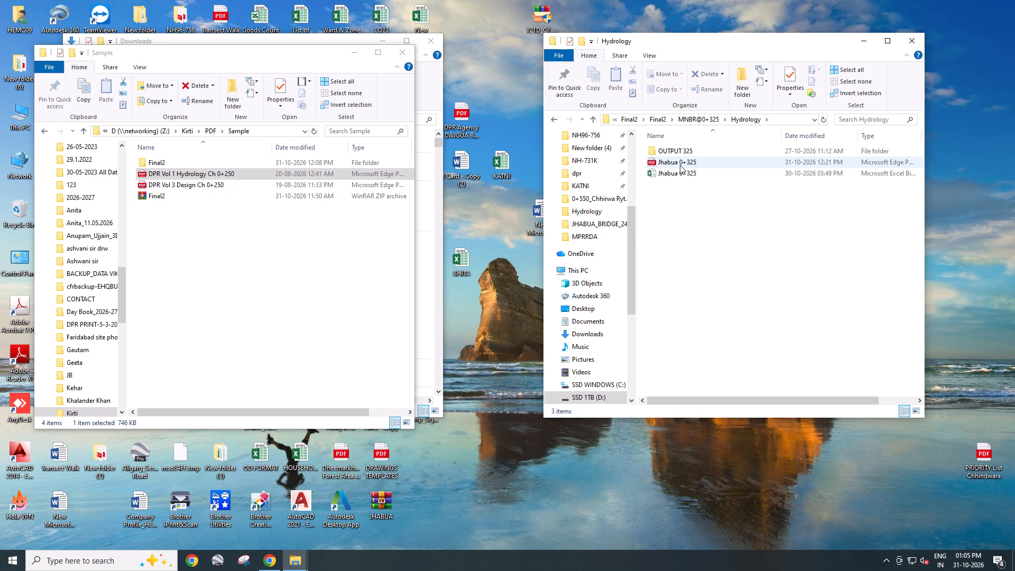
# Open the Jhabua 0+325 hydrology PDF in a smaller window and examine its cover and opening pages from page 1.
pyautogui.doubleClick(680, 165)
pyautogui.click(982, 11)
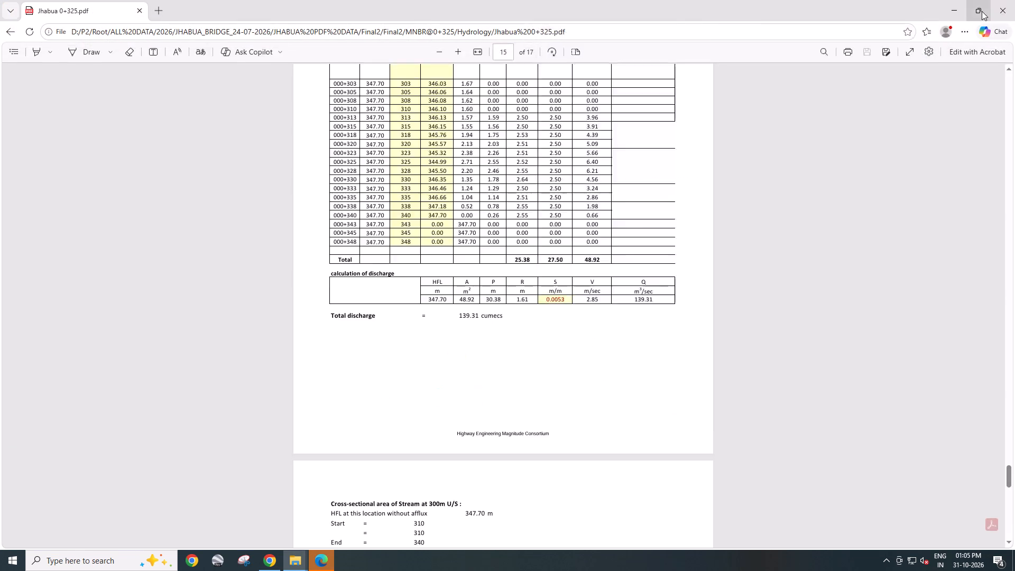
pyautogui.scroll(10, 723, 269)
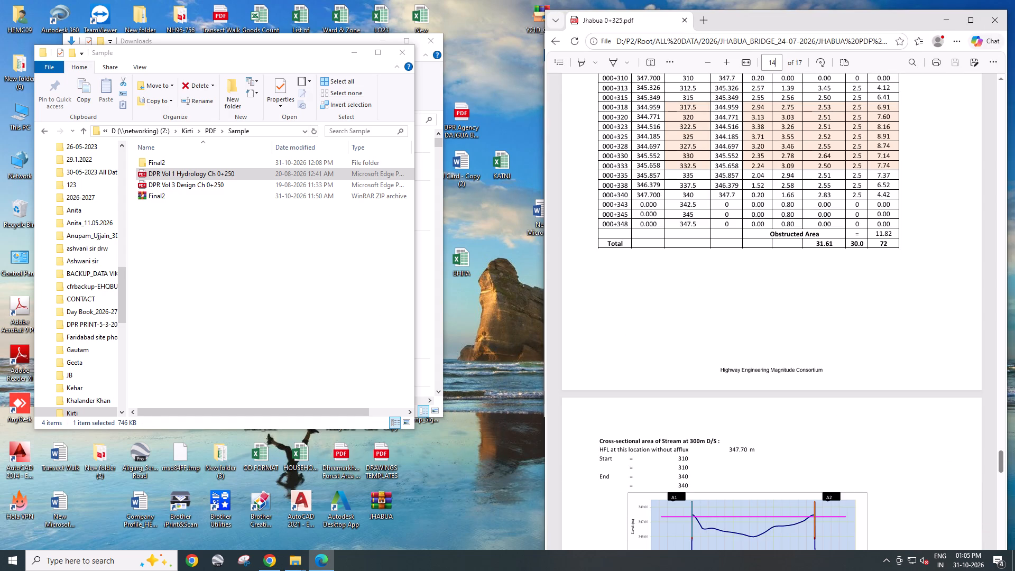
pyautogui.click(779, 67)
pyautogui.press('1')
pyautogui.press('Return')
pyautogui.scroll(5, 790, 241)
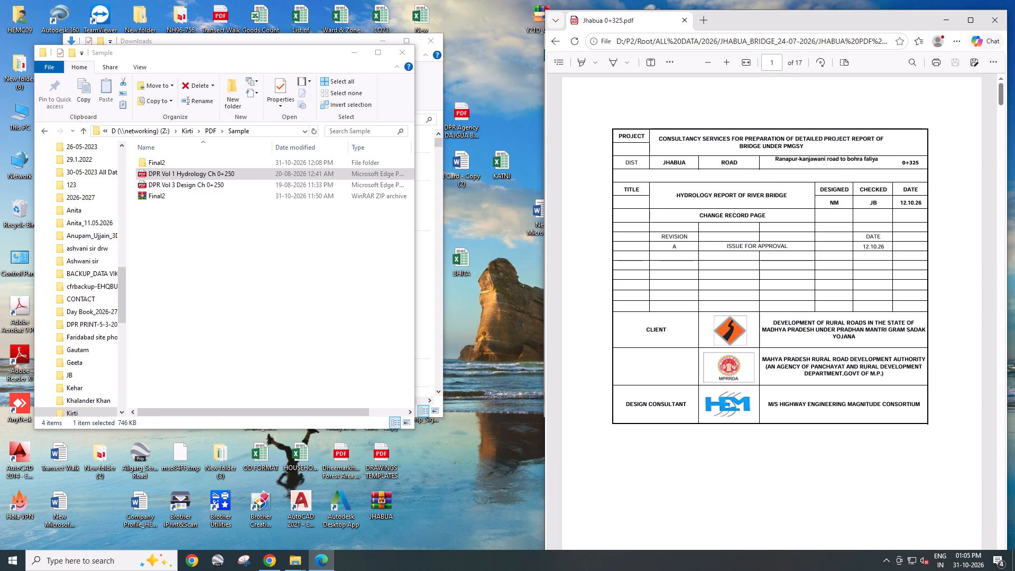
pyautogui.scroll(-9, 788, 254)
pyautogui.scroll(13, 788, 254)
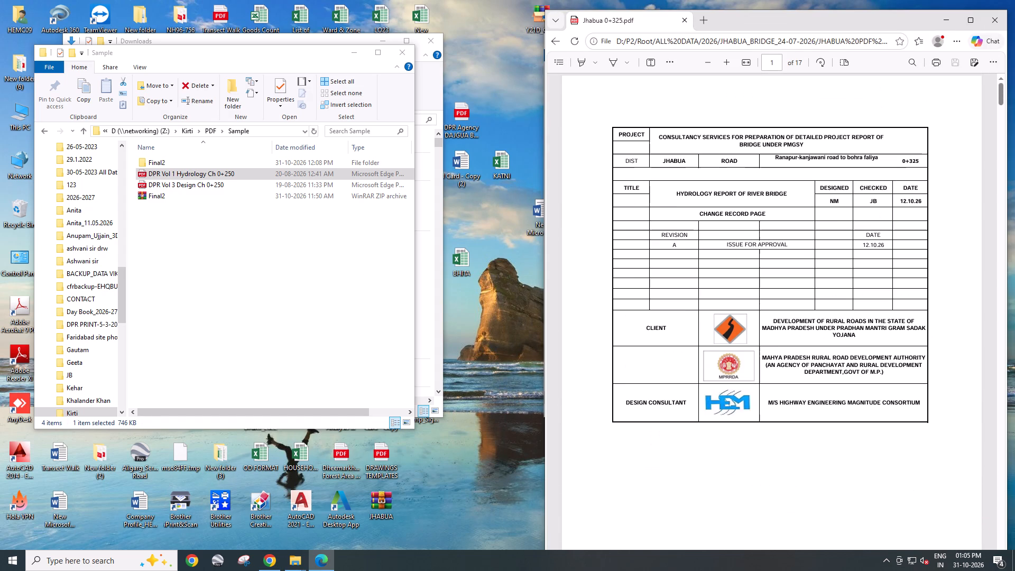
# Open the sample DPR Vol 1 Hydrology PDF again, compare its opening pages with the Jhabua 0+325 report, and close both.
pyautogui.doubleClick(167, 178)
pyautogui.moveTo(887, 21); pyautogui.dragTo(772, 20)
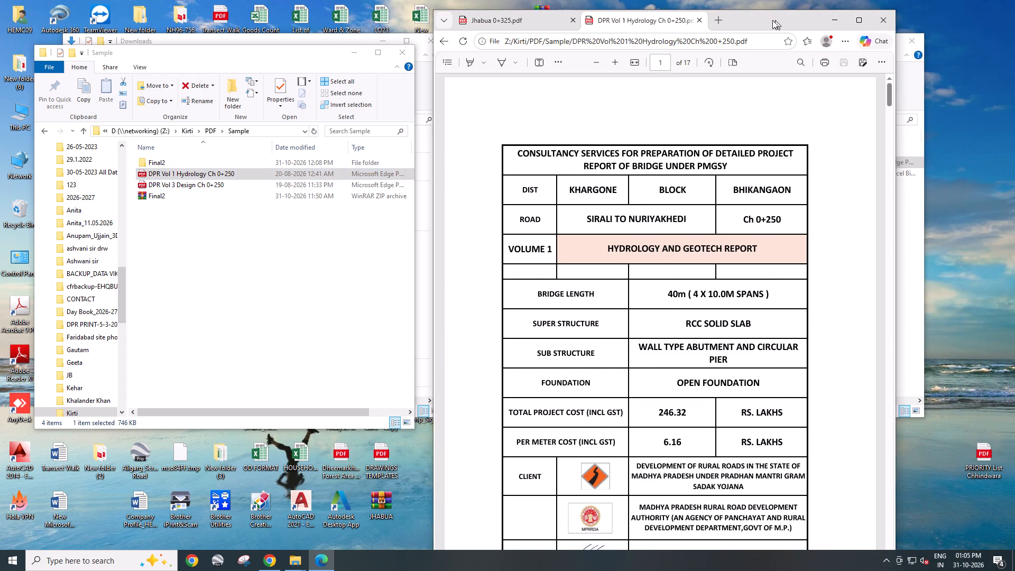
pyautogui.moveTo(772, 20); pyautogui.dragTo(692, 20)
pyautogui.click(441, 18)
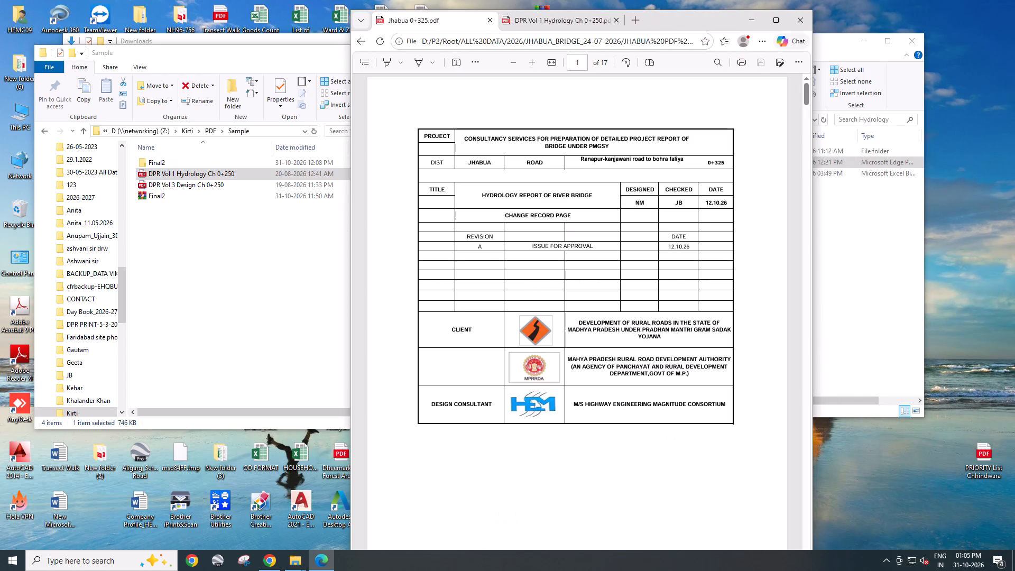
pyautogui.click(548, 25)
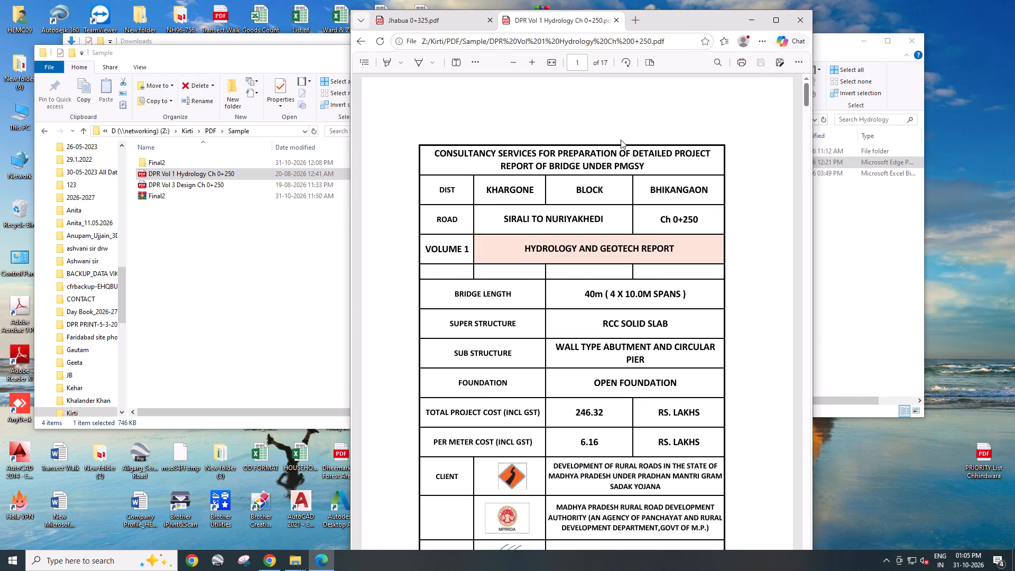
pyautogui.scroll(-9, 665, 252)
pyautogui.scroll(8, 664, 252)
pyautogui.scroll(-13, 664, 252)
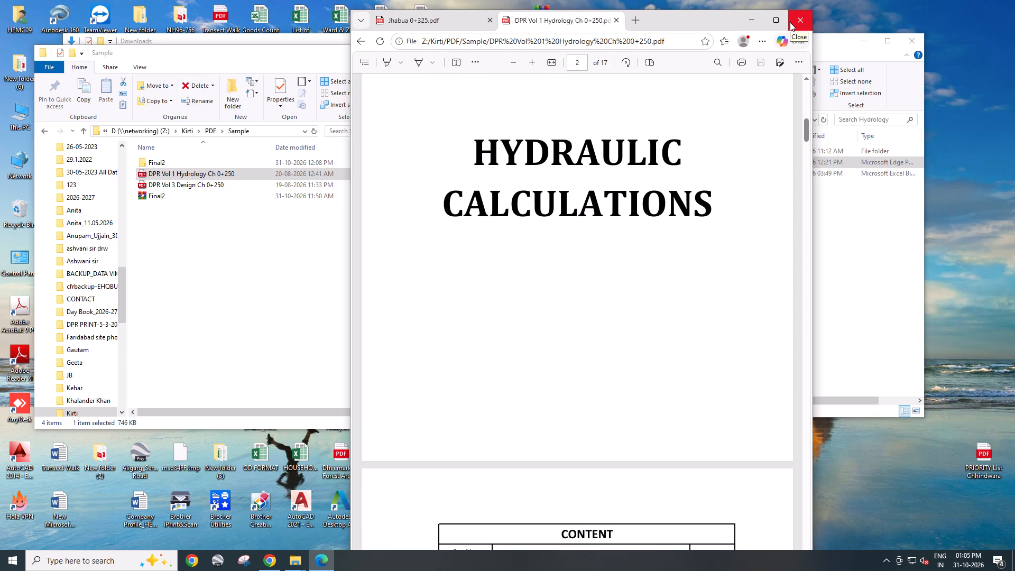
pyautogui.click(617, 19)
pyautogui.click(487, 19)
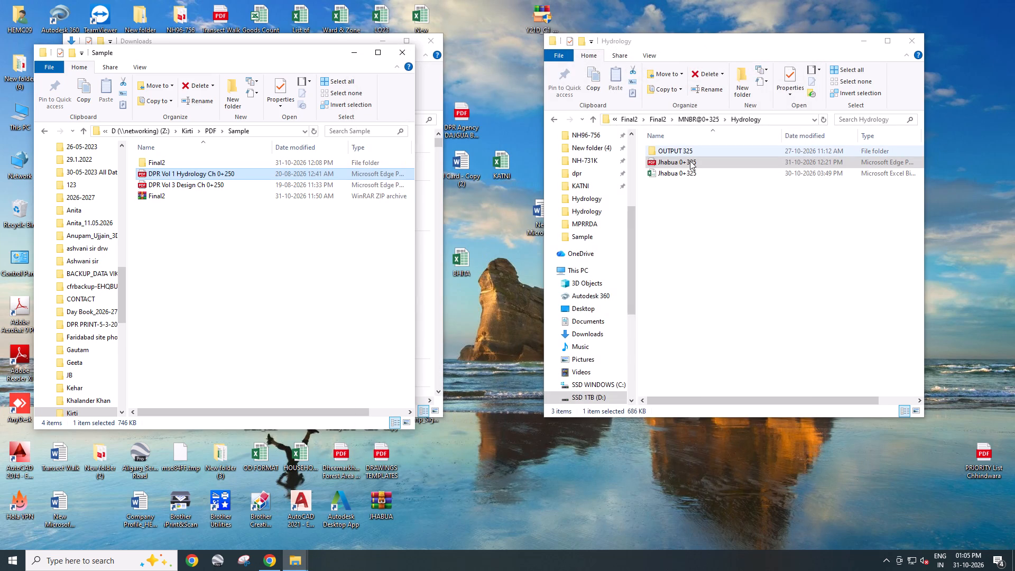
# Open the sample DPR Vol 3 Design Ch 0+250 PDF, examine its cover, title page and index, and close it.
pyautogui.doubleClick(196, 186)
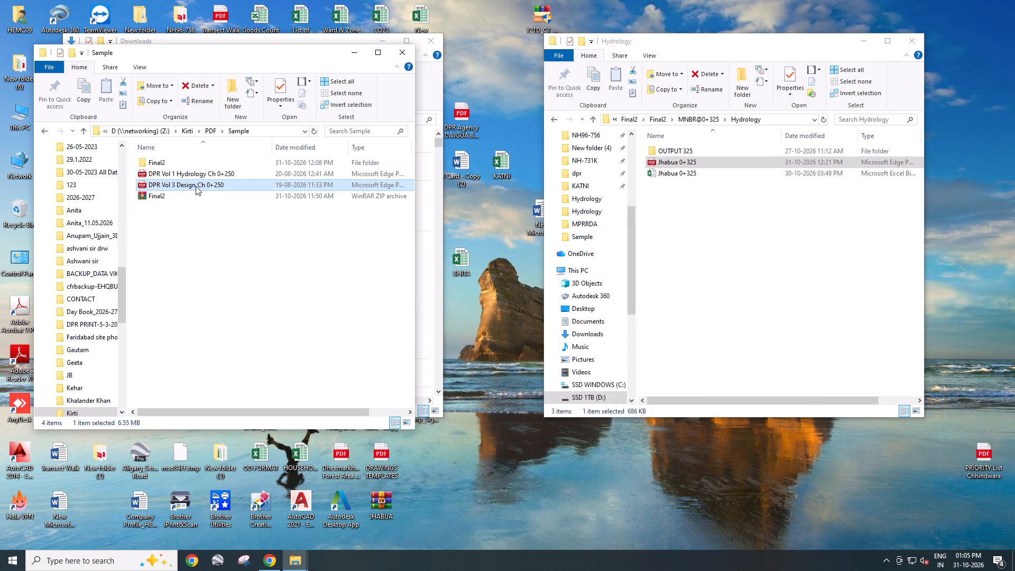
pyautogui.click(589, 190)
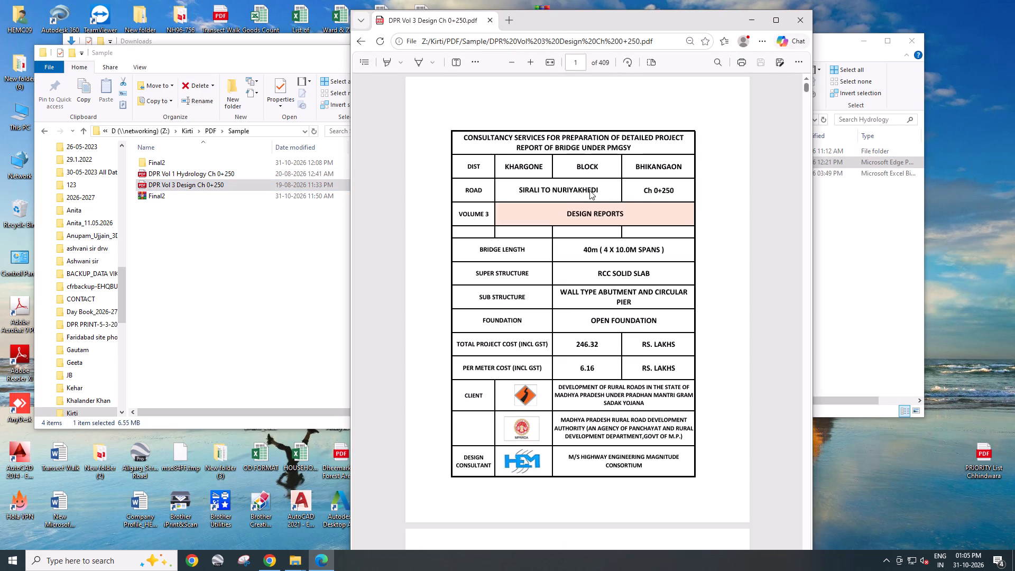
pyautogui.scroll(-16, 589, 190)
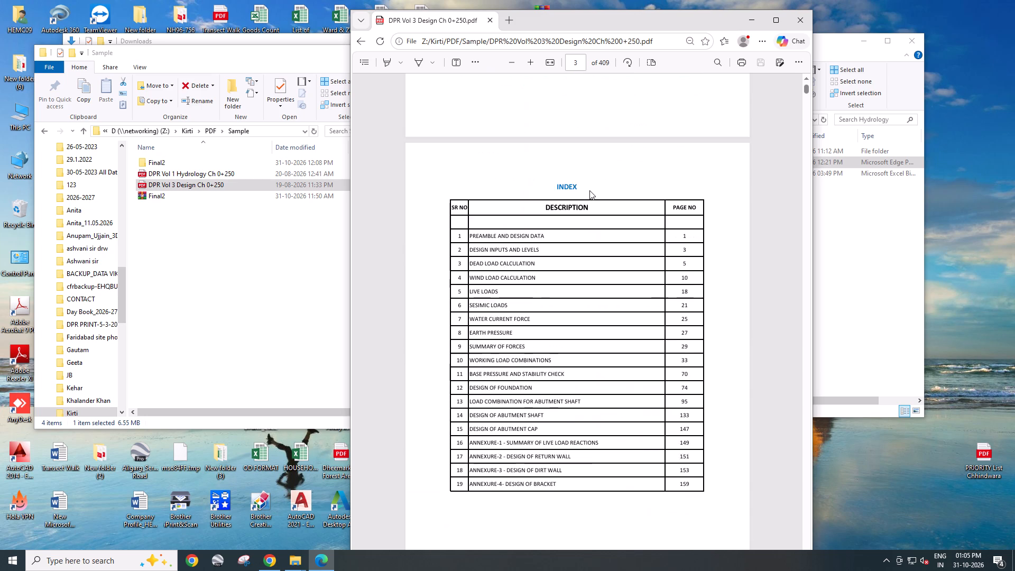
pyautogui.scroll(9, 589, 190)
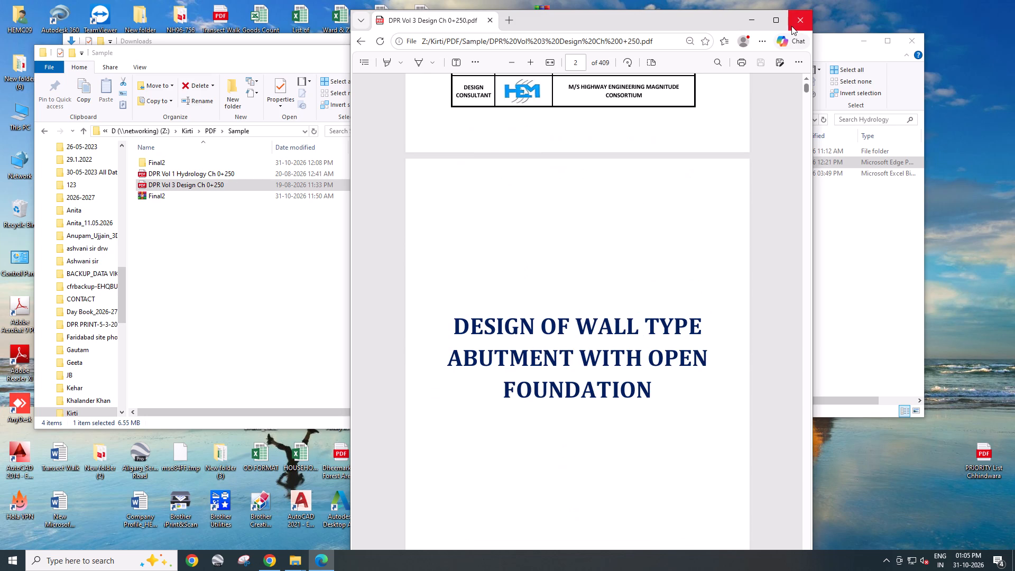
pyautogui.click(791, 26)
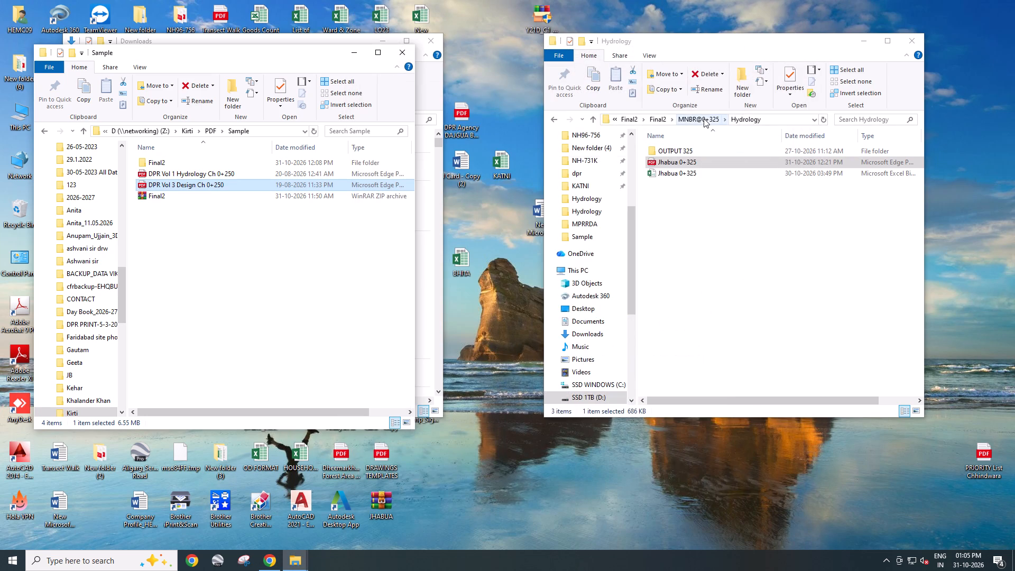
# Navigate from the Hydrology folder of MNBR@0+325 to the Design > Abt folder of MNBR@0+400-Thandla.
pyautogui.click(704, 118)
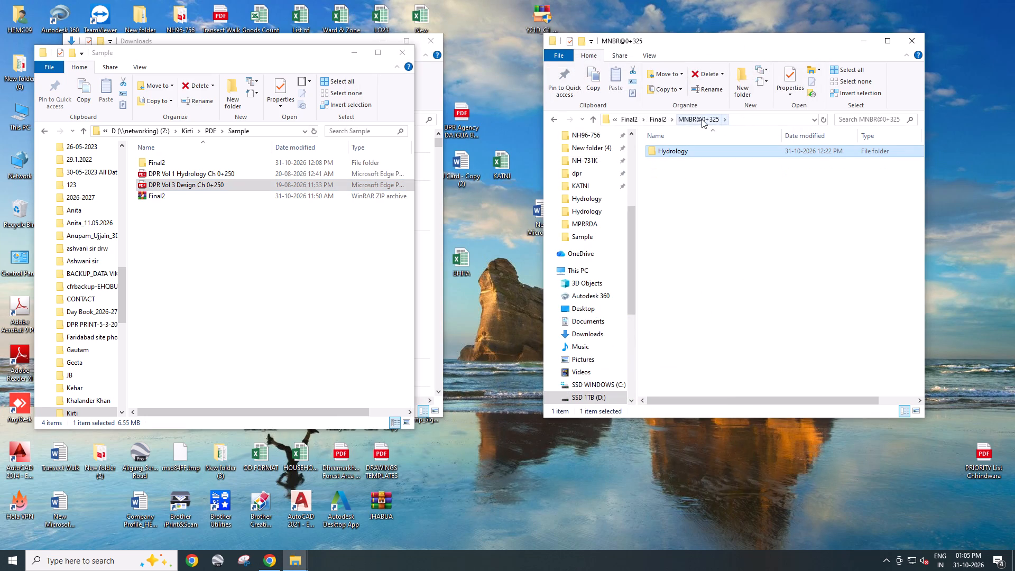
pyautogui.click(650, 121)
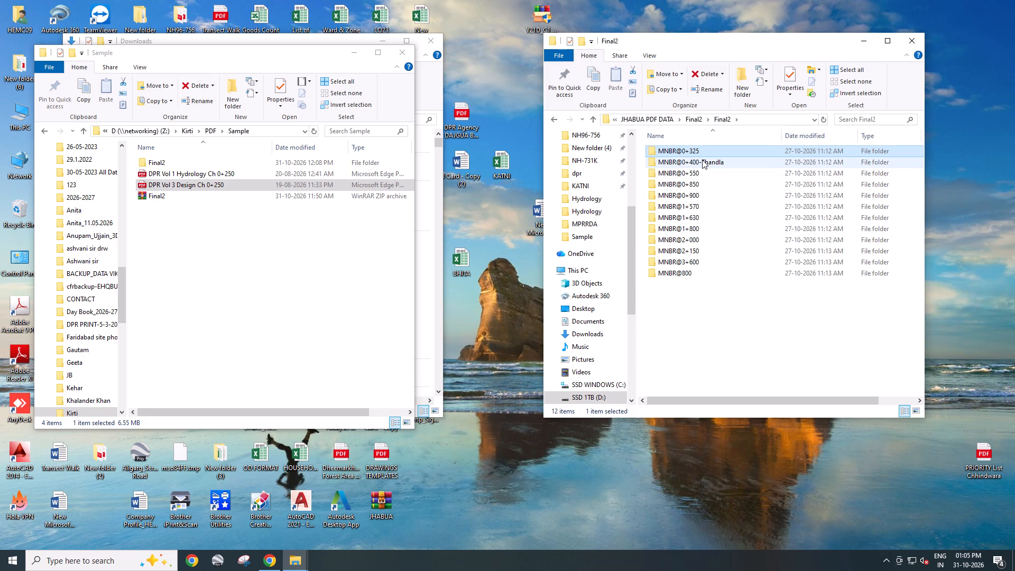
pyautogui.doubleClick(703, 159)
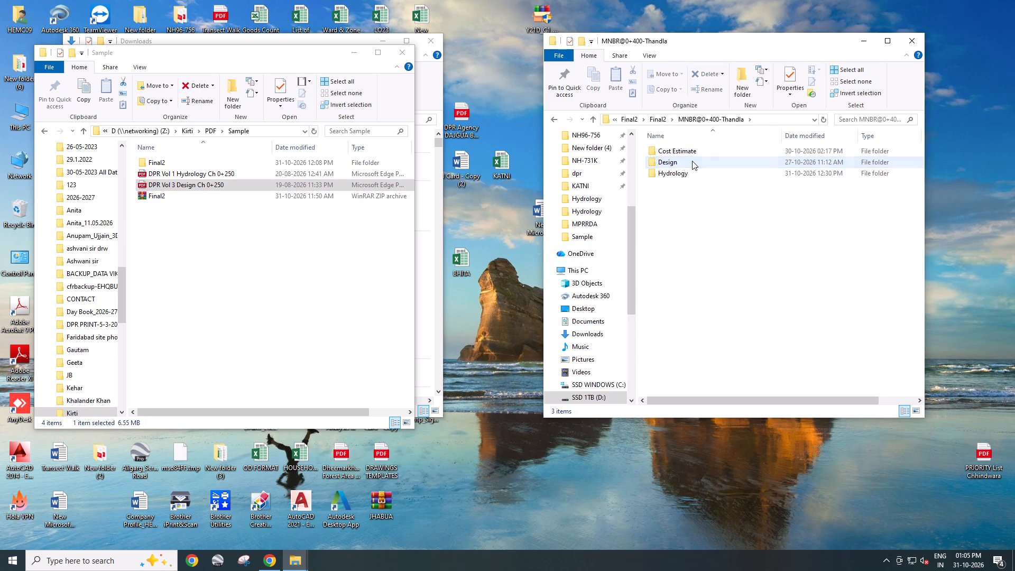
pyautogui.doubleClick(692, 161)
pyautogui.doubleClick(687, 154)
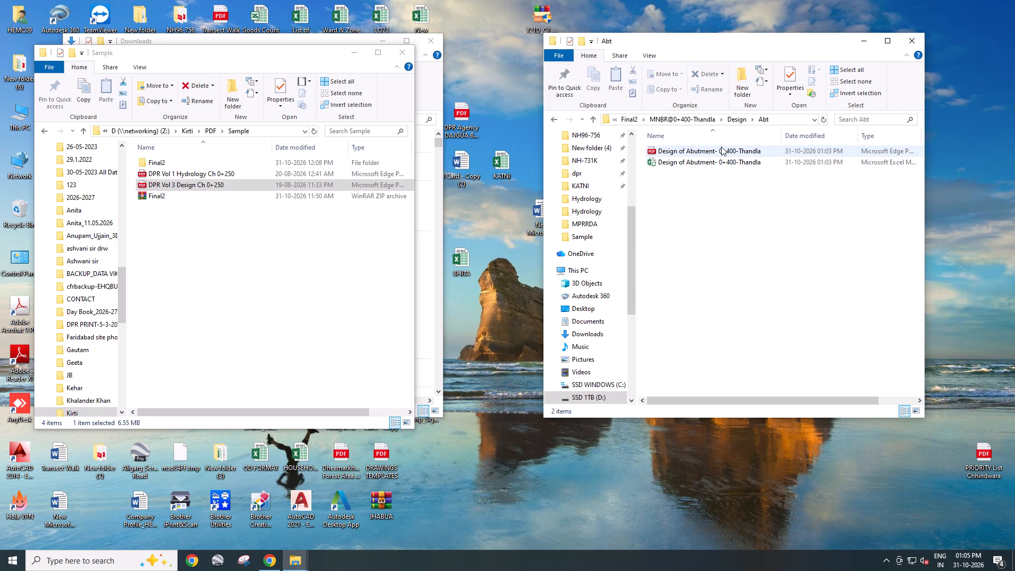
# Open the Design of Abutment- 0+400-Thandla PDF and examine its cover and index from page 1.
pyautogui.doubleClick(721, 146)
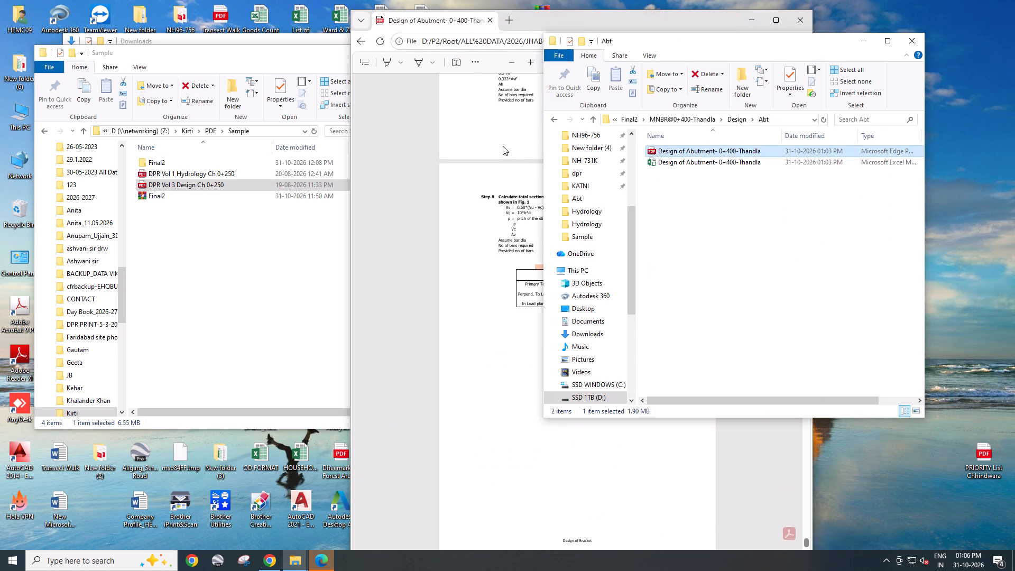
pyautogui.click(503, 146)
pyautogui.scroll(8, 503, 146)
pyautogui.click(580, 59)
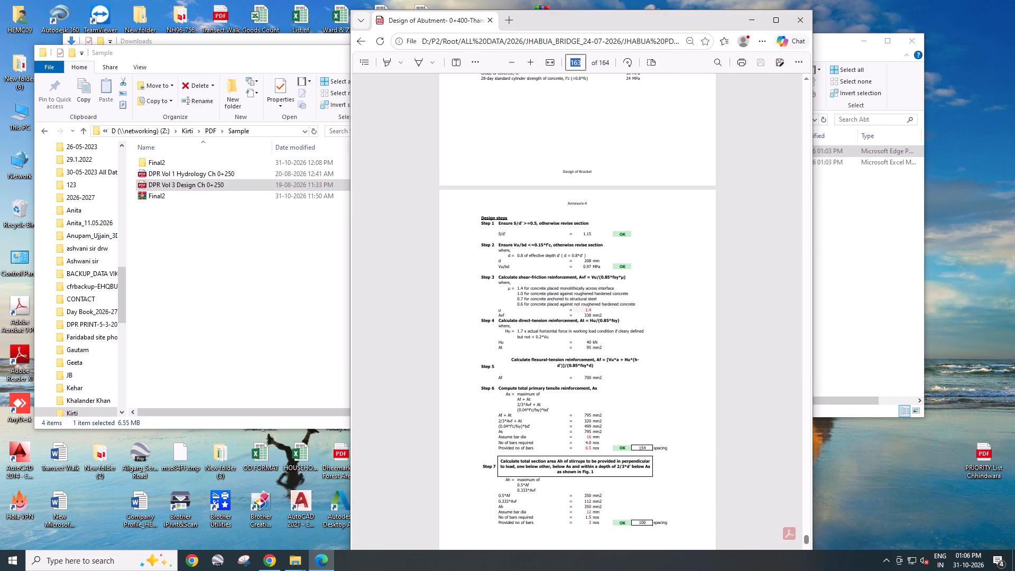
pyautogui.press('1')
pyautogui.press('Return')
pyautogui.scroll(2, 594, 225)
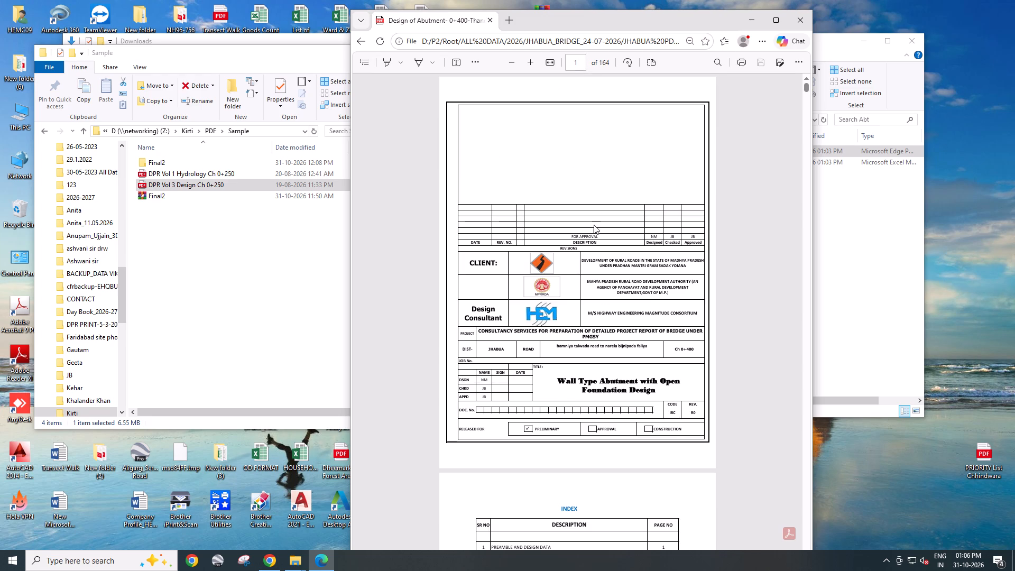
pyautogui.scroll(2, 594, 225)
pyautogui.scroll(-3, 592, 223)
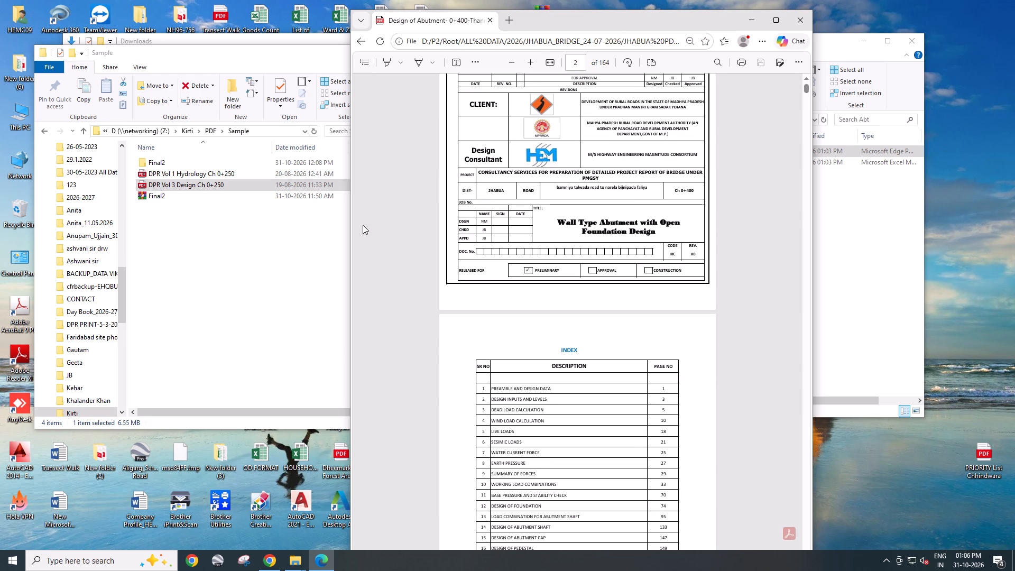
# Open the sample DPR Vol 3 Design Ch 0+250 PDF beside the Abt folder window and examine its abutment title page and index.
pyautogui.doubleClick(184, 184)
pyautogui.scroll(-3, 624, 196)
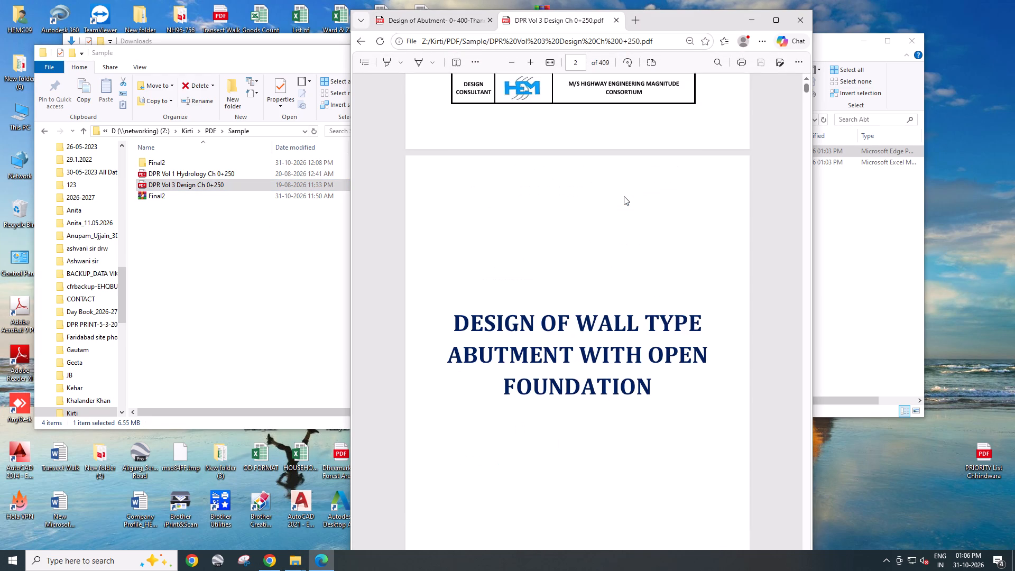
pyautogui.scroll(3, 624, 196)
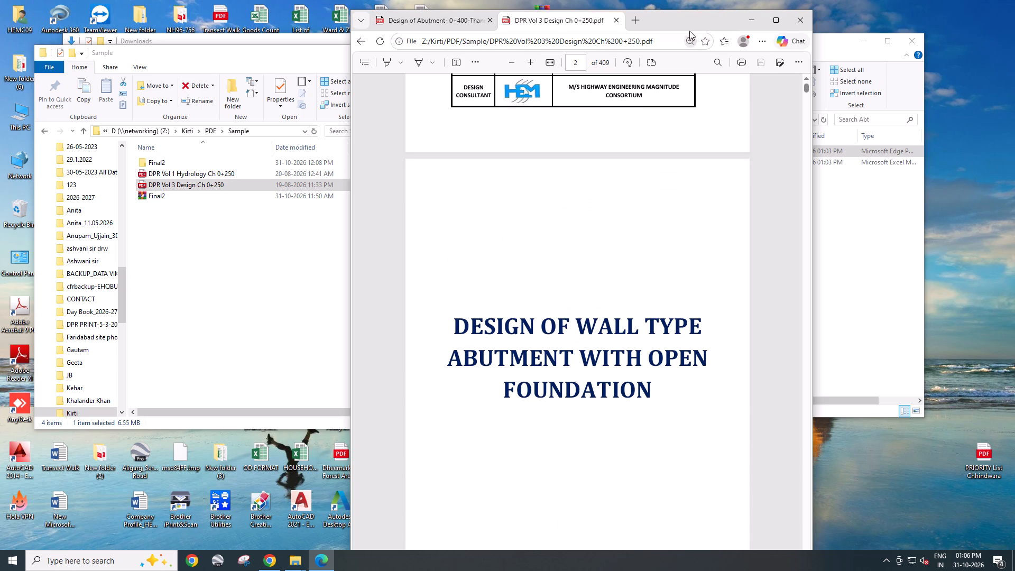
pyautogui.moveTo(680, 17); pyautogui.dragTo(516, 12)
pyautogui.click(501, 11)
pyautogui.moveTo(497, 11); pyautogui.dragTo(478, 11)
pyautogui.moveTo(433, 11); pyautogui.dragTo(394, 11)
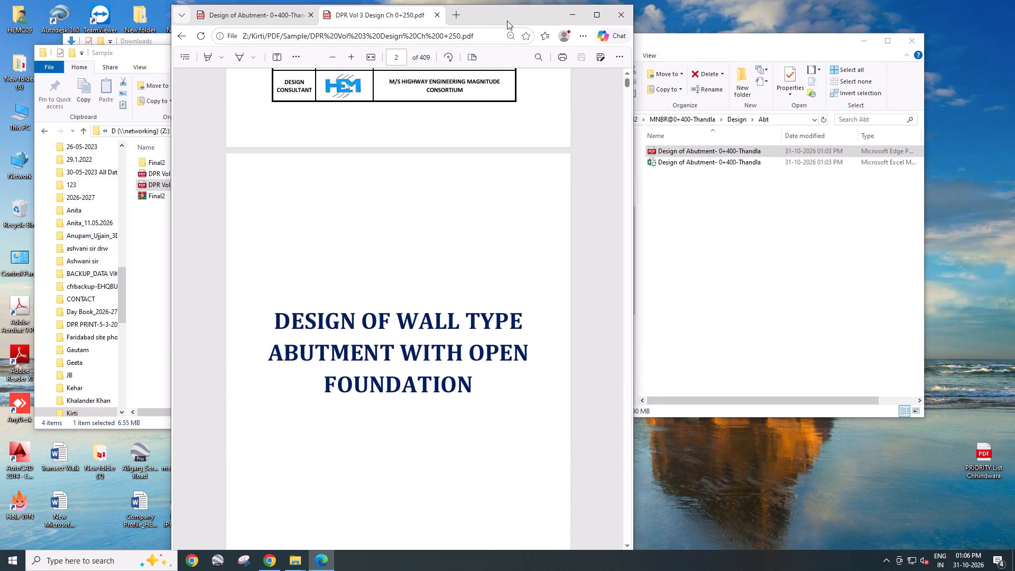
pyautogui.moveTo(510, 17); pyautogui.dragTo(380, 16)
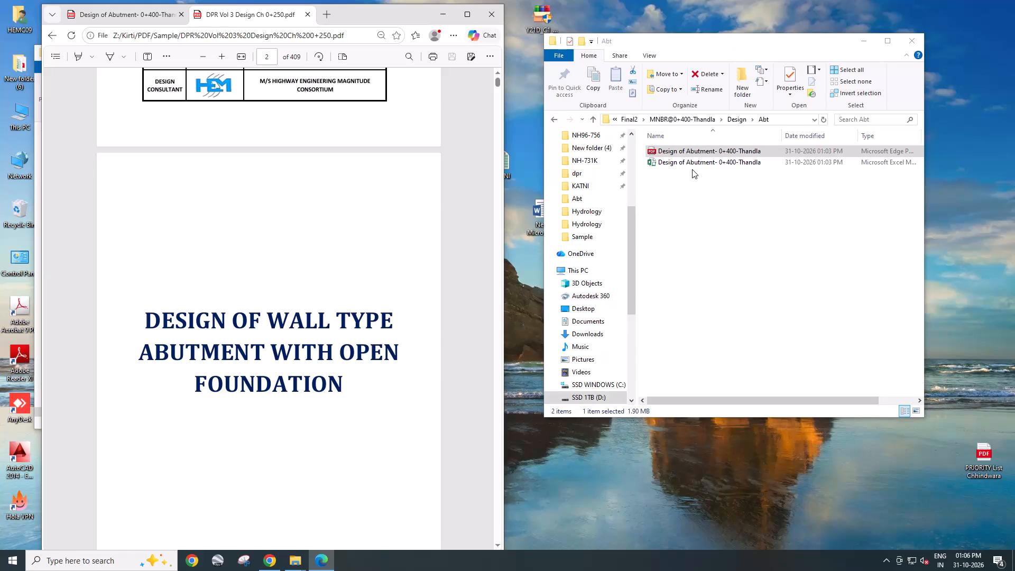
pyautogui.scroll(-12, 283, 280)
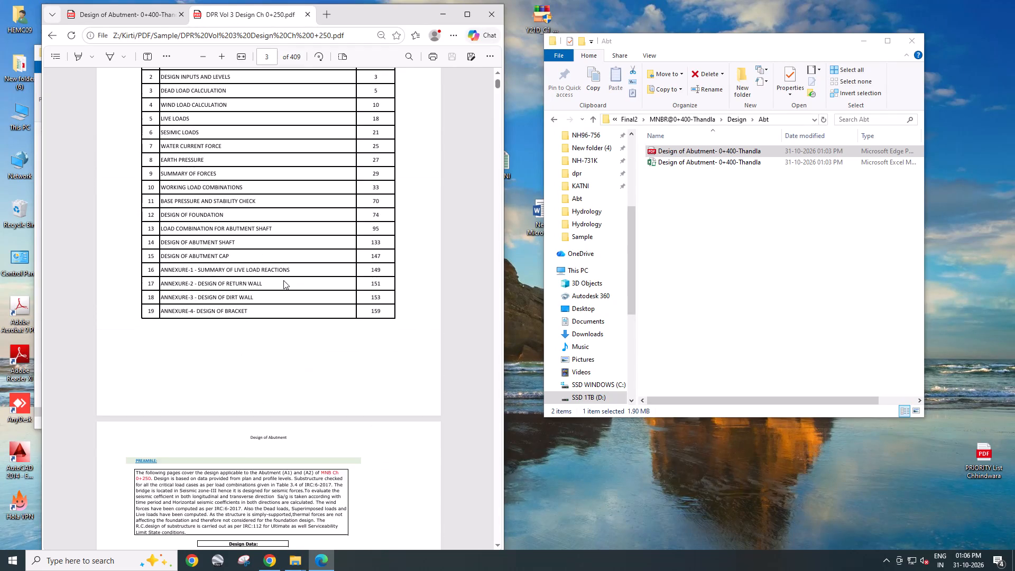
pyautogui.scroll(10, 283, 280)
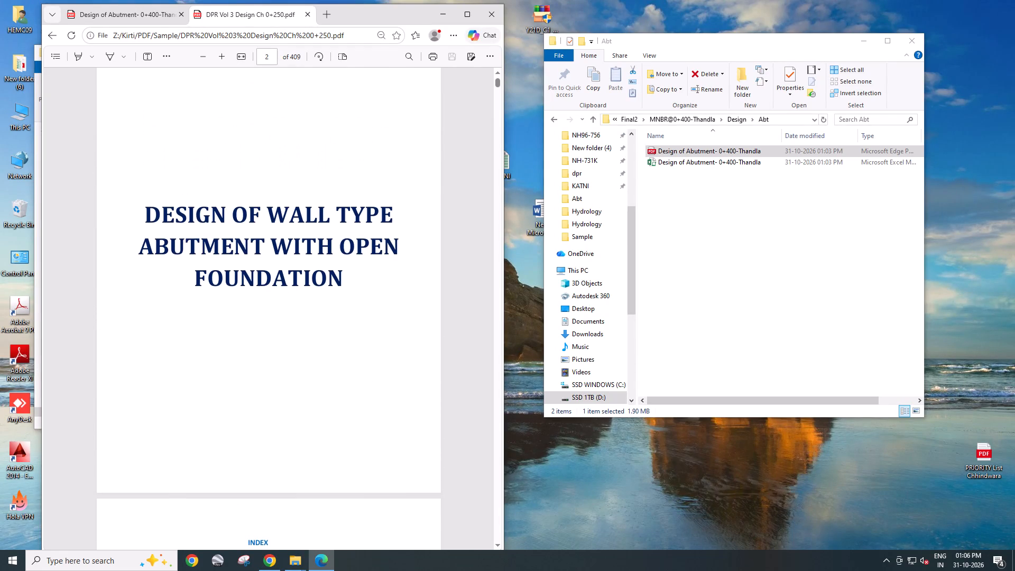
pyautogui.scroll(1, 288, 250)
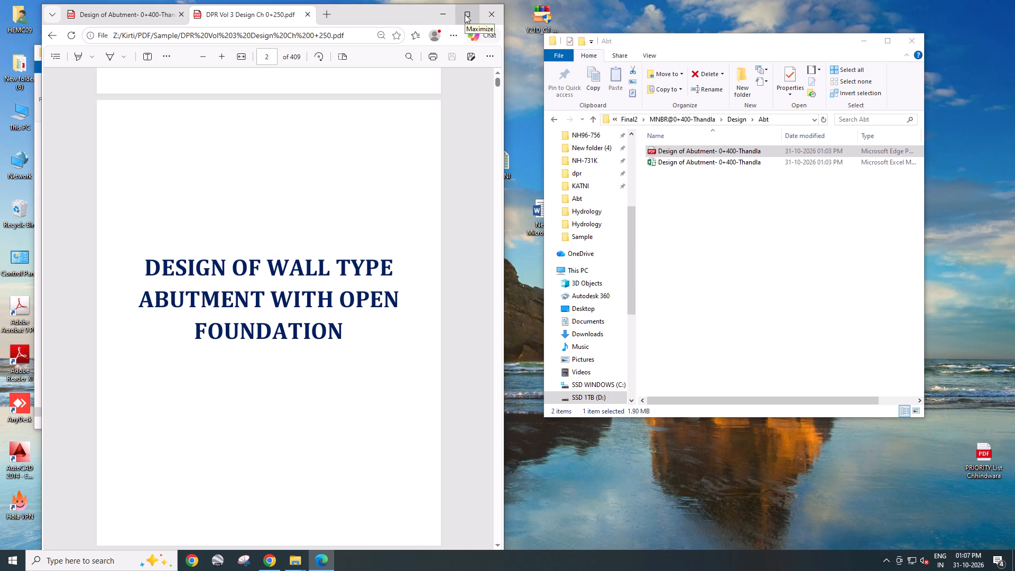
# Capture the full "Design of Wall Type Abutment with Open Foundation" title page of the sample design PDF with Snipping Tool.
pyautogui.click(465, 14)
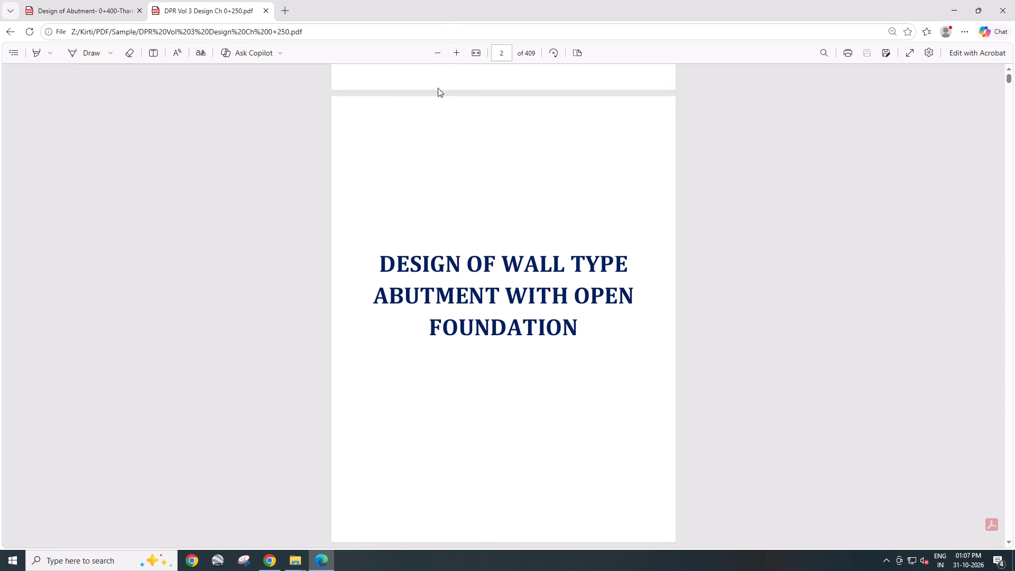
pyautogui.scroll(-1, 475, 185)
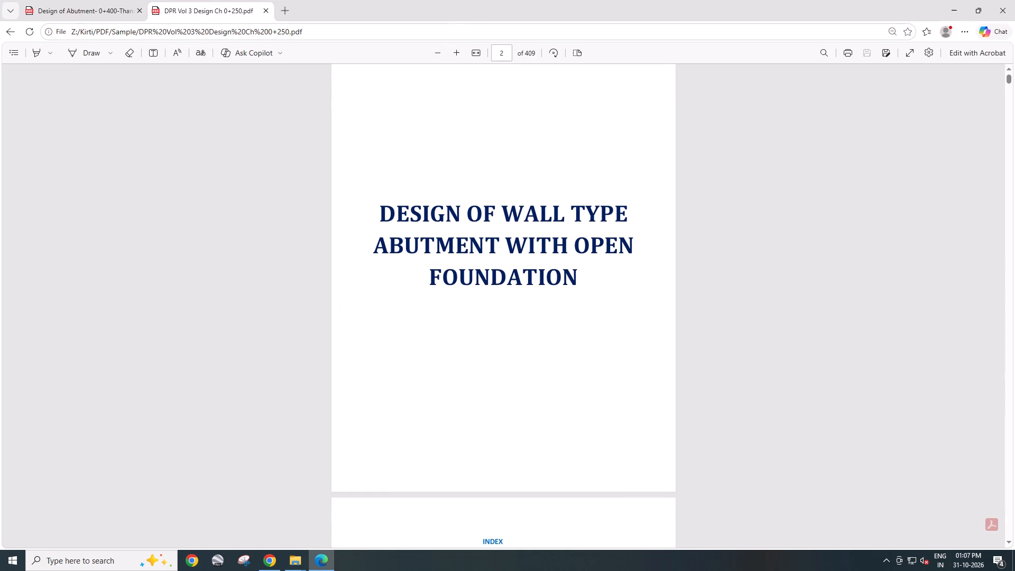
pyautogui.scroll(1, 468, 215)
pyautogui.keyDown('ctrl'); pyautogui.scroll(-1, 468, 215); pyautogui.keyUp('ctrl')
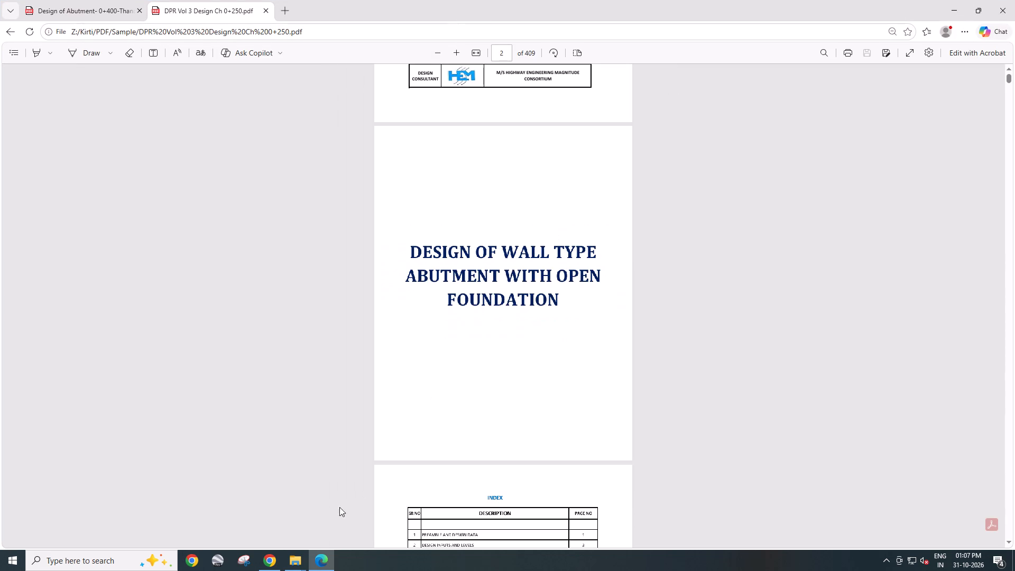
pyautogui.click(239, 565)
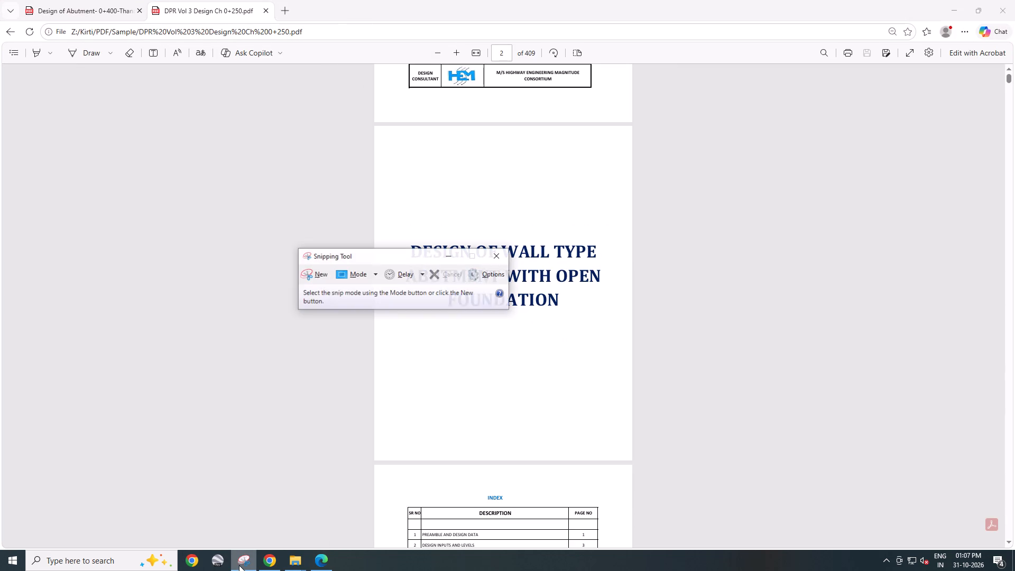
pyautogui.click(313, 272)
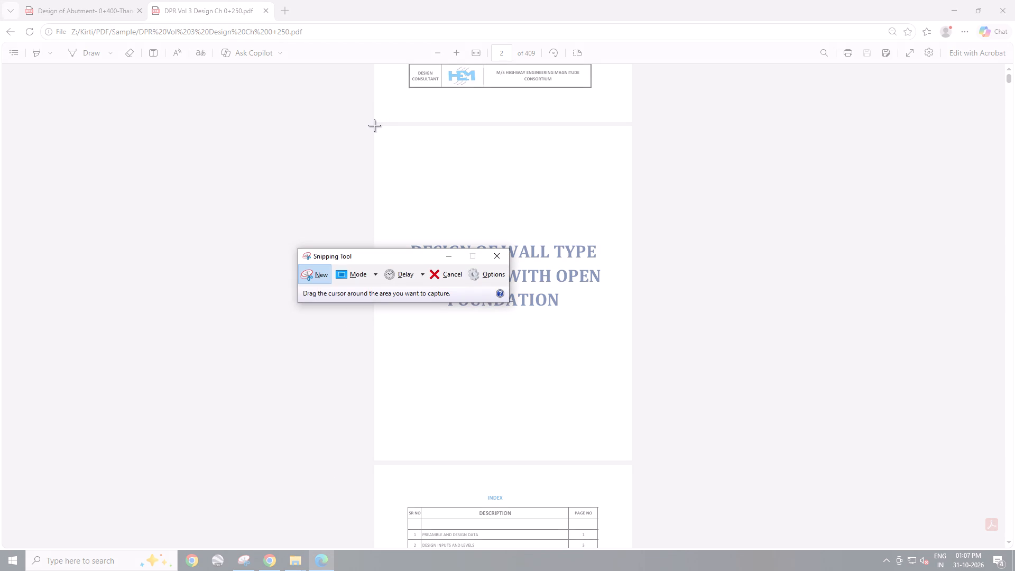
pyautogui.moveTo(374, 126); pyautogui.dragTo(576, 355)
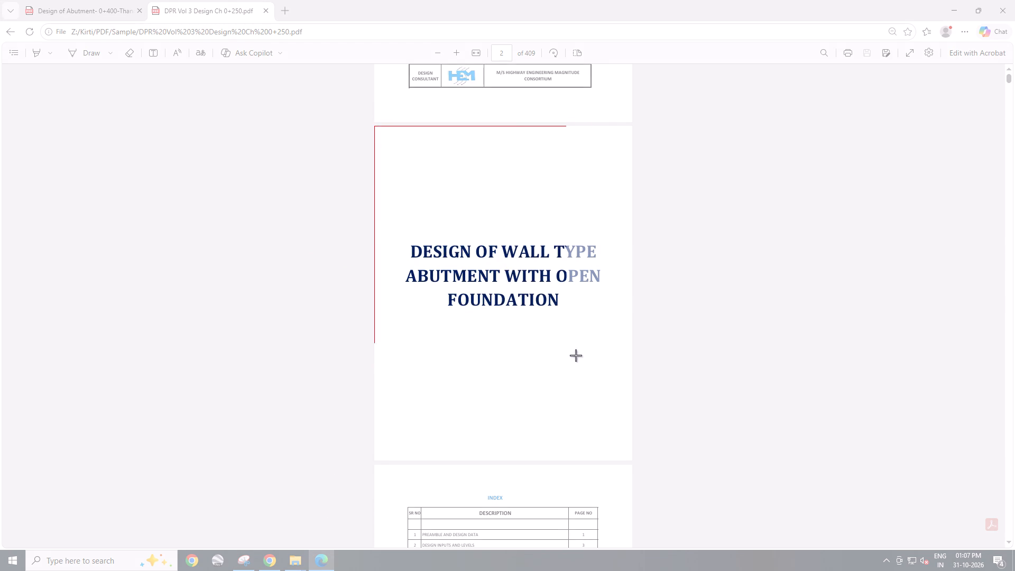
pyautogui.moveTo(576, 355); pyautogui.dragTo(634, 482)
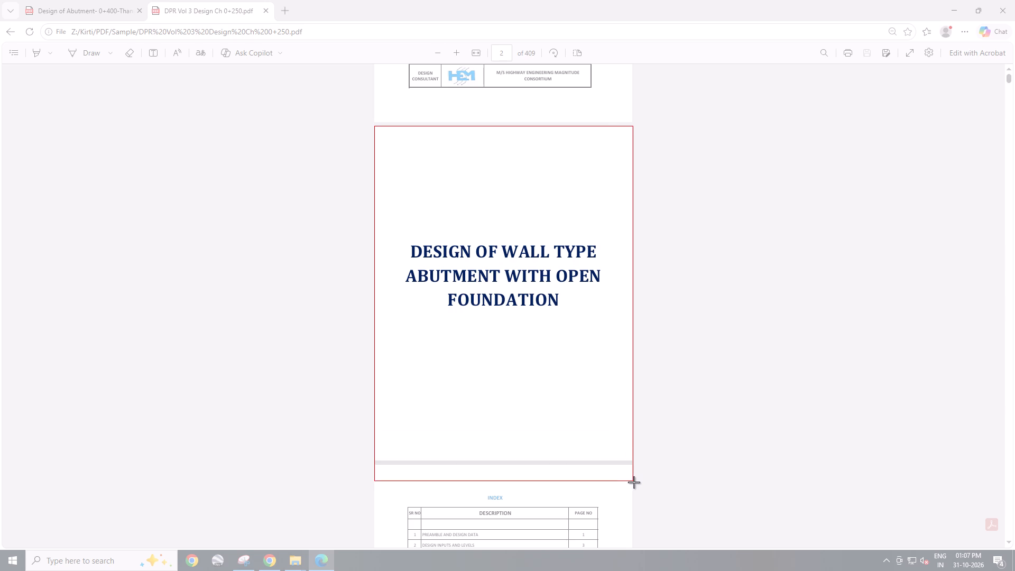
pyautogui.moveTo(634, 482); pyautogui.dragTo(632, 460)
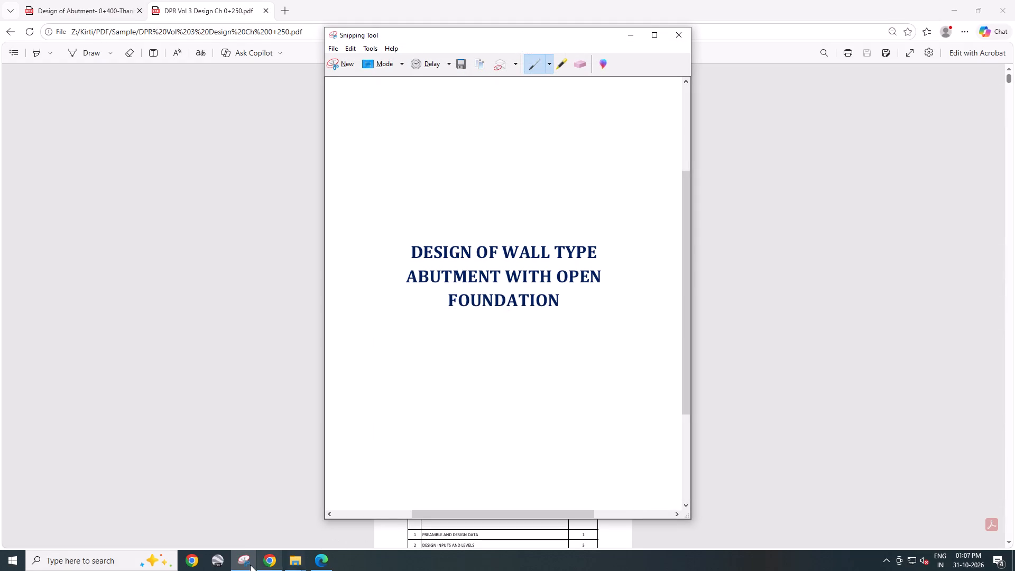
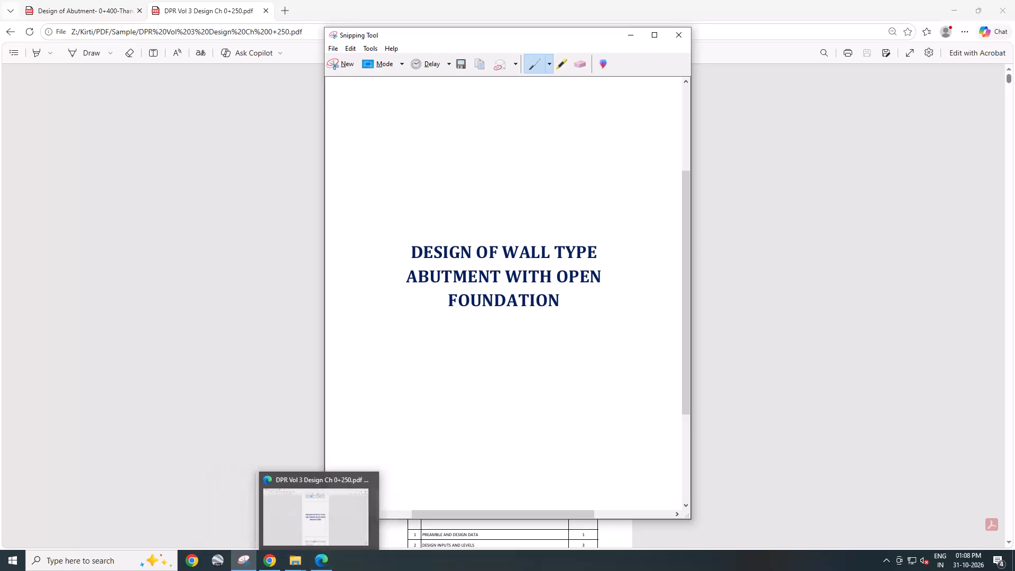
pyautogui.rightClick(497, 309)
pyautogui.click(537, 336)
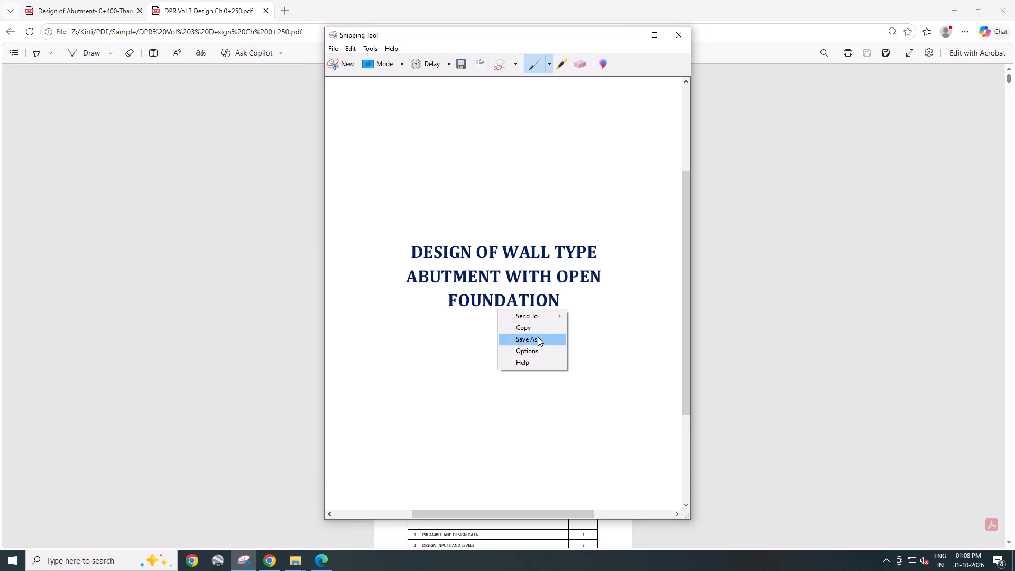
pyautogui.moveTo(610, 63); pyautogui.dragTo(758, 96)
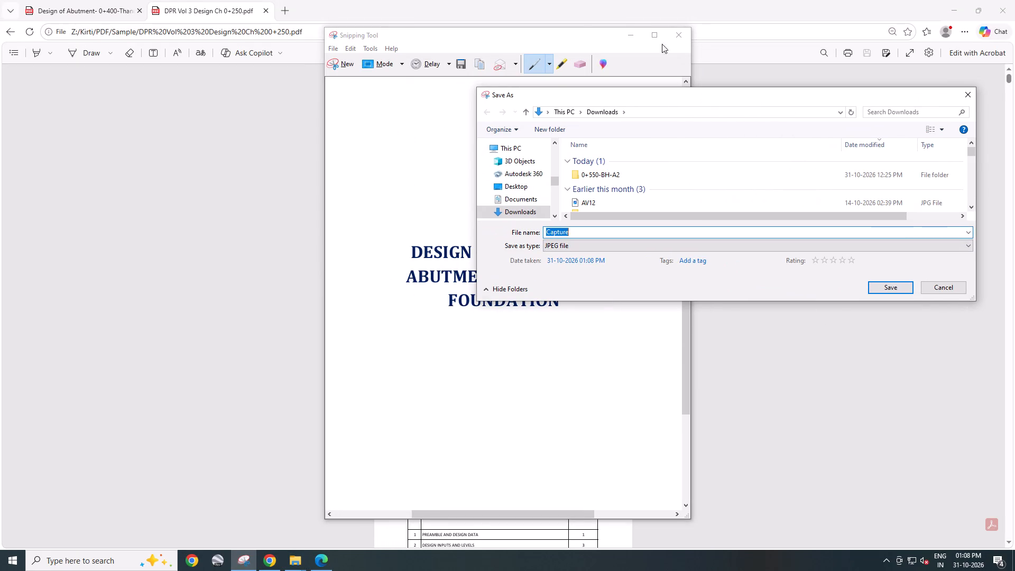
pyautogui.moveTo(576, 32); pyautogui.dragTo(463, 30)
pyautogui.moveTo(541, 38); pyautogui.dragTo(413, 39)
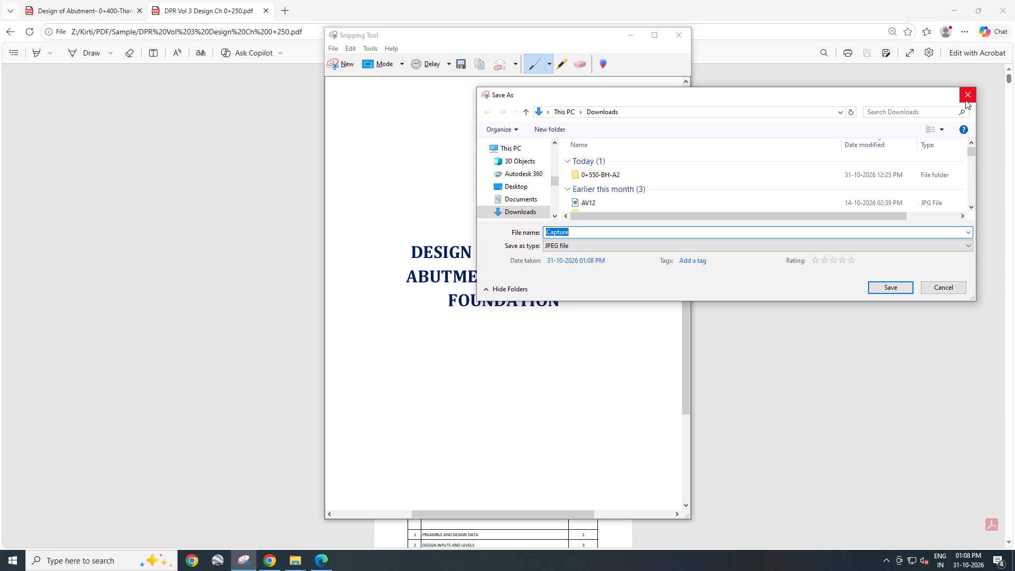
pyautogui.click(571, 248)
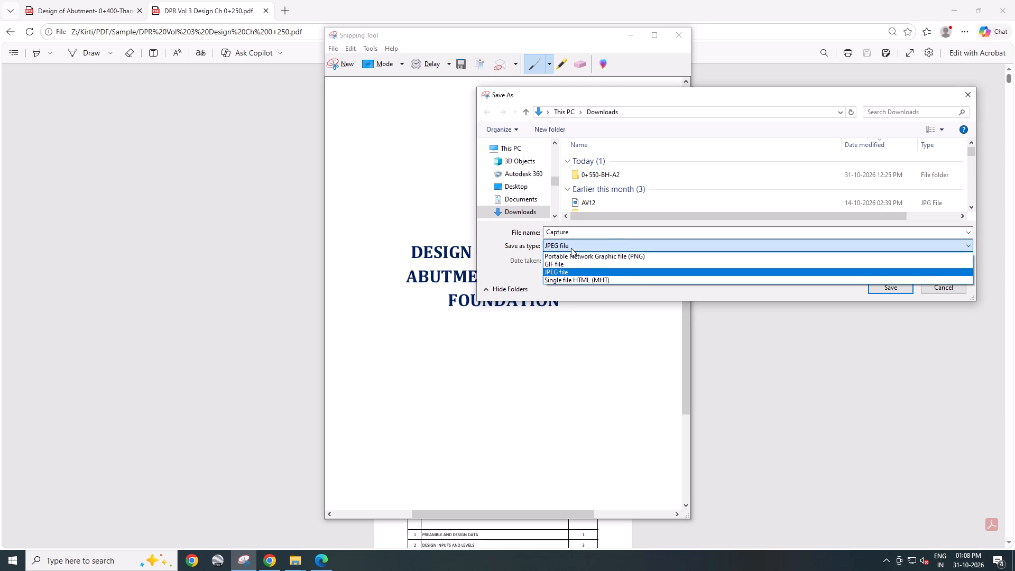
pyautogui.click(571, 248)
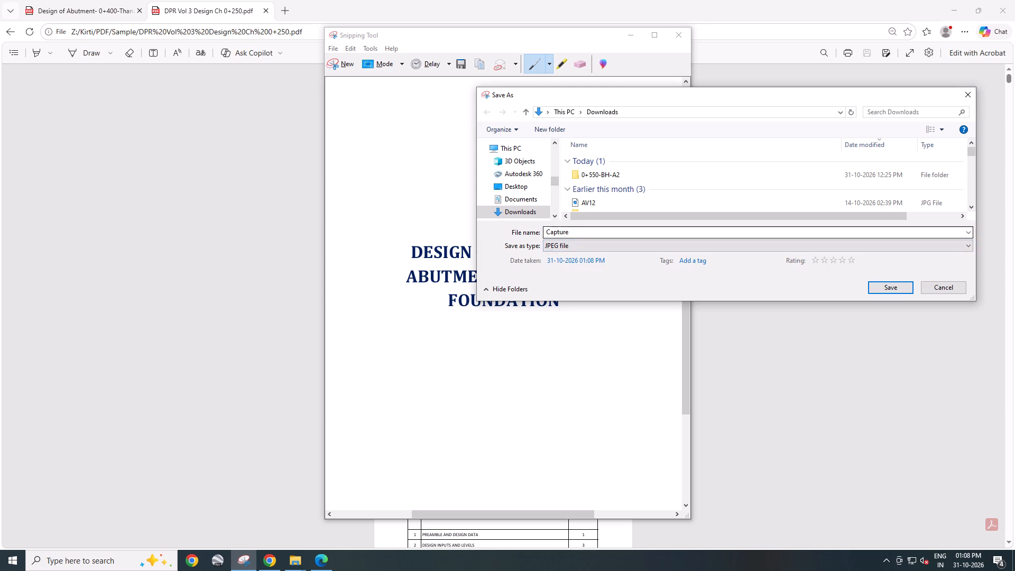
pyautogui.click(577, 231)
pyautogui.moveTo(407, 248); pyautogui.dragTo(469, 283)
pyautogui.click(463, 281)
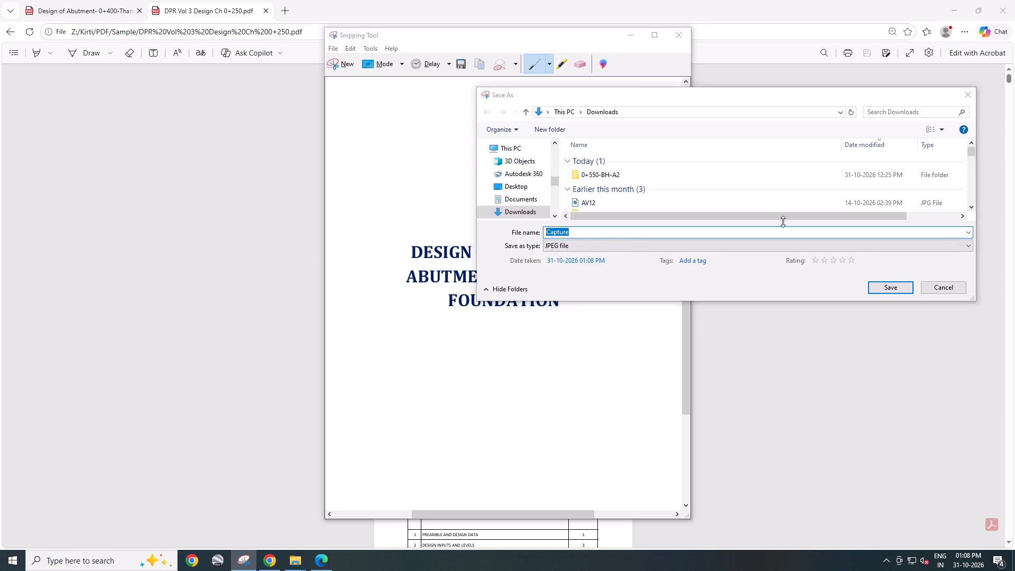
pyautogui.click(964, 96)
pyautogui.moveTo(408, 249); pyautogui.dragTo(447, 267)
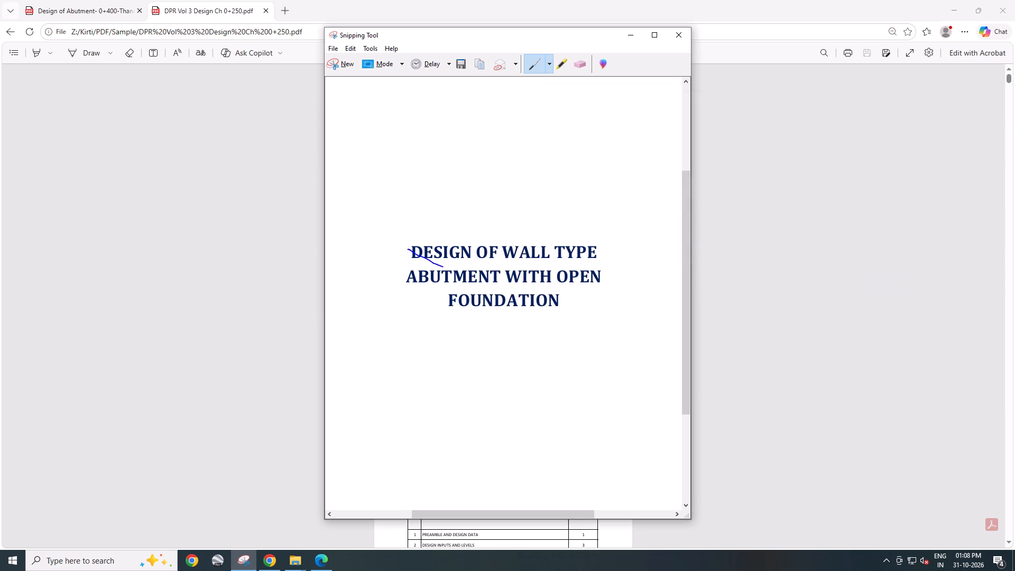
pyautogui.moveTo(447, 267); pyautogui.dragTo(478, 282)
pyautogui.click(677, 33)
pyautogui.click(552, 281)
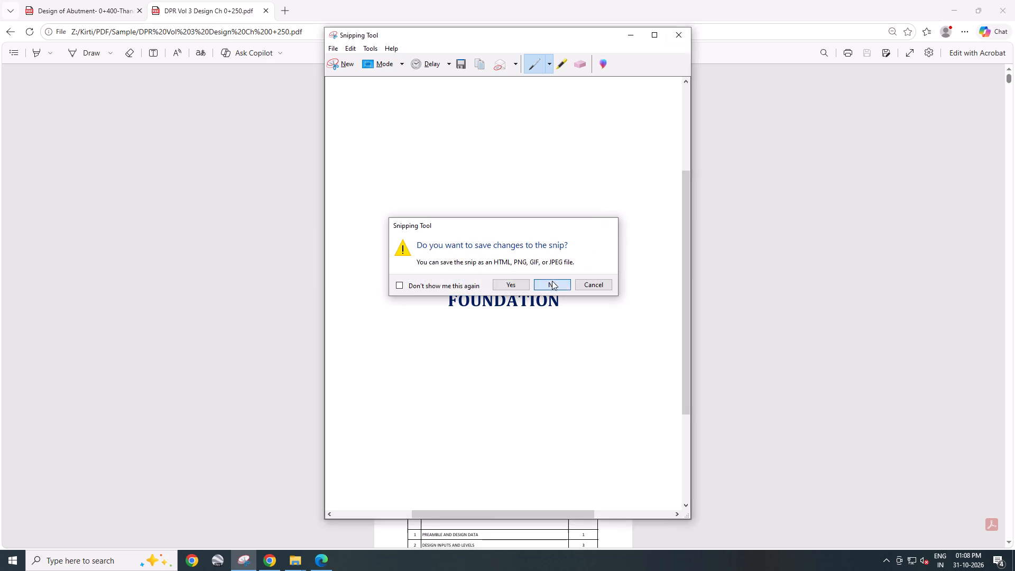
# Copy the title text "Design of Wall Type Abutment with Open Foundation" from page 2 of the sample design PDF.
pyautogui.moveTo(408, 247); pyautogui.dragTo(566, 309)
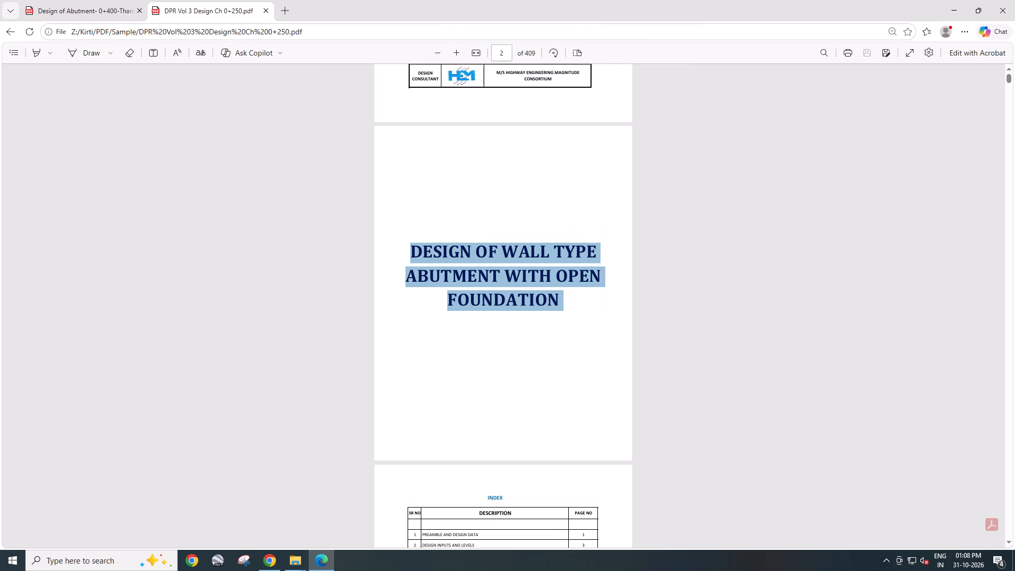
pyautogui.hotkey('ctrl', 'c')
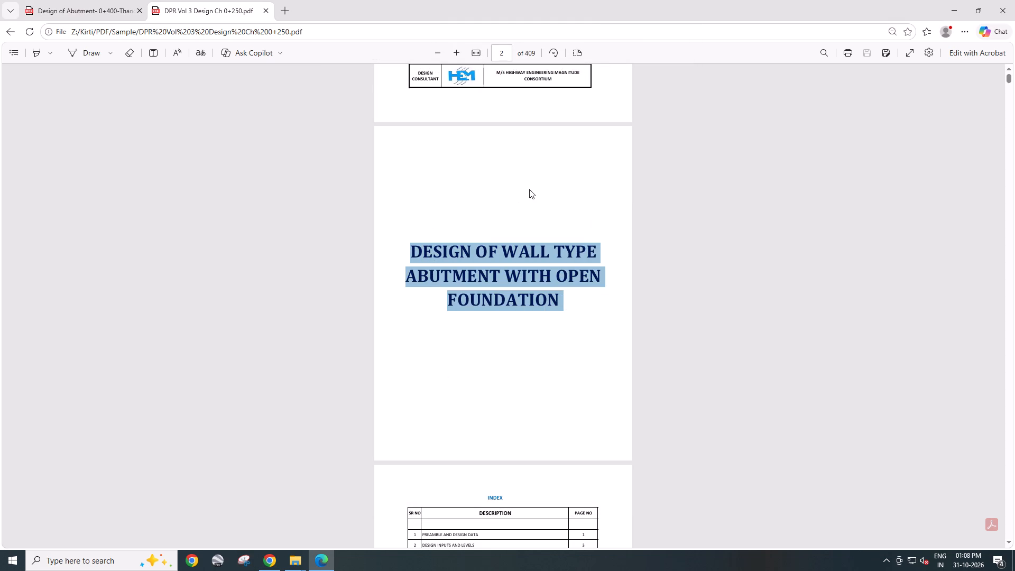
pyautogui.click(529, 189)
# Capture the full abutment title page on page 2 of the sample design PDF again with Snipping Tool.
pyautogui.click(248, 566)
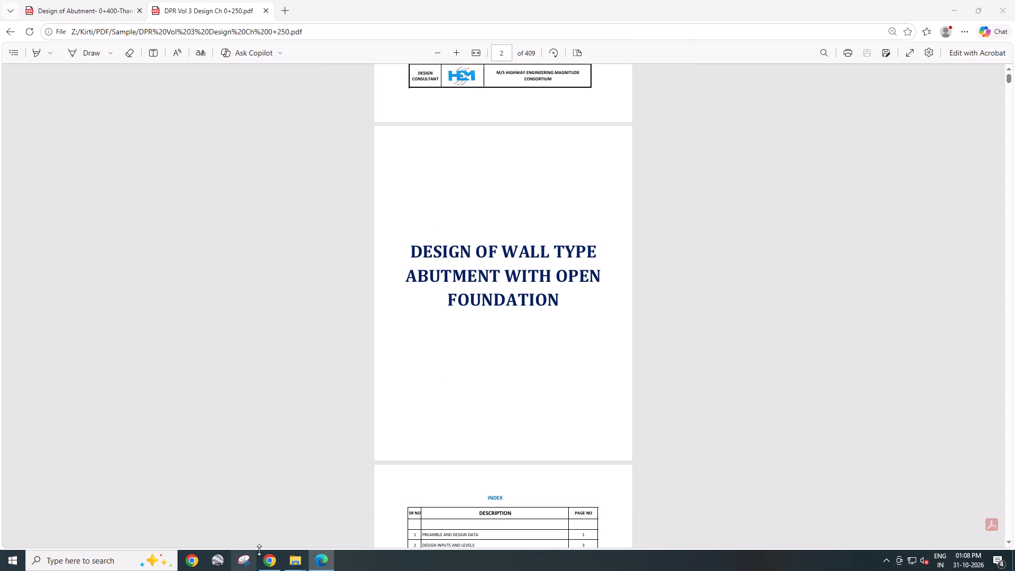
pyautogui.click(311, 275)
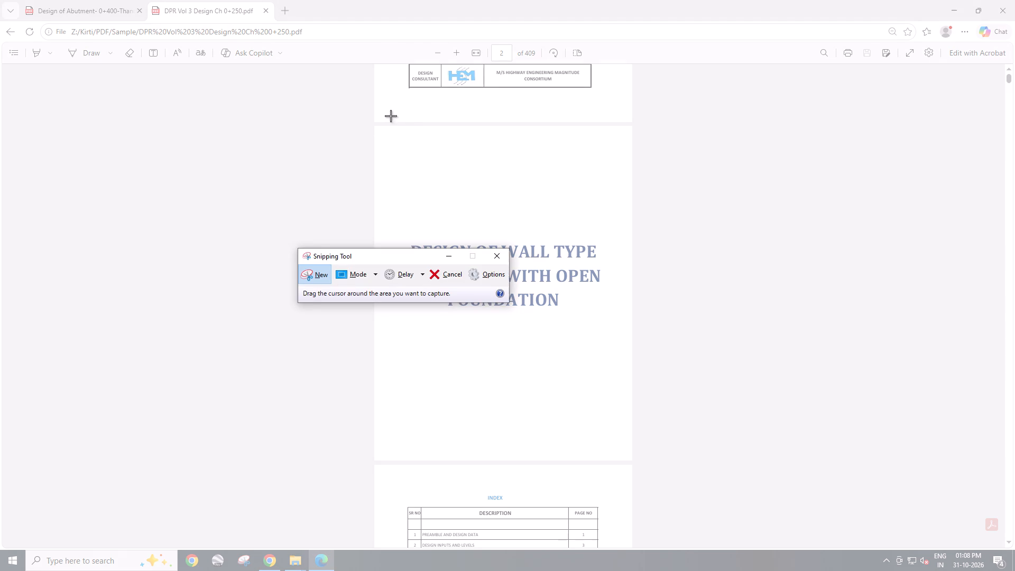
pyautogui.moveTo(375, 125); pyautogui.dragTo(563, 373)
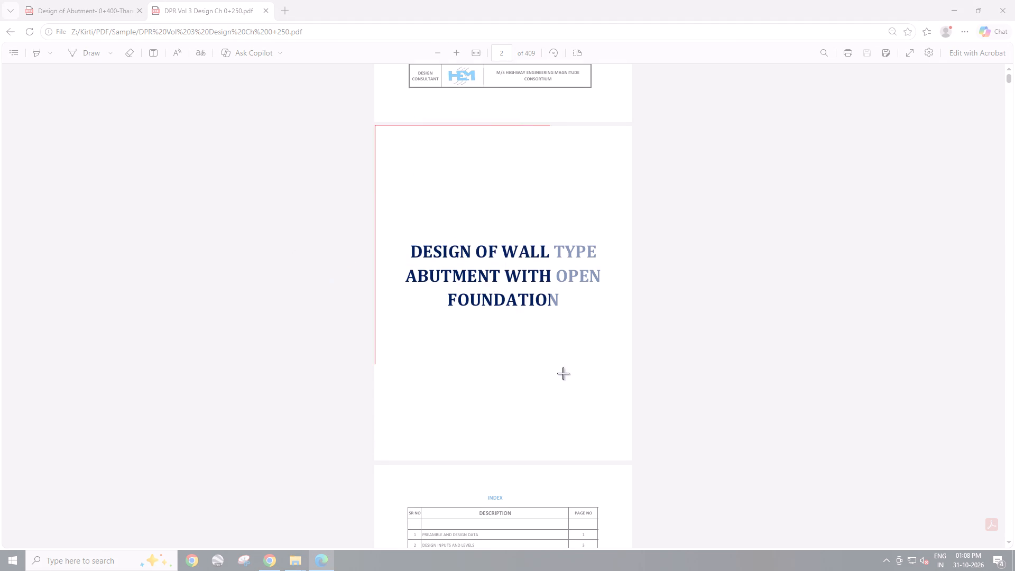
pyautogui.moveTo(563, 373); pyautogui.dragTo(631, 461)
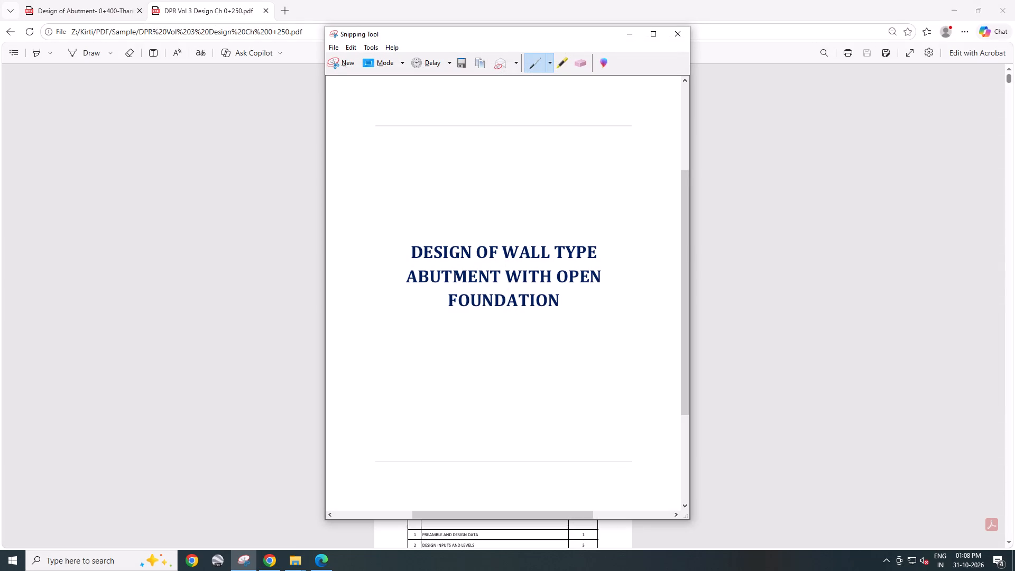
# Save the title page snip as a JPEG named "DESIGN OF WALL 1" in Downloads and close Snipping Tool.
pyautogui.rightClick(487, 258)
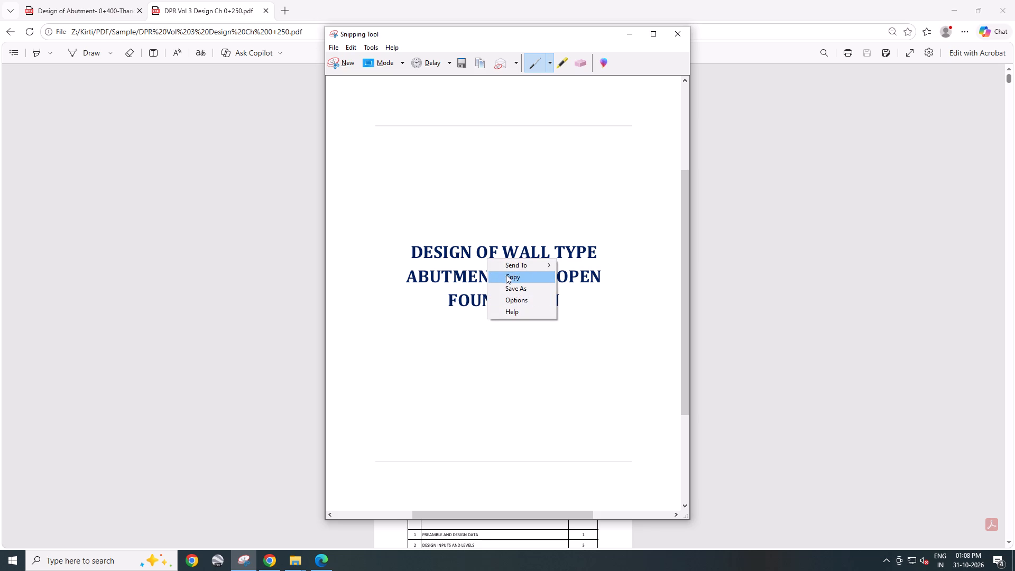
pyautogui.click(518, 290)
pyautogui.hotkey('ctrl', 'v')
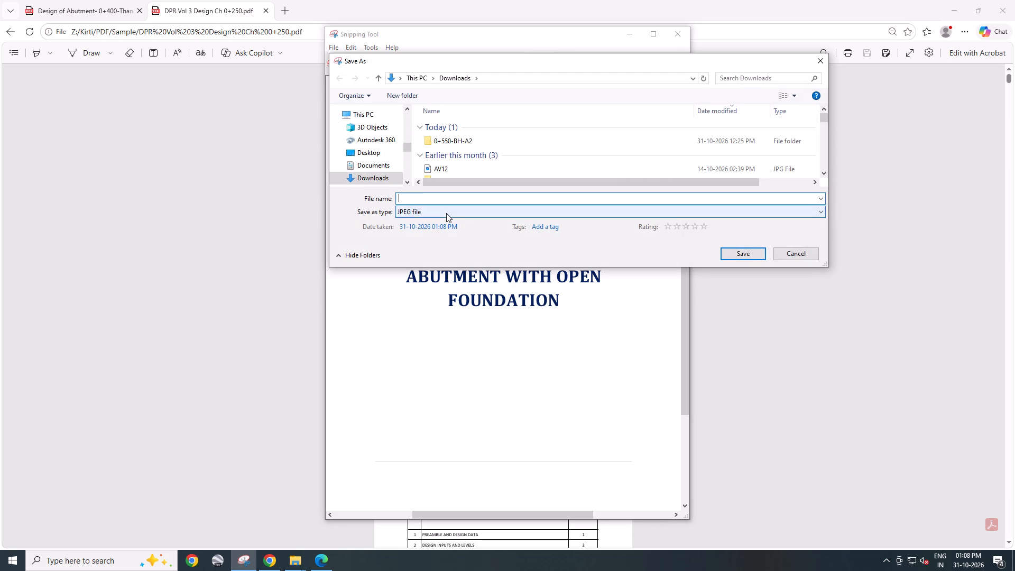
pyautogui.hotkey('ctrl', 'v')
pyautogui.hotkey('ctrl', 'v')
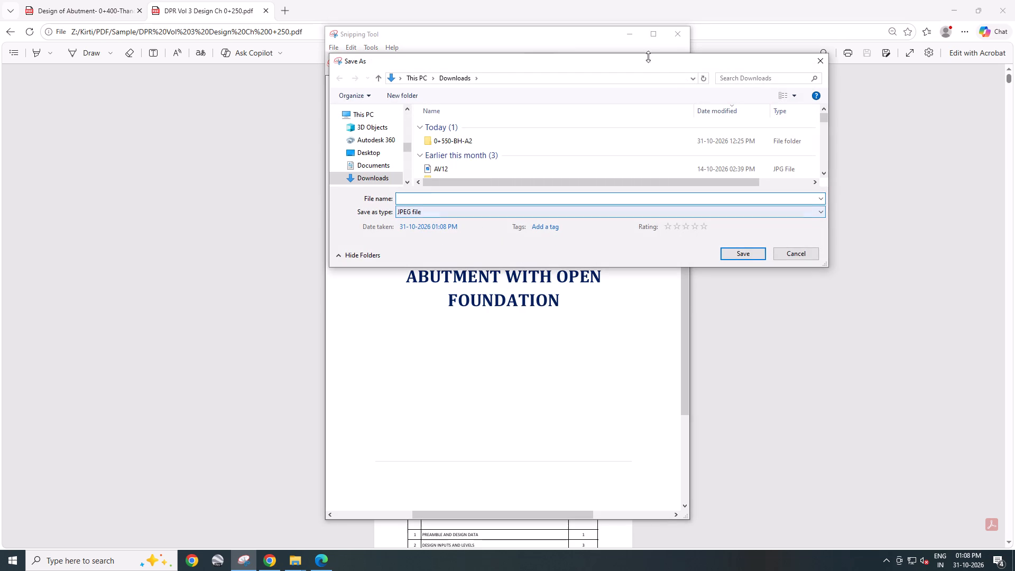
pyautogui.moveTo(633, 66); pyautogui.dragTo(634, 32)
pyautogui.click(433, 168)
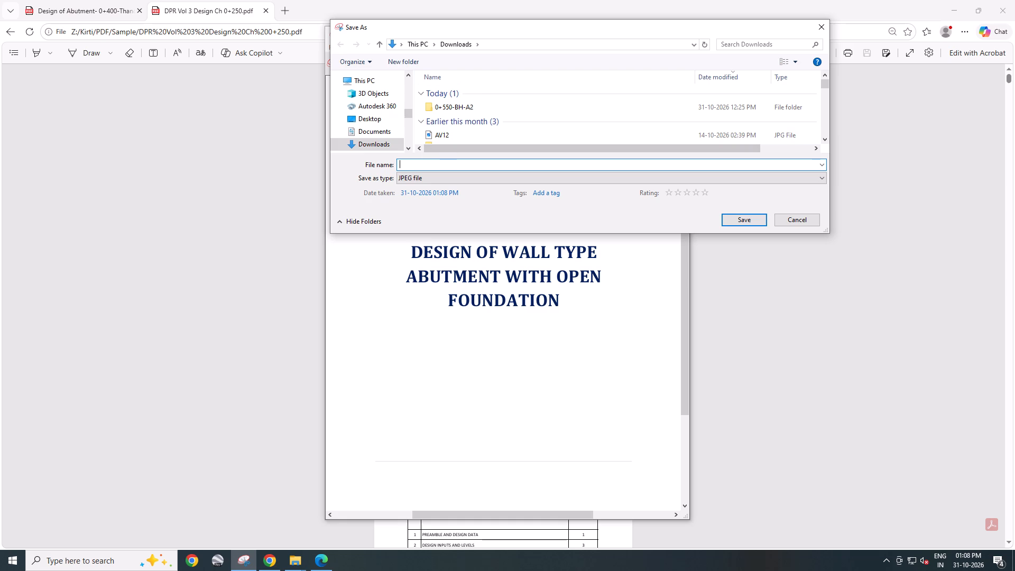
pyautogui.write('DE')
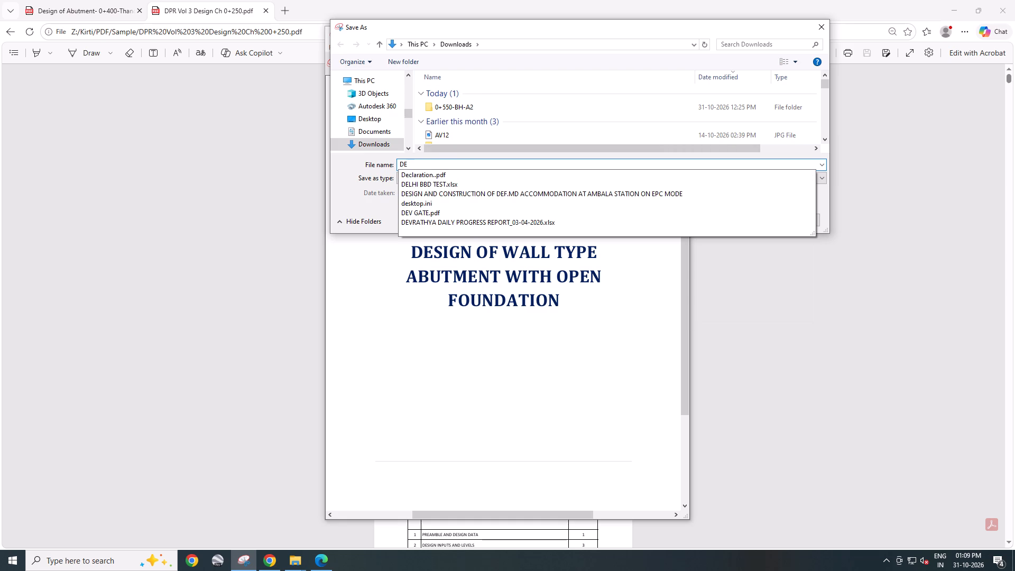
pyautogui.write('SIGN')
pyautogui.press('space')
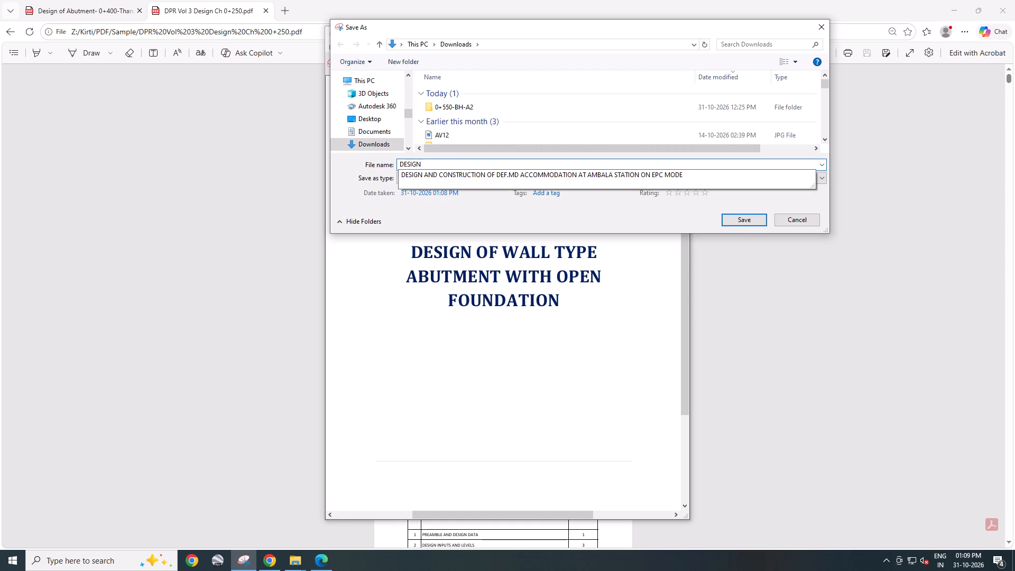
pyautogui.write('OF')
pyautogui.press('space')
pyautogui.write('WAA')
pyautogui.press('l')
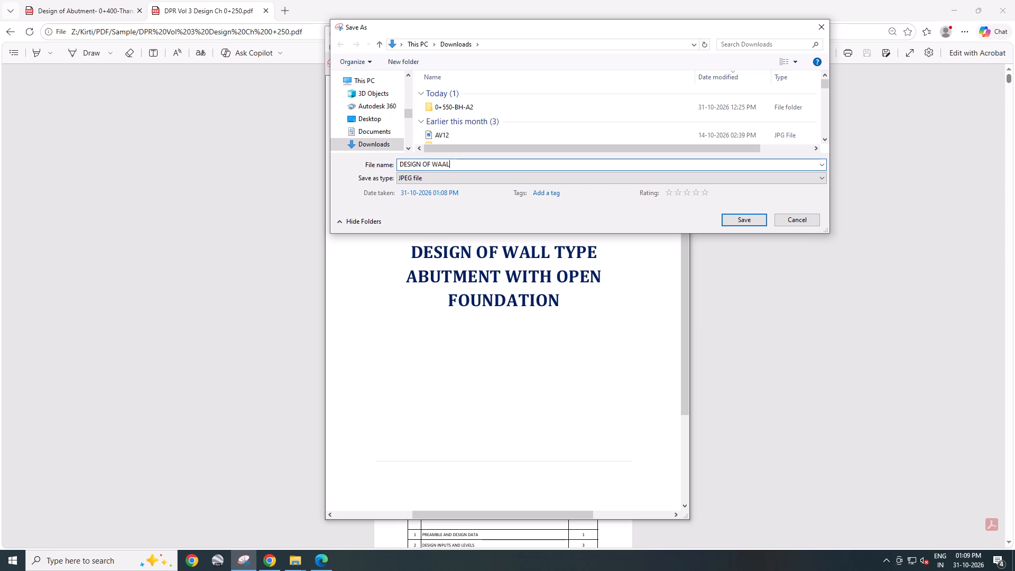
pyautogui.press('BackSpace')
pyautogui.press('BackSpace')
pyautogui.write('LL 1')
pyautogui.click(731, 222)
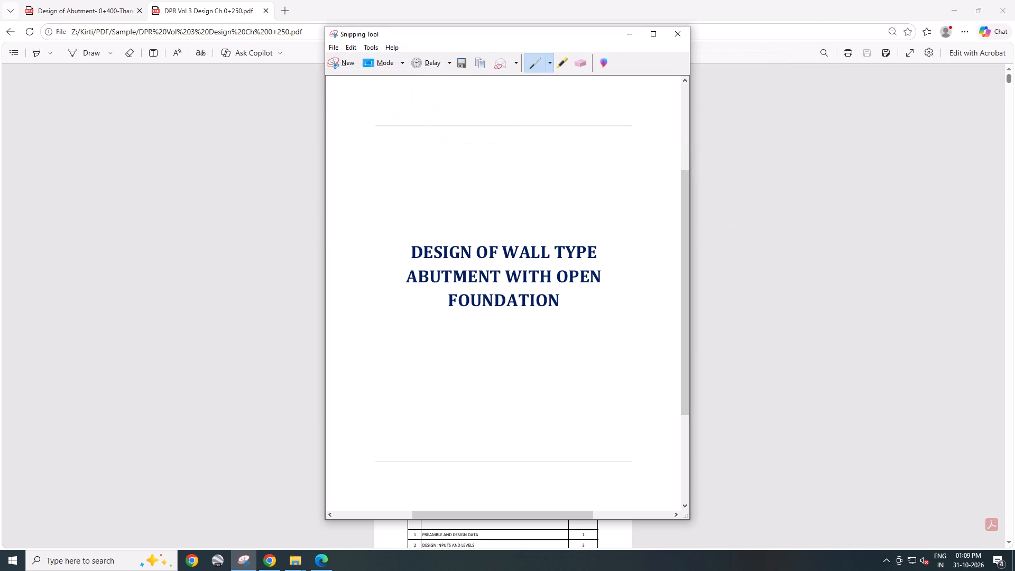
pyautogui.click(674, 40)
# Look through the abutment calculations in the sample Ch 0+250 design PDF, from the contents page to the Design of Abutment Cap section.
pyautogui.scroll(-11, 551, 264)
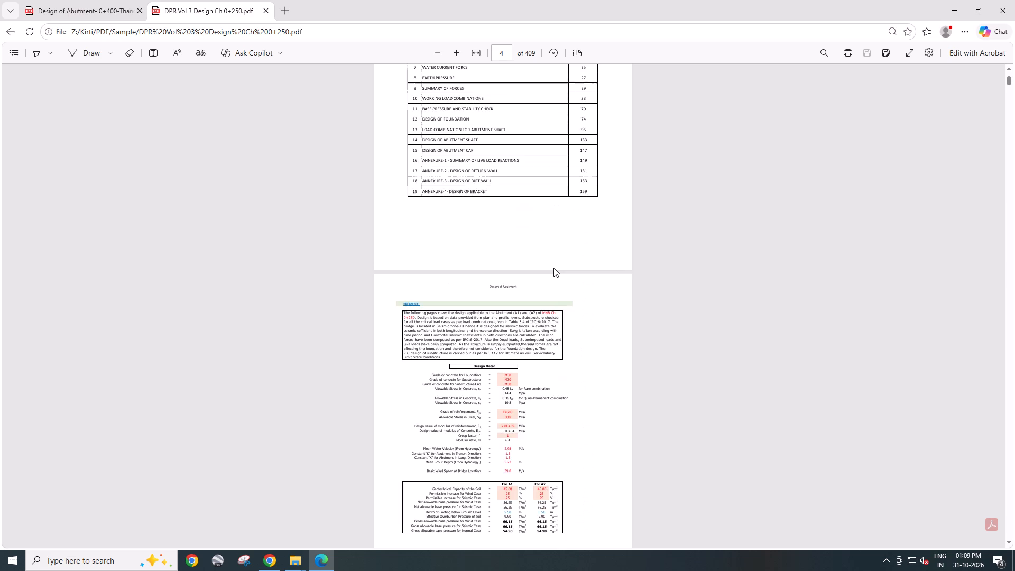
pyautogui.scroll(-20, 553, 268)
pyautogui.scroll(-20, 553, 268)
pyautogui.scroll(-1, 553, 268)
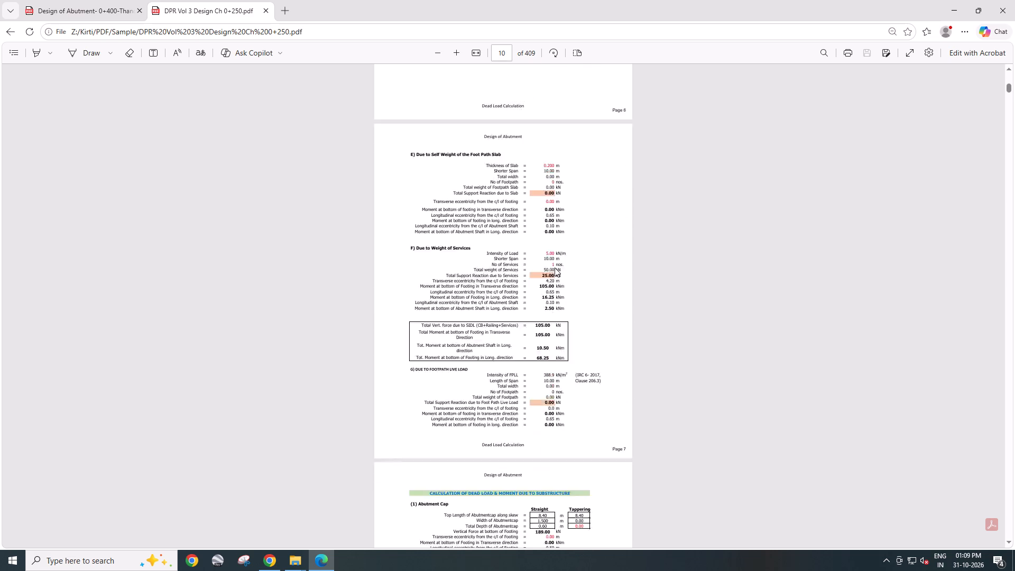
pyautogui.scroll(-20, 555, 268)
pyautogui.scroll(-20, 555, 268)
pyautogui.scroll(-1, 555, 268)
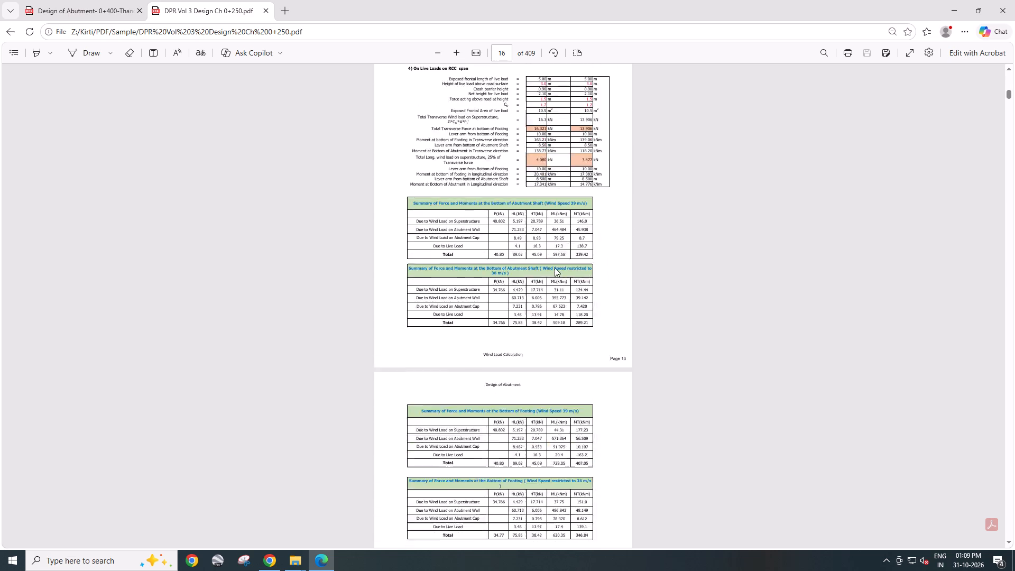
pyautogui.scroll(-20, 555, 268)
pyautogui.scroll(-20, 555, 268)
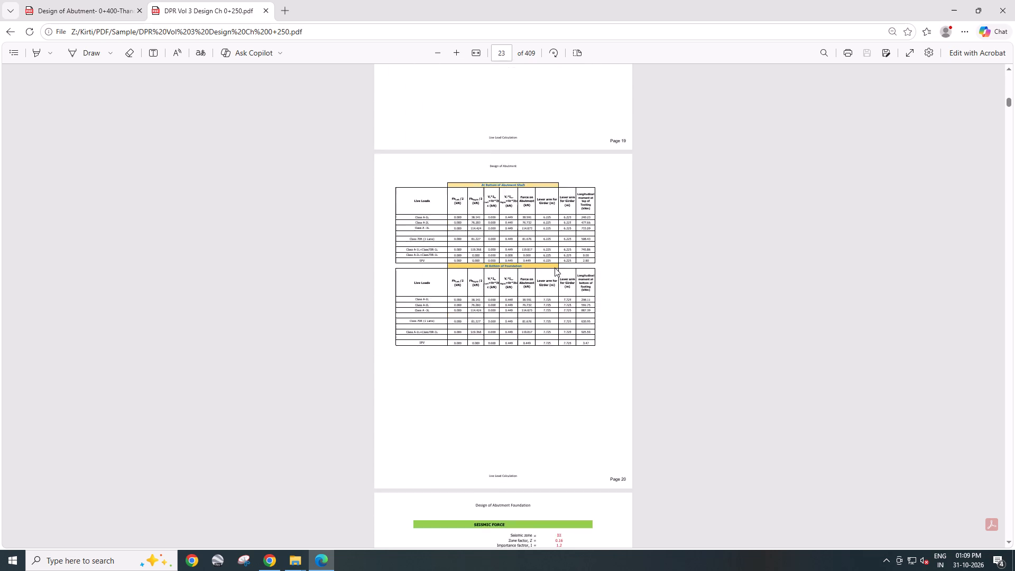
pyautogui.scroll(-20, 555, 268)
pyautogui.scroll(-16, 555, 268)
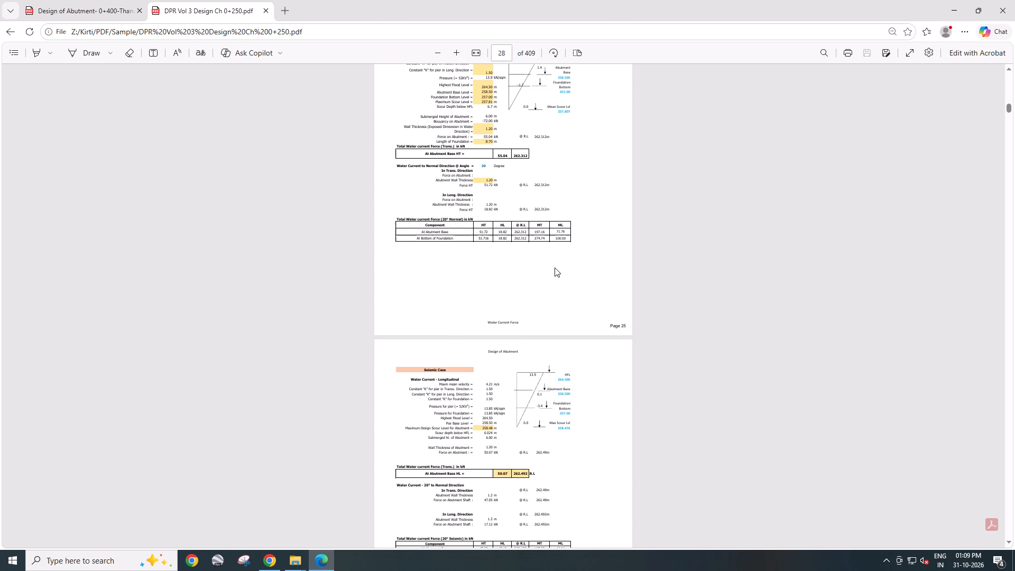
pyautogui.scroll(-20, 555, 268)
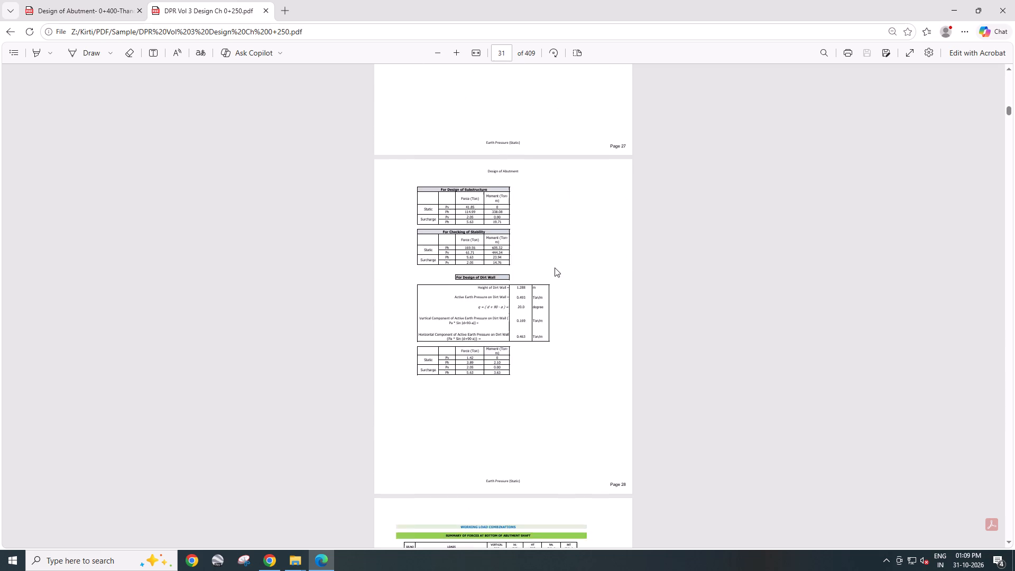
pyautogui.scroll(-20, 555, 268)
pyautogui.scroll(-17, 555, 268)
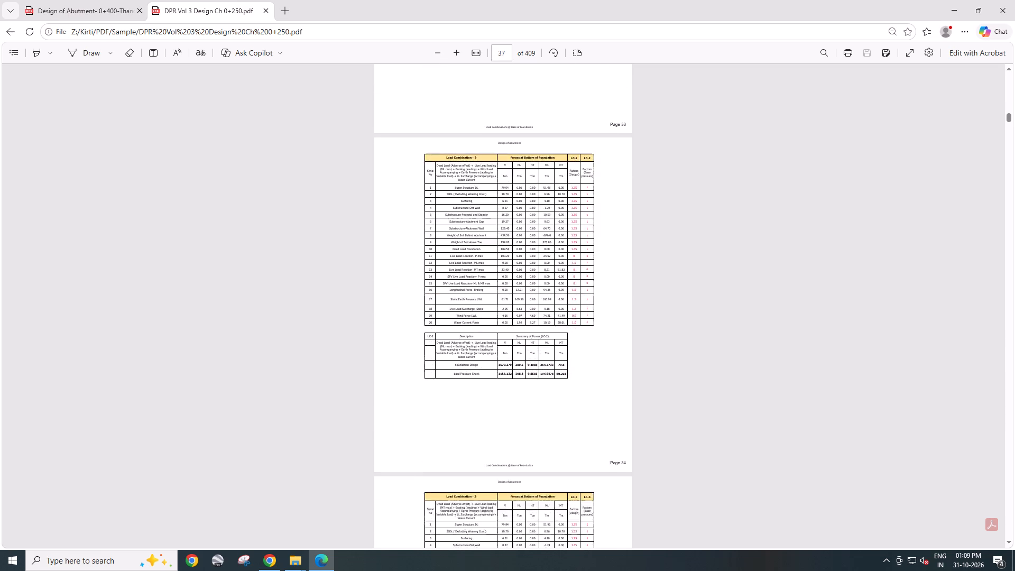
pyautogui.scroll(-20, 555, 265)
pyautogui.scroll(-17, 555, 265)
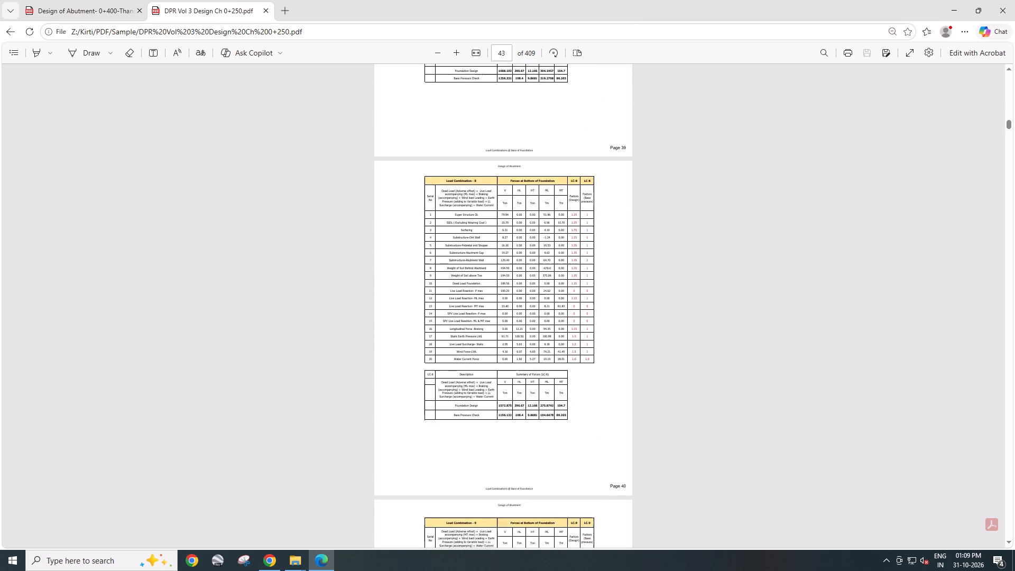
pyautogui.scroll(-9, 555, 265)
pyautogui.scroll(1, 555, 265)
pyautogui.scroll(-20, 555, 265)
pyautogui.scroll(-8, 555, 265)
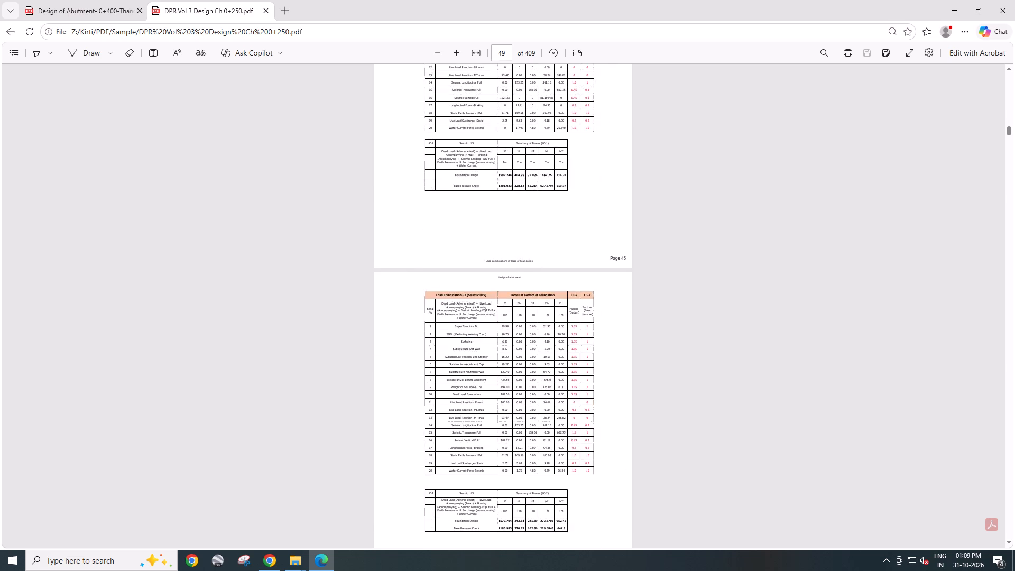
pyautogui.scroll(-20, 554, 263)
pyautogui.scroll(-10, 554, 263)
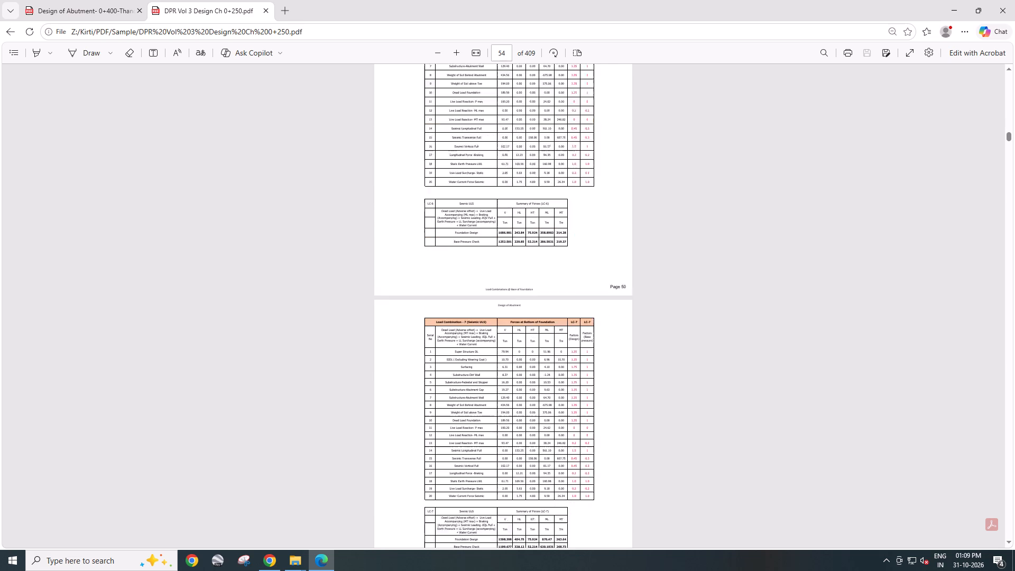
pyautogui.scroll(-20, 554, 263)
pyautogui.scroll(-19, 554, 263)
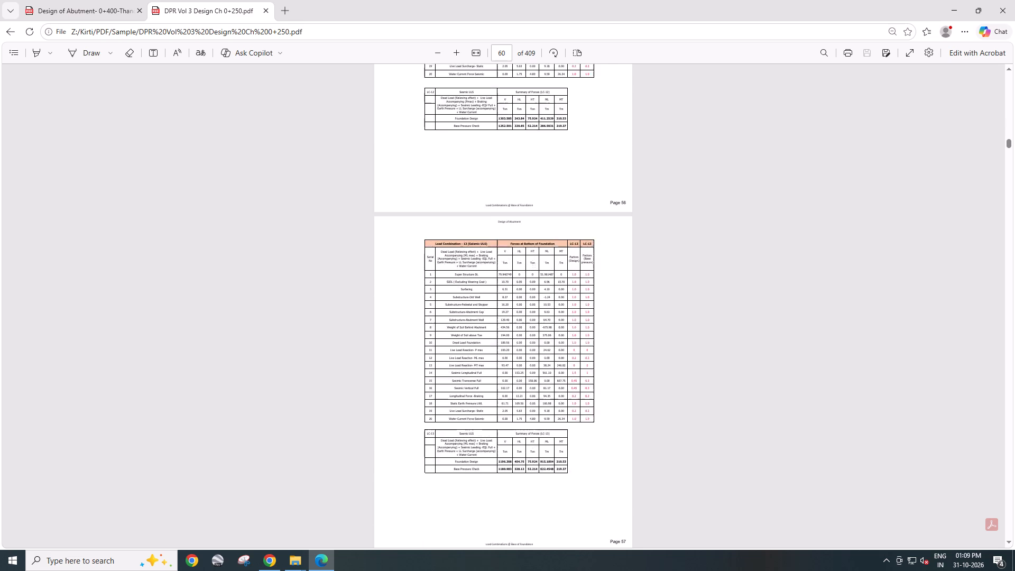
pyautogui.scroll(-20, 554, 263)
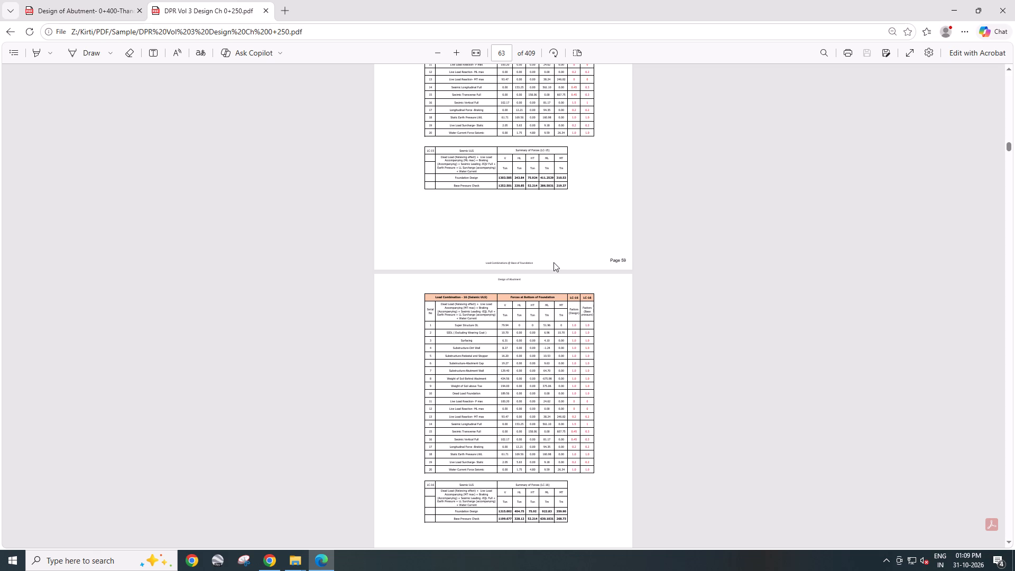
pyautogui.scroll(-6, 553, 262)
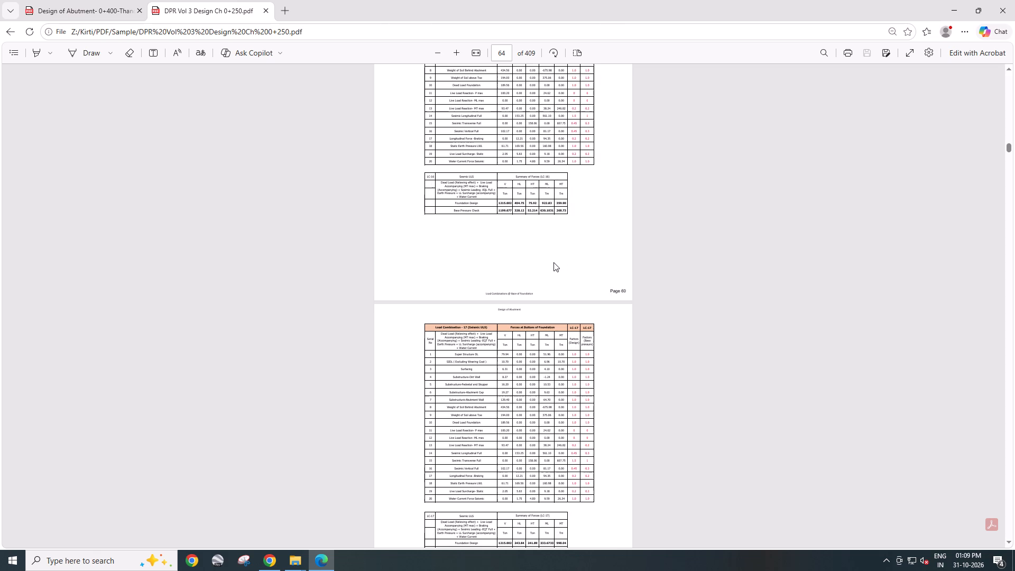
pyautogui.scroll(-12, 553, 262)
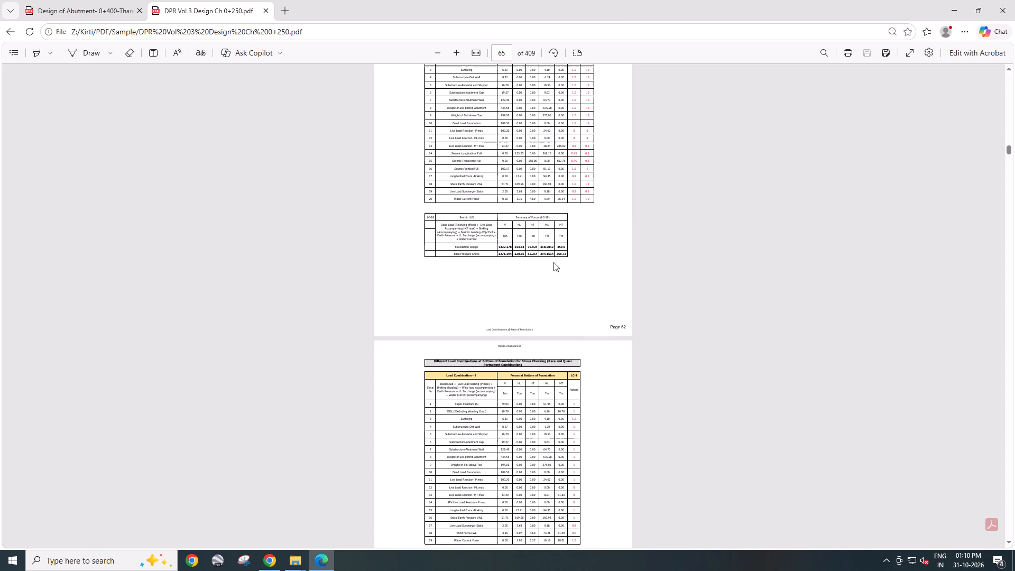
pyautogui.scroll(-5, 553, 262)
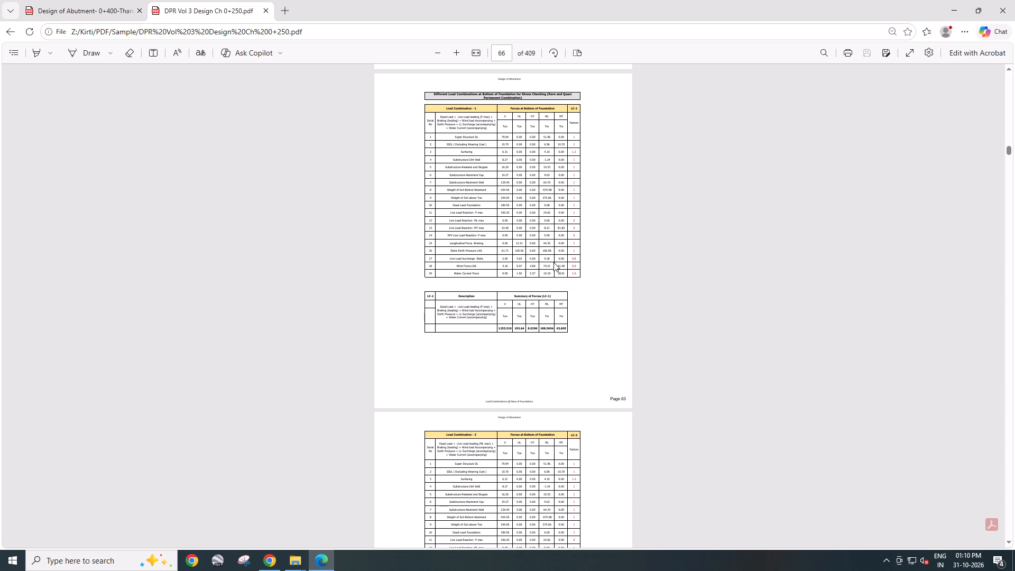
pyautogui.scroll(-13, 553, 262)
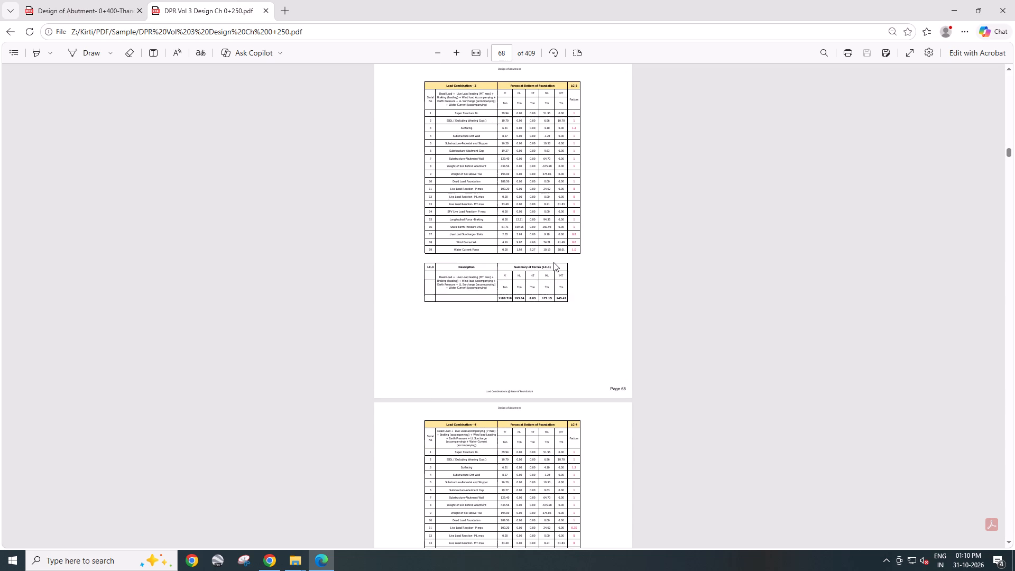
pyautogui.scroll(-7, 553, 262)
pyautogui.scroll(-18, 553, 262)
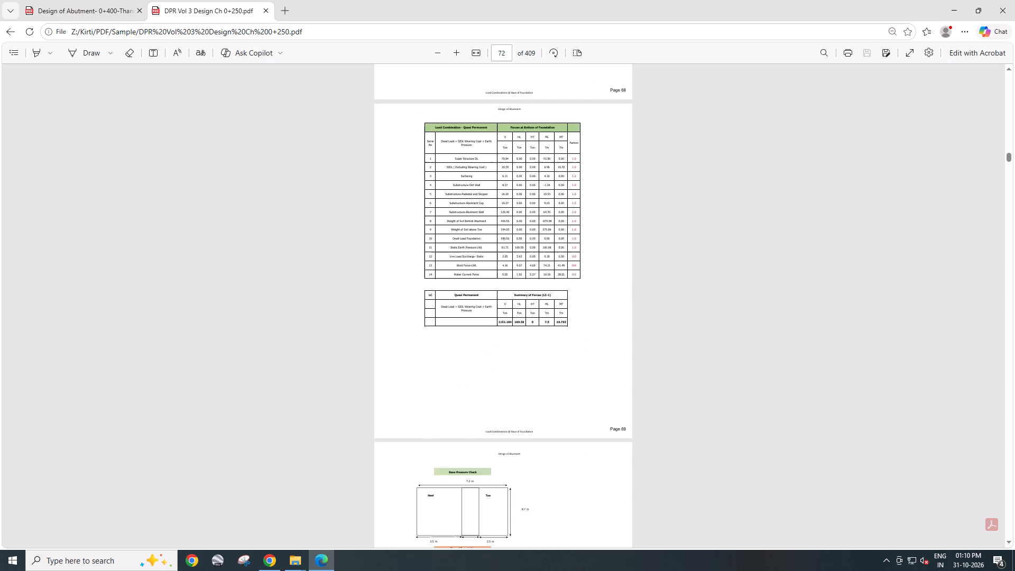
pyautogui.scroll(-15, 557, 257)
pyautogui.scroll(1, 557, 257)
pyautogui.scroll(-20, 557, 257)
pyautogui.scroll(-2, 557, 257)
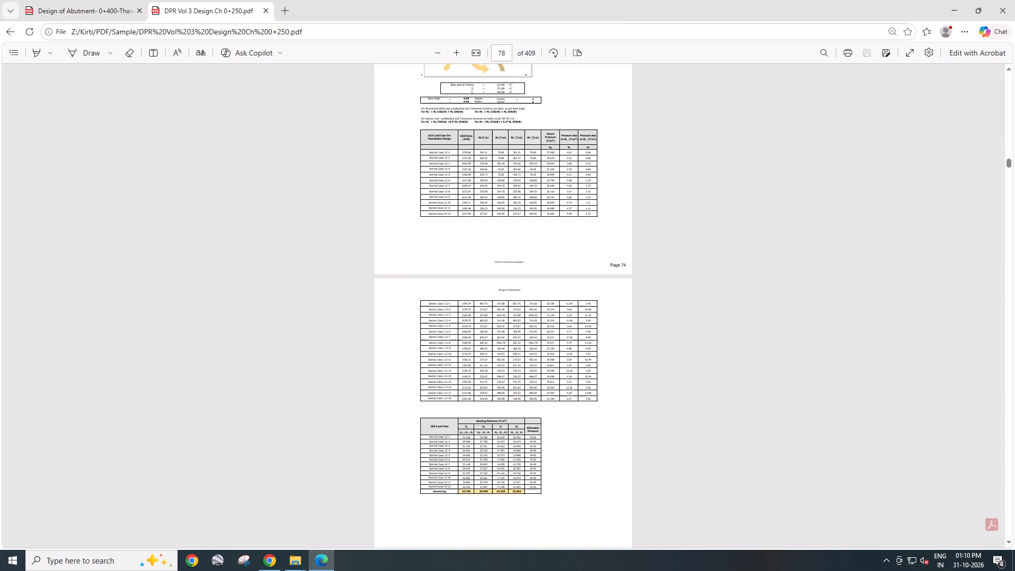
pyautogui.scroll(-20, 557, 257)
pyautogui.scroll(-9, 557, 257)
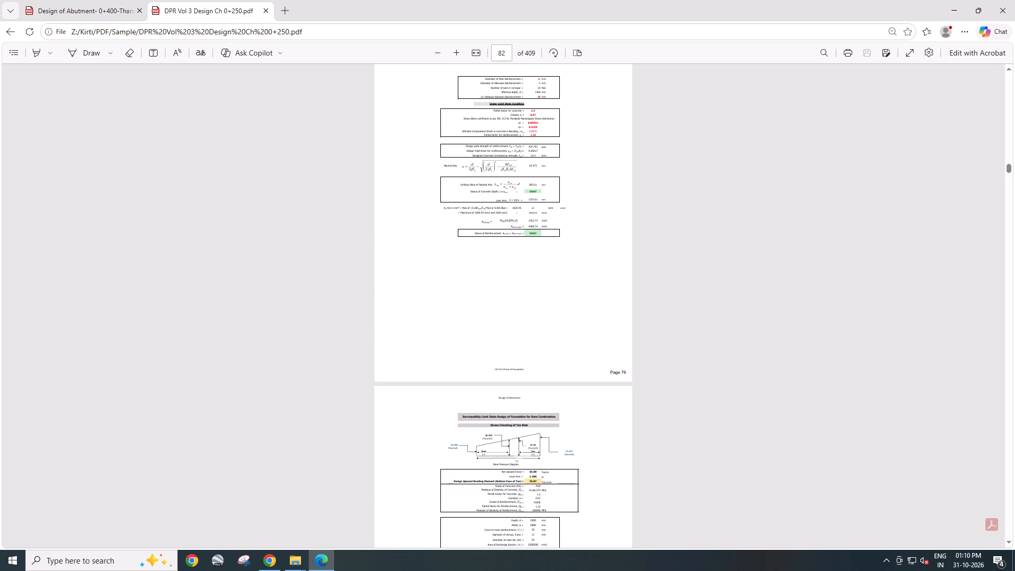
pyautogui.scroll(-18, 557, 257)
pyautogui.scroll(-9, 557, 257)
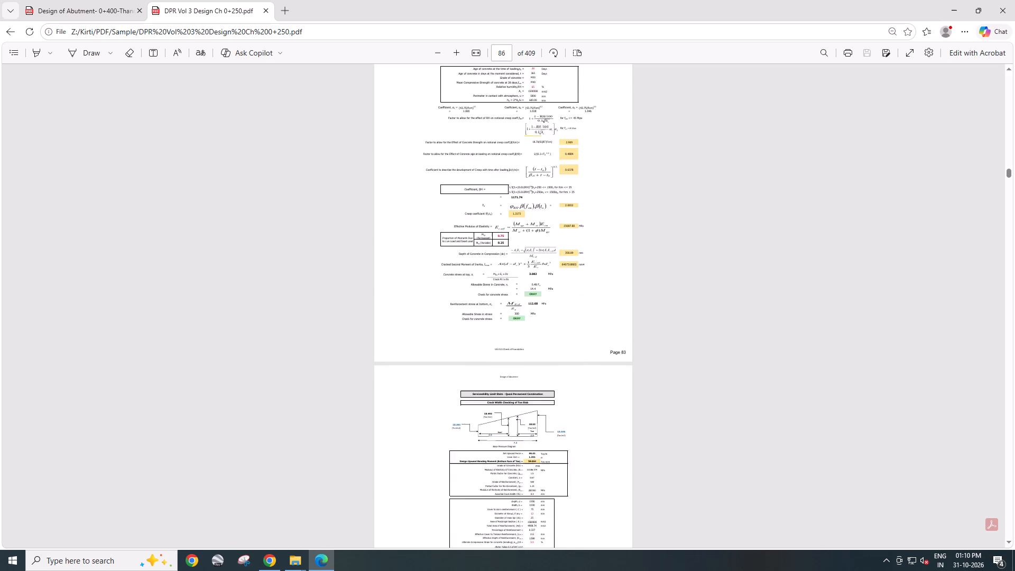
pyautogui.scroll(-20, 557, 257)
pyautogui.scroll(-15, 557, 257)
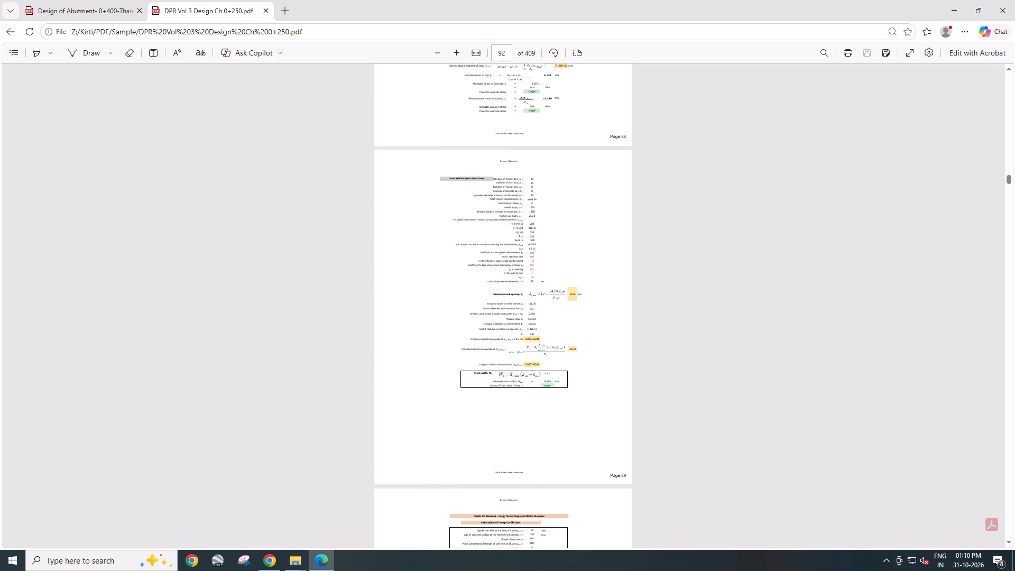
pyautogui.scroll(-20, 557, 257)
pyautogui.scroll(-14, 557, 257)
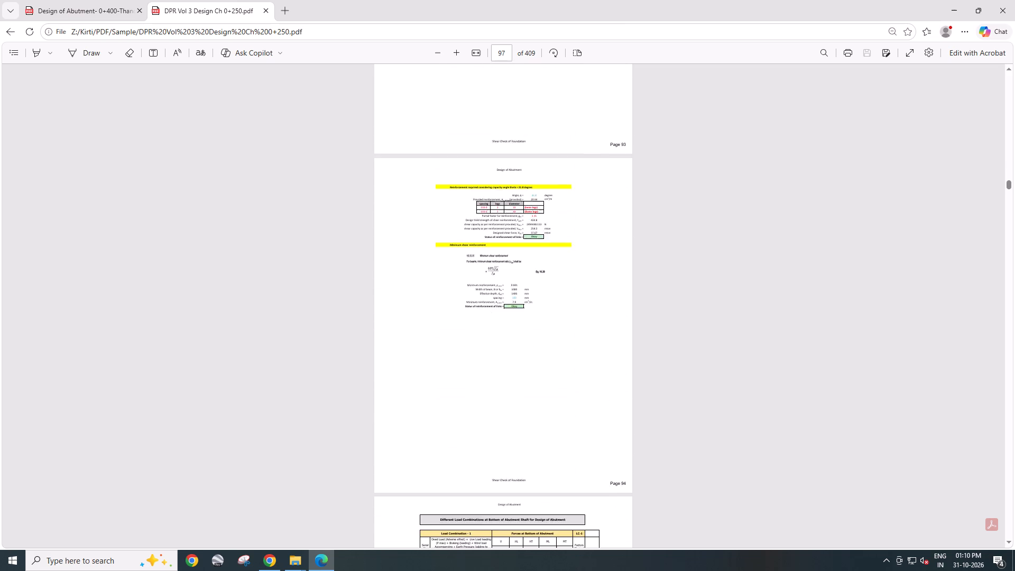
pyautogui.scroll(-20, 557, 257)
pyautogui.scroll(-19, 557, 257)
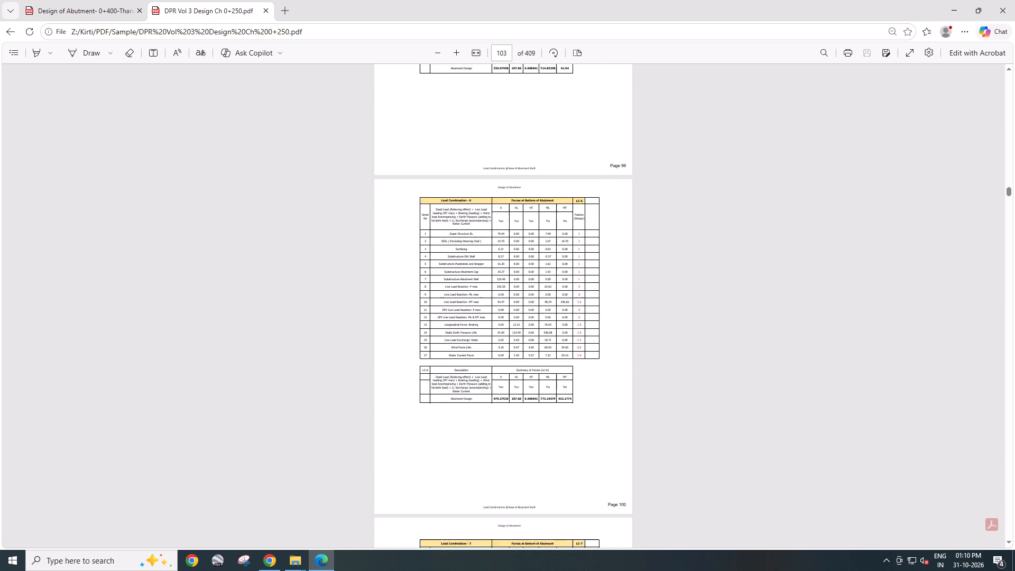
pyautogui.scroll(-20, 557, 257)
pyautogui.scroll(-19, 557, 257)
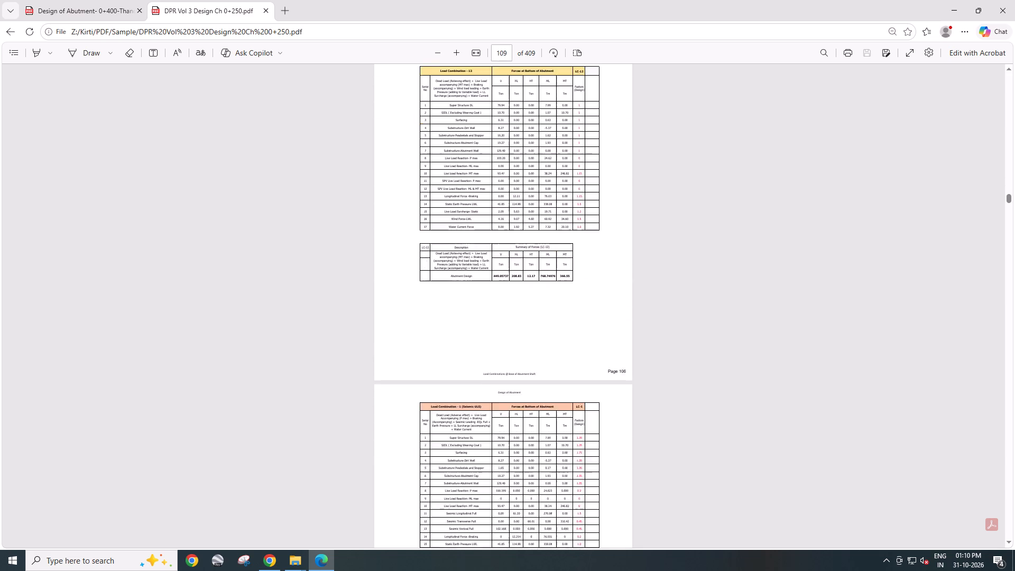
pyautogui.scroll(-20, 557, 257)
pyautogui.scroll(-8, 557, 257)
pyautogui.scroll(1, 557, 257)
pyautogui.scroll(-9, 557, 257)
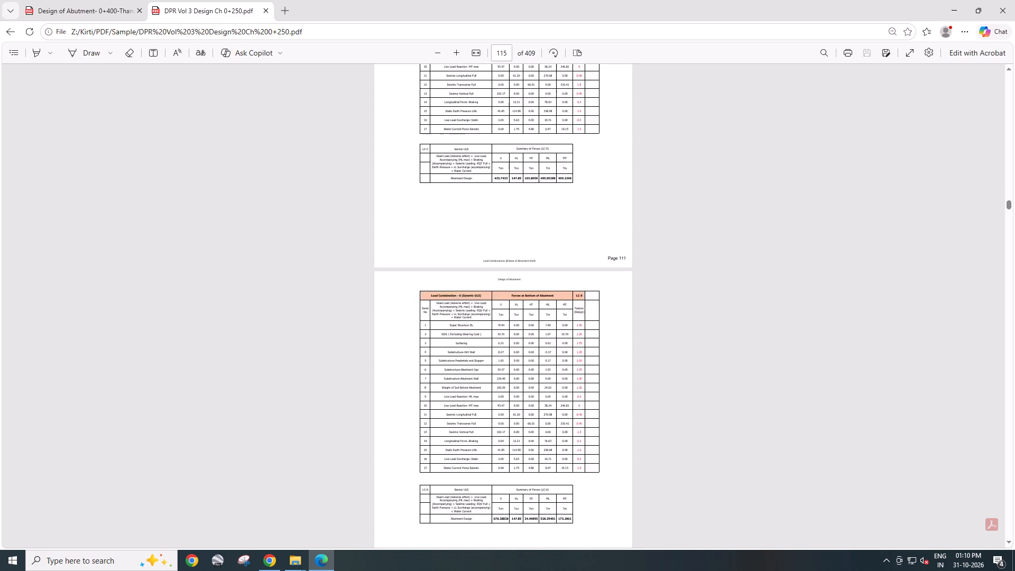
pyautogui.scroll(-15, 557, 257)
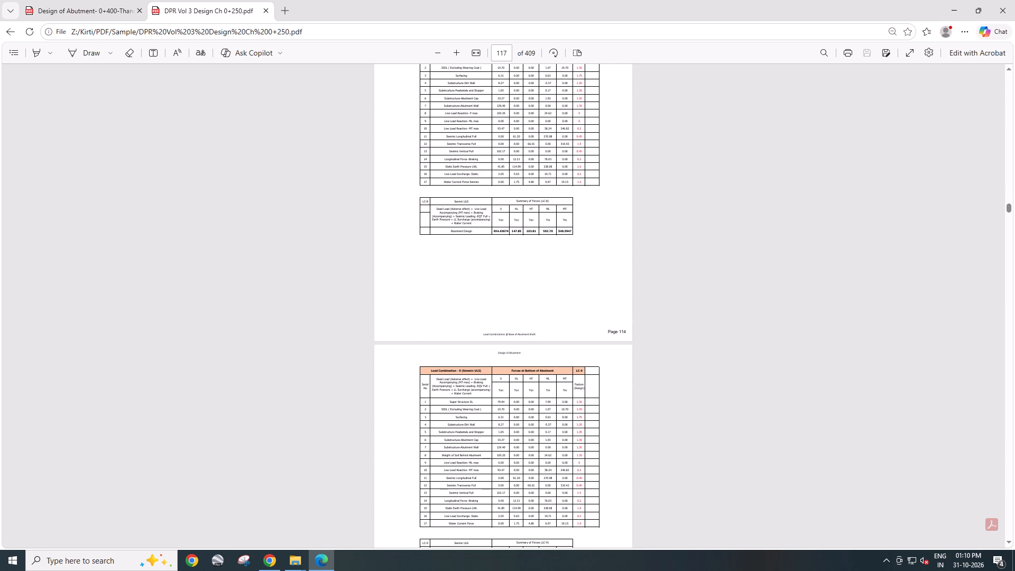
pyautogui.scroll(-13, 557, 257)
pyautogui.scroll(-10, 557, 257)
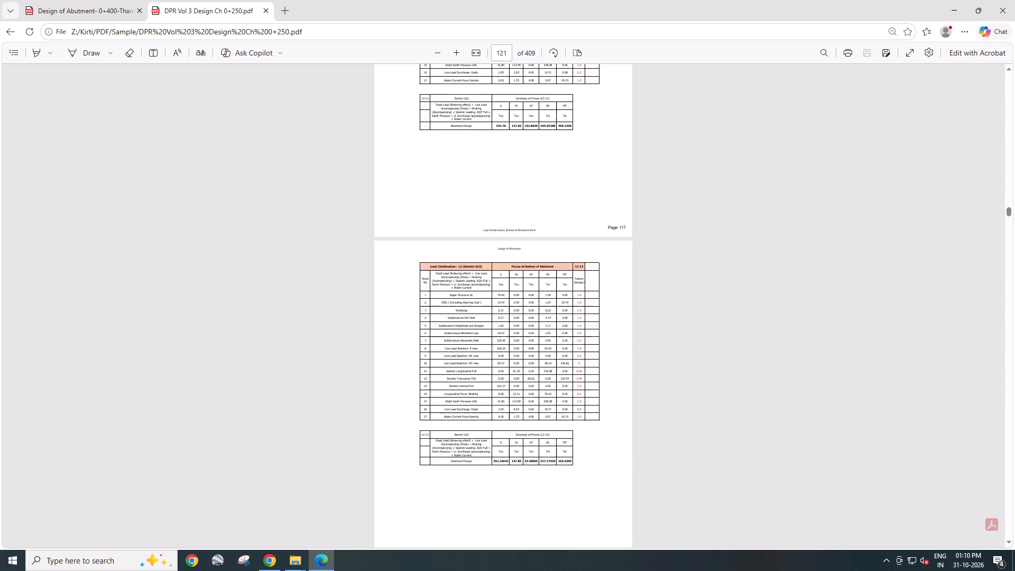
pyautogui.scroll(-20, 557, 257)
pyautogui.scroll(-14, 557, 257)
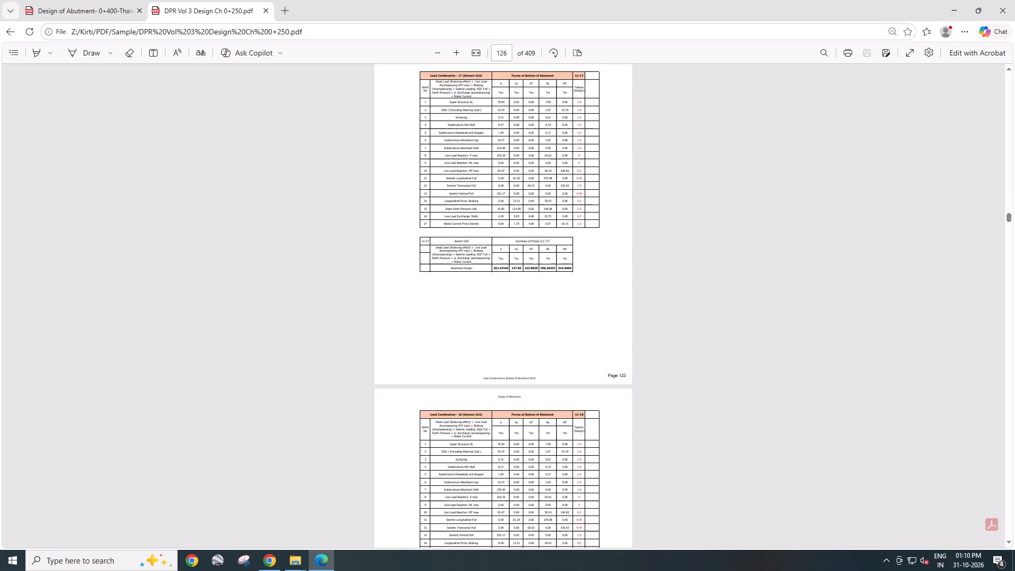
pyautogui.scroll(-20, 557, 257)
pyautogui.scroll(-18, 557, 257)
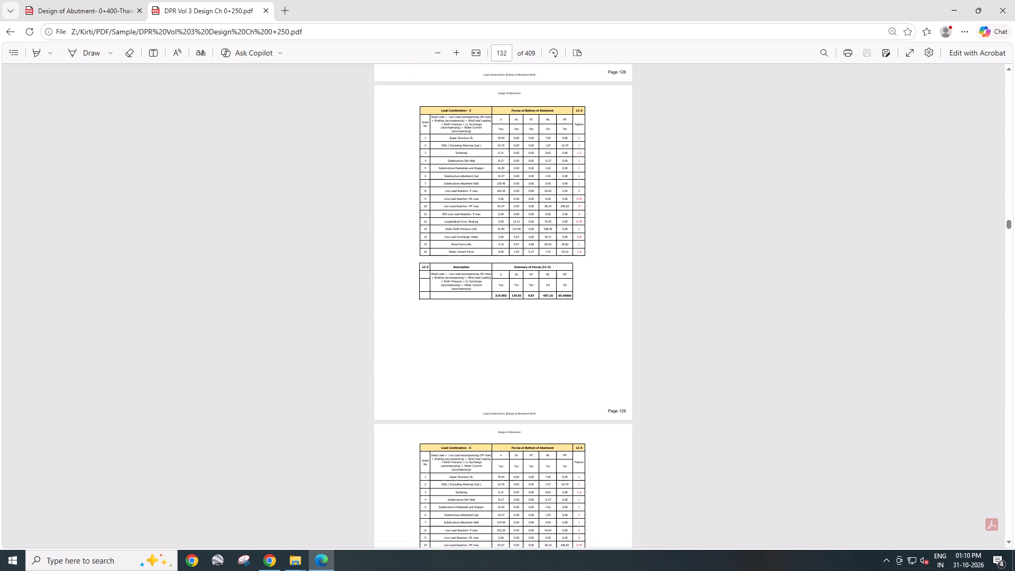
pyautogui.scroll(-7, 557, 257)
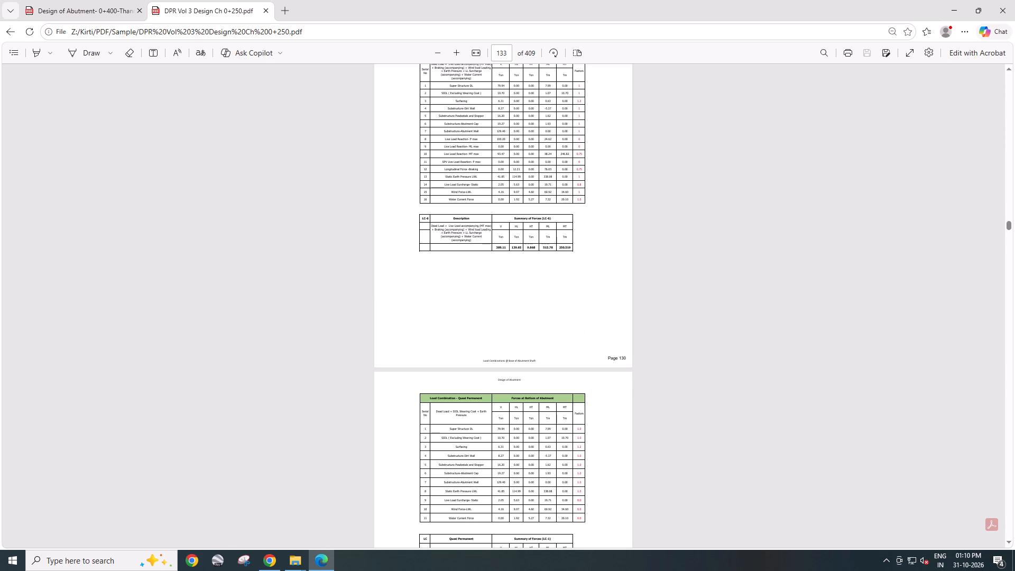
pyautogui.scroll(-19, 557, 257)
pyautogui.scroll(-9, 557, 257)
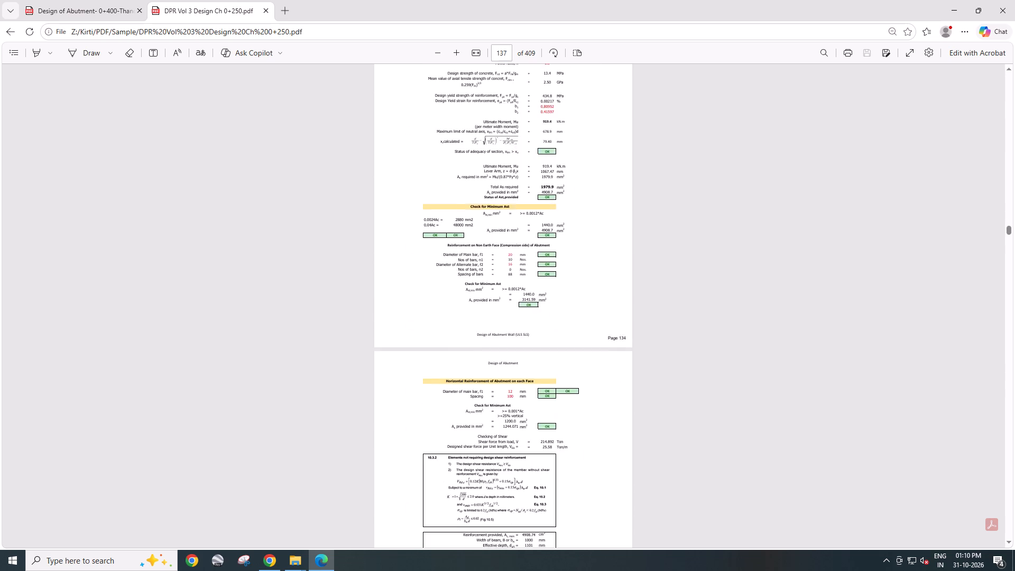
pyautogui.scroll(-20, 557, 257)
pyautogui.scroll(-3, 557, 257)
pyautogui.scroll(1, 557, 257)
pyautogui.scroll(-1, 557, 257)
pyautogui.scroll(1, 557, 257)
pyautogui.scroll(-12, 557, 257)
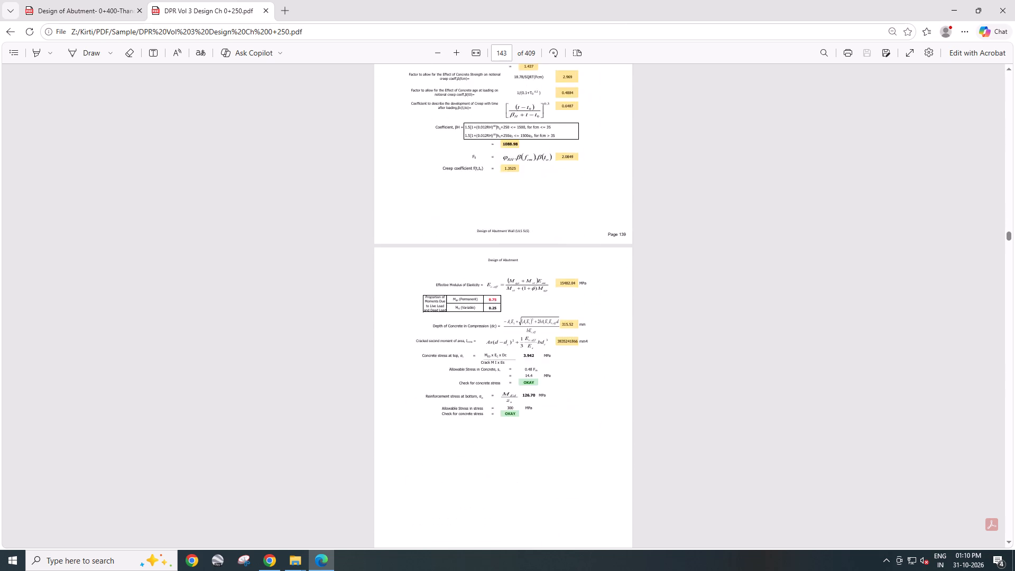
pyautogui.scroll(-20, 557, 257)
pyautogui.scroll(-9, 557, 257)
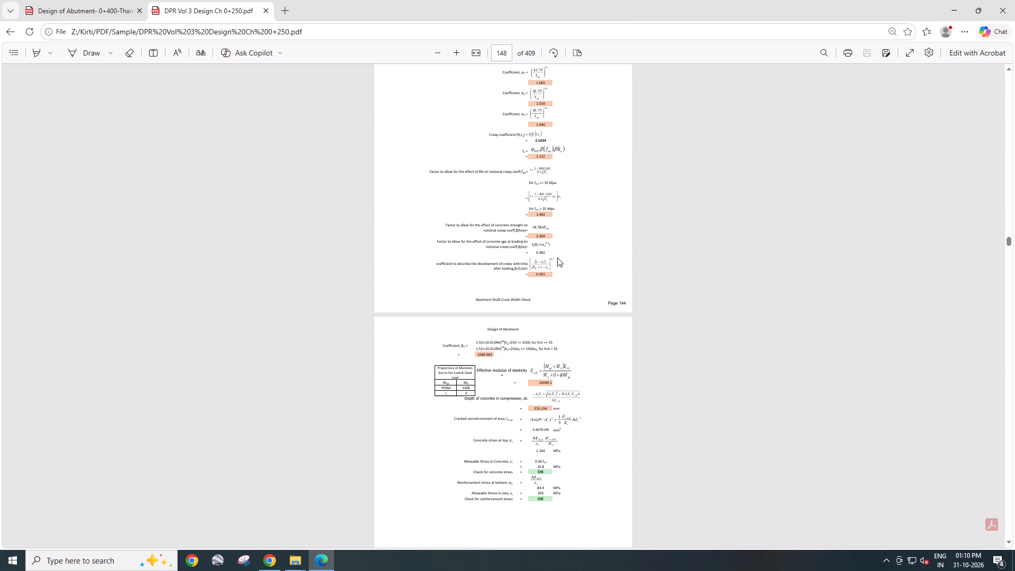
pyautogui.scroll(-7, 557, 257)
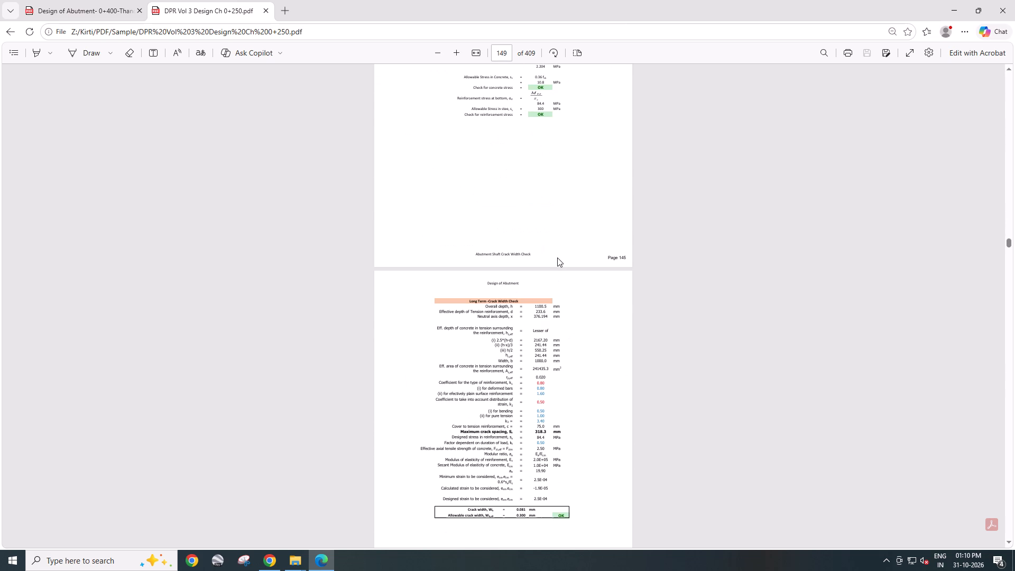
pyautogui.scroll(-9, 557, 257)
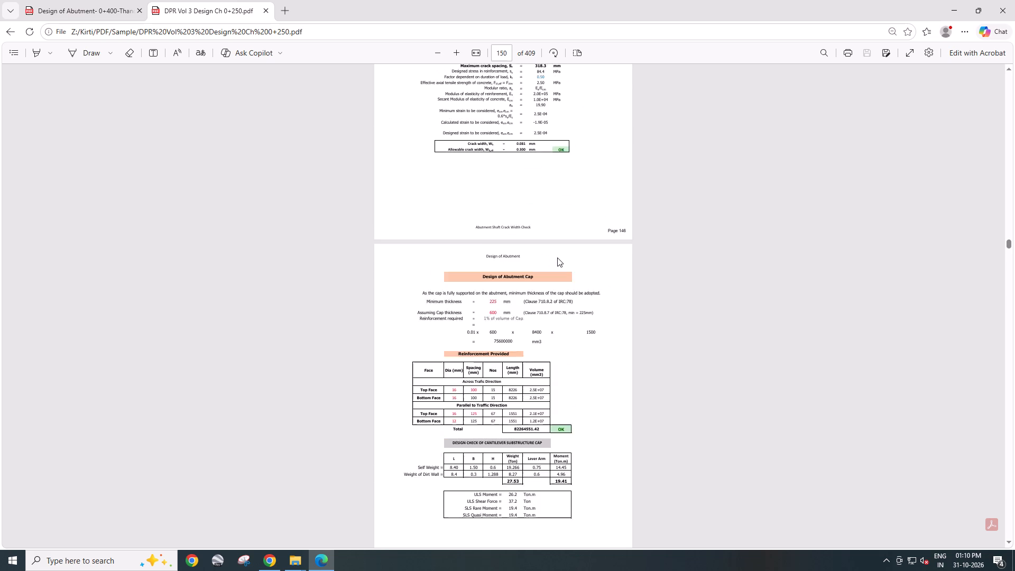
# Look through the rest of the sample's abutment calculations, from the abutment cap shear design to the circular pier title page on page 165.
pyautogui.scroll(-4, 557, 257)
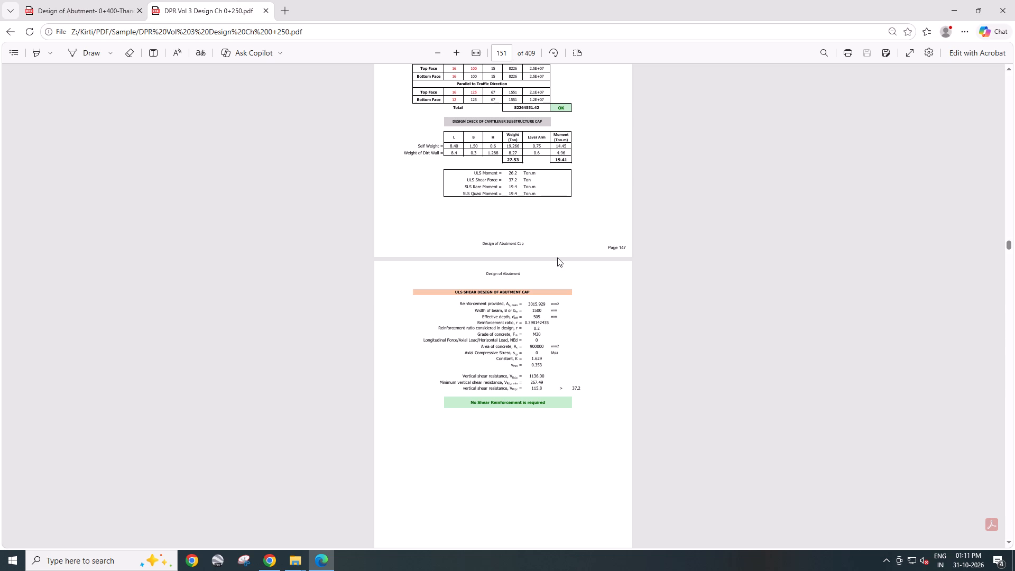
pyautogui.scroll(-4, 557, 257)
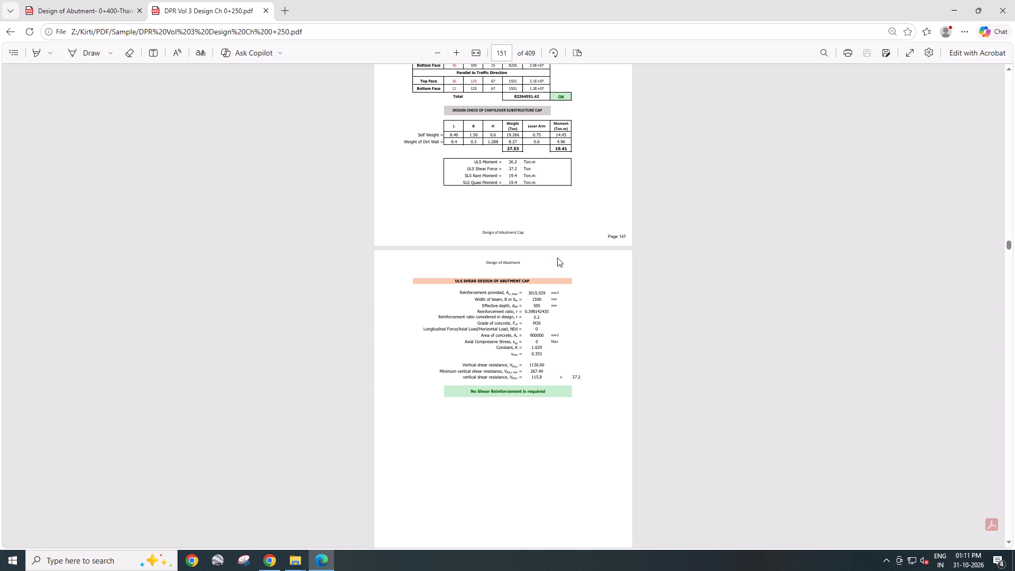
pyautogui.scroll(-8, 557, 257)
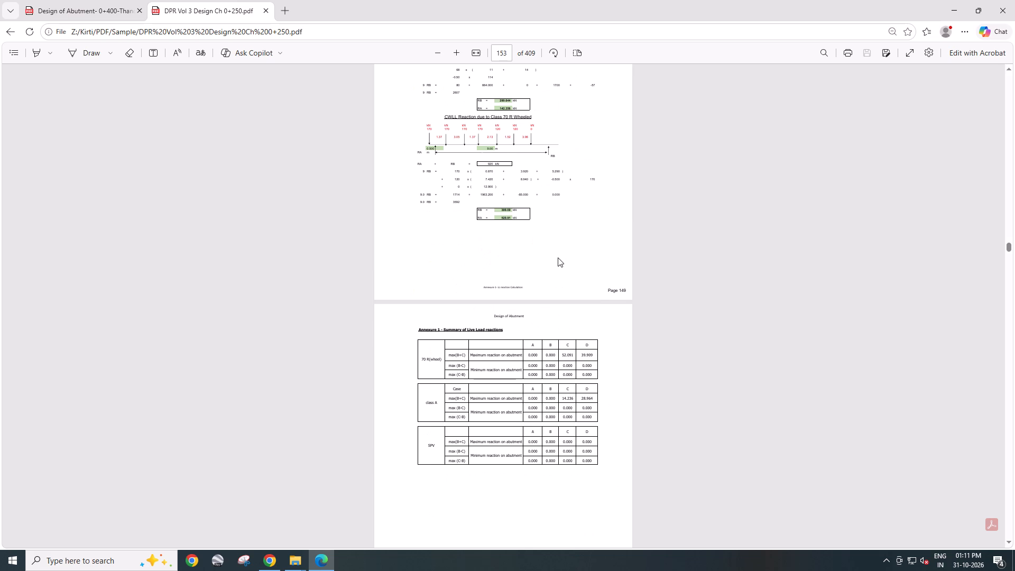
pyautogui.scroll(-1, 558, 257)
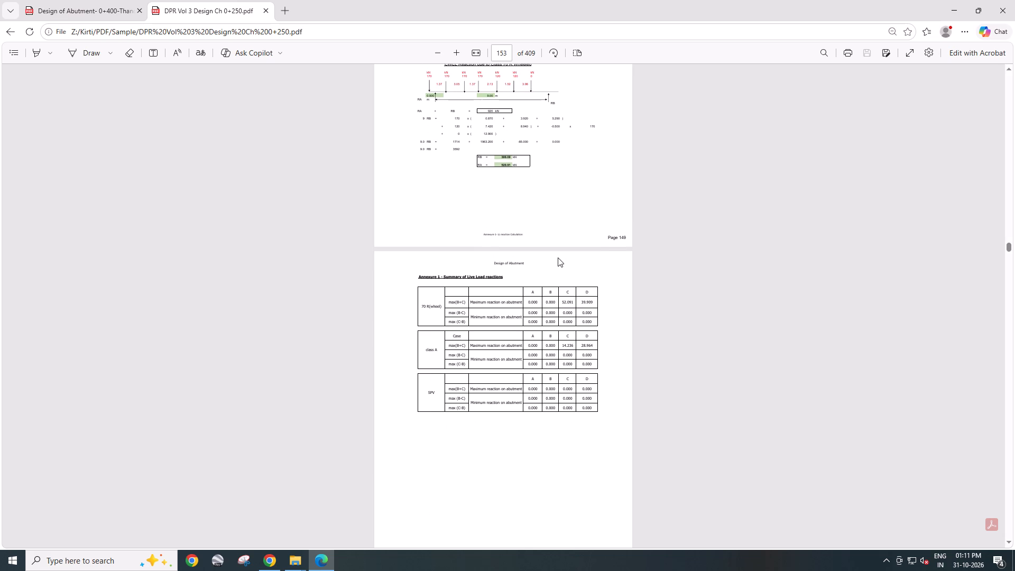
pyautogui.scroll(-12, 558, 257)
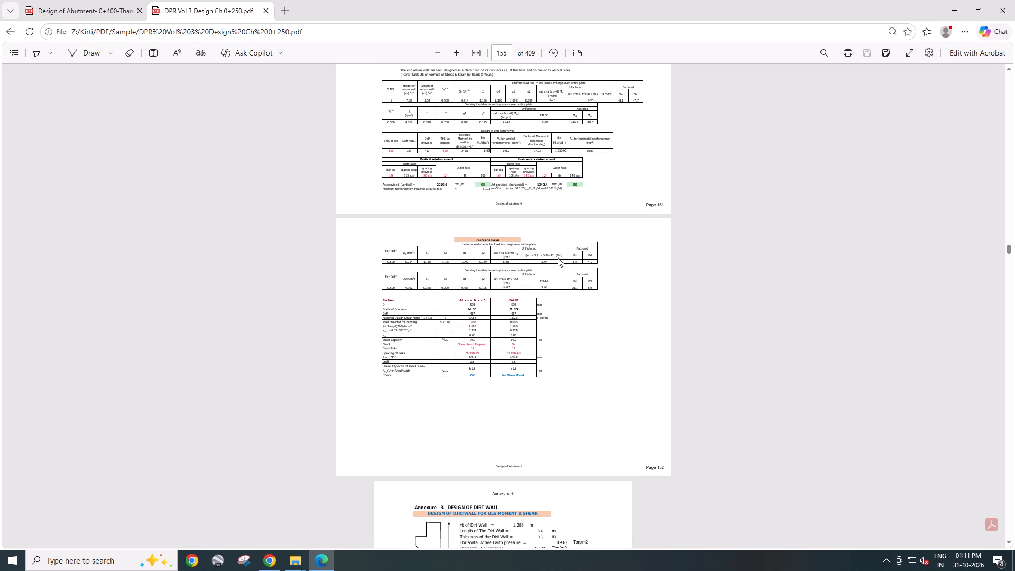
pyautogui.scroll(-18, 558, 257)
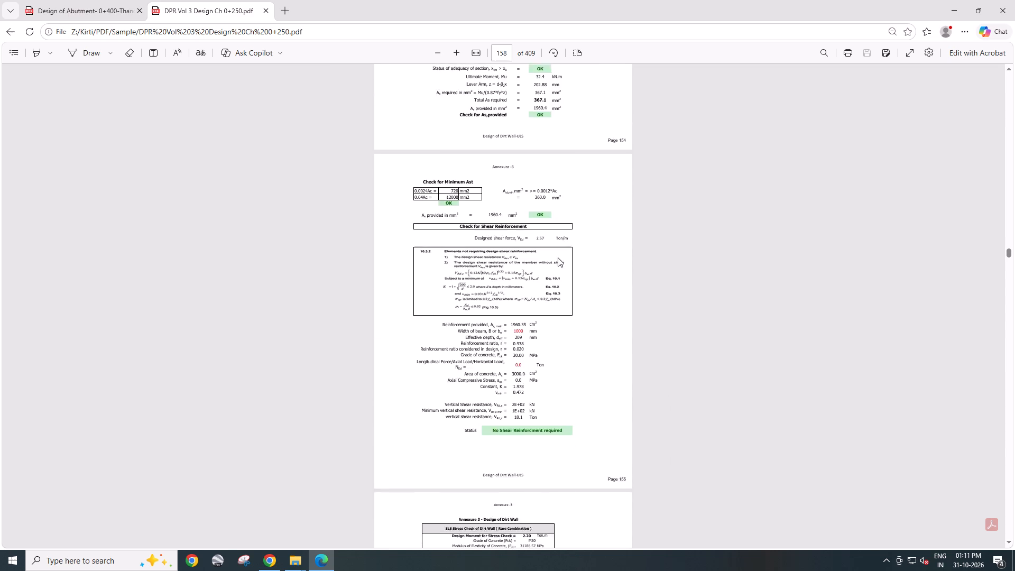
pyautogui.scroll(-20, 558, 257)
pyautogui.scroll(-15, 558, 257)
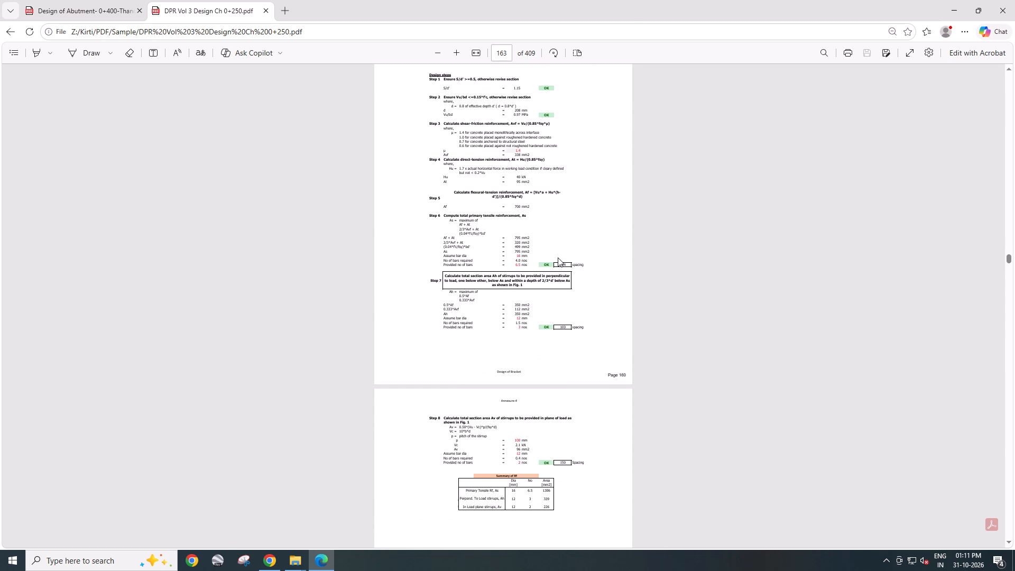
pyautogui.scroll(-17, 558, 257)
pyautogui.scroll(6, 558, 257)
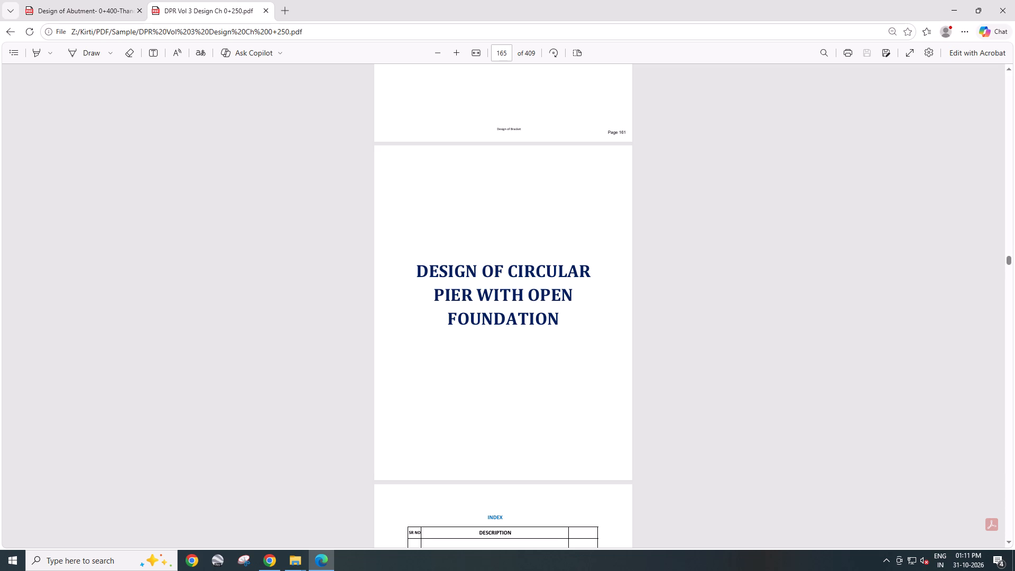
pyautogui.scroll(-3, 542, 264)
pyautogui.scroll(2, 542, 254)
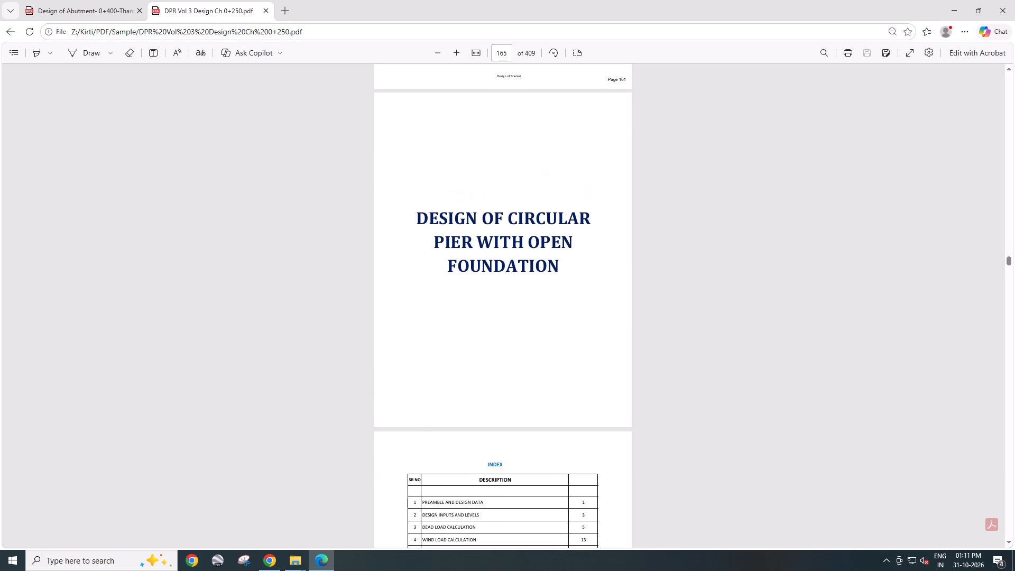
# Check the Ch 0+400 Design folder and its Pier subfolder against the sample PDF's circular pier title page.
pyautogui.hotkey('alt', 'Tab')
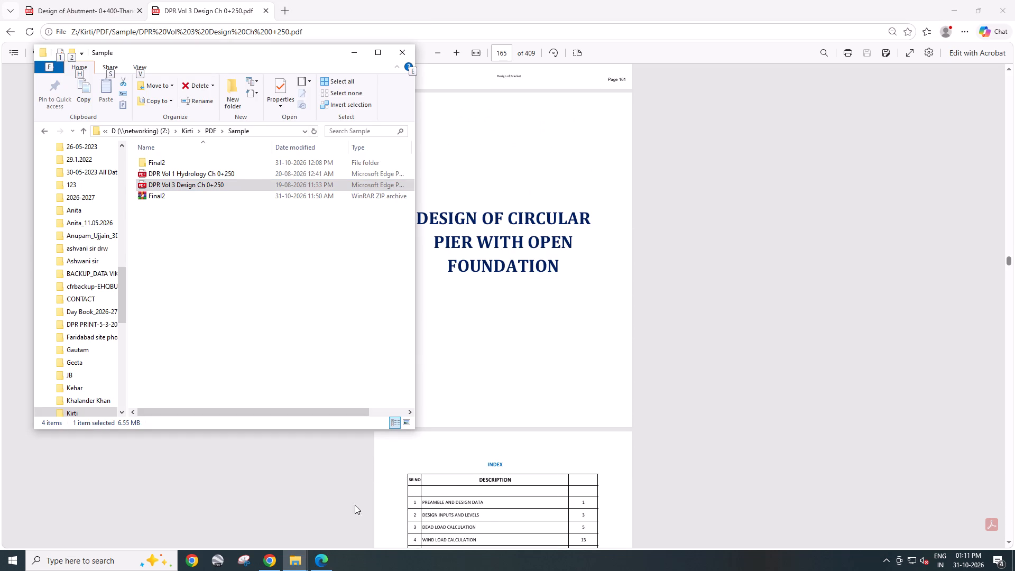
pyautogui.click(301, 563)
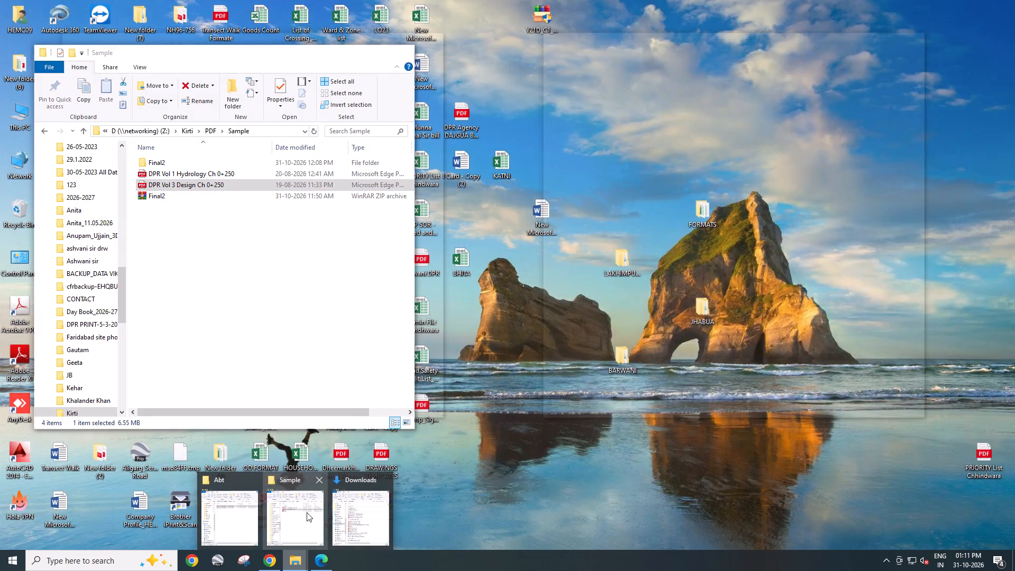
pyautogui.click(250, 511)
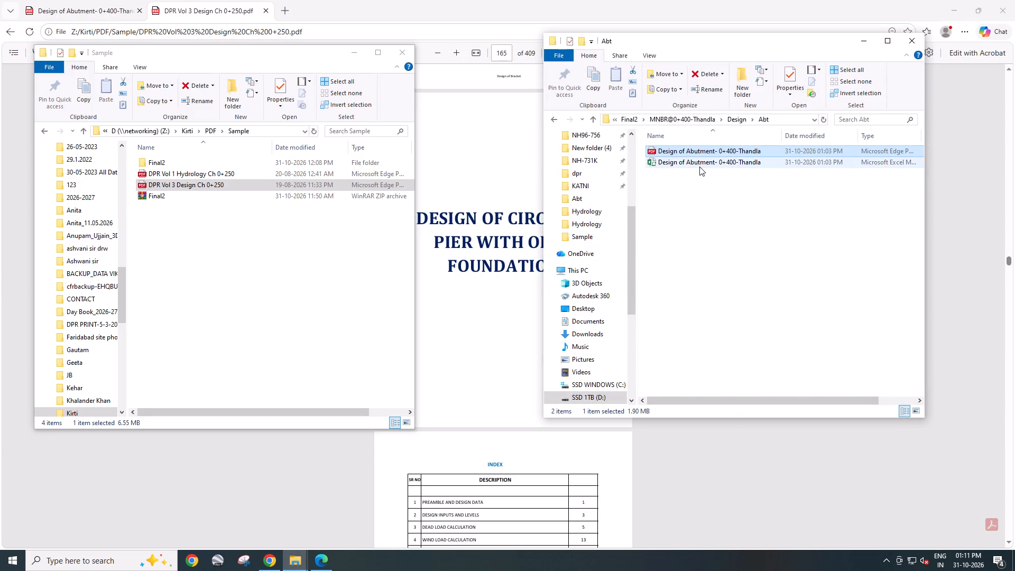
pyautogui.click(737, 119)
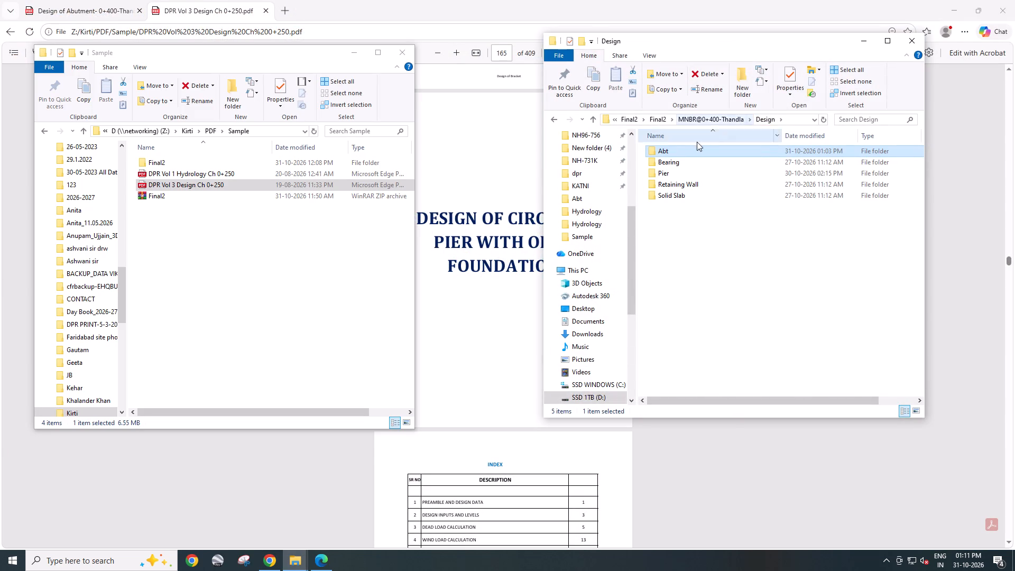
pyautogui.click(514, 274)
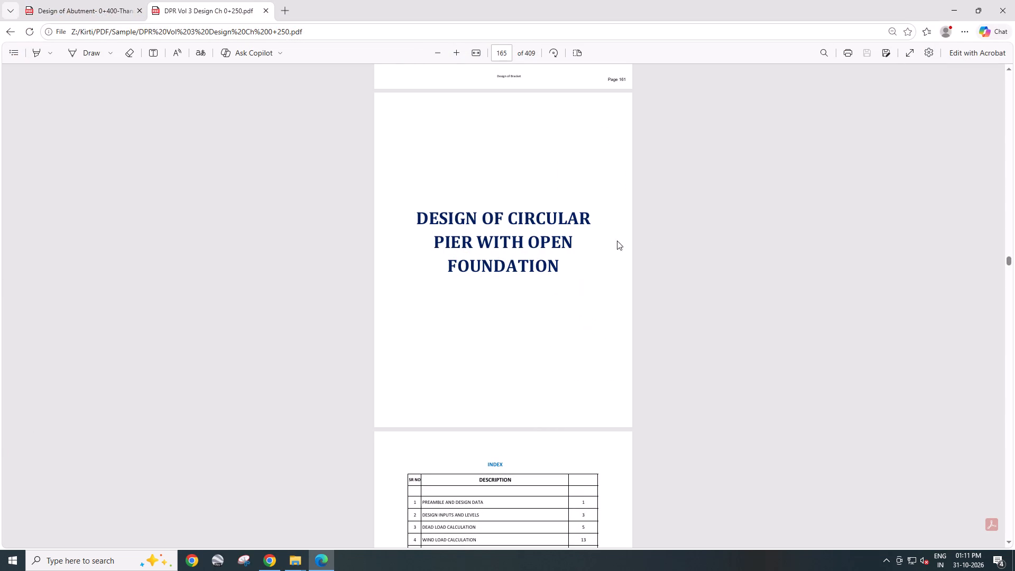
pyautogui.hotkey('alt', 'Tab')
pyautogui.doubleClick(673, 171)
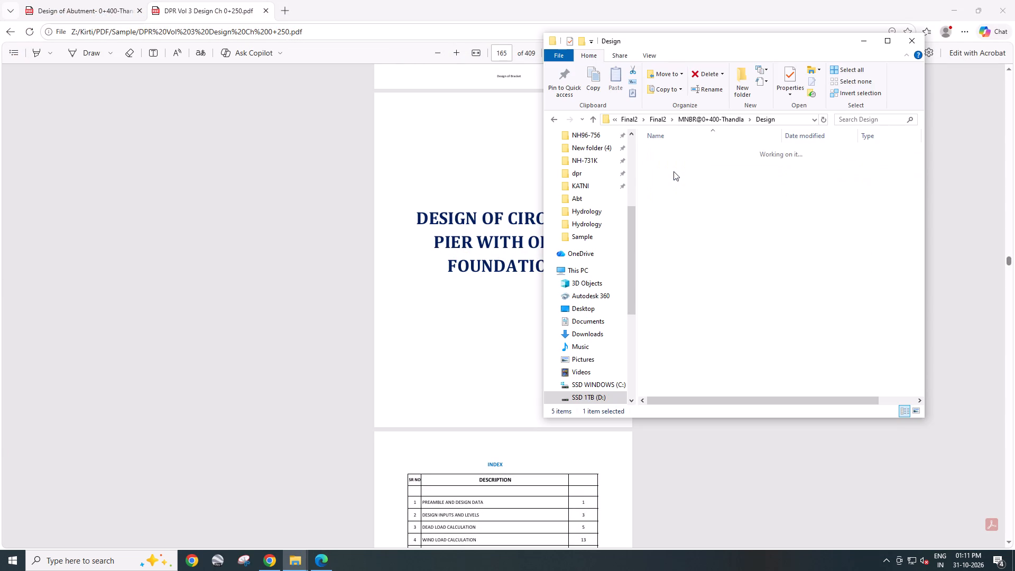
pyautogui.click(737, 121)
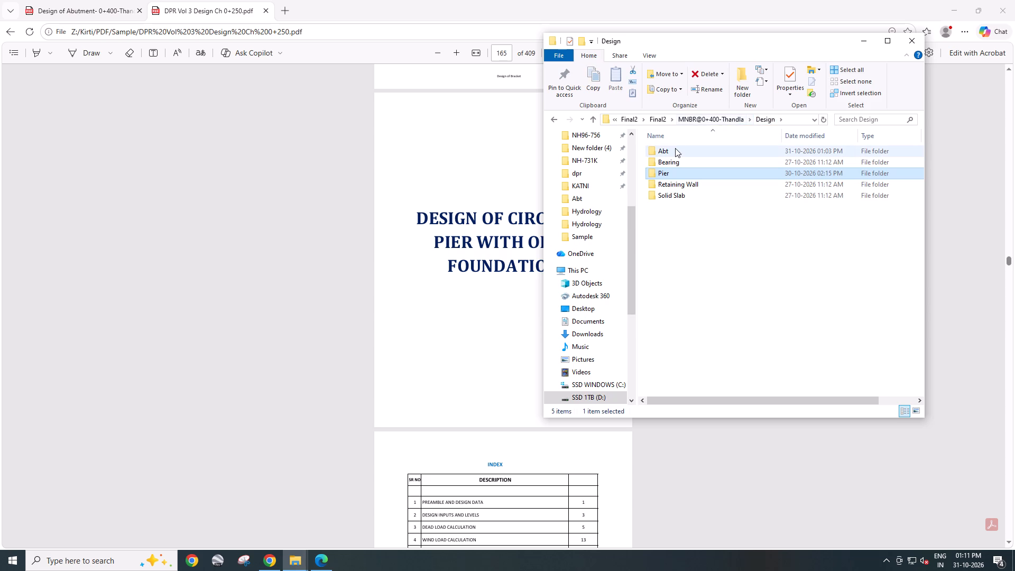
pyautogui.click(462, 223)
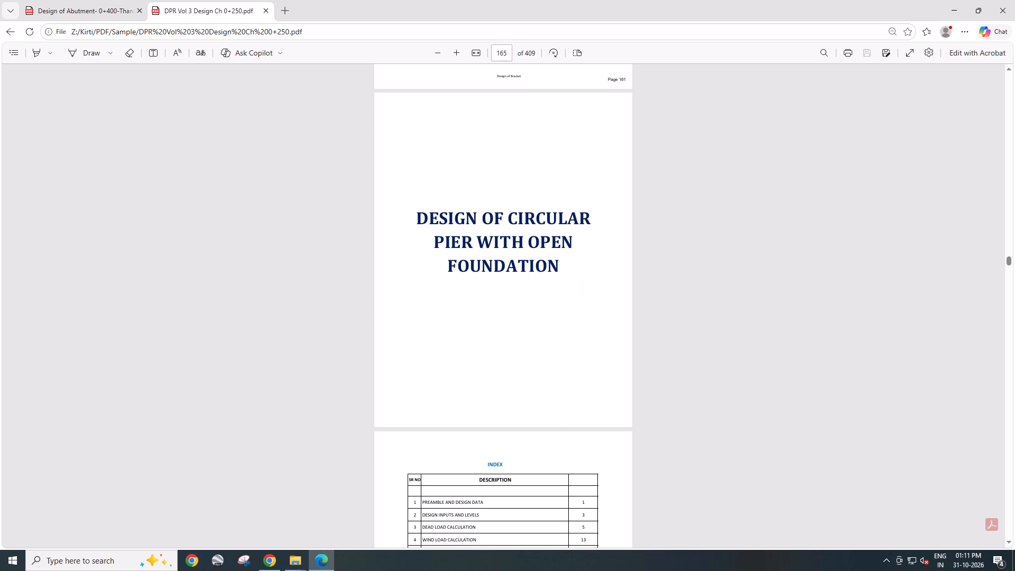
pyautogui.hotkey('alt', 'Tab')
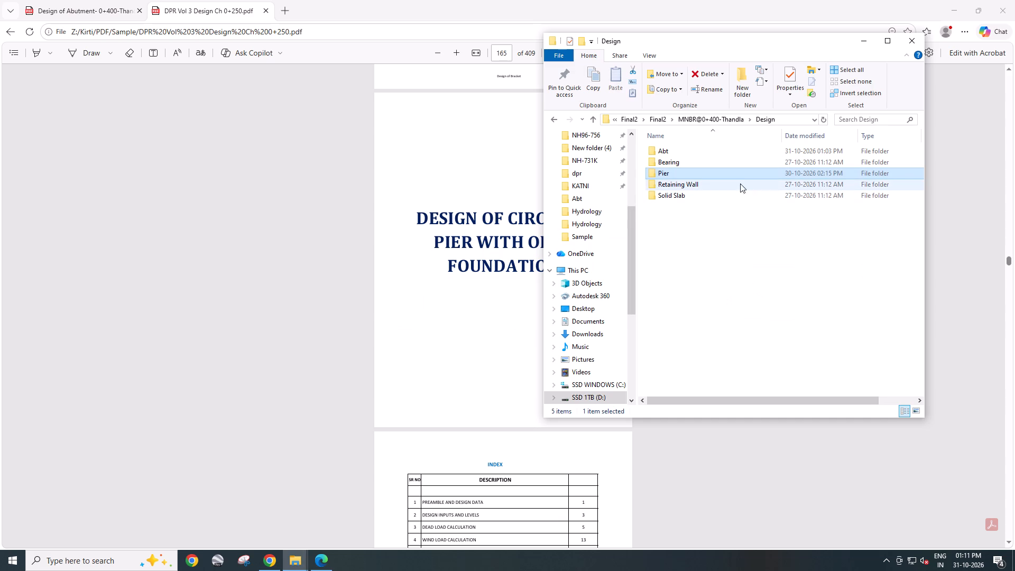
pyautogui.click(450, 238)
# Examine the sample's pages around the circular pier title and its index, checking them against the Ch 0+400 Design subfolders.
pyautogui.scroll(5, 480, 272)
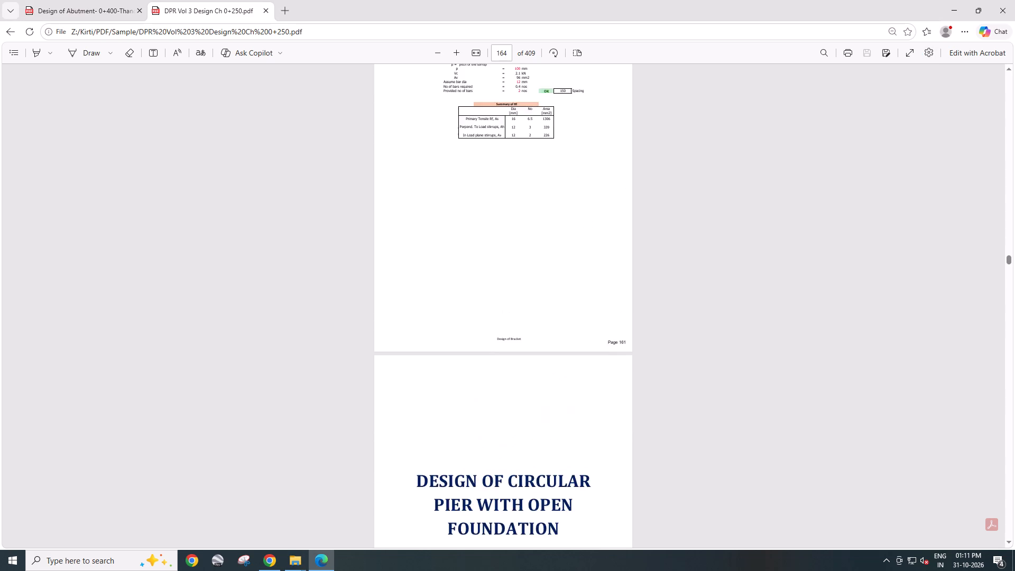
pyautogui.scroll(2, 480, 272)
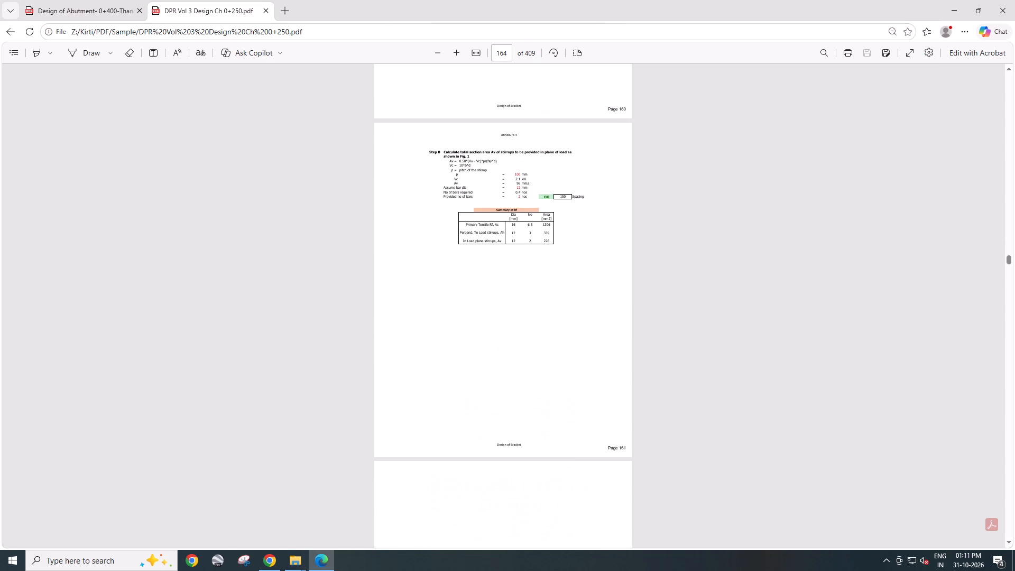
pyautogui.scroll(-15, 480, 272)
pyautogui.scroll(5, 483, 268)
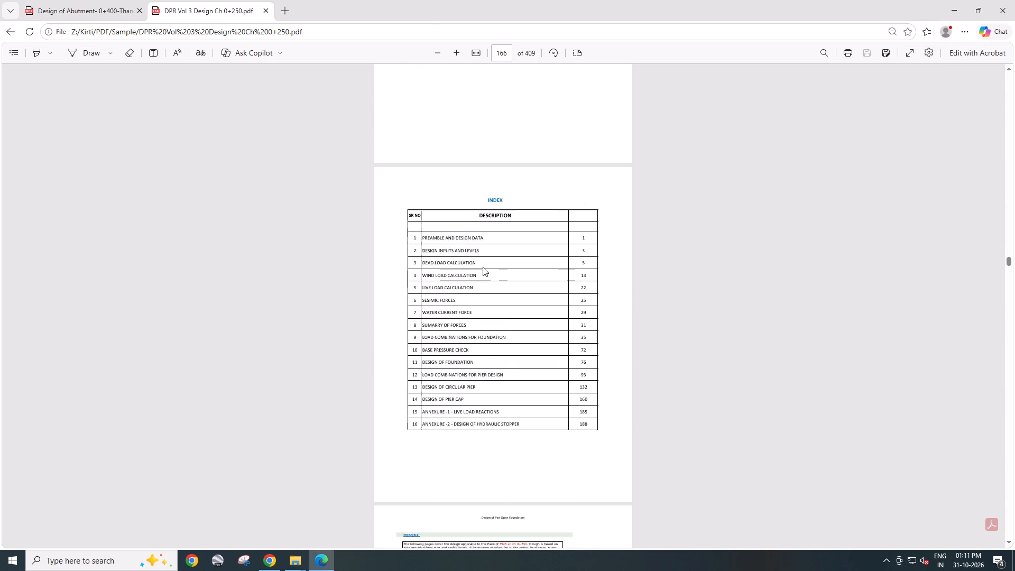
pyautogui.scroll(1, 483, 267)
pyautogui.scroll(-4, 483, 267)
pyautogui.hotkey('alt', 'Tab')
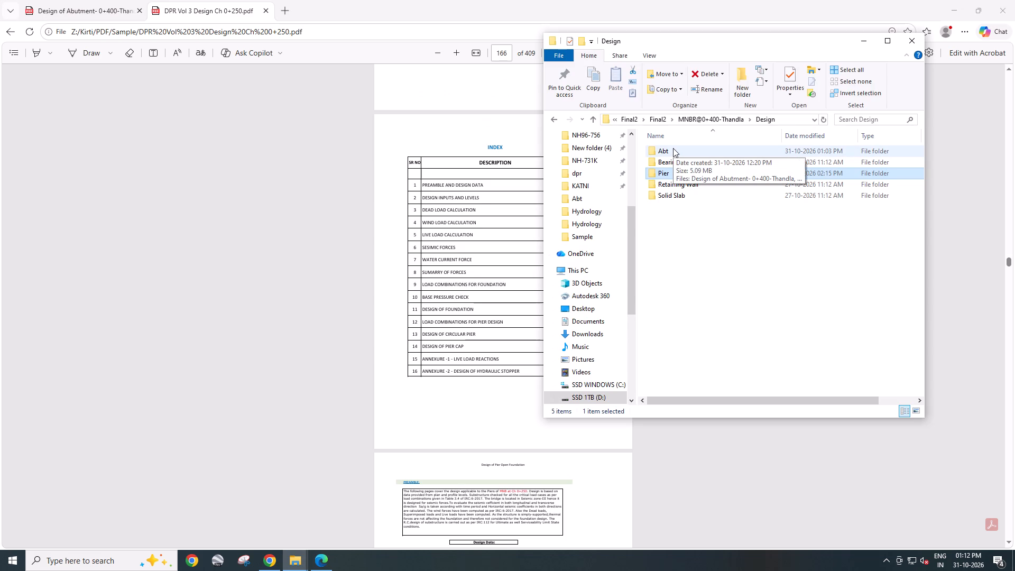
pyautogui.click(458, 361)
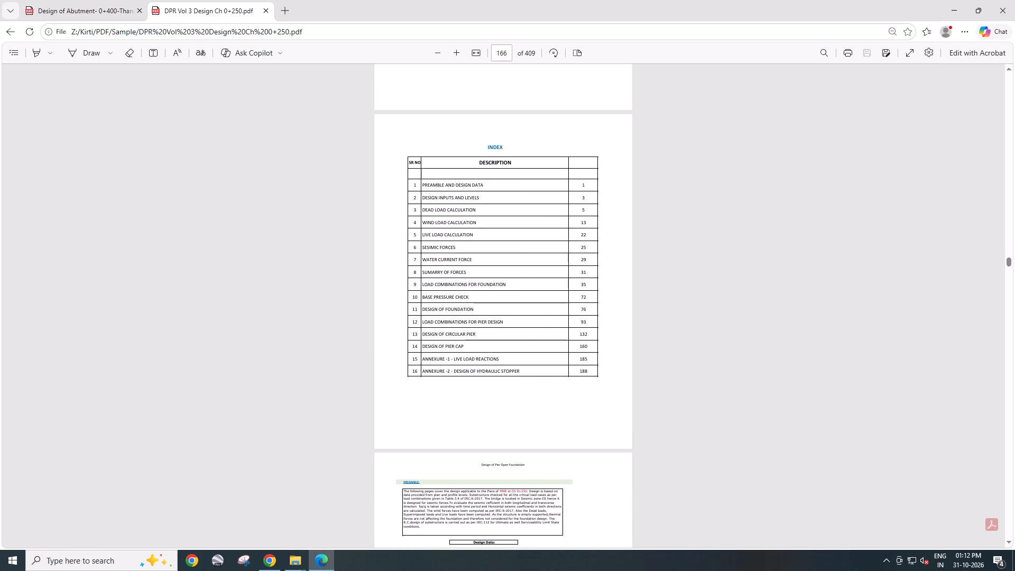
# Look through the sample's circular pier calculations, from the preamble to the live load calculation, and return to the pier title page.
pyautogui.scroll(8, 457, 360)
pyautogui.scroll(-18, 457, 360)
pyautogui.scroll(1, 457, 360)
pyautogui.scroll(-5, 457, 360)
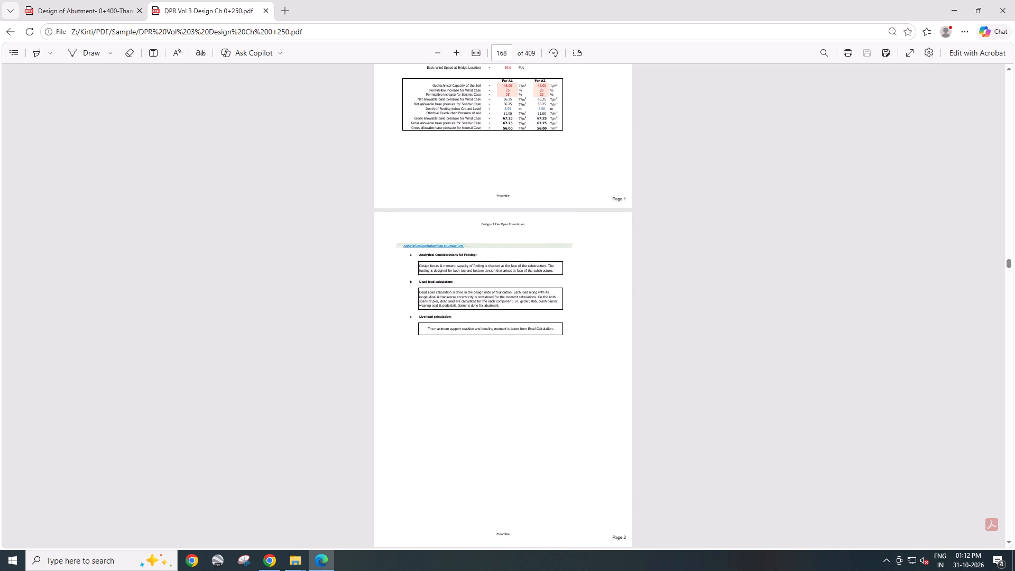
pyautogui.scroll(-20, 457, 360)
pyautogui.scroll(-18, 457, 360)
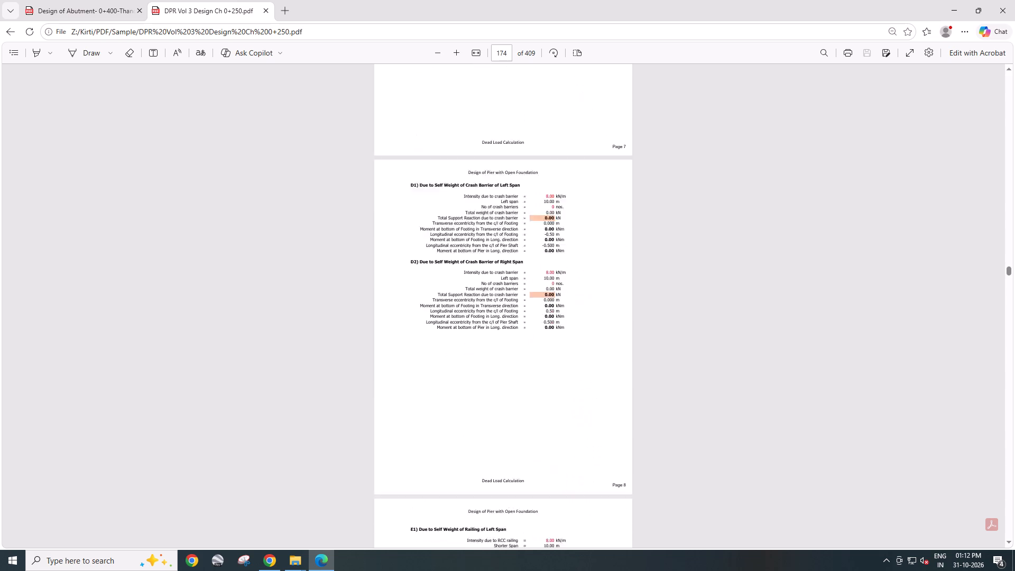
pyautogui.scroll(-4, 457, 360)
pyautogui.scroll(1, 457, 360)
pyautogui.scroll(-20, 457, 360)
pyautogui.scroll(-5, 457, 360)
pyautogui.scroll(1, 455, 358)
pyautogui.scroll(-18, 455, 358)
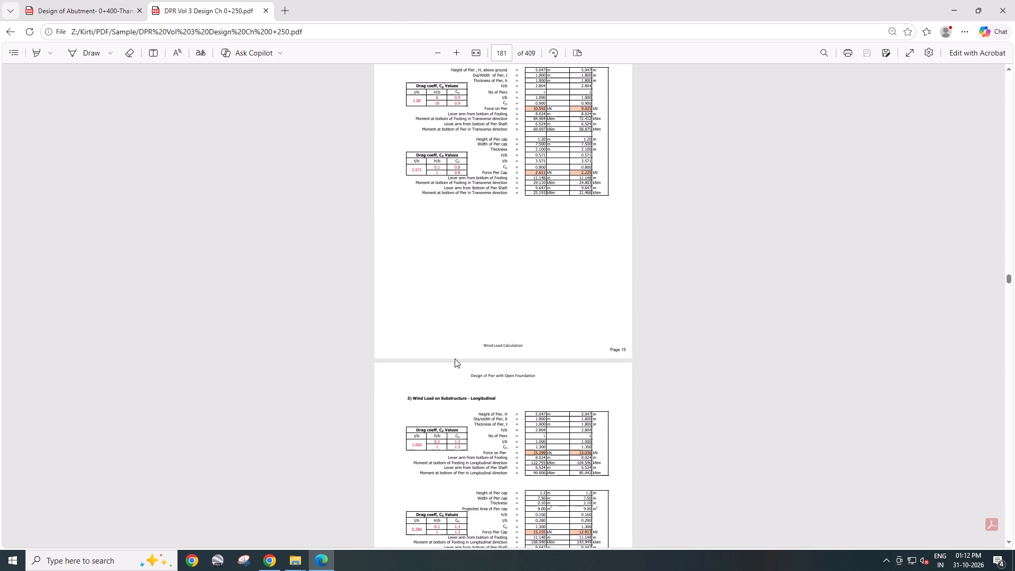
pyautogui.scroll(-20, 455, 358)
pyautogui.scroll(-20, 455, 358)
pyautogui.scroll(-5, 455, 358)
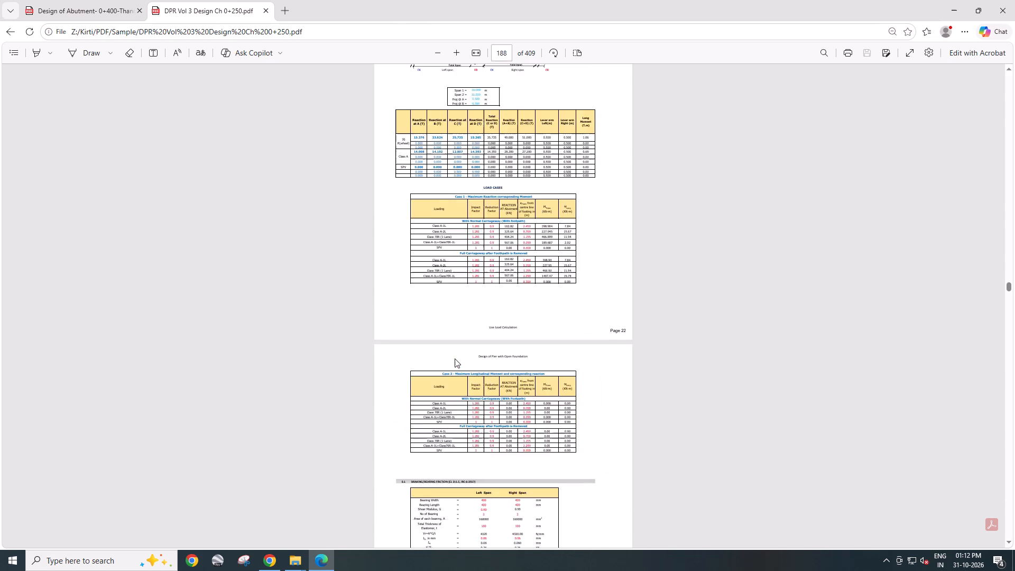
pyautogui.scroll(-17, 455, 358)
pyautogui.scroll(20, 455, 358)
pyautogui.scroll(3, 455, 358)
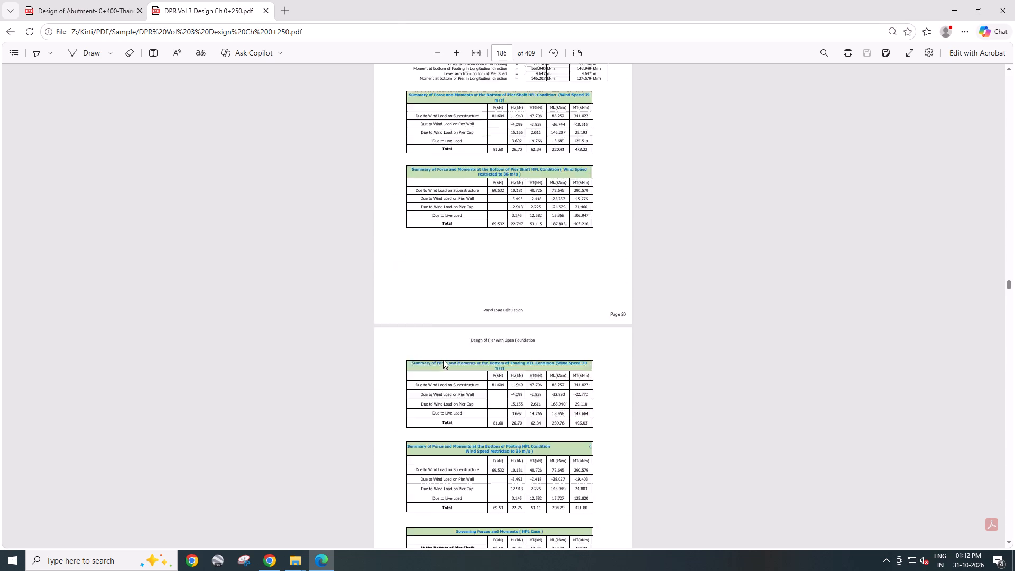
pyautogui.scroll(20, 443, 360)
pyautogui.scroll(20, 443, 360)
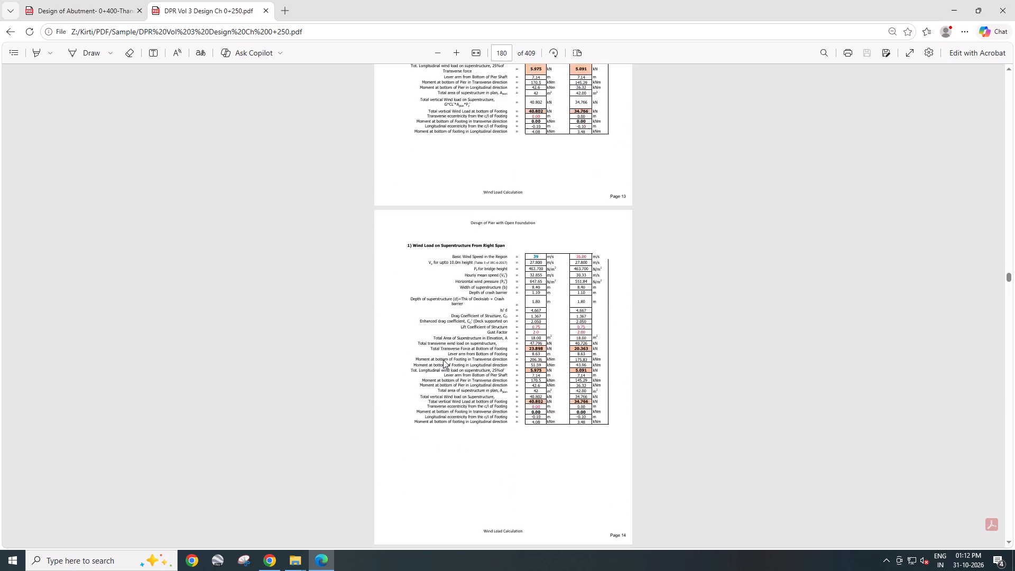
pyautogui.scroll(20, 443, 360)
pyautogui.scroll(20, 443, 360)
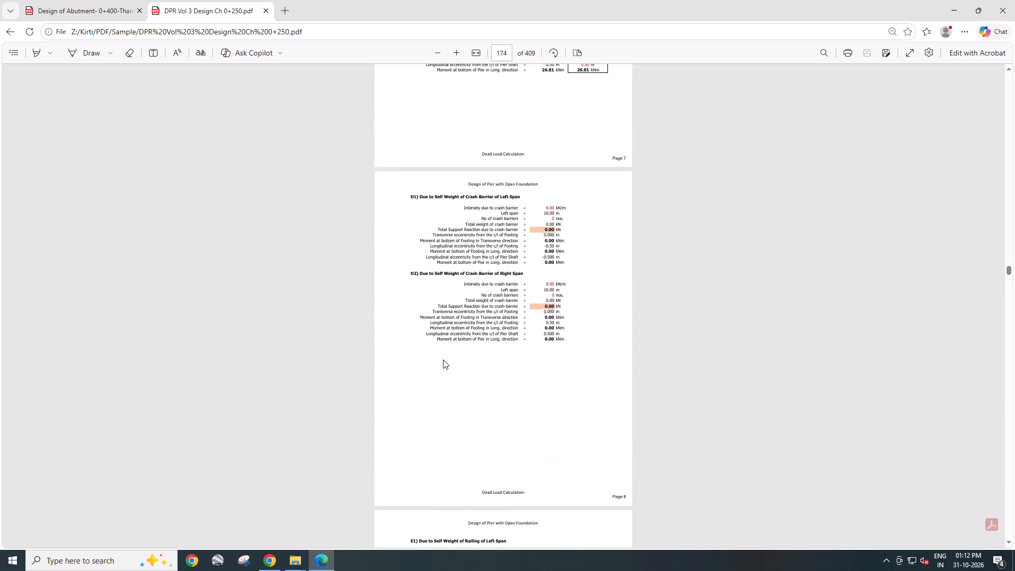
pyautogui.scroll(20, 443, 360)
pyautogui.scroll(19, 443, 360)
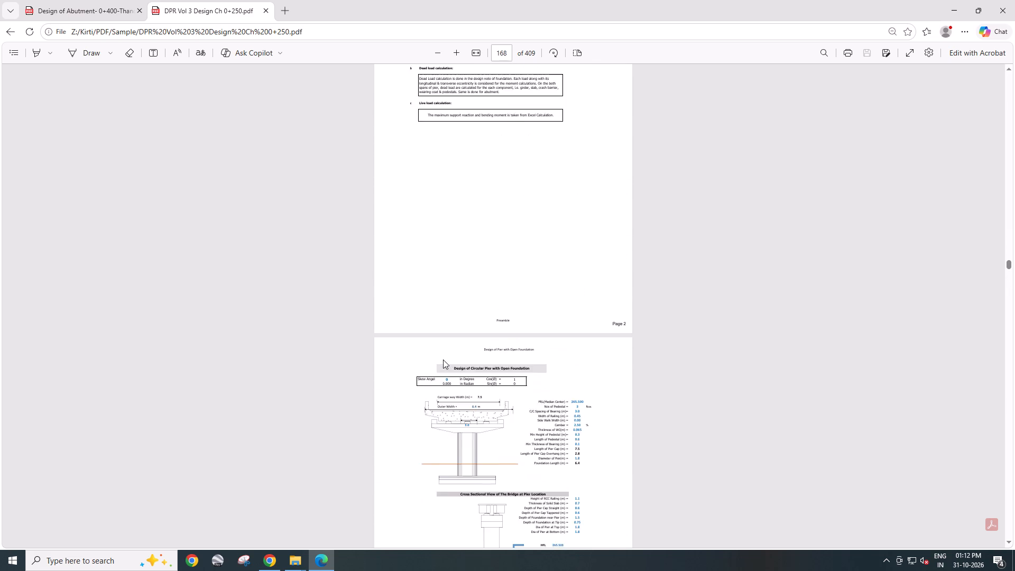
pyautogui.scroll(20, 443, 360)
pyautogui.scroll(7, 443, 360)
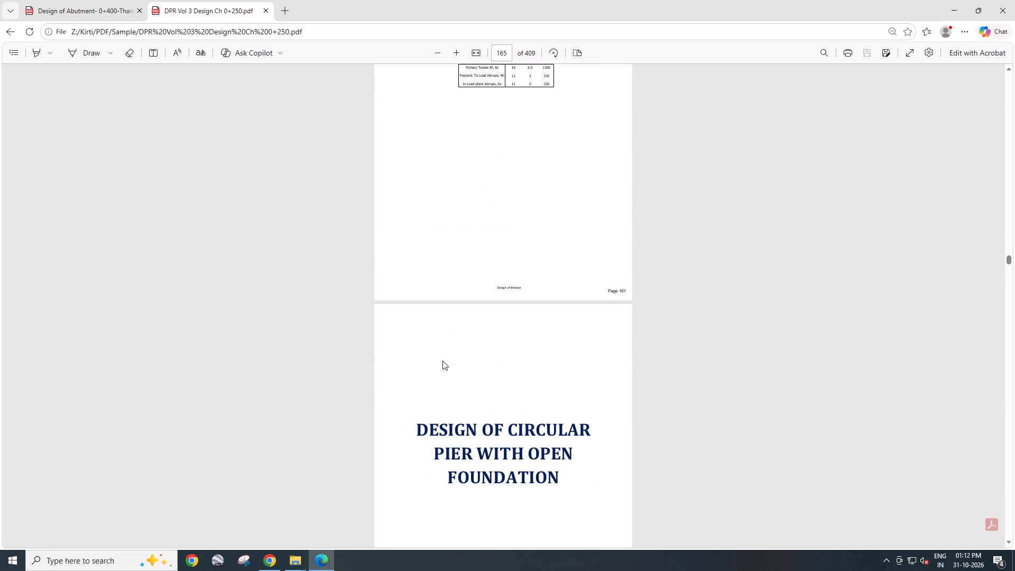
# Capture the full "Design of Circular Pier with Open Foundation" title page on page 165 of the sample PDF with Snipping Tool.
pyautogui.scroll(-4, 442, 361)
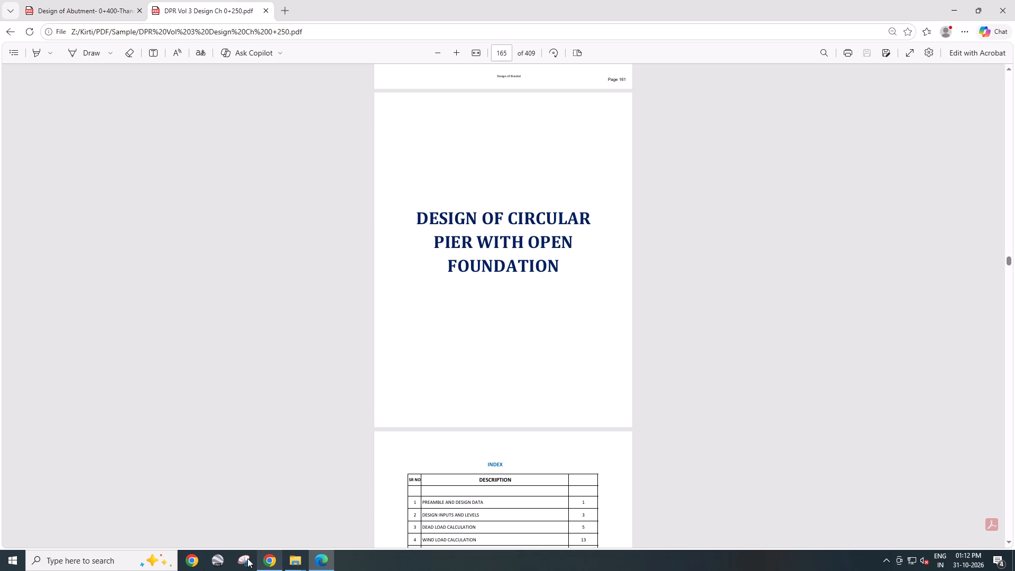
pyautogui.click(237, 559)
pyautogui.click(315, 278)
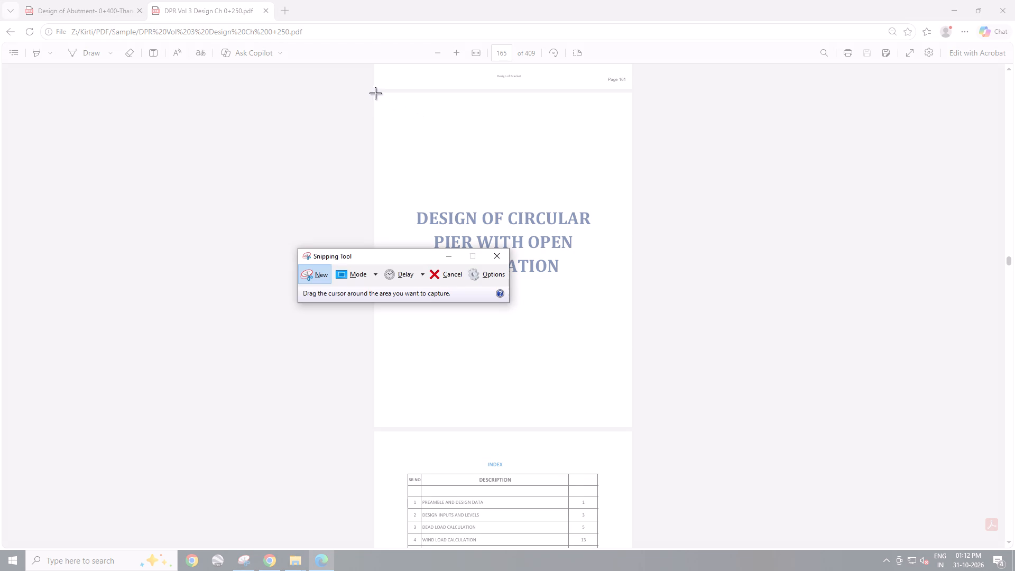
pyautogui.moveTo(375, 93); pyautogui.dragTo(634, 433)
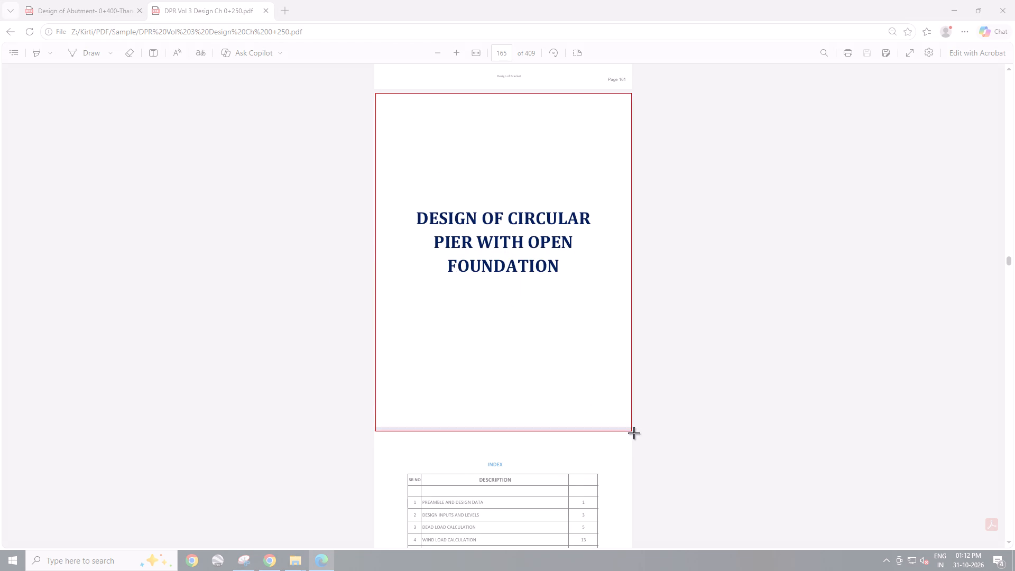
# Finish snipping the circular pier title page and save it in Downloads as a JPEG named DESIGN OF CIRCULAR PIER 2.
pyautogui.moveTo(634, 433); pyautogui.dragTo(632, 426)
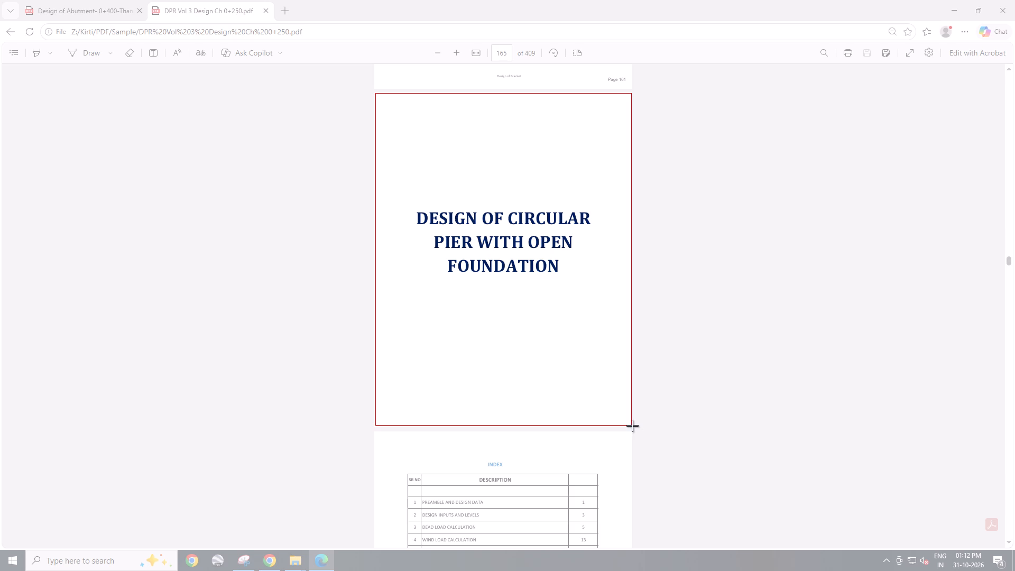
pyautogui.moveTo(632, 426); pyautogui.dragTo(633, 426)
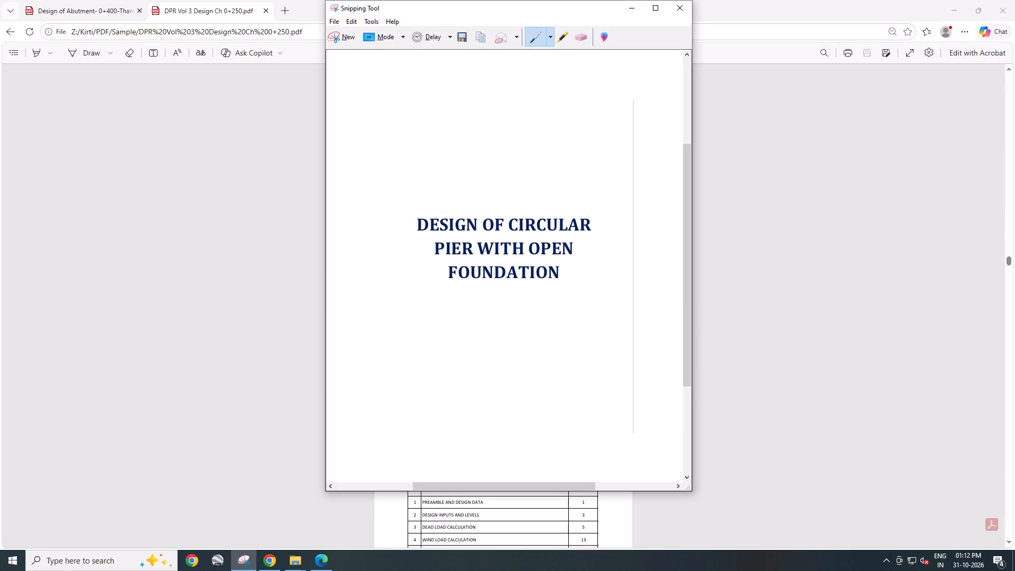
pyautogui.rightClick(520, 323)
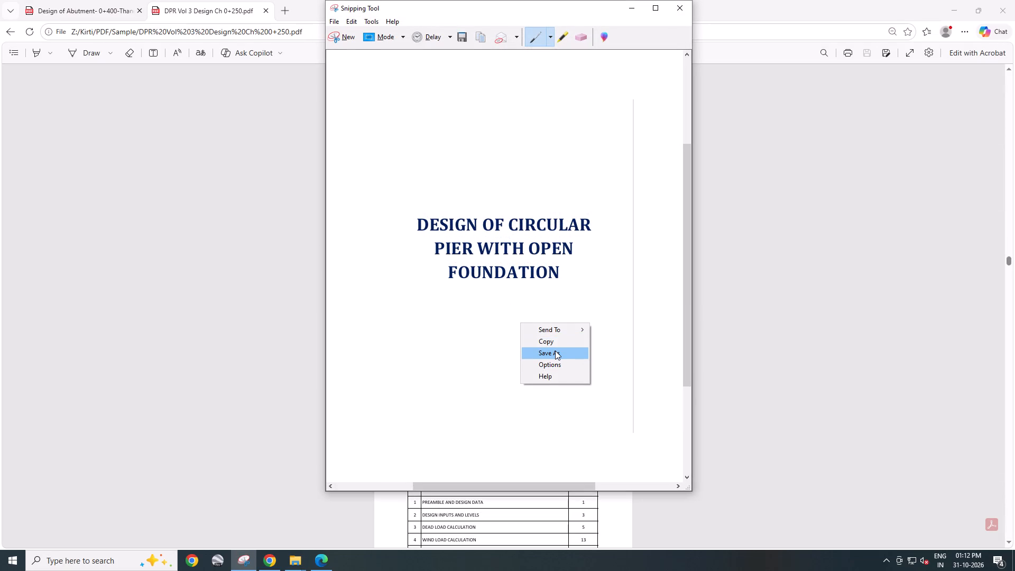
pyautogui.click(555, 351)
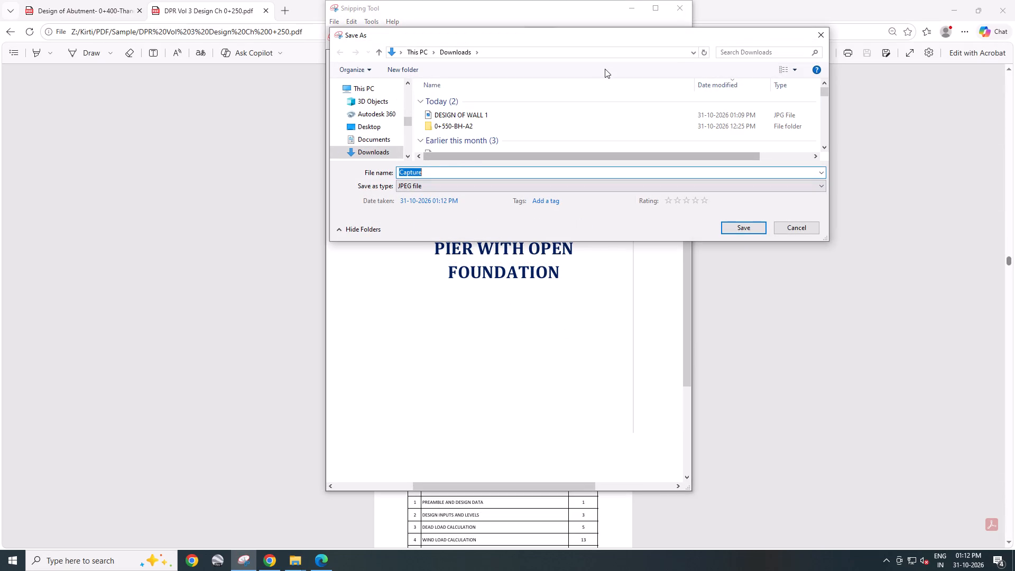
pyautogui.moveTo(600, 40); pyautogui.dragTo(598, 14)
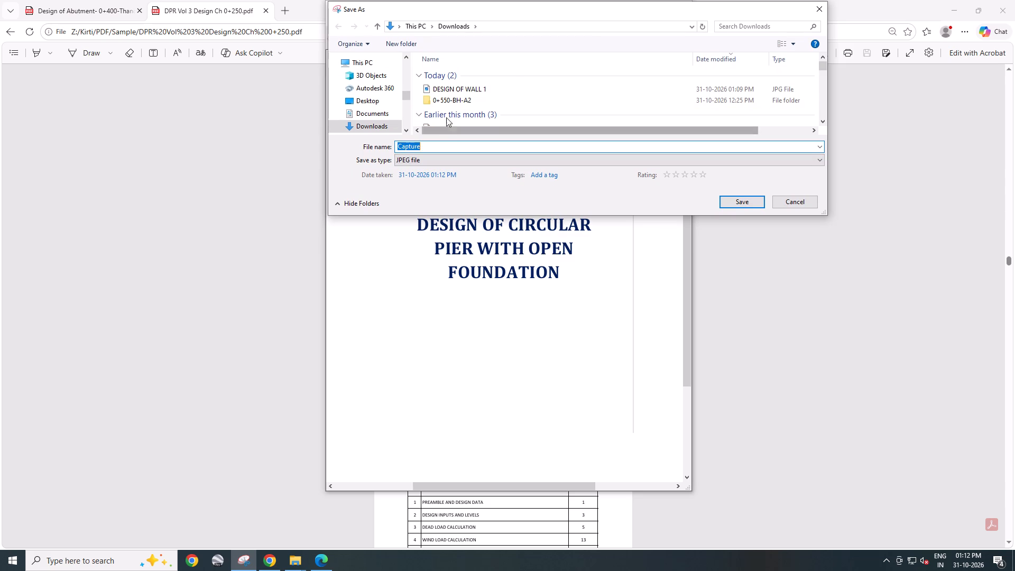
pyautogui.click(468, 91)
pyautogui.moveTo(430, 142); pyautogui.dragTo(465, 144)
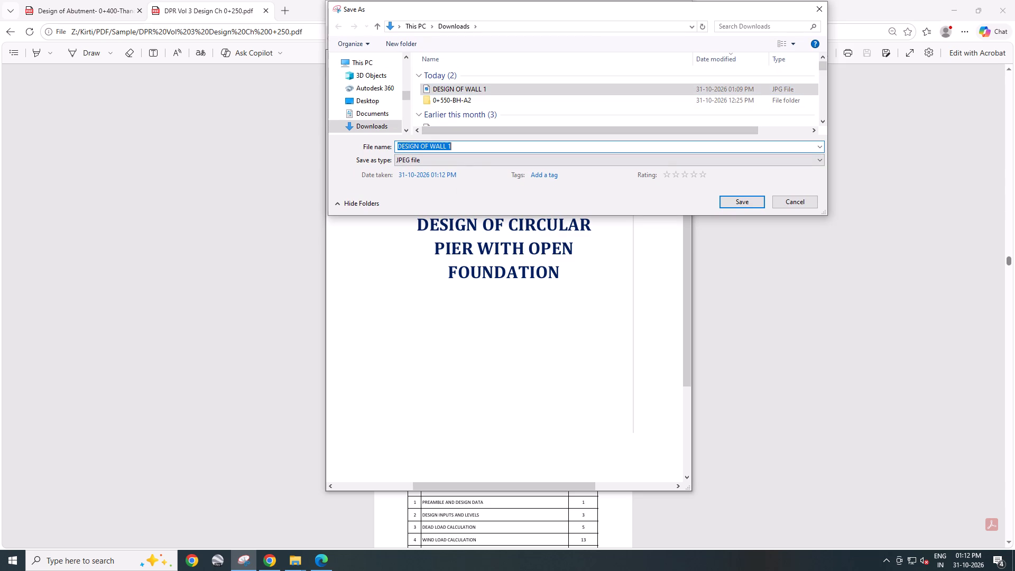
pyautogui.click(457, 144)
pyautogui.moveTo(431, 144); pyautogui.dragTo(482, 147)
pyautogui.press('c')
pyautogui.press('i')
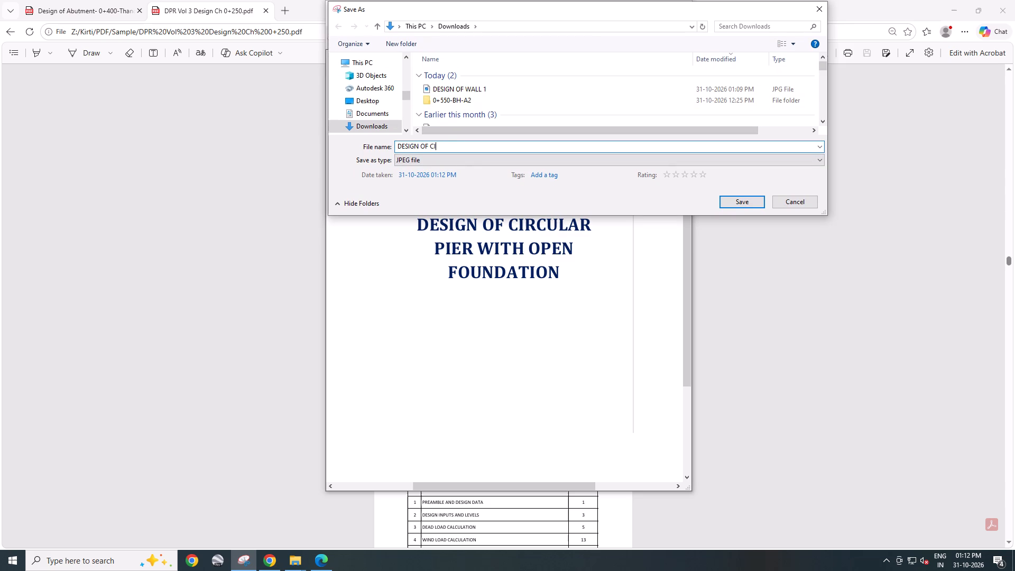
pyautogui.write('RC')
pyautogui.write('ULAR P')
pyautogui.write('IER')
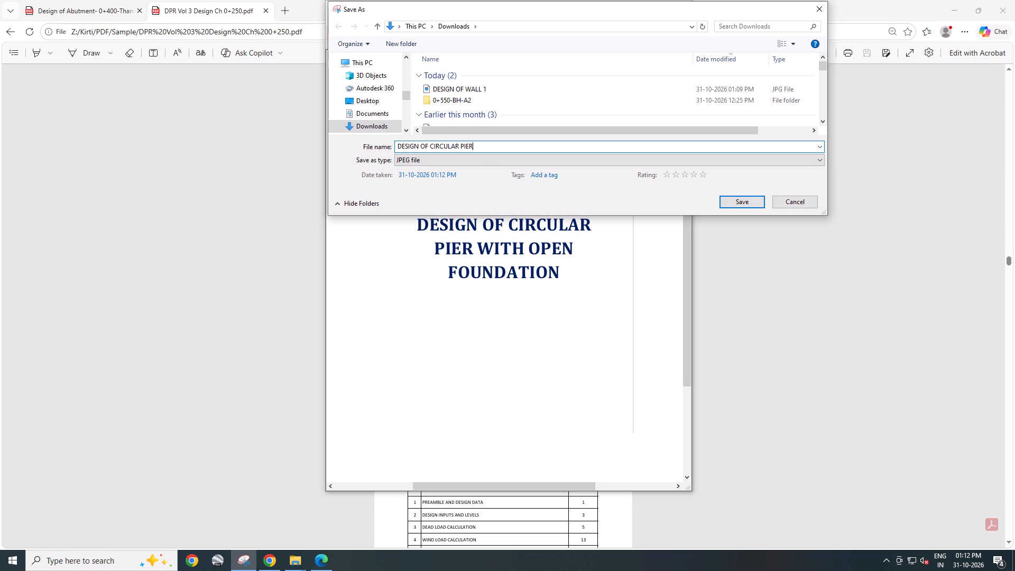
pyautogui.press('space')
pyautogui.write('2')
pyautogui.press('Return')
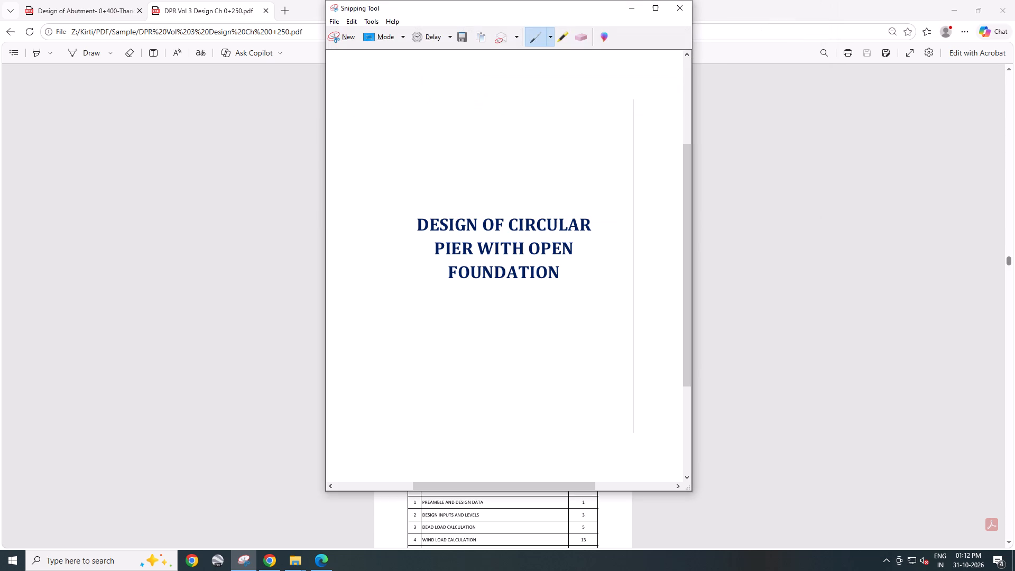
pyautogui.click(681, 4)
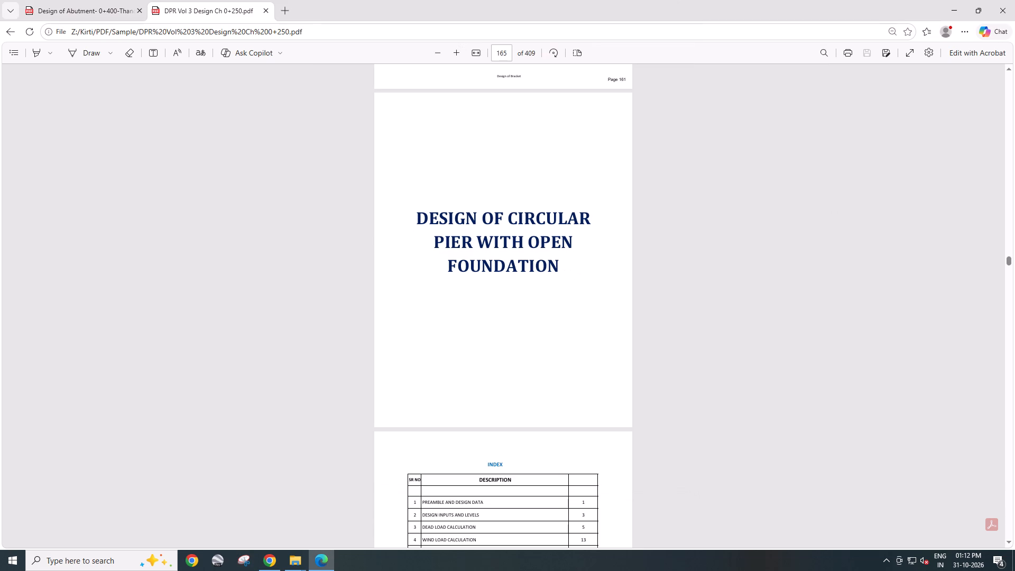
# Look through the sample's circular pier calculations from the preamble through dead, wind, live and seismic loads to the working load combinations.
pyautogui.scroll(-18, 546, 268)
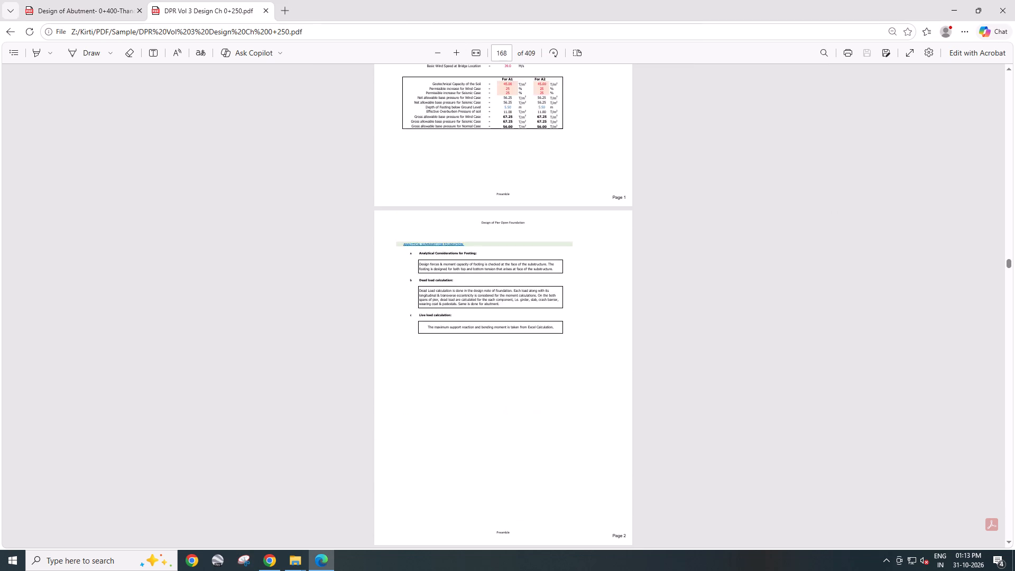
pyautogui.scroll(-20, 546, 268)
pyautogui.scroll(-5, 546, 268)
pyautogui.hotkey('alt', 'Tab')
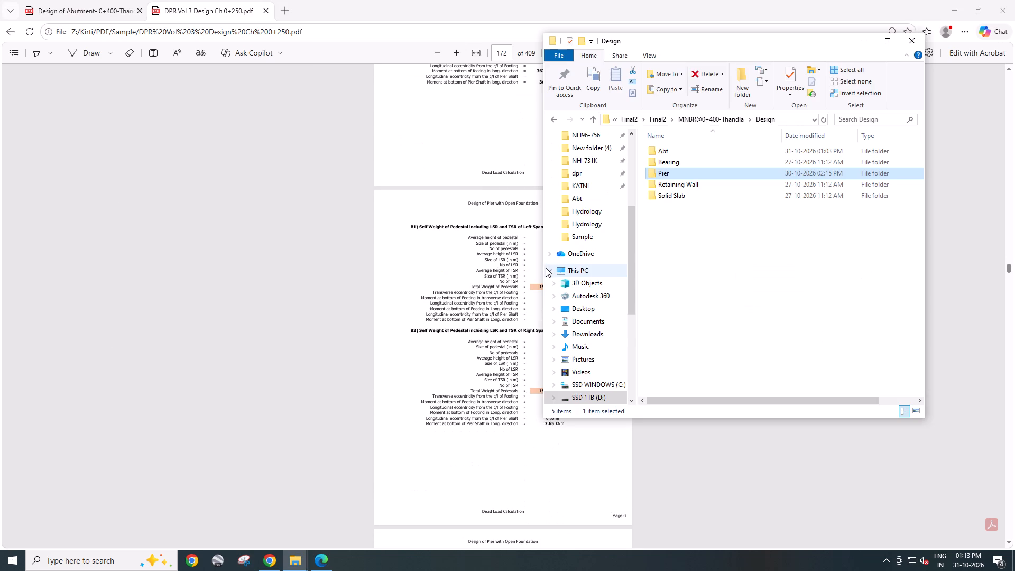
pyautogui.hotkey('alt', 'Tab')
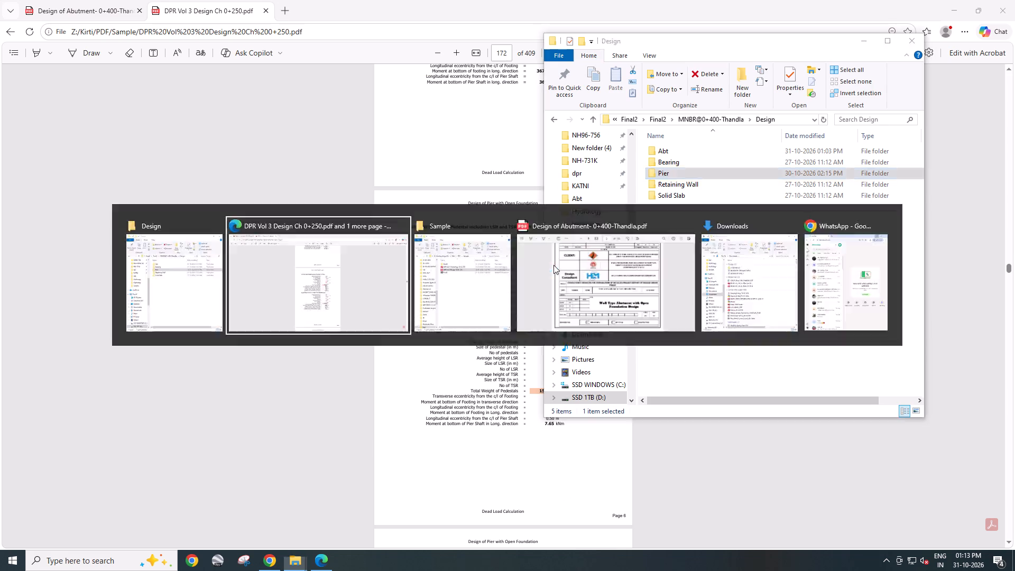
pyautogui.scroll(-20, 518, 270)
pyautogui.scroll(-9, 518, 270)
pyautogui.scroll(1, 518, 270)
pyautogui.scroll(-11, 518, 270)
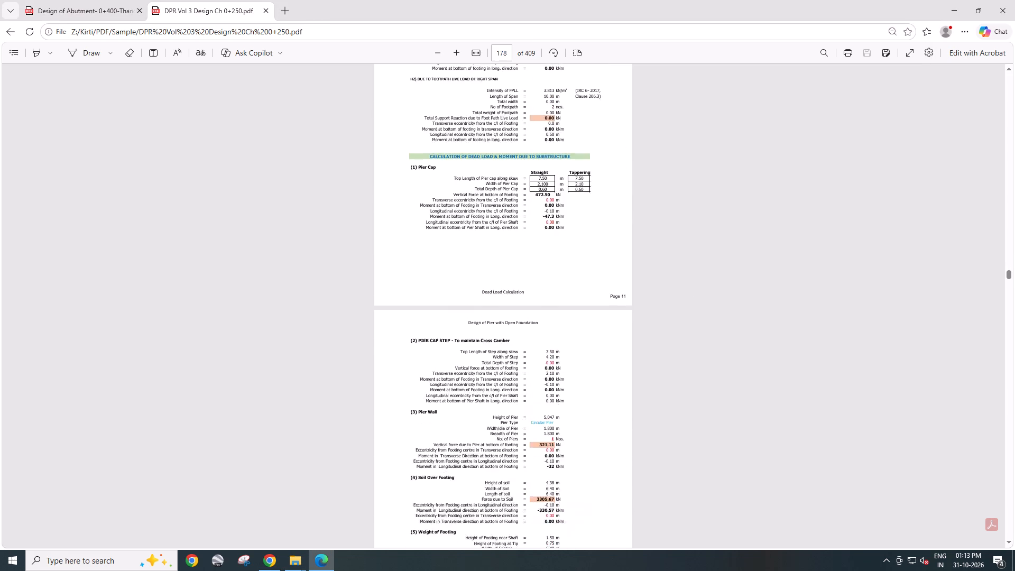
pyautogui.scroll(-20, 518, 270)
pyautogui.scroll(-19, 518, 270)
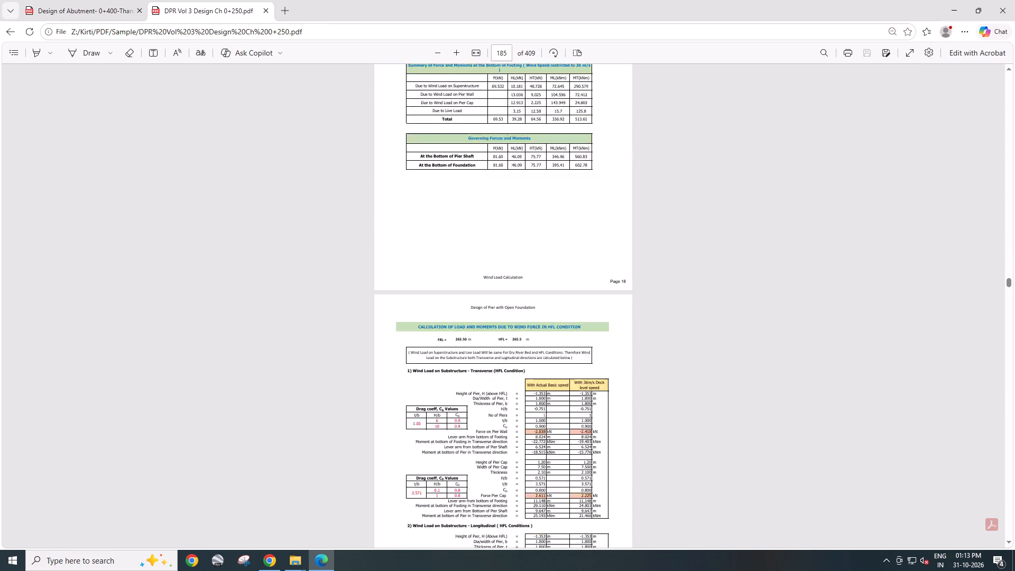
pyautogui.scroll(-20, 518, 270)
pyautogui.scroll(-19, 518, 270)
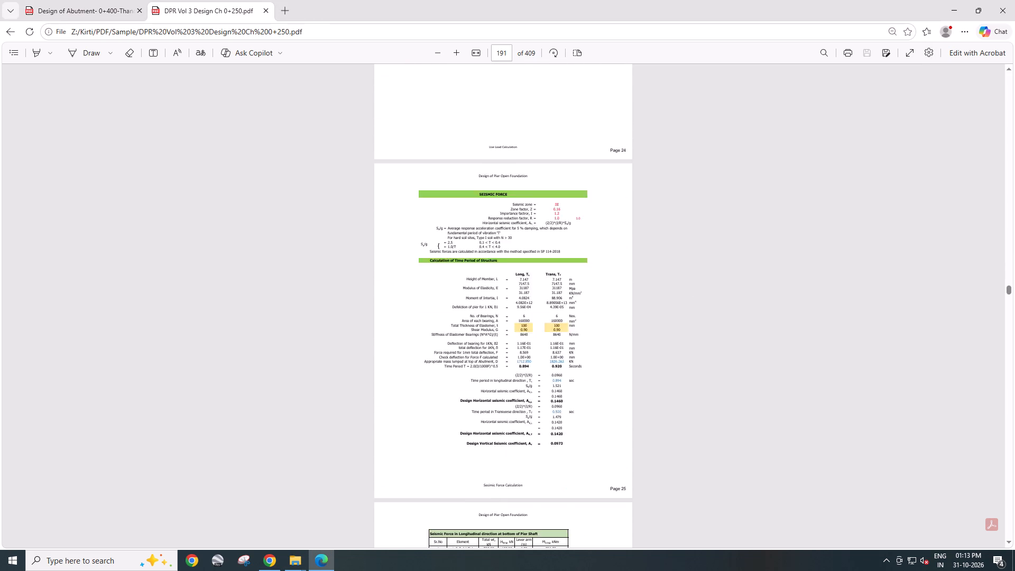
pyautogui.scroll(-20, 518, 270)
pyautogui.scroll(-19, 518, 270)
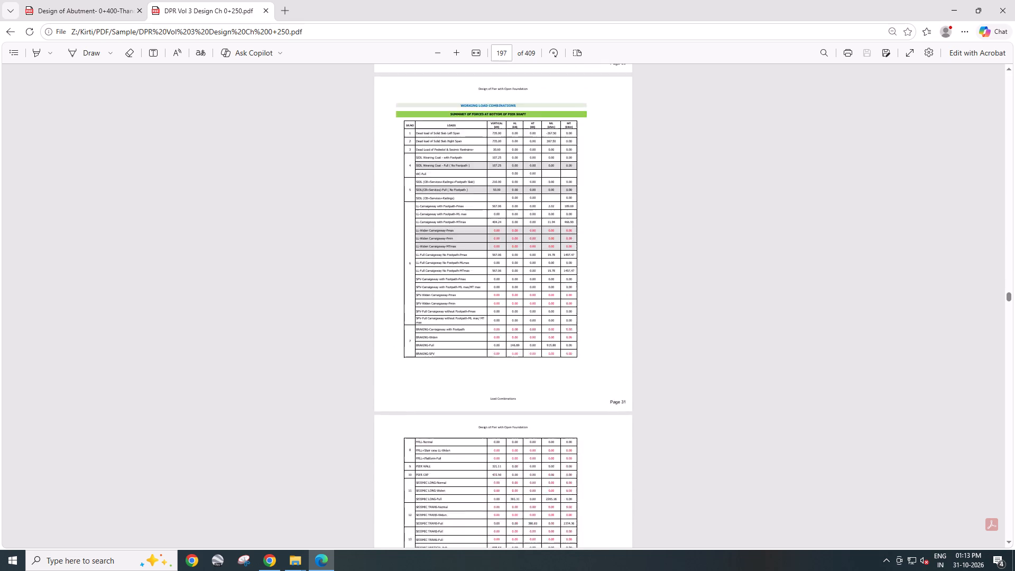
# Look through the sample's normal, seismic and stress-checking load combinations at the base of the pier foundation.
pyautogui.scroll(-20, 518, 270)
pyautogui.scroll(-19, 518, 270)
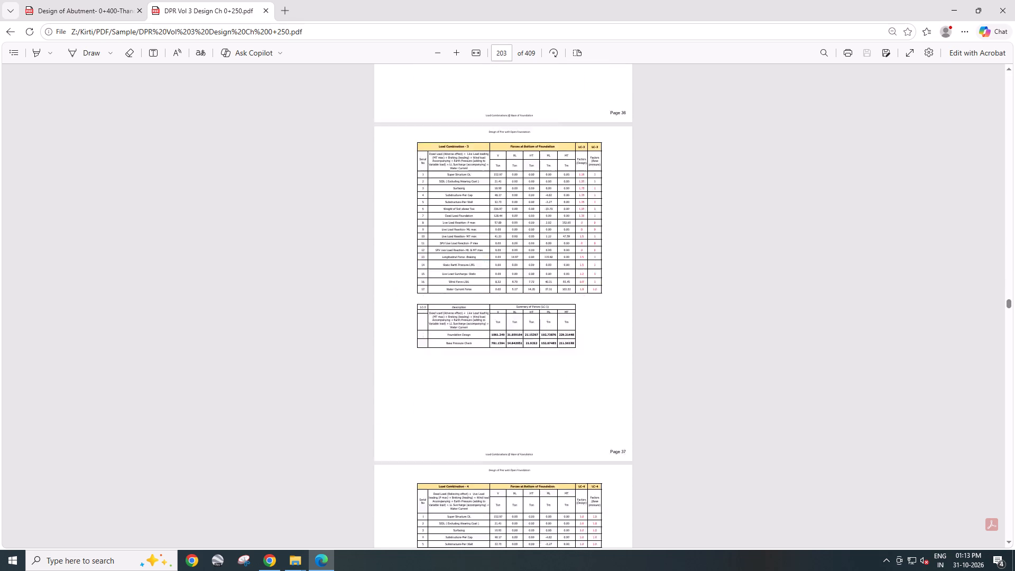
pyautogui.scroll(-20, 518, 270)
pyautogui.scroll(-19, 518, 270)
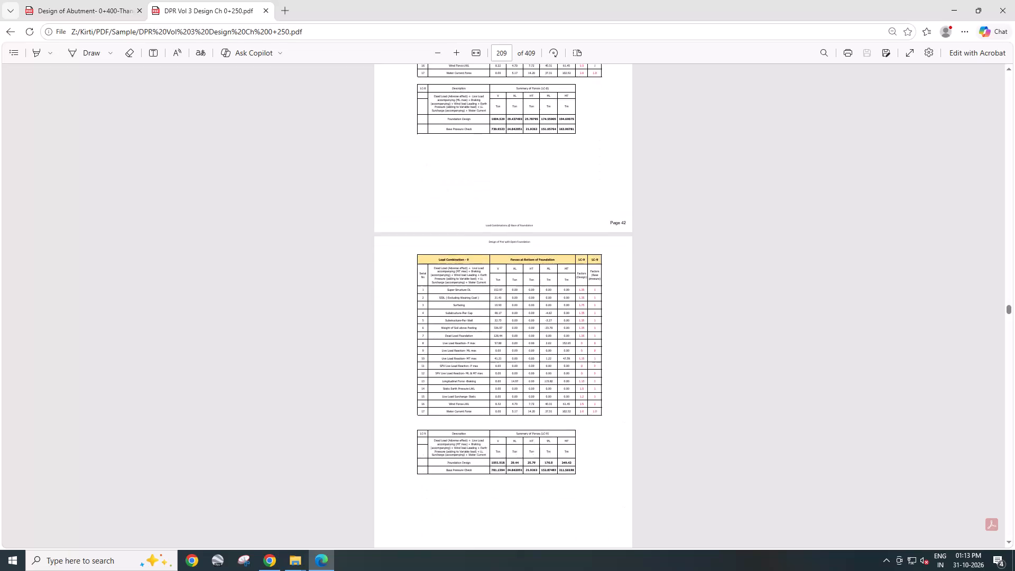
pyautogui.scroll(-20, 518, 270)
pyautogui.scroll(-19, 518, 270)
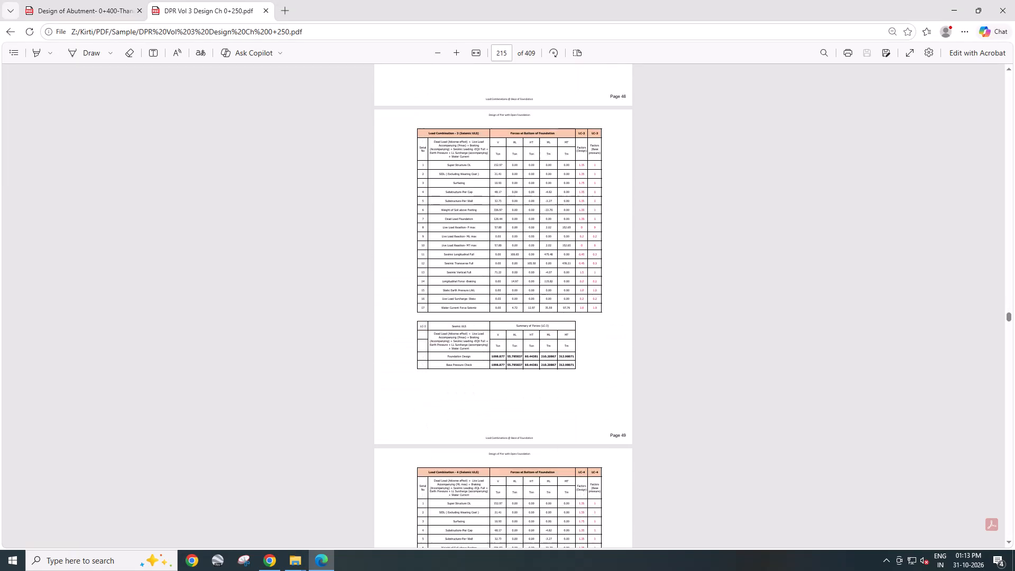
pyautogui.scroll(-20, 518, 270)
pyautogui.scroll(-19, 518, 270)
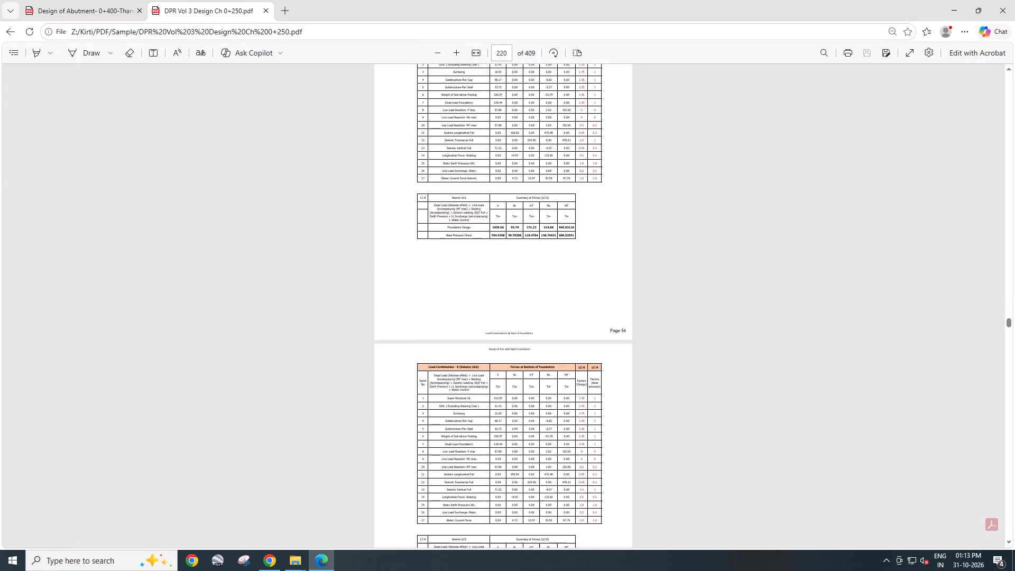
pyautogui.scroll(-20, 518, 270)
pyautogui.scroll(-19, 518, 270)
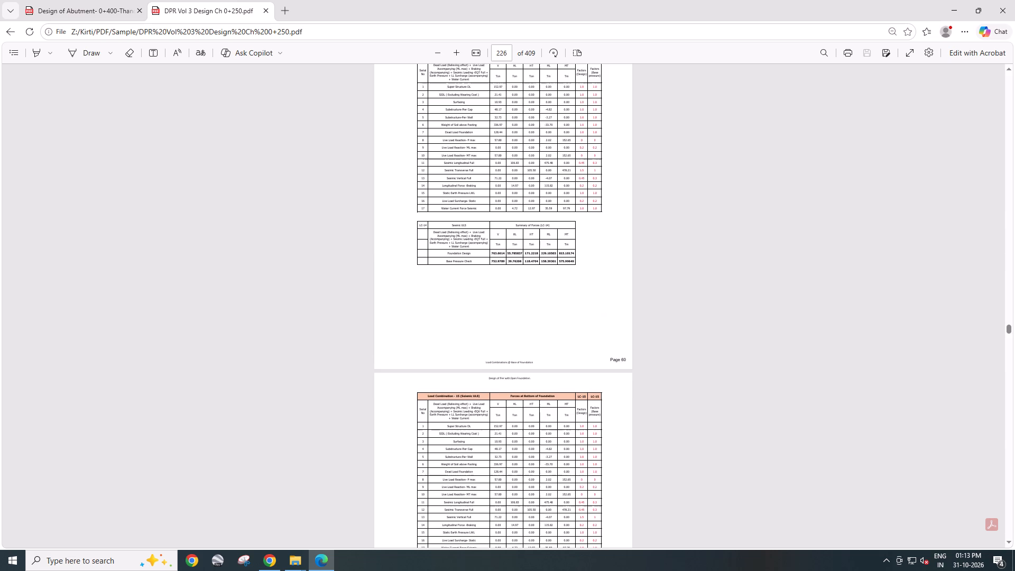
pyautogui.scroll(-20, 518, 270)
pyautogui.scroll(-7, 518, 270)
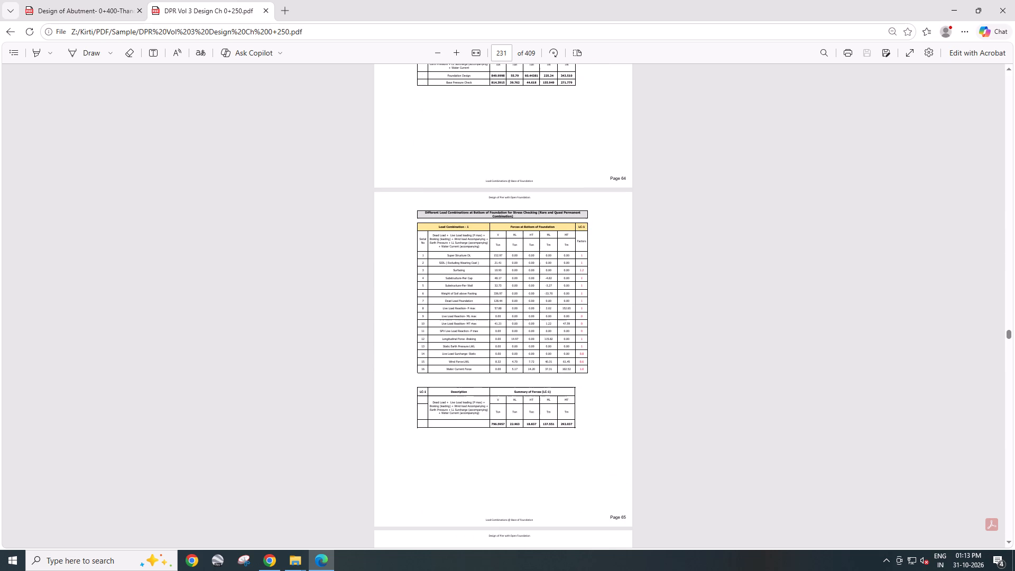
pyautogui.scroll(-6, 518, 270)
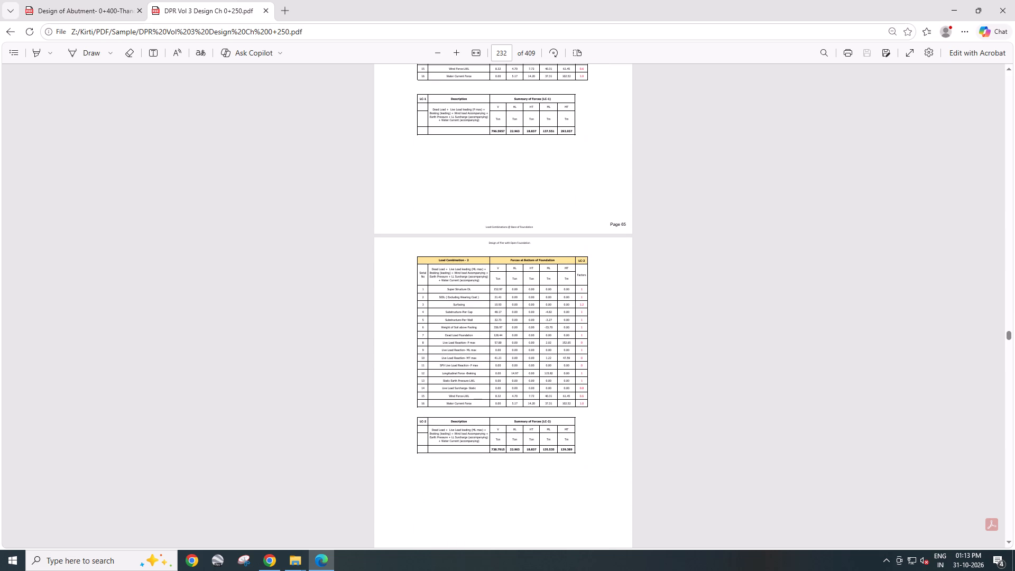
pyautogui.scroll(-18, 518, 270)
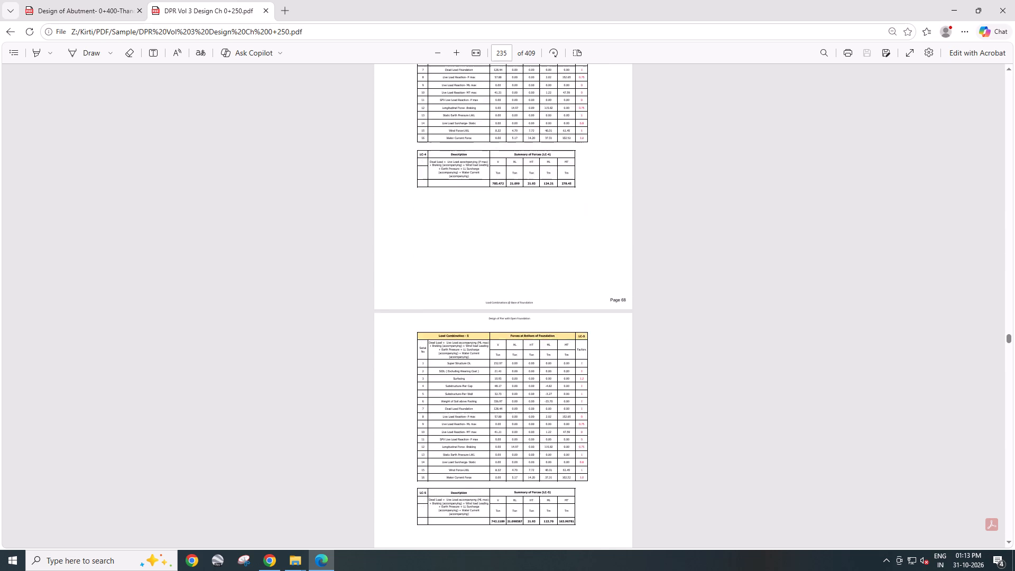
# Look through the sample's pier foundation checks, from base pressure and stability to footing reinforcement, crack width and punching shear.
pyautogui.scroll(-12, 518, 270)
pyautogui.scroll(-13, 518, 270)
pyautogui.scroll(-9, 518, 270)
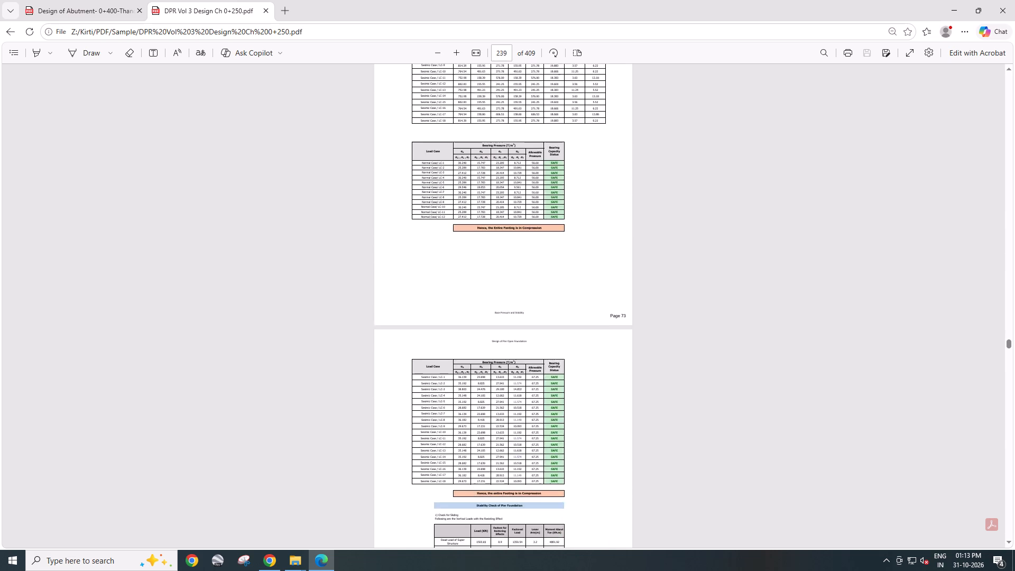
pyautogui.scroll(-9, 518, 270)
pyautogui.scroll(-12, 518, 270)
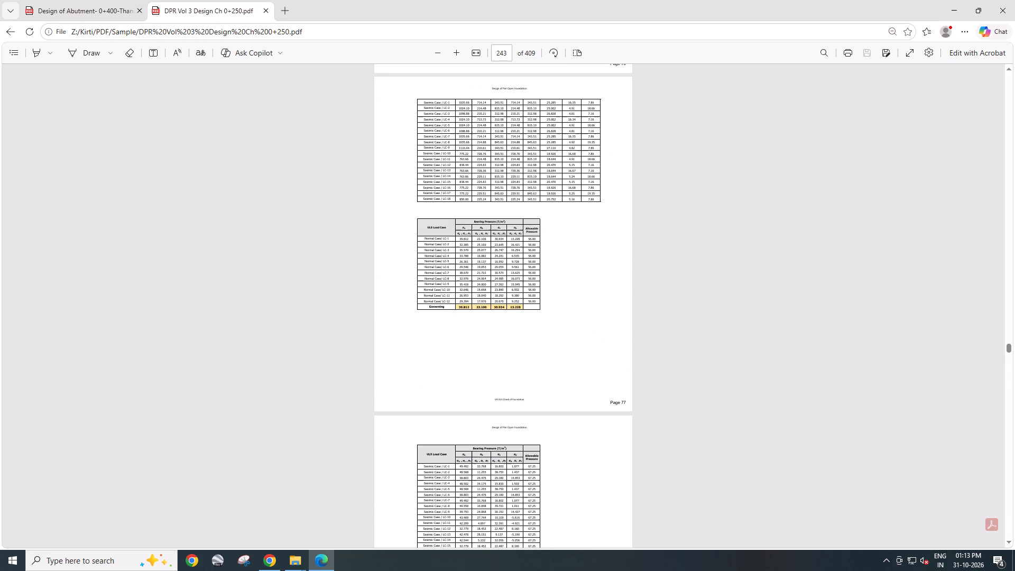
pyautogui.scroll(-16, 518, 270)
pyautogui.scroll(-6, 518, 270)
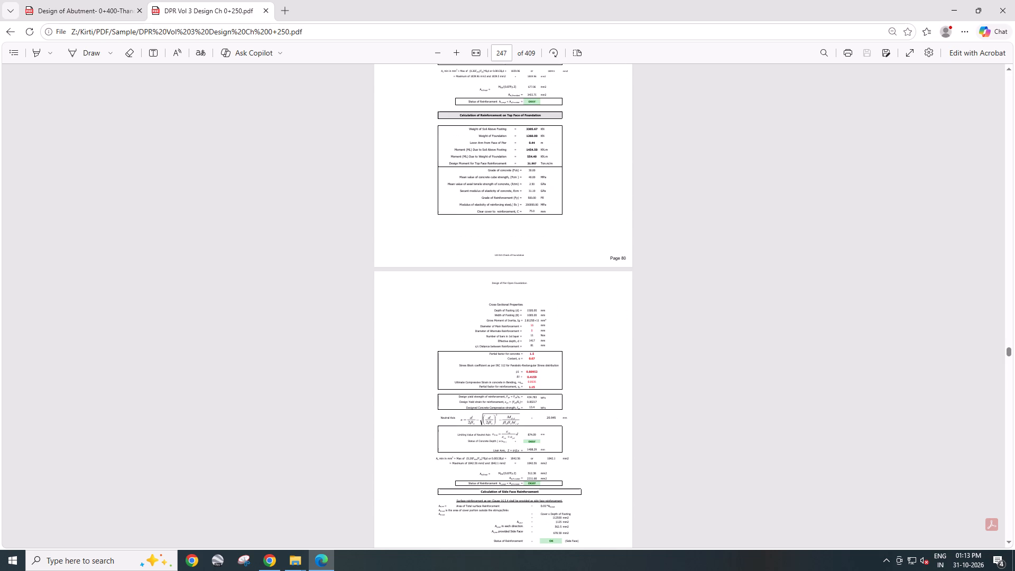
pyautogui.scroll(-6, 518, 270)
pyautogui.scroll(-18, 518, 270)
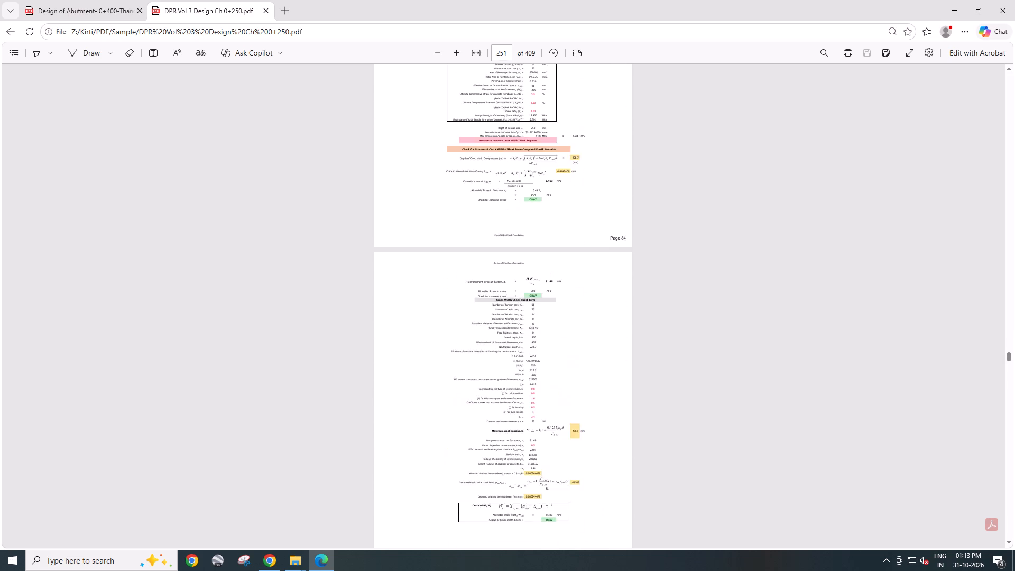
pyautogui.scroll(-20, 518, 270)
pyautogui.scroll(-18, 518, 270)
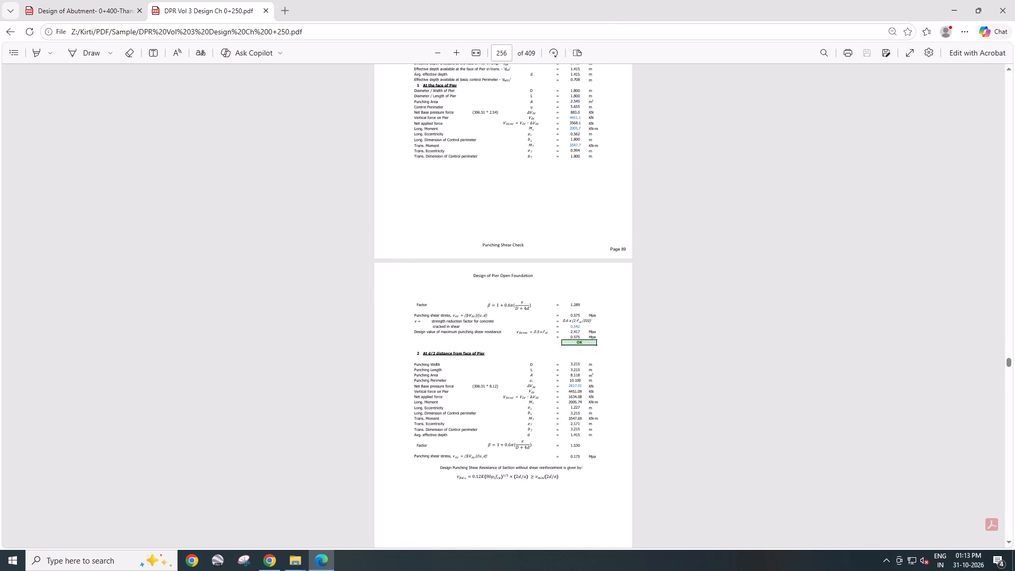
# Look through the sample's normal, seismic and stress-checking load combinations at the bottom of the pier, up to the summary of forces.
pyautogui.scroll(-20, 518, 270)
pyautogui.scroll(-17, 518, 270)
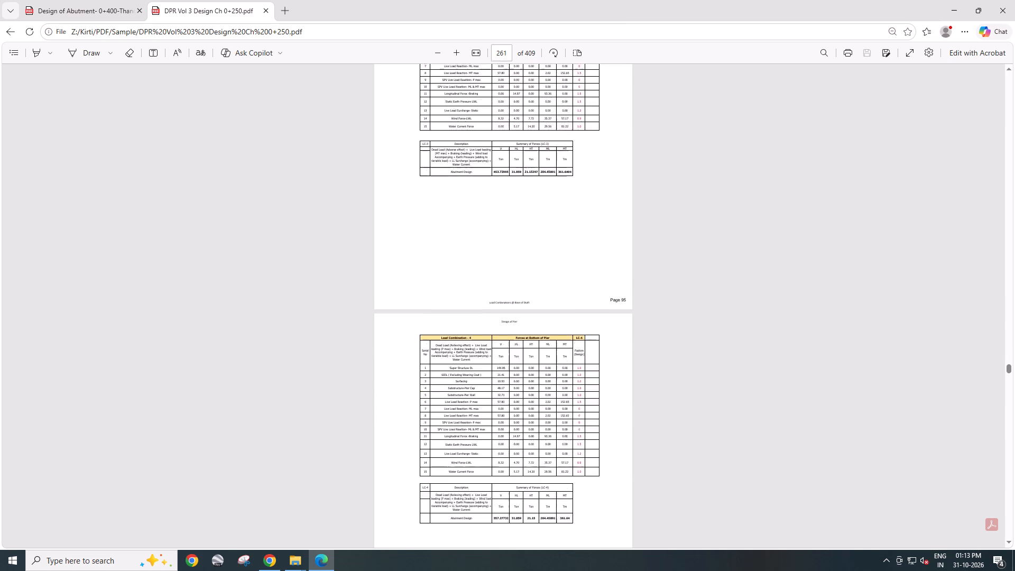
pyautogui.scroll(-19, 518, 270)
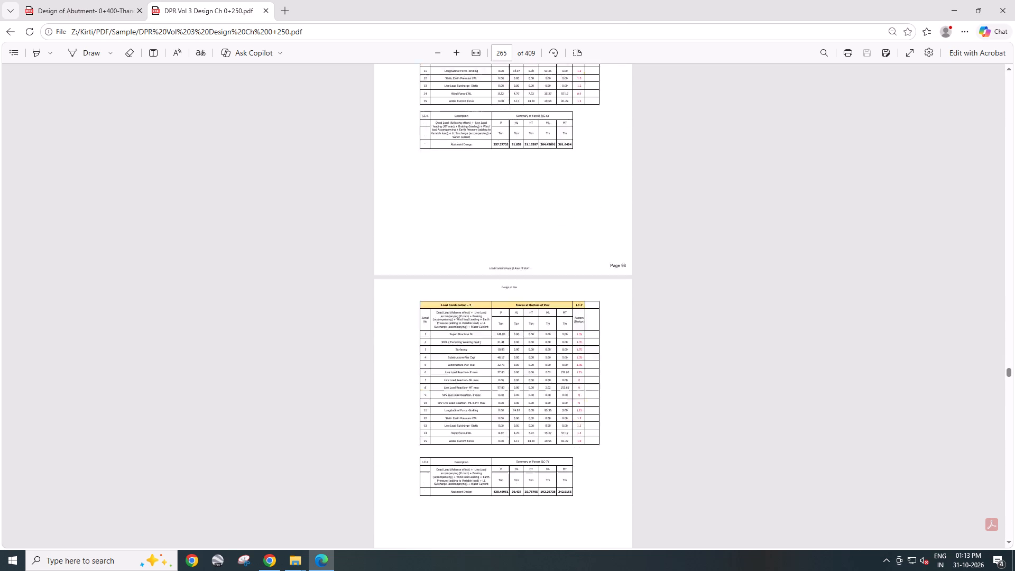
pyautogui.scroll(-18, 518, 270)
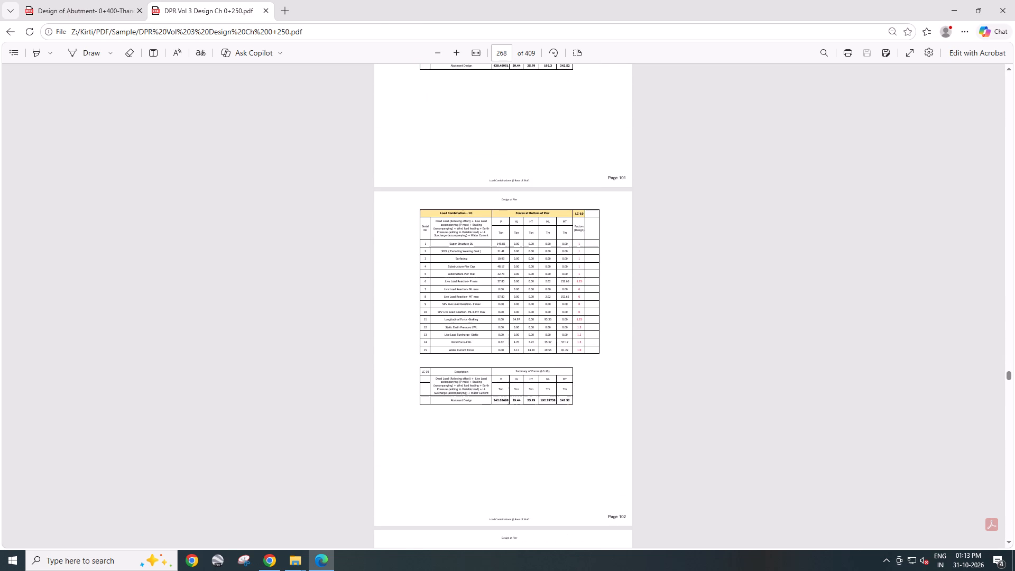
pyautogui.scroll(-11, 518, 270)
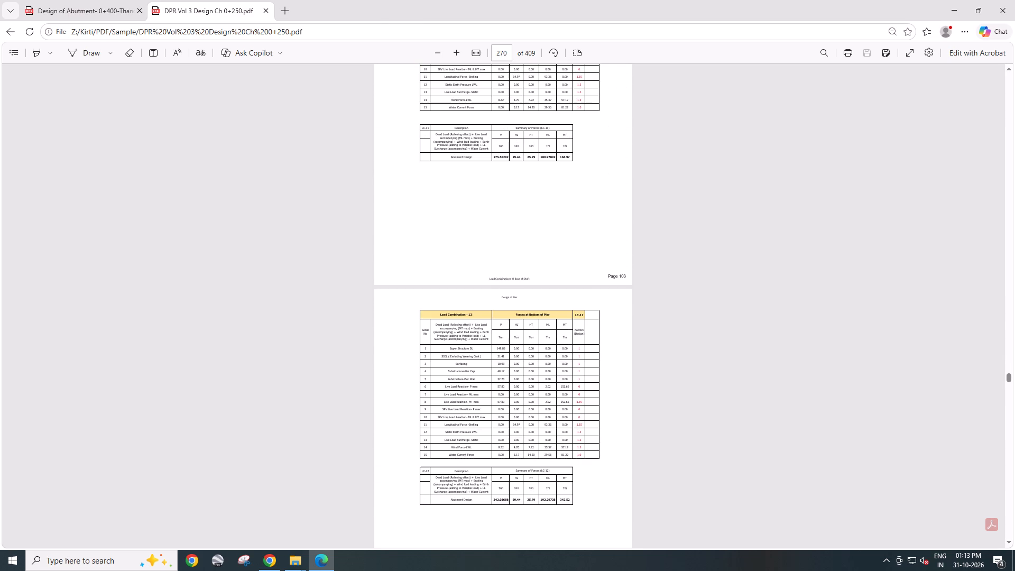
pyautogui.scroll(-20, 518, 270)
pyautogui.scroll(-9, 518, 270)
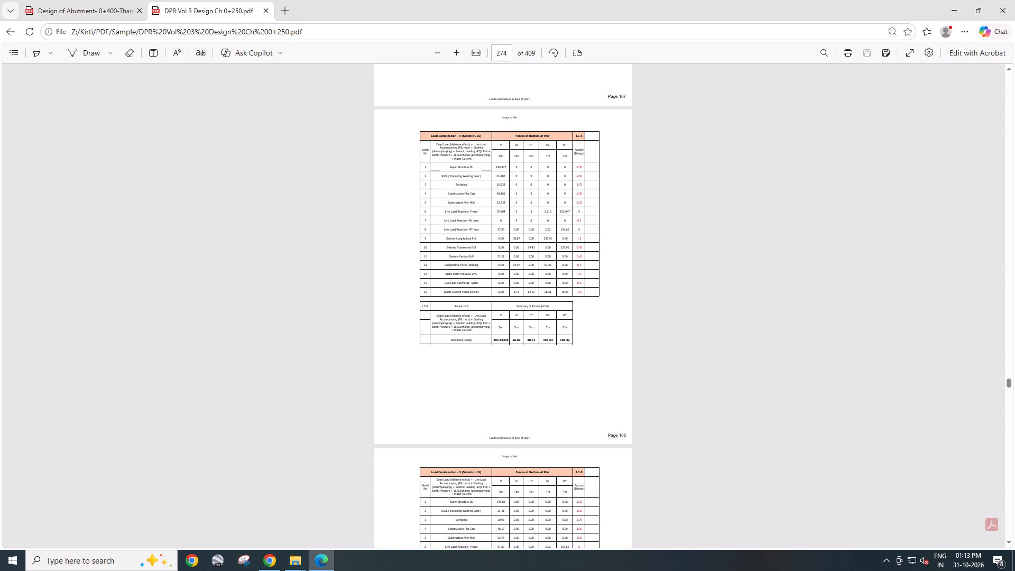
pyautogui.scroll(-20, 518, 270)
pyautogui.scroll(-16, 518, 270)
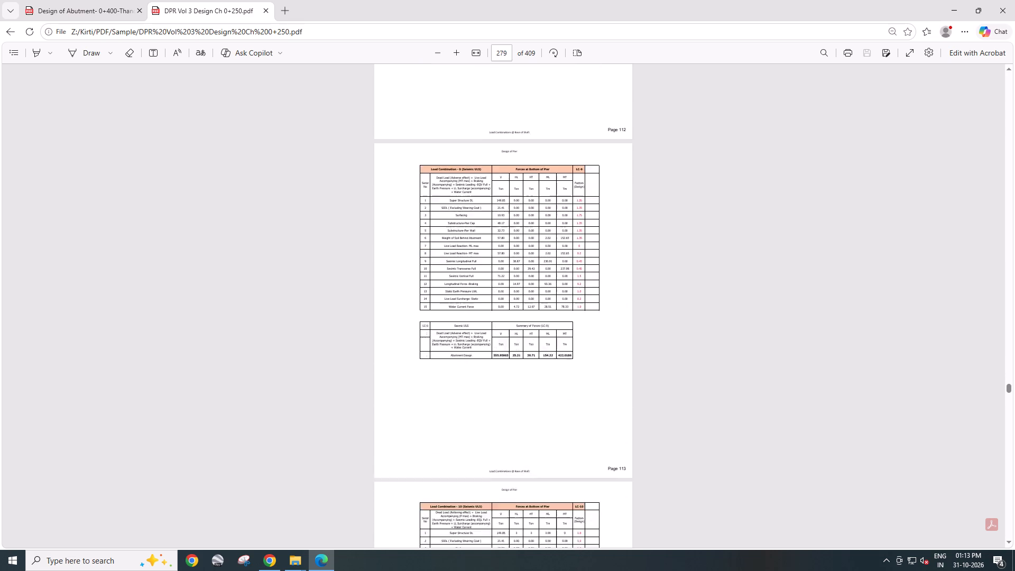
pyautogui.scroll(-20, 518, 270)
pyautogui.scroll(-19, 518, 270)
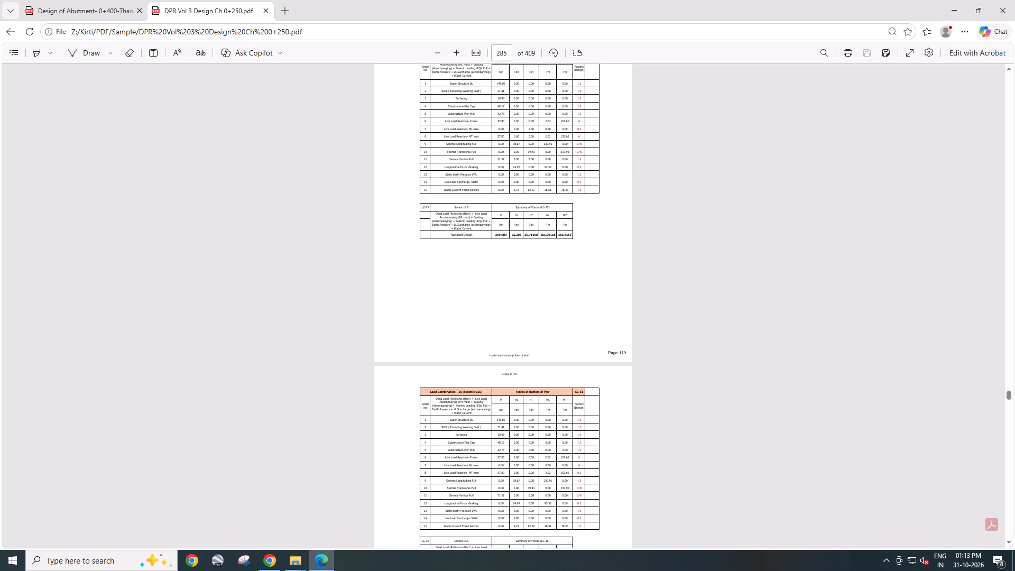
pyautogui.scroll(-20, 518, 270)
pyautogui.scroll(-14, 518, 270)
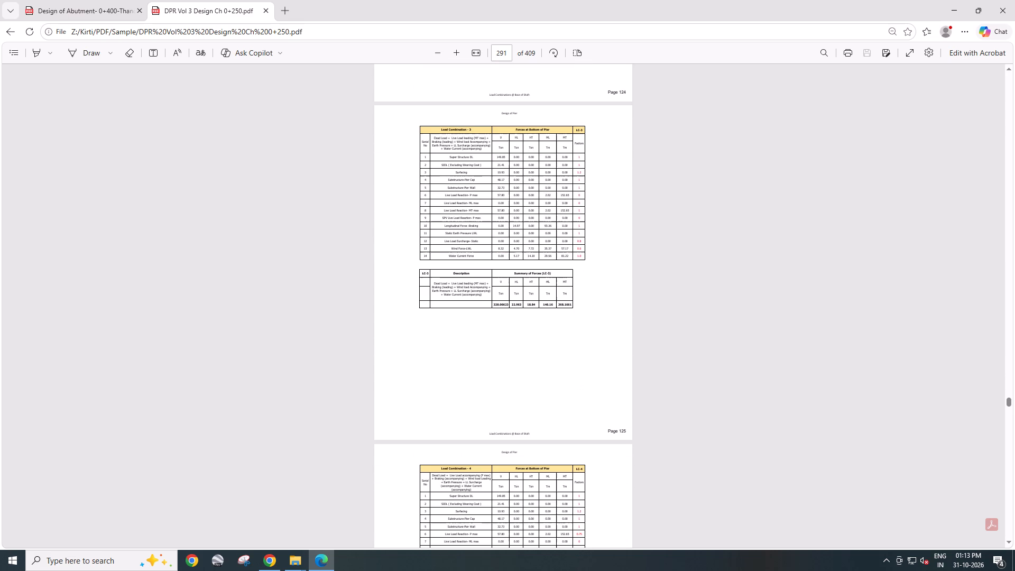
pyautogui.scroll(-13, 518, 270)
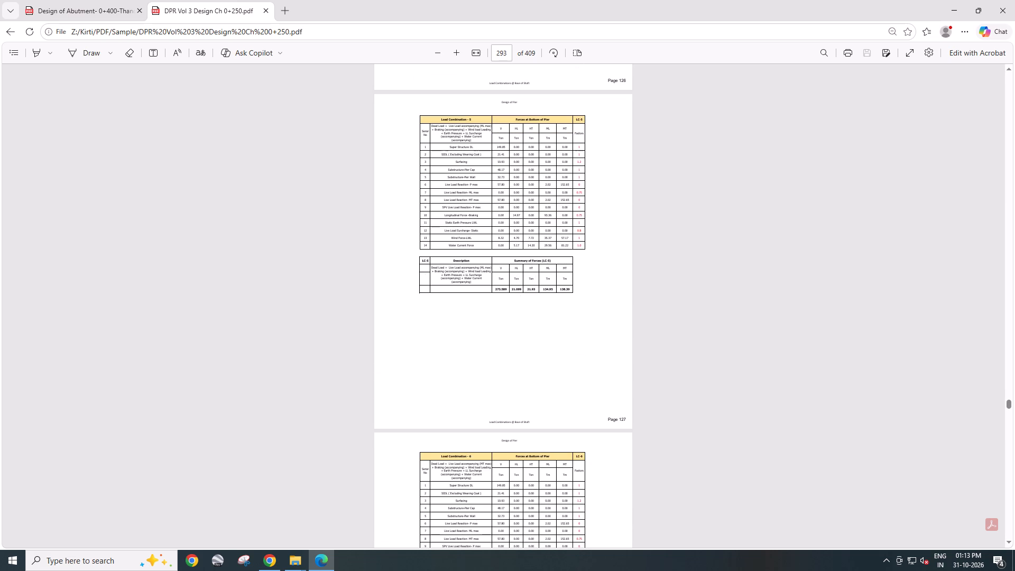
pyautogui.scroll(-20, 518, 270)
pyautogui.scroll(-2, 518, 270)
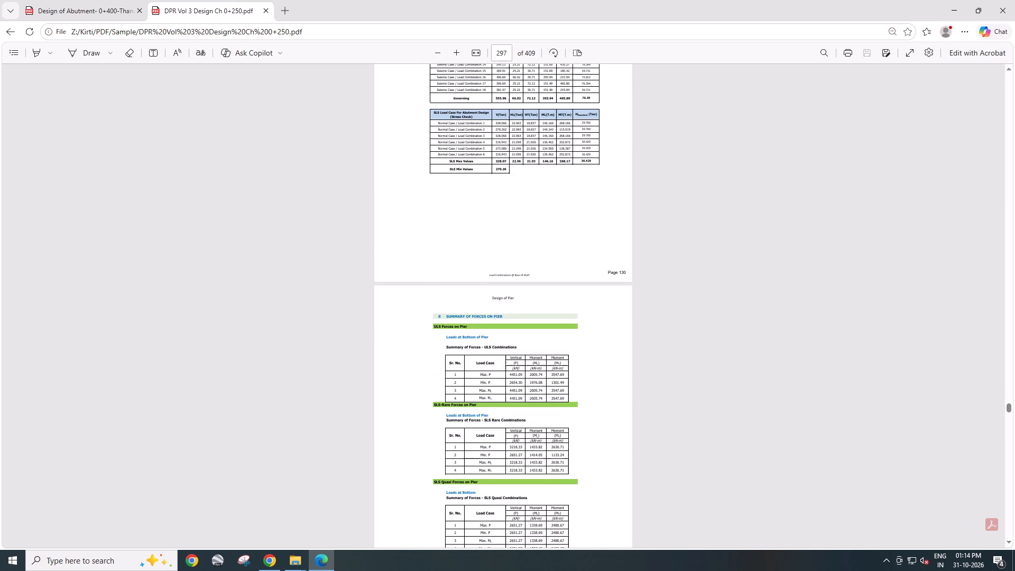
# Look through the sample's circular pier section design, covering second-order effects, moment capacity in both directions and biaxial bending checks.
pyautogui.scroll(-20, 518, 270)
pyautogui.scroll(-18, 518, 270)
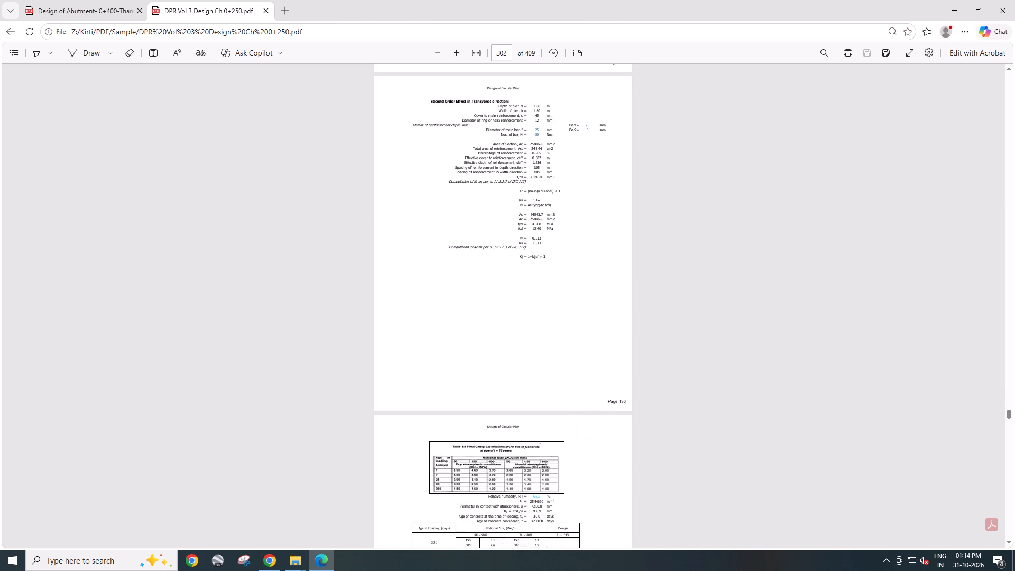
pyautogui.scroll(-16, 518, 270)
pyautogui.scroll(-16, 518, 270)
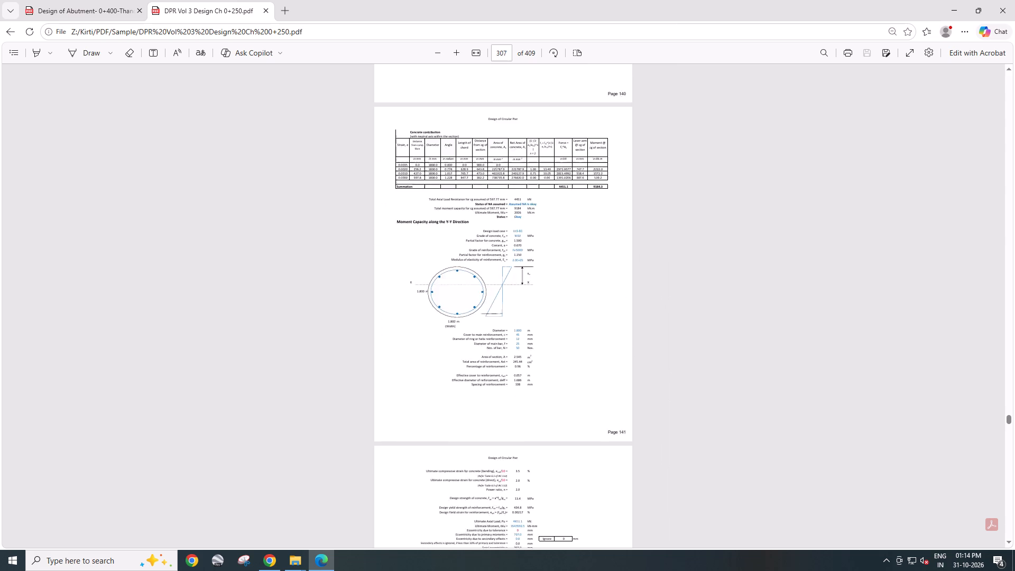
pyautogui.scroll(-14, 518, 270)
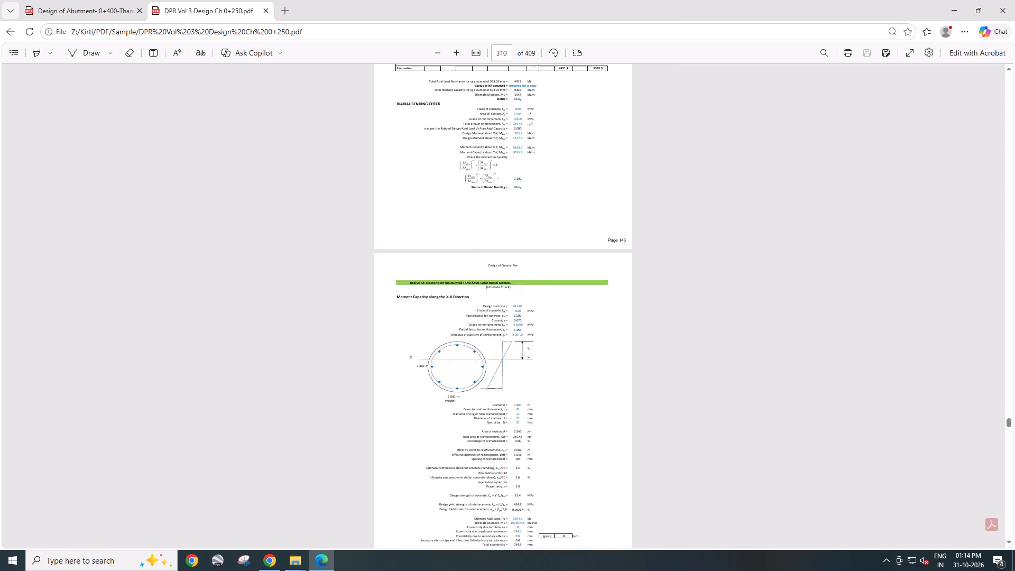
pyautogui.scroll(-19, 518, 270)
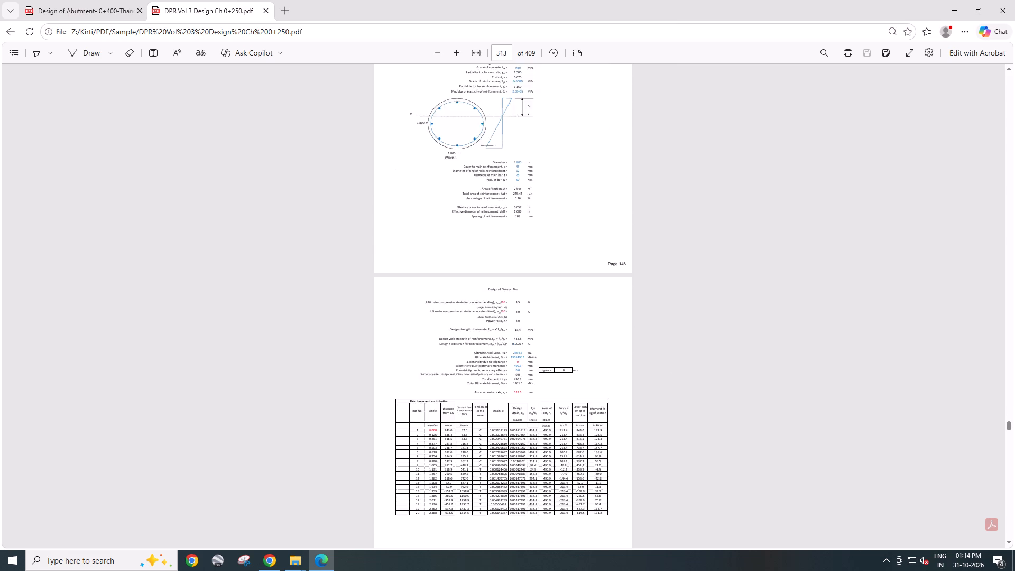
pyautogui.scroll(-20, 518, 270)
pyautogui.scroll(-16, 518, 270)
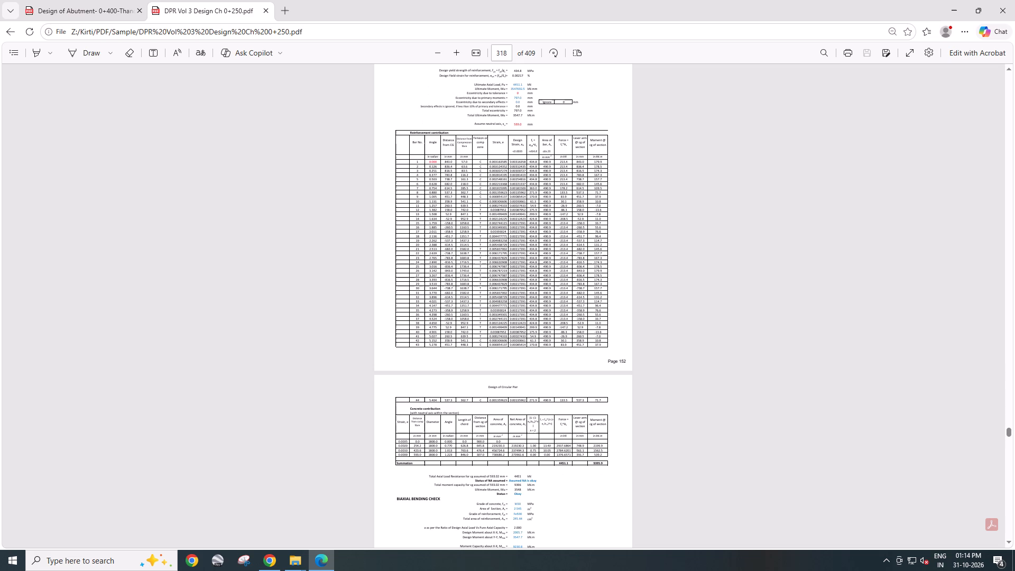
pyautogui.scroll(-20, 518, 270)
pyautogui.scroll(-12, 518, 270)
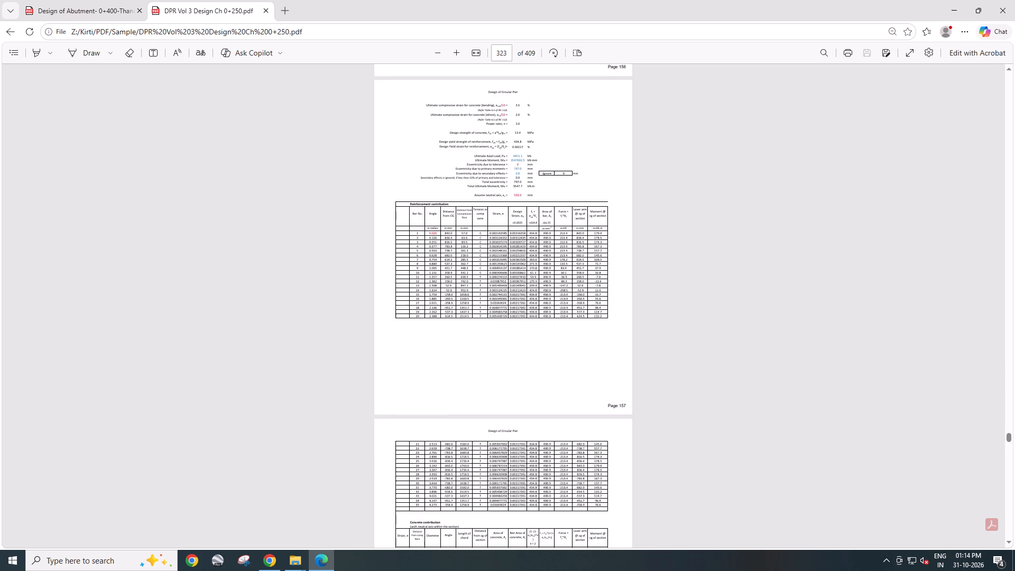
# Look through the sample's pier cap design, from input data and shear and torsion checks to creep and crack width checks.
pyautogui.scroll(-20, 518, 270)
pyautogui.scroll(-16, 518, 270)
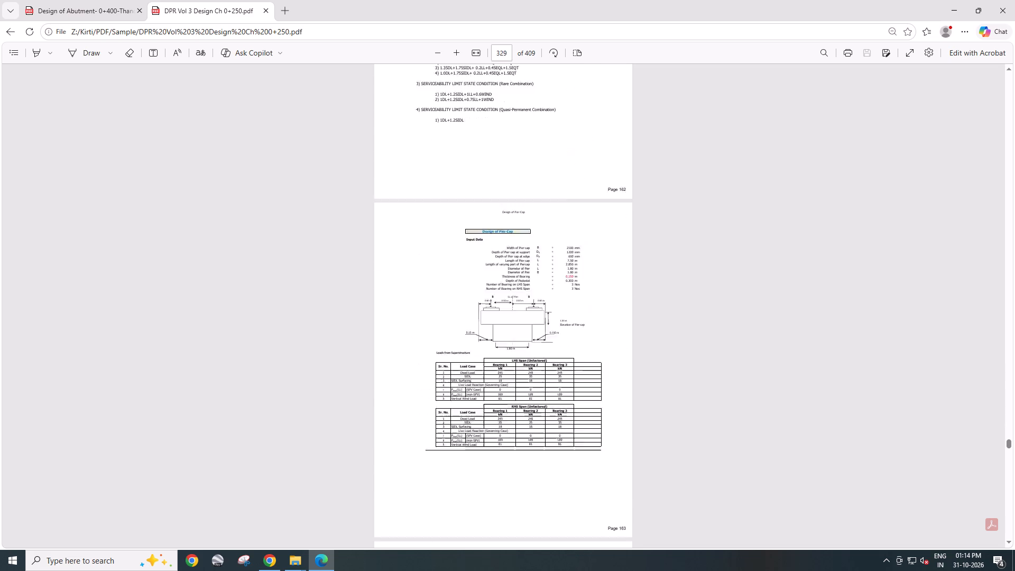
pyautogui.scroll(-20, 518, 270)
pyautogui.scroll(-16, 518, 270)
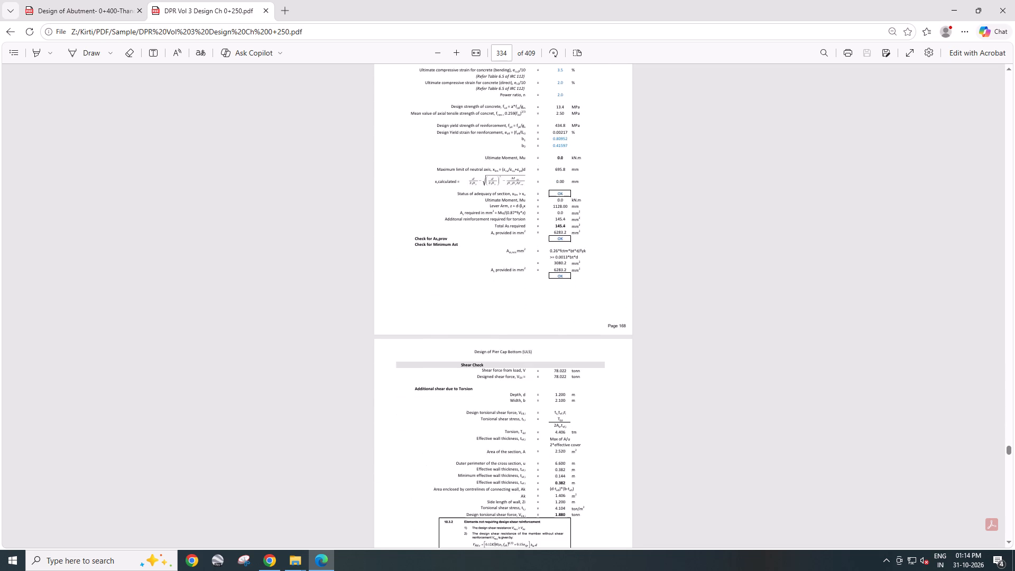
pyautogui.scroll(-15, 518, 270)
pyautogui.scroll(-12, 518, 270)
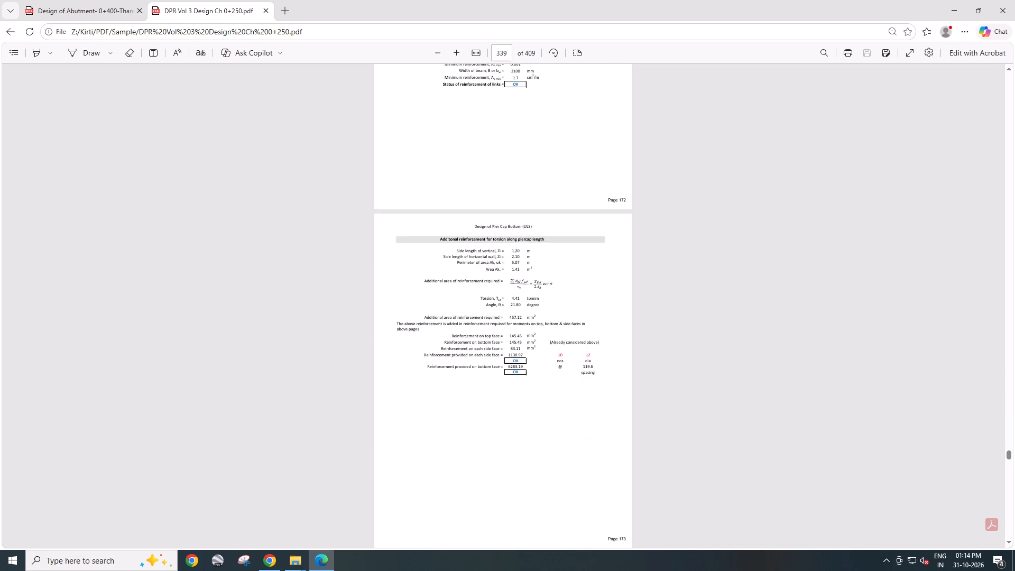
pyautogui.scroll(-20, 518, 270)
pyautogui.scroll(-16, 518, 270)
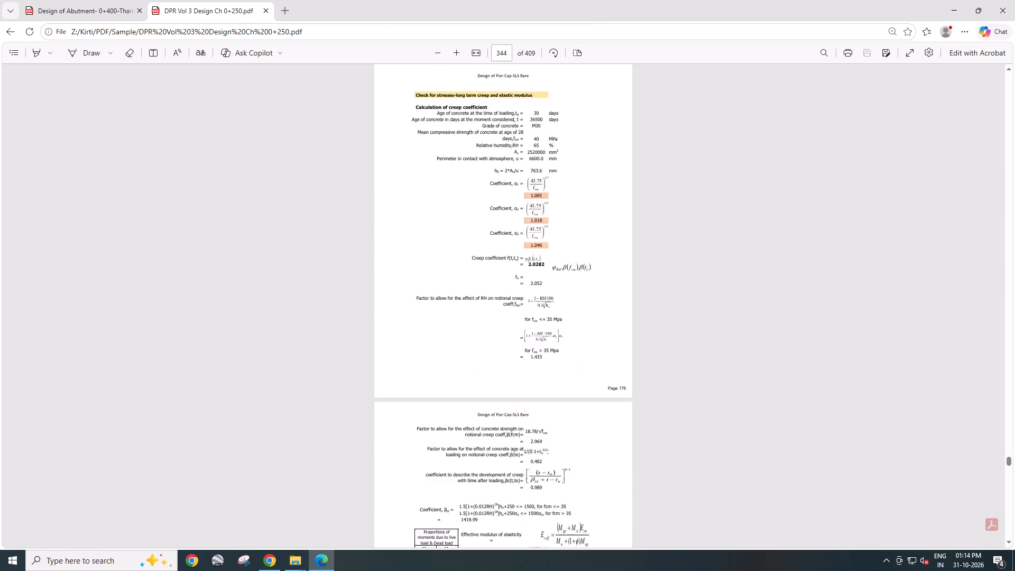
pyautogui.scroll(-9, 518, 270)
pyautogui.scroll(-12, 517, 271)
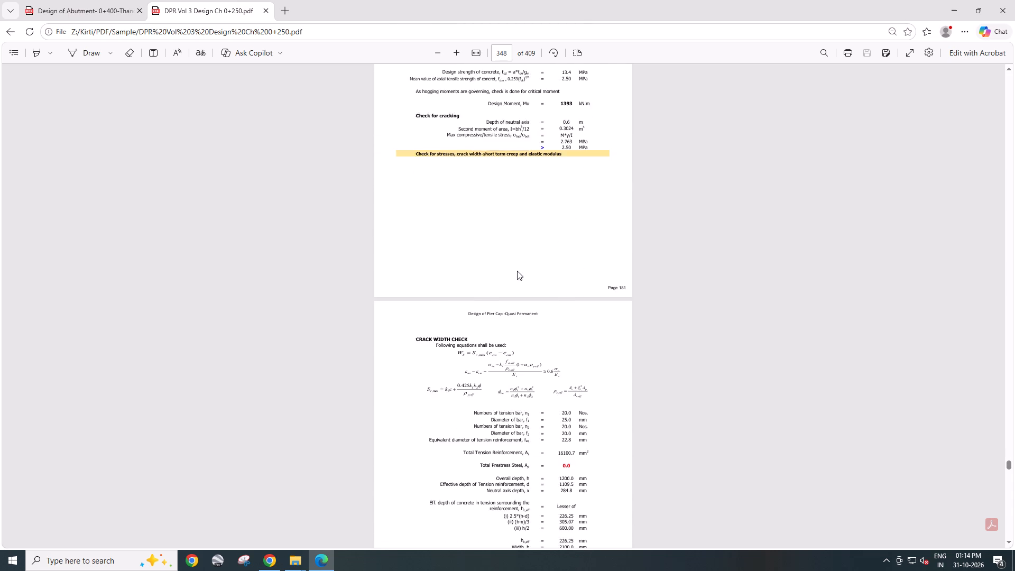
# Look past the live load reaction annexure and hydraulic stopper design to find the "Design of RCC Solid Slab of 10M" title page.
pyautogui.scroll(-20, 517, 271)
pyautogui.scroll(-12, 517, 271)
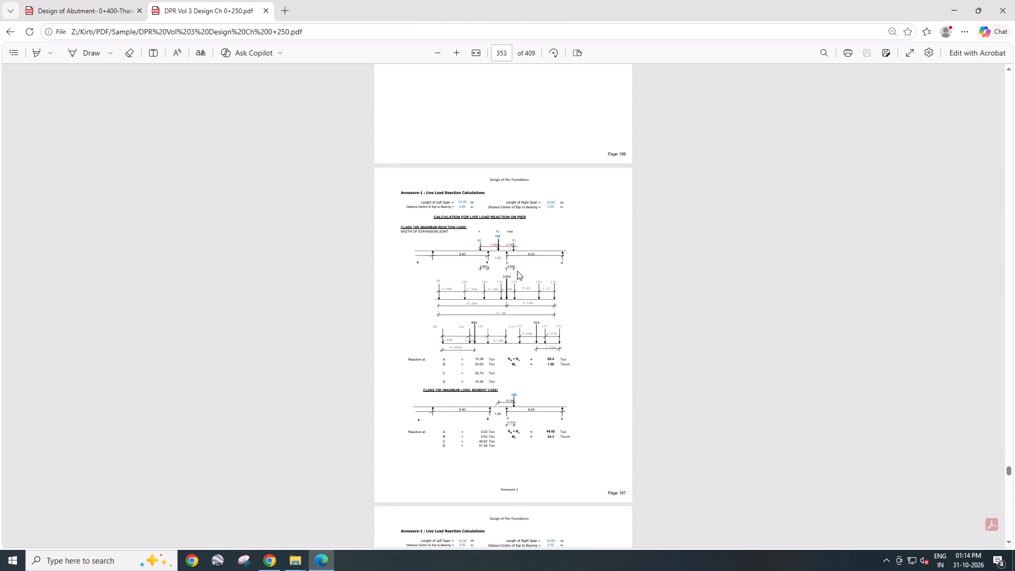
pyautogui.scroll(-20, 517, 271)
pyautogui.scroll(-12, 517, 271)
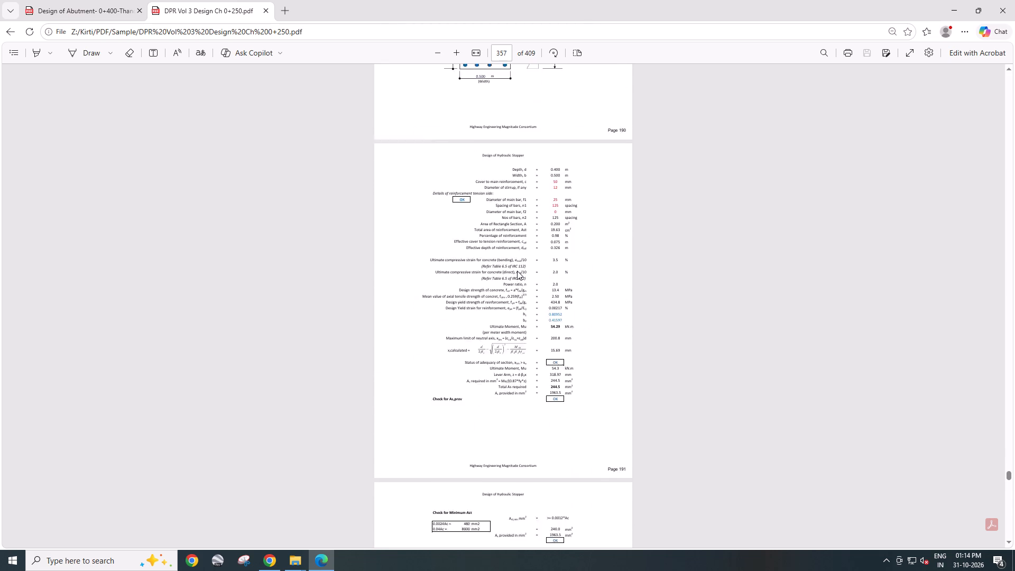
pyautogui.scroll(-14, 517, 271)
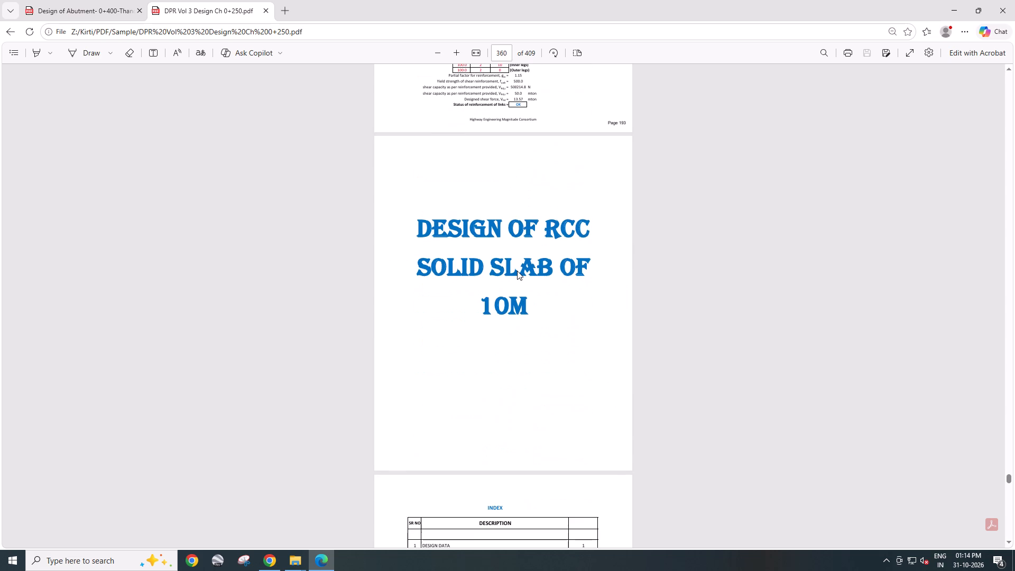
pyautogui.scroll(-4, 517, 271)
pyautogui.scroll(6, 517, 271)
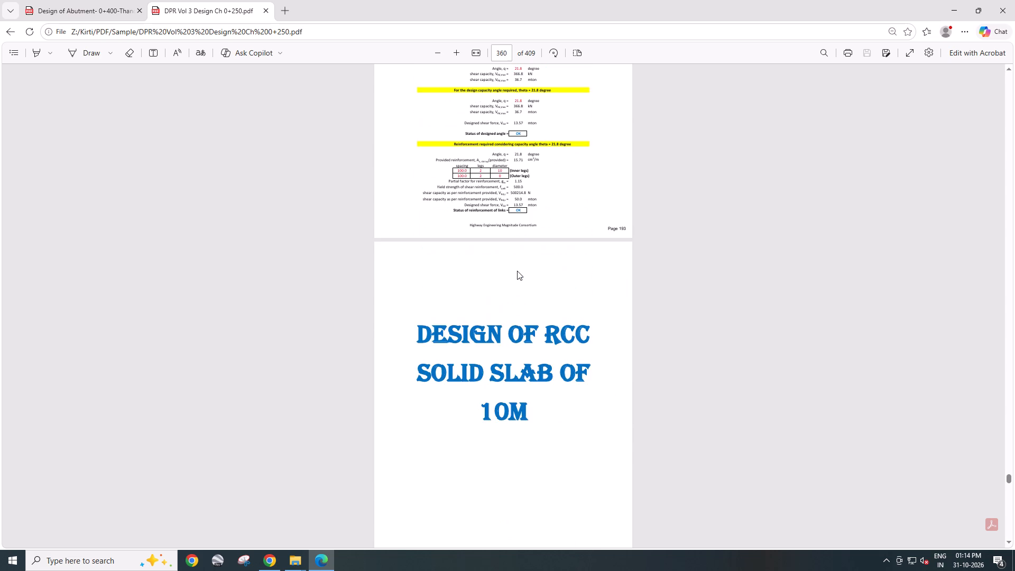
pyautogui.scroll(4, 517, 271)
pyautogui.scroll(-5, 517, 271)
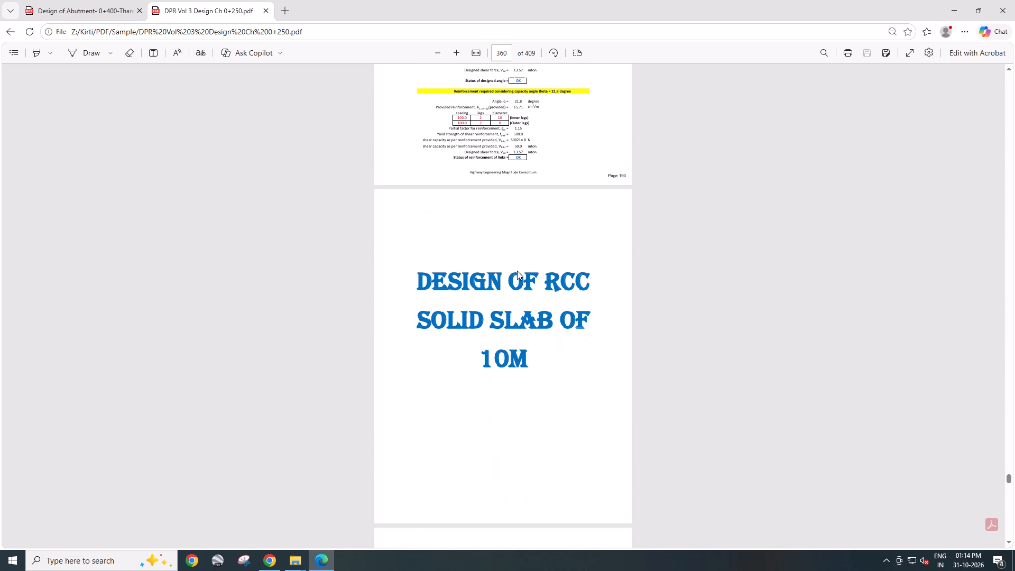
pyautogui.scroll(-1, 517, 271)
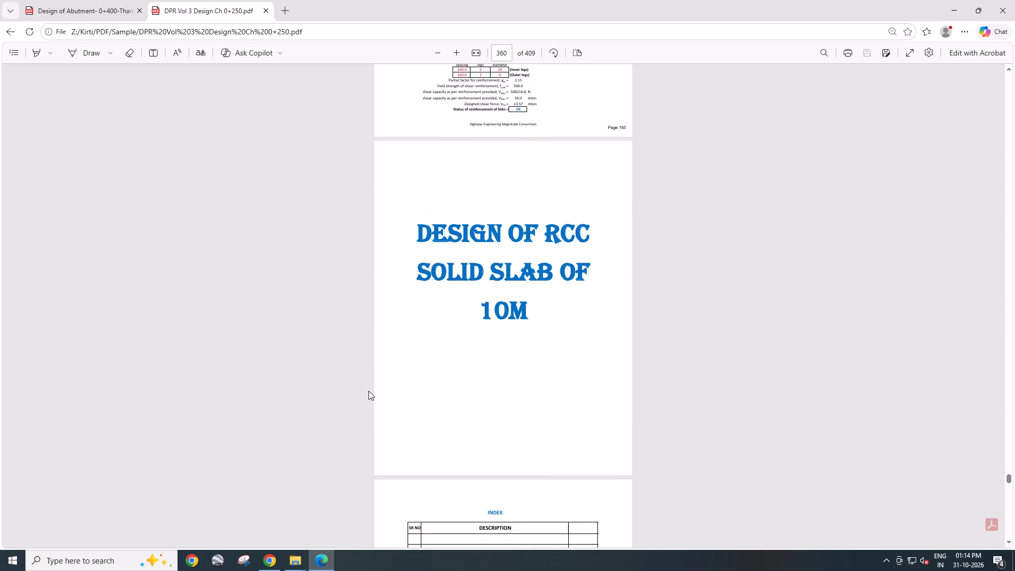
# Capture the sample's "Design of RCC Solid Slab of 10M" title page as a rectangular snip with Snipping Tool.
pyautogui.hotkey('alt', 'Tab')
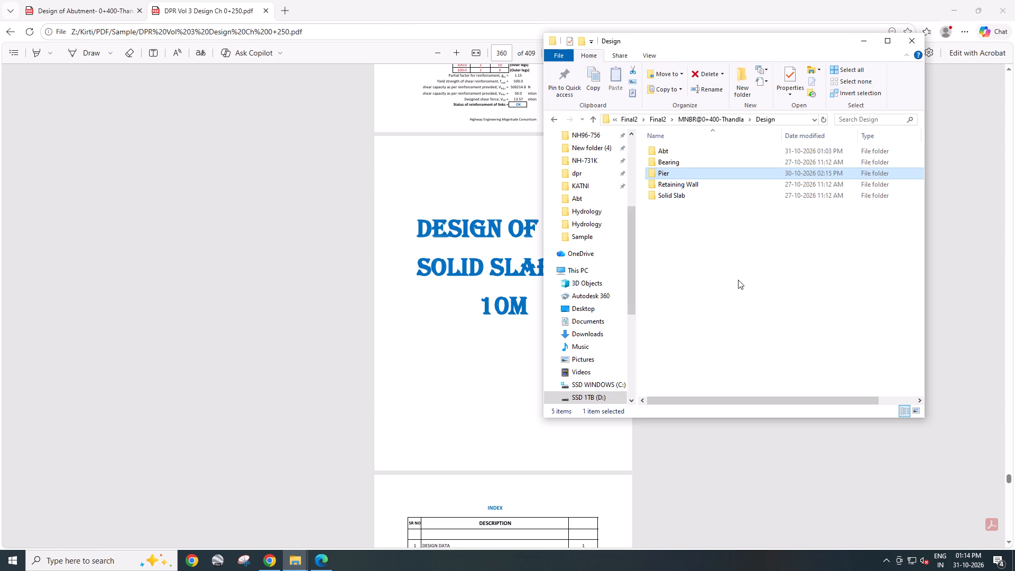
pyautogui.hotkey('alt', 'Tab')
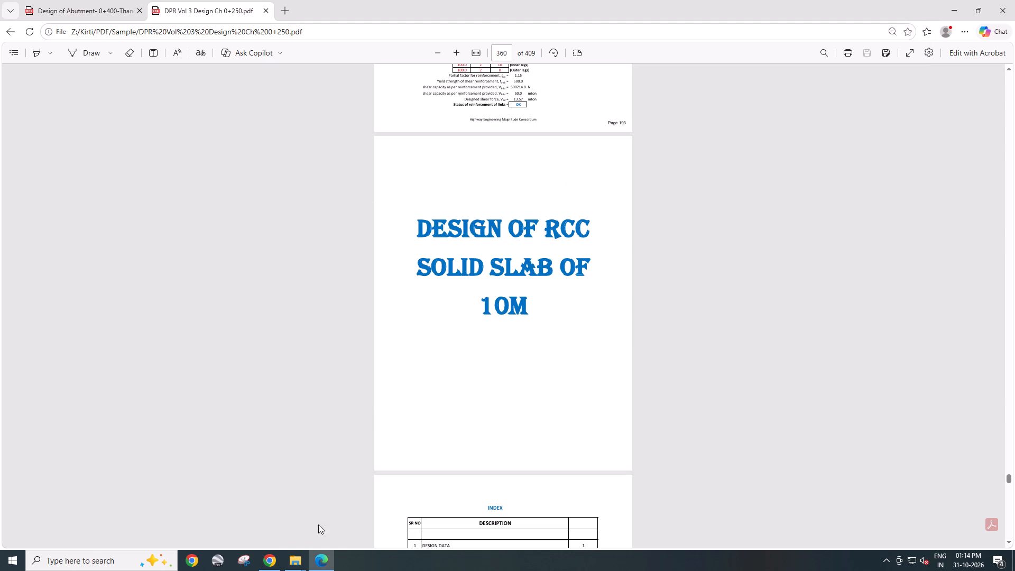
pyautogui.click(244, 560)
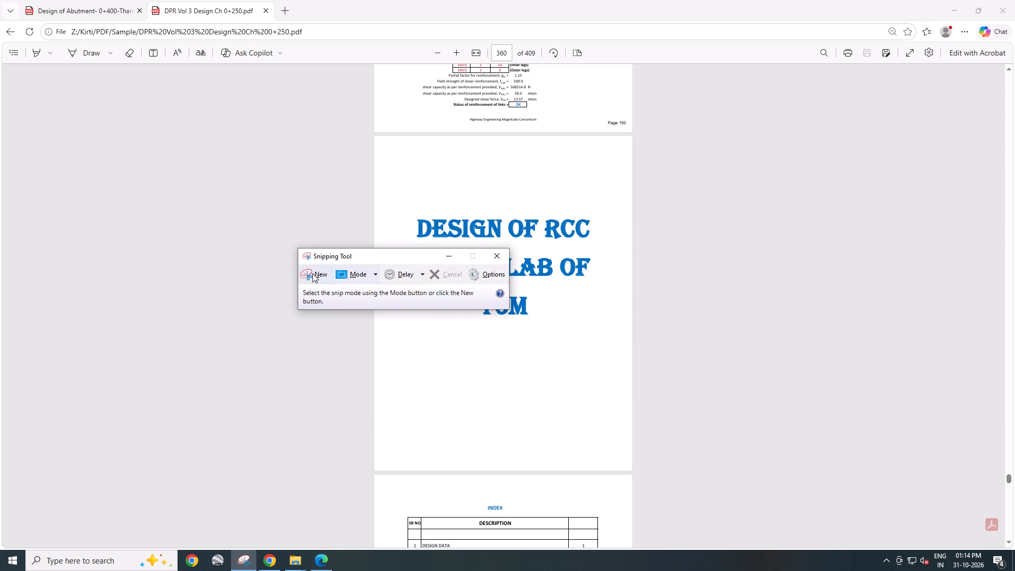
pyautogui.click(312, 273)
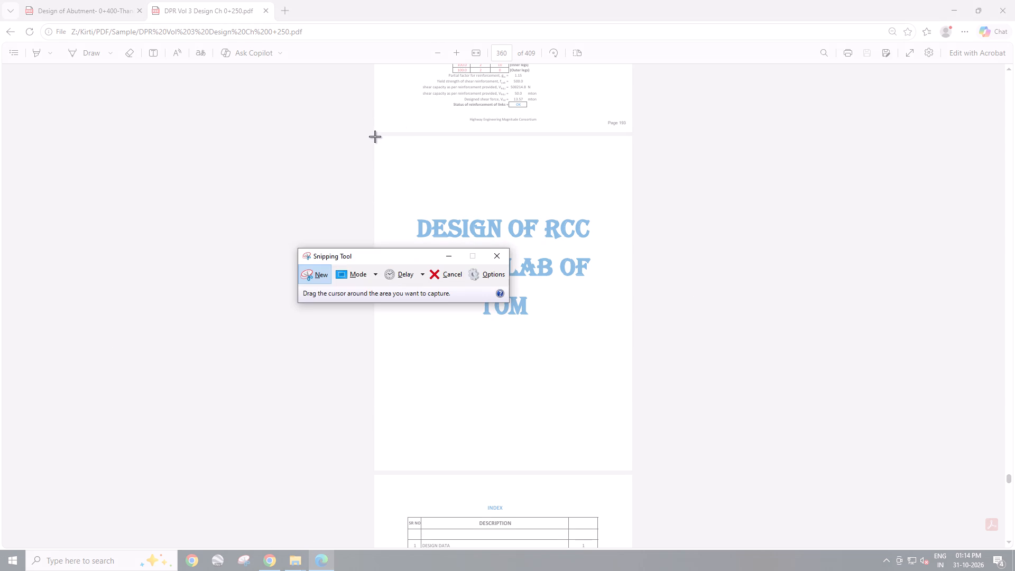
pyautogui.moveTo(375, 136); pyautogui.dragTo(634, 474)
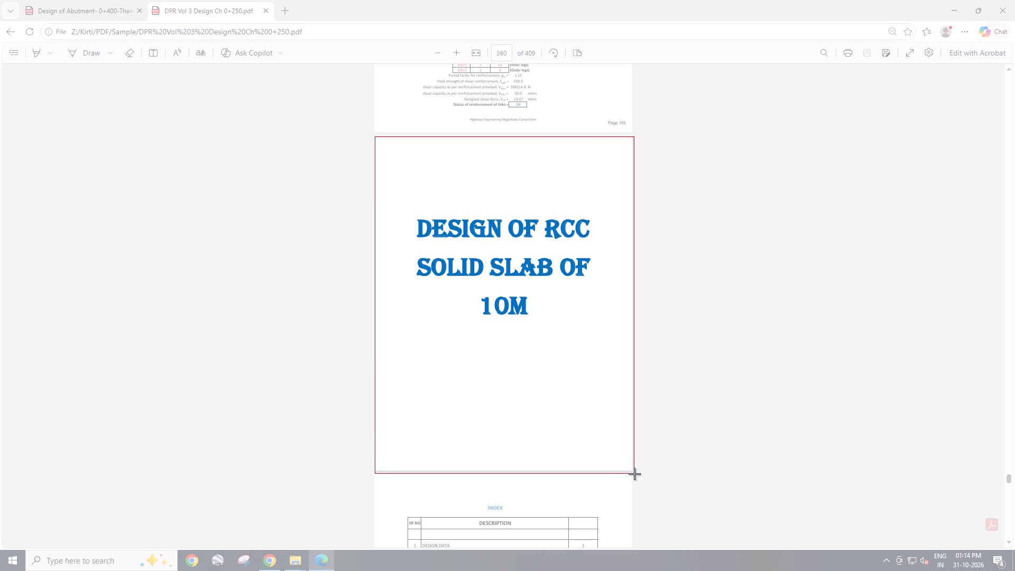
pyautogui.moveTo(634, 474); pyautogui.dragTo(633, 470)
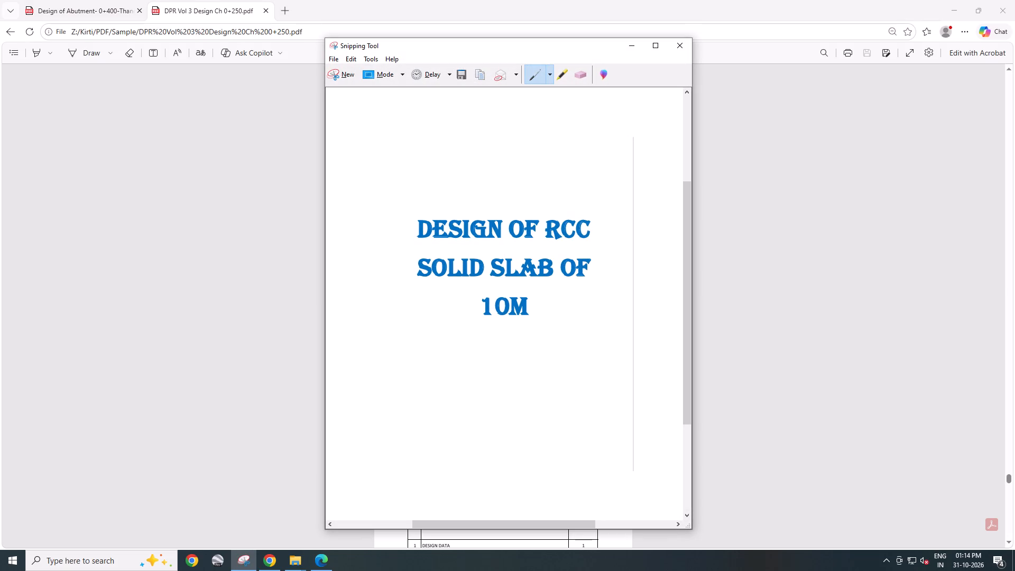
# Save the solid slab snip as a JPEG named "DESIGN OF RCC SOLID SLAB 3" in Downloads and close Snipping Tool.
pyautogui.rightClick(512, 321)
pyautogui.click(543, 352)
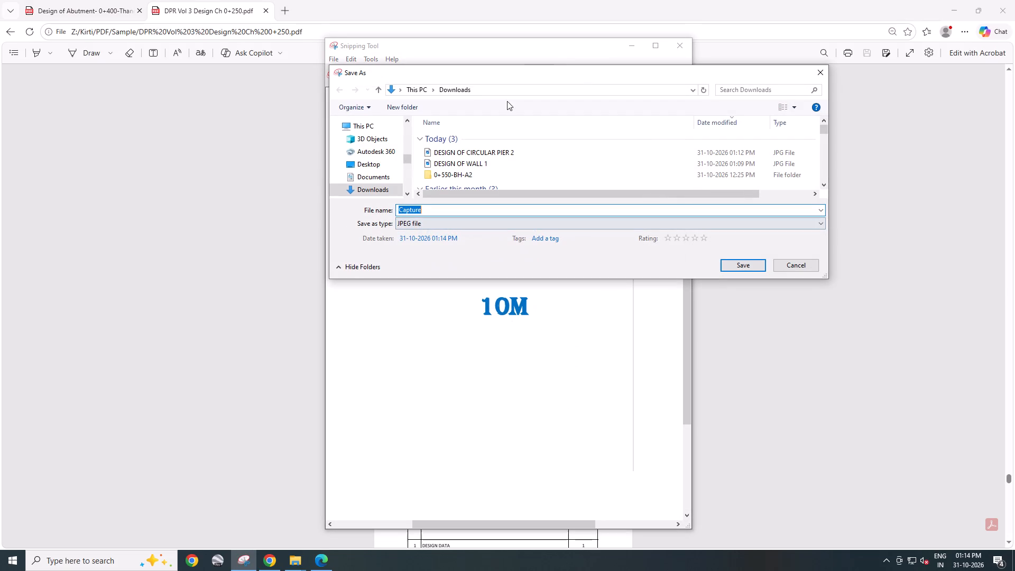
pyautogui.moveTo(581, 72); pyautogui.dragTo(580, 0)
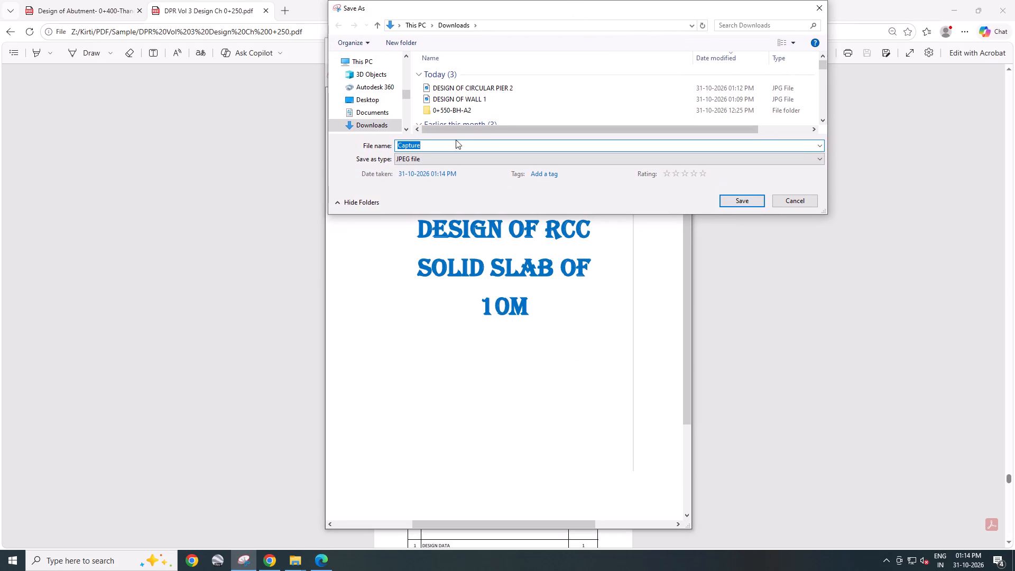
pyautogui.moveTo(446, 148); pyautogui.dragTo(395, 147)
pyautogui.write('DE')
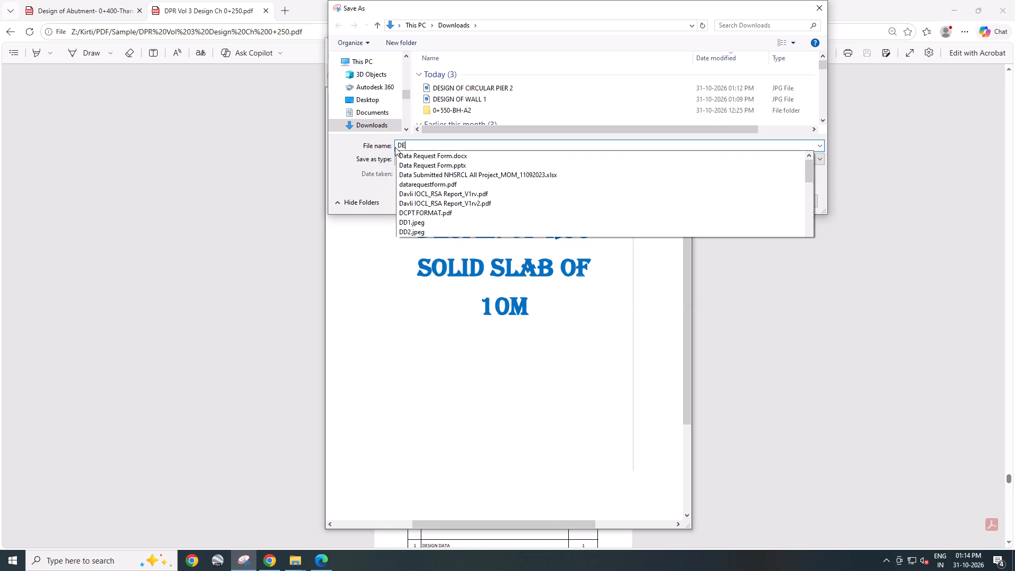
pyautogui.press('s')
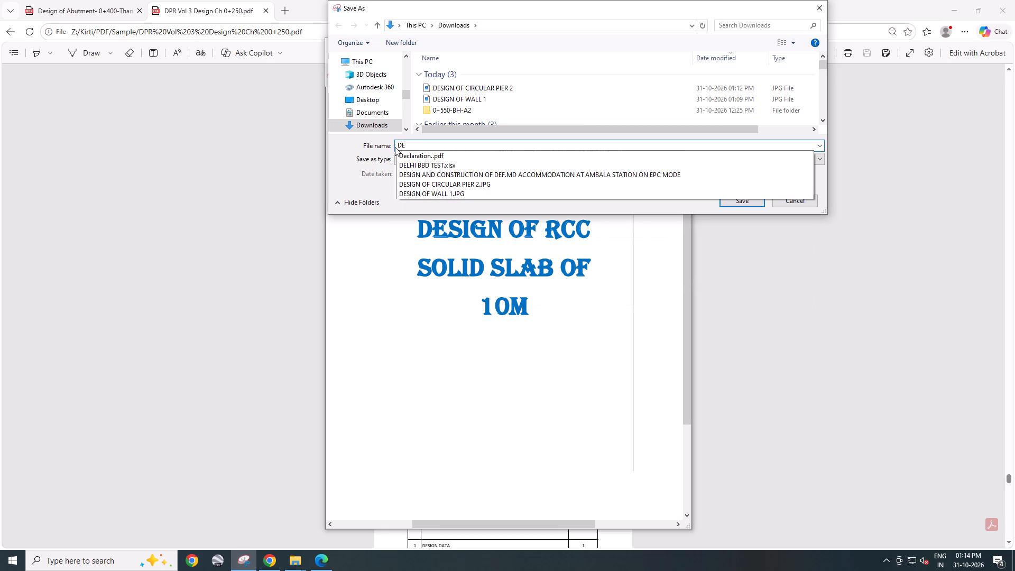
pyautogui.write('IGN')
pyautogui.press('space')
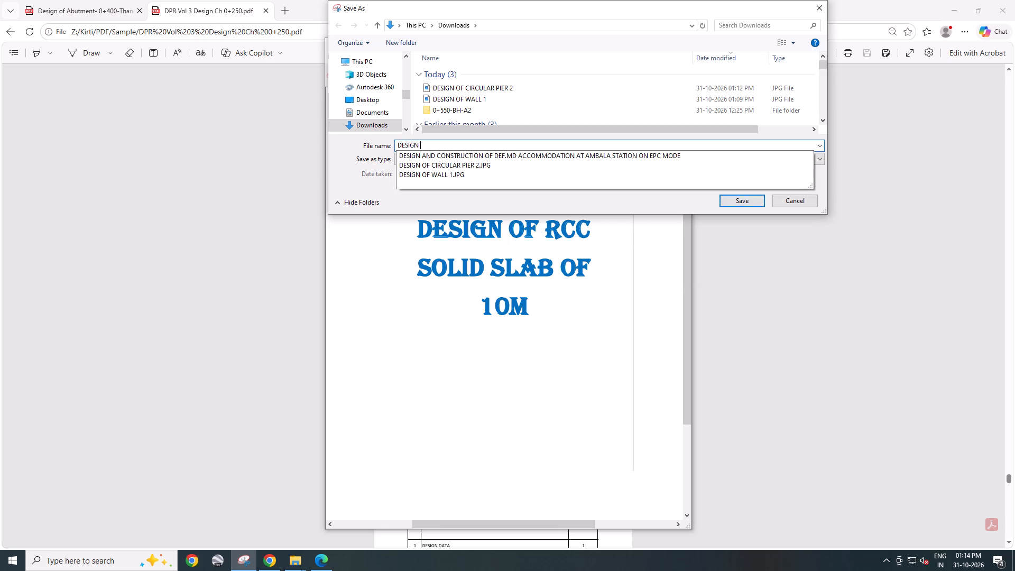
pyautogui.write('OF RCC S')
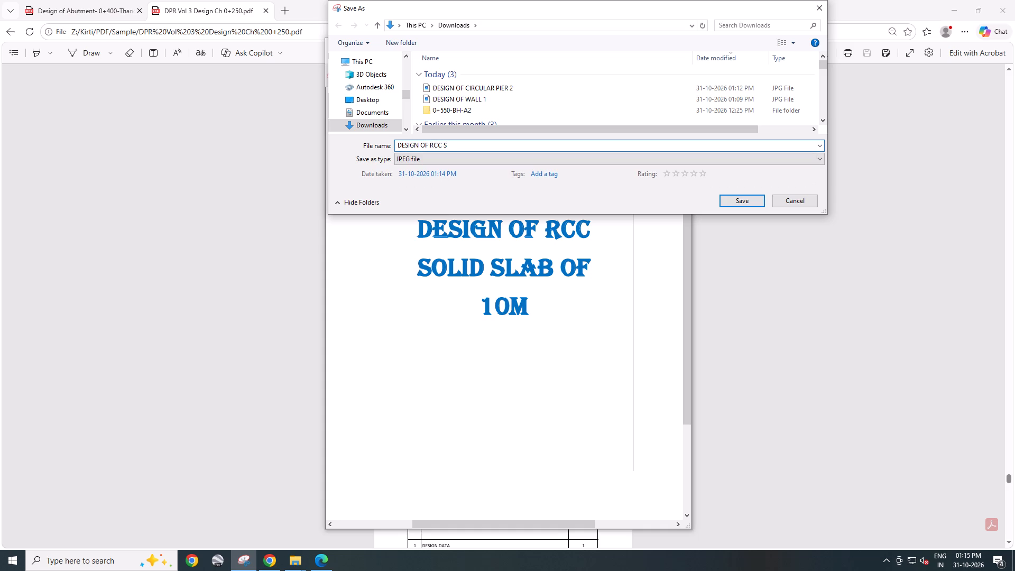
pyautogui.write('OLI')
pyautogui.write('D SA')
pyautogui.press('BackSpace')
pyautogui.write('LAB')
pyautogui.press('space')
pyautogui.write('3')
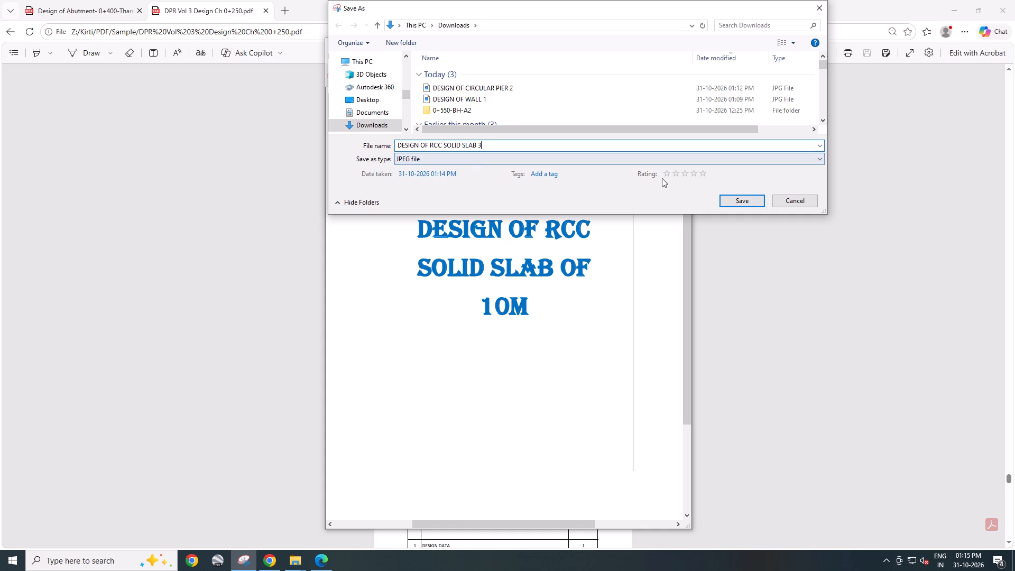
pyautogui.click(755, 202)
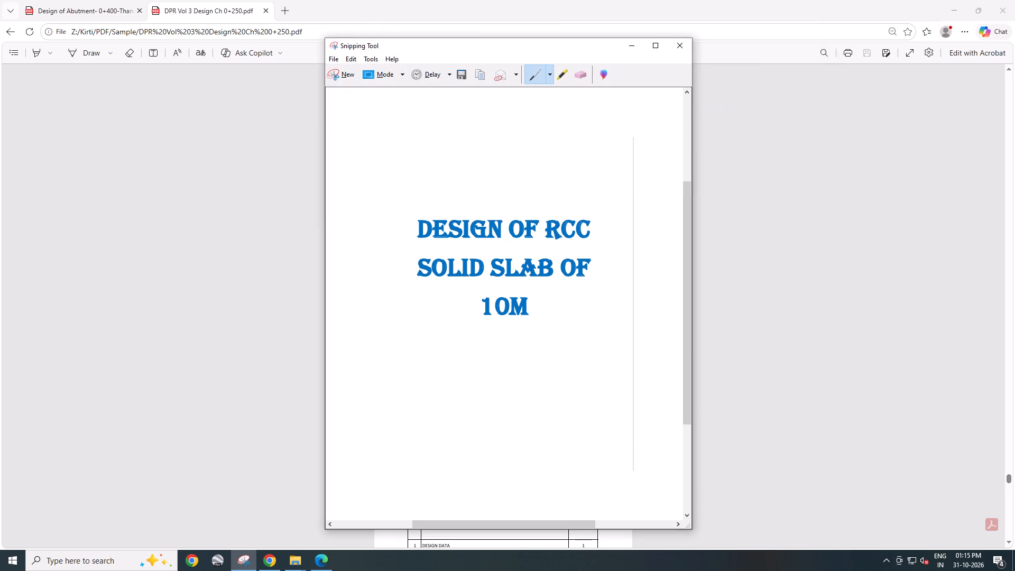
pyautogui.click(675, 49)
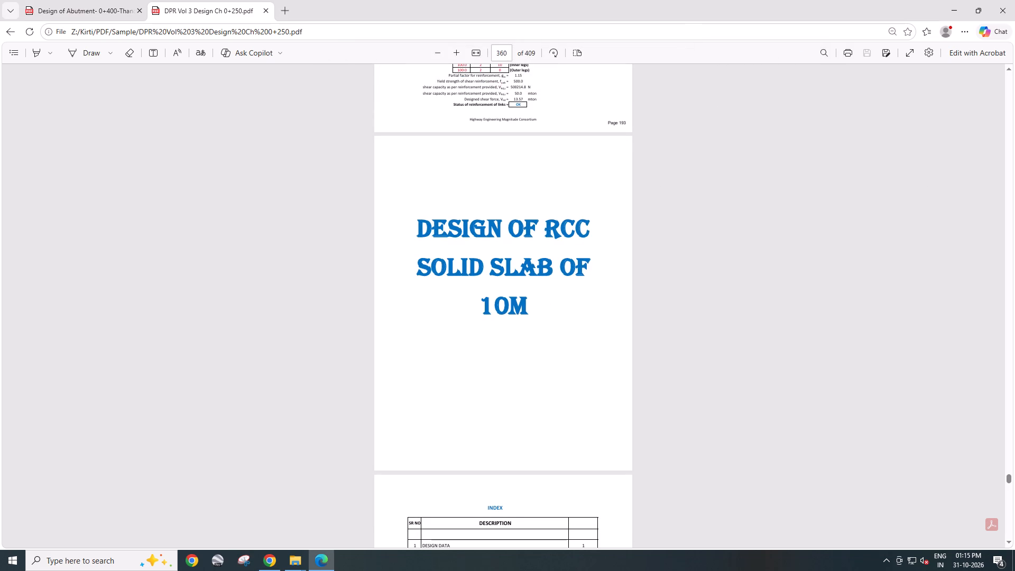
# Find the sample's "Design of RCC Retaining Wall" title page after the solid slab design and capture the full page with Snipping Tool.
pyautogui.scroll(-20, 534, 324)
pyautogui.scroll(-20, 534, 324)
pyautogui.scroll(-3, 534, 324)
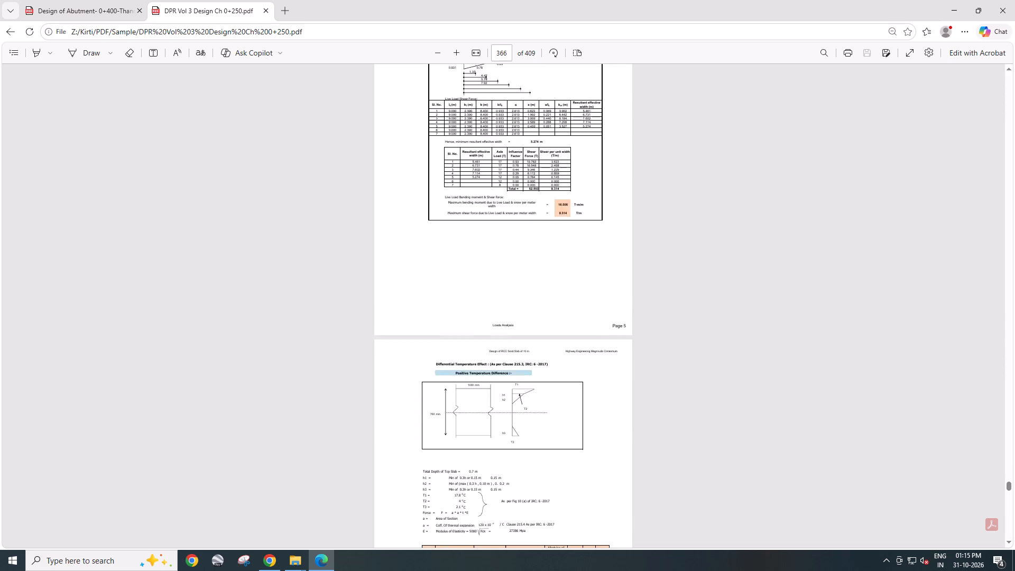
pyautogui.scroll(-20, 534, 324)
pyautogui.scroll(-20, 534, 324)
pyautogui.scroll(-6, 534, 324)
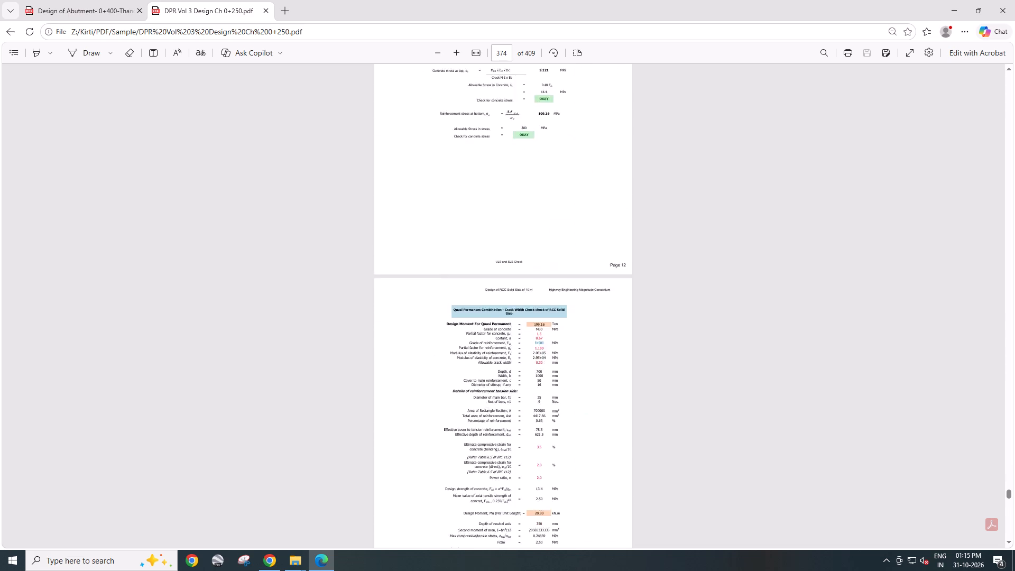
pyautogui.scroll(-10, 534, 324)
pyautogui.scroll(-15, 534, 324)
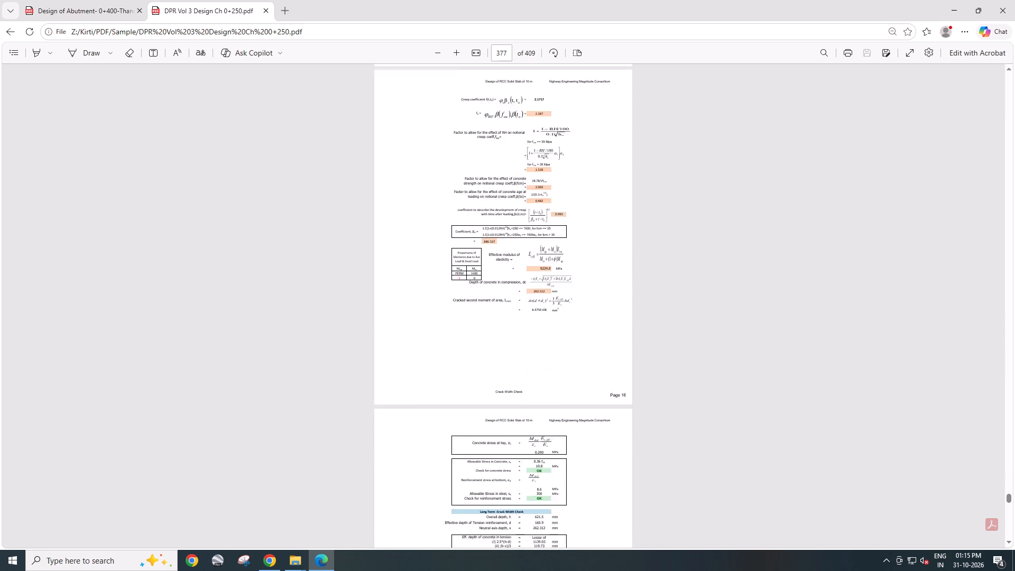
pyautogui.scroll(-14, 534, 324)
pyautogui.scroll(6, 534, 324)
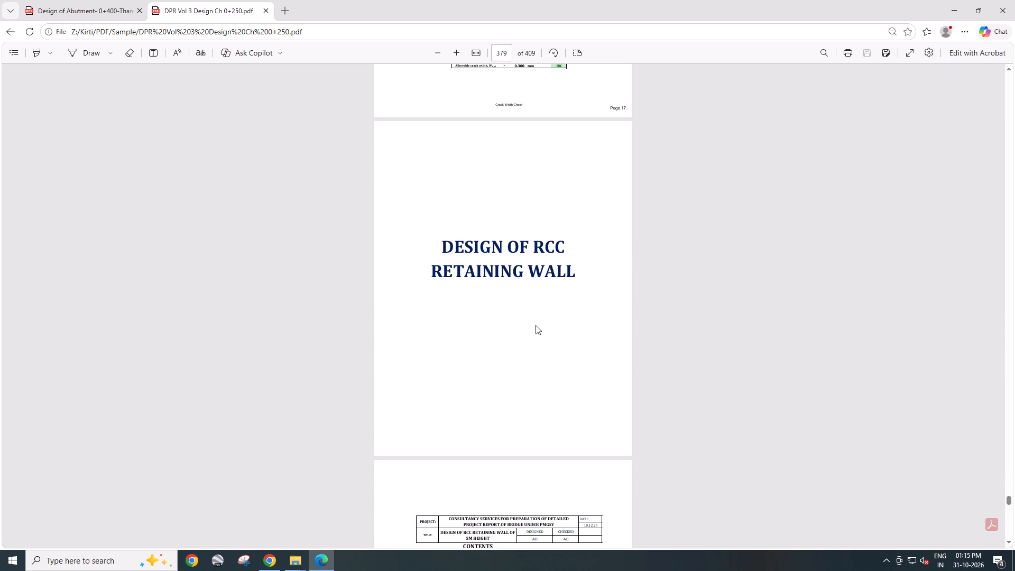
pyautogui.click(234, 564)
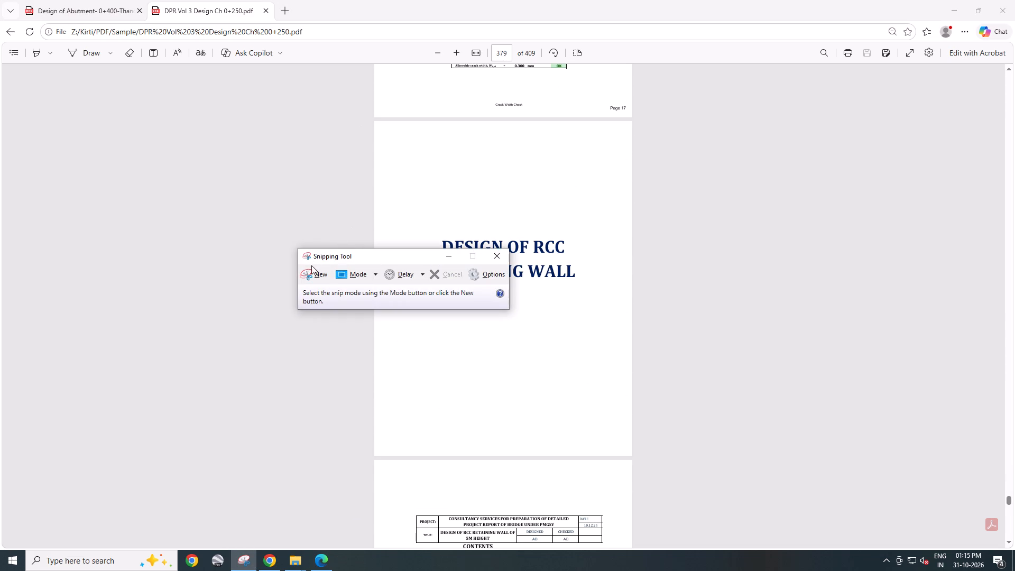
pyautogui.click(310, 274)
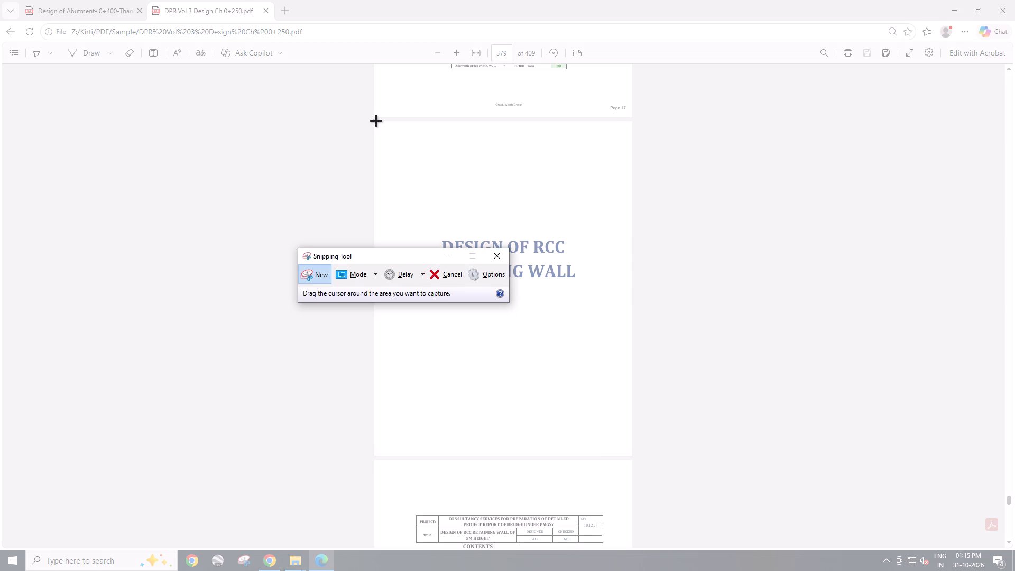
pyautogui.moveTo(375, 121); pyautogui.dragTo(630, 459)
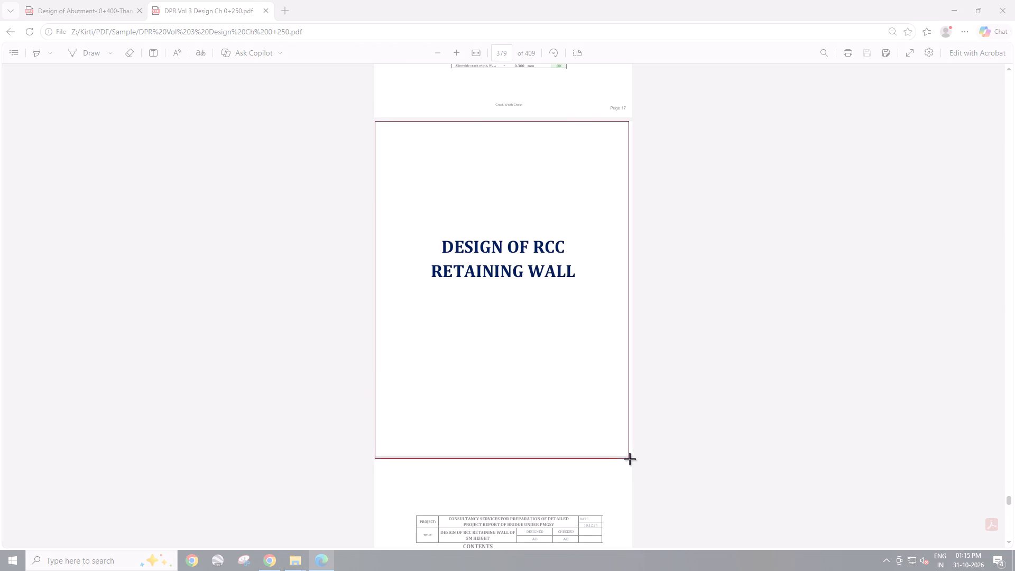
pyautogui.moveTo(630, 459); pyautogui.dragTo(630, 452)
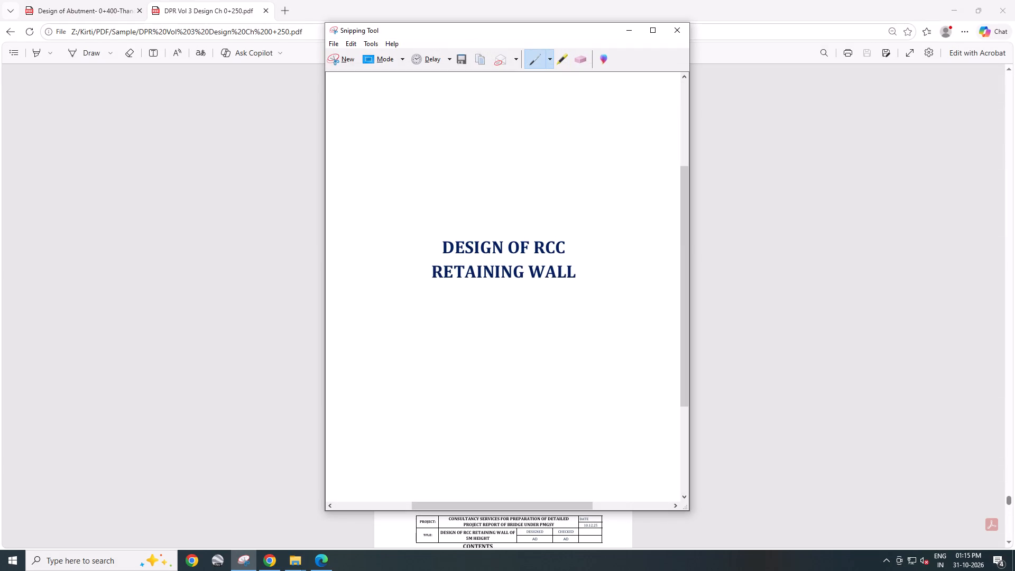
# Save the retaining wall snip as a JPEG named "DESIGN OF RCC RETAINING WALL 4" in Downloads and close Snipping Tool.
pyautogui.rightClick(511, 306)
pyautogui.click(537, 338)
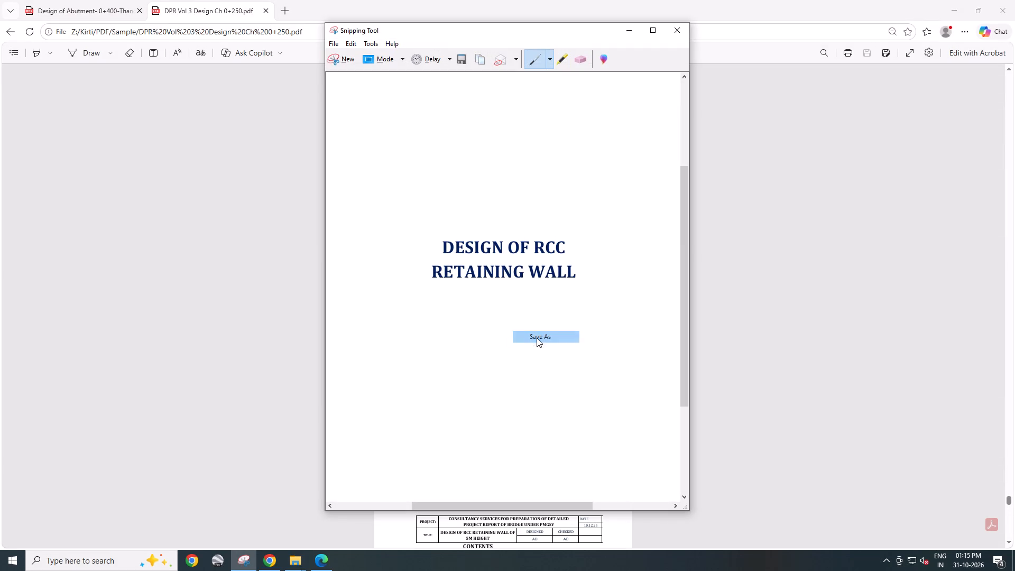
pyautogui.moveTo(564, 59); pyautogui.dragTo(565, 17)
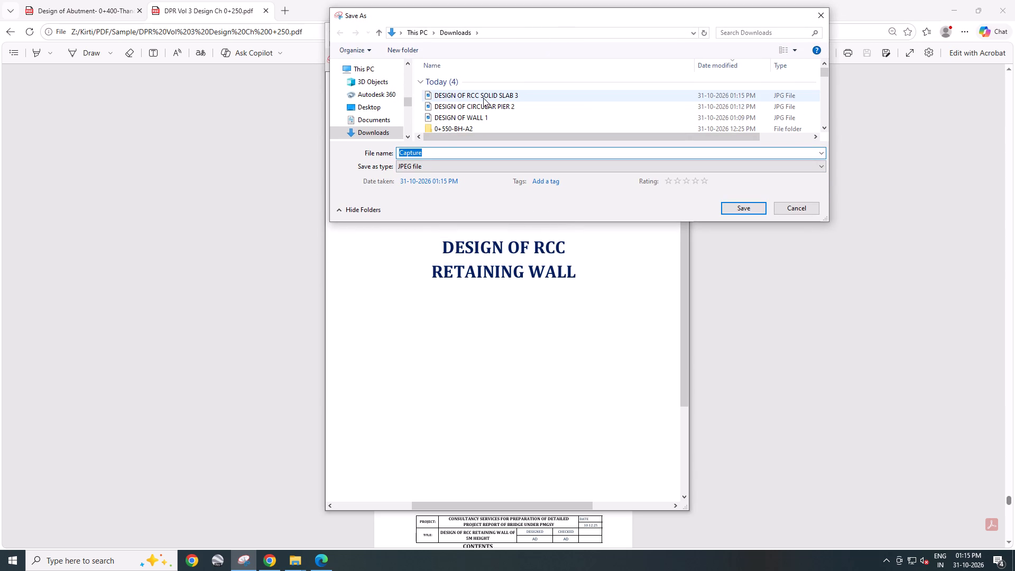
pyautogui.click(483, 98)
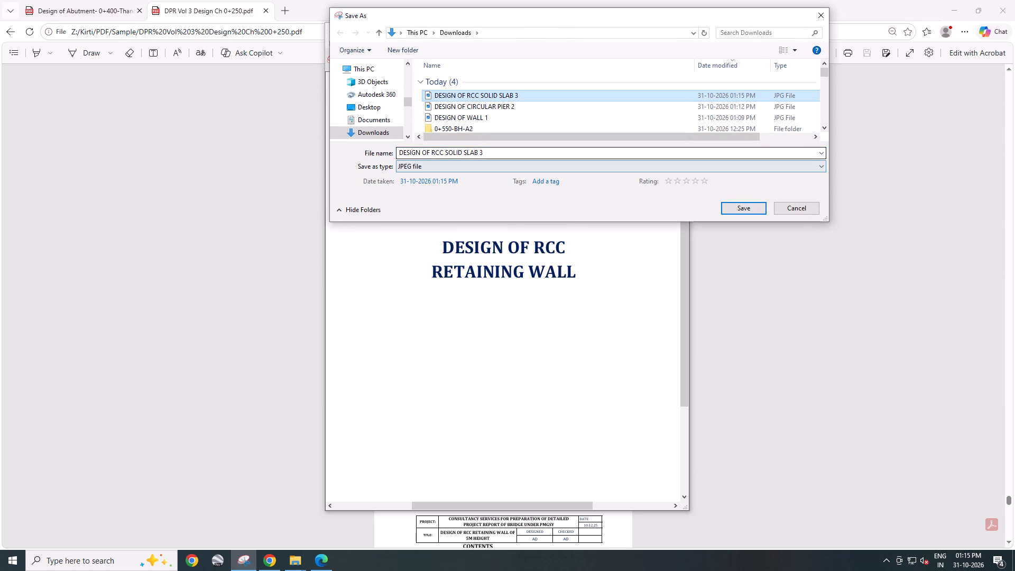
pyautogui.moveTo(446, 153); pyautogui.dragTo(492, 160)
pyautogui.click(483, 155)
pyautogui.moveTo(447, 151); pyautogui.dragTo(506, 153)
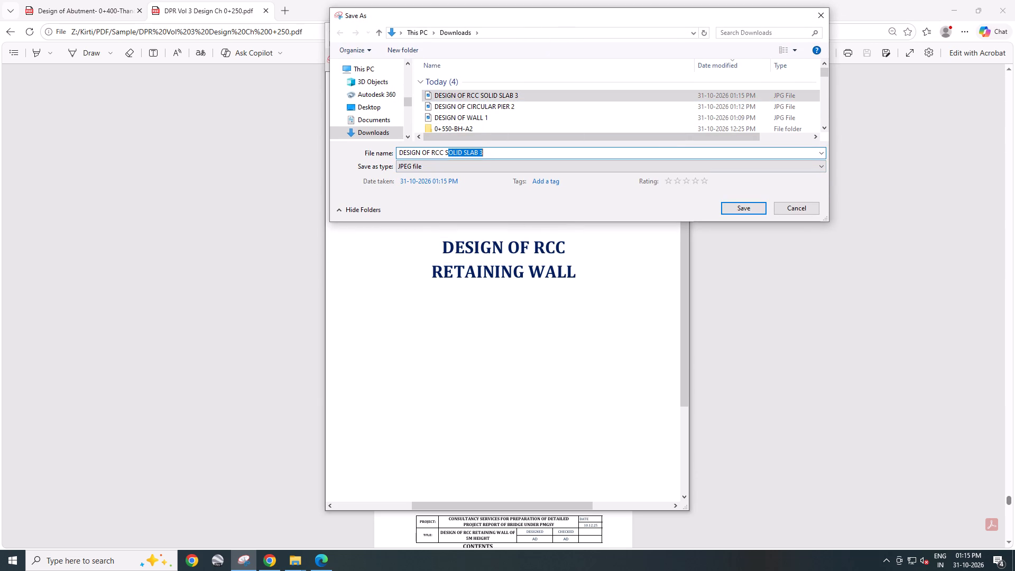
pyautogui.press('BackSpace')
pyautogui.press('BackSpace')
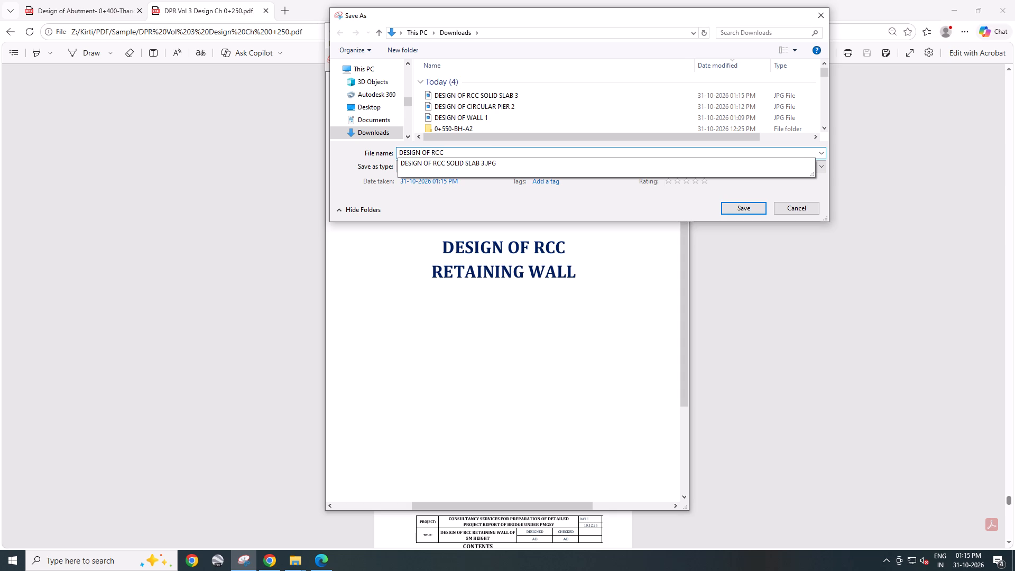
pyautogui.write('RE')
pyautogui.write('TA')
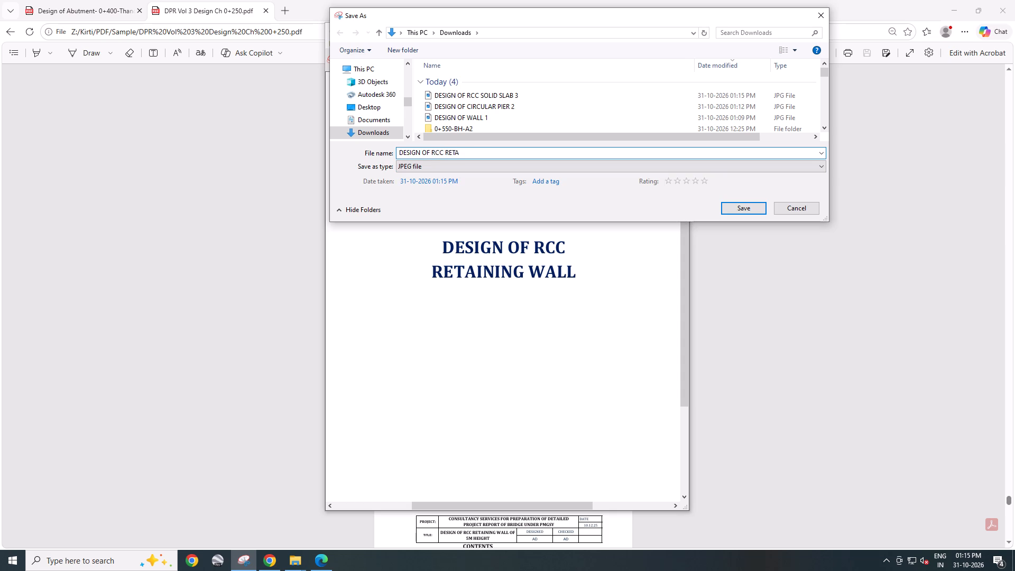
pyautogui.press('i')
pyautogui.write('NING WALL')
pyautogui.press('space')
pyautogui.press('4')
pyautogui.press('Return')
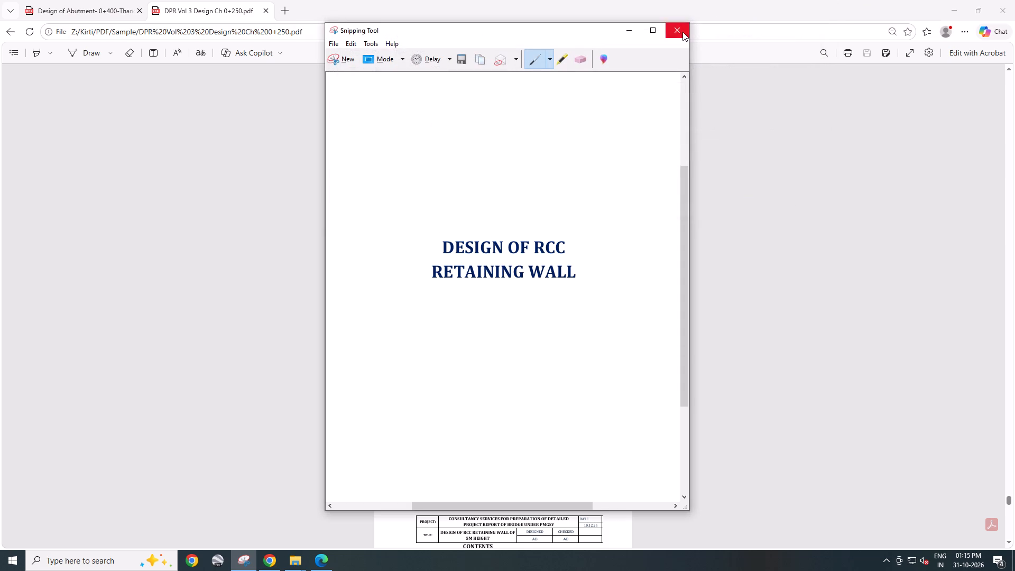
pyautogui.click(682, 32)
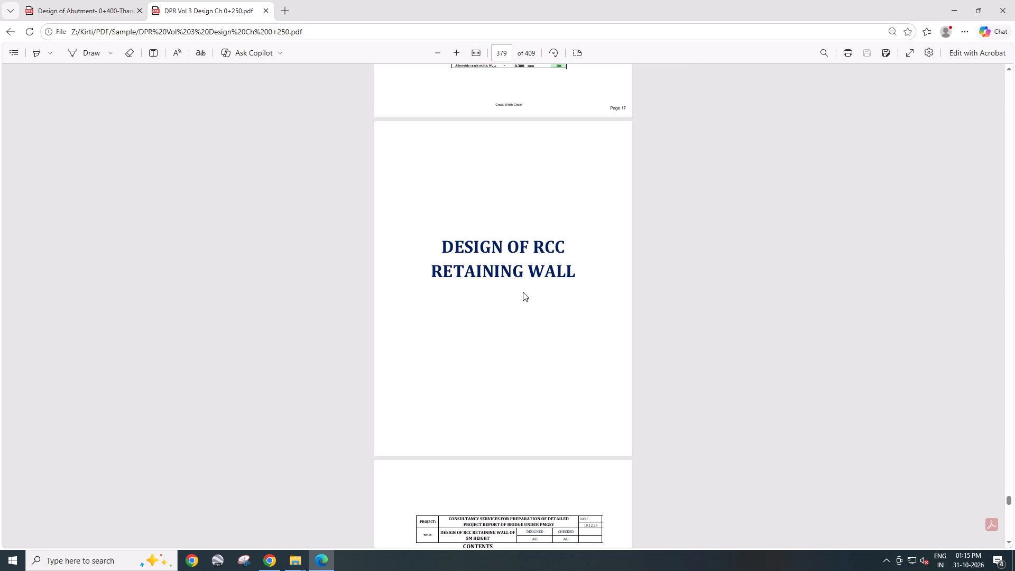
# Check the rest of the sample Vol 3 design PDF after the retaining wall title page for further section title pages, and close the PDFs.
pyautogui.scroll(-9, 523, 292)
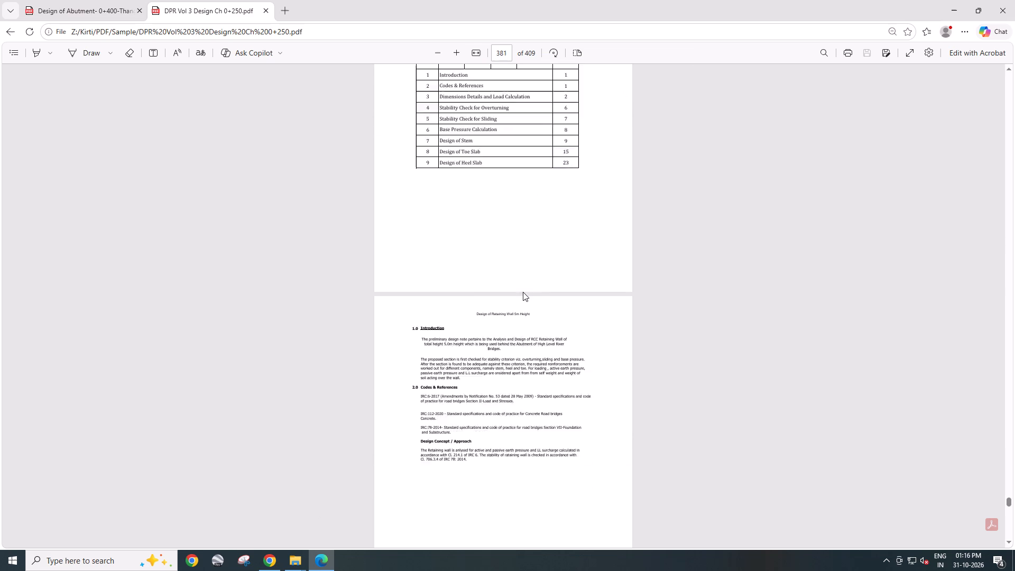
pyautogui.scroll(-5, 523, 292)
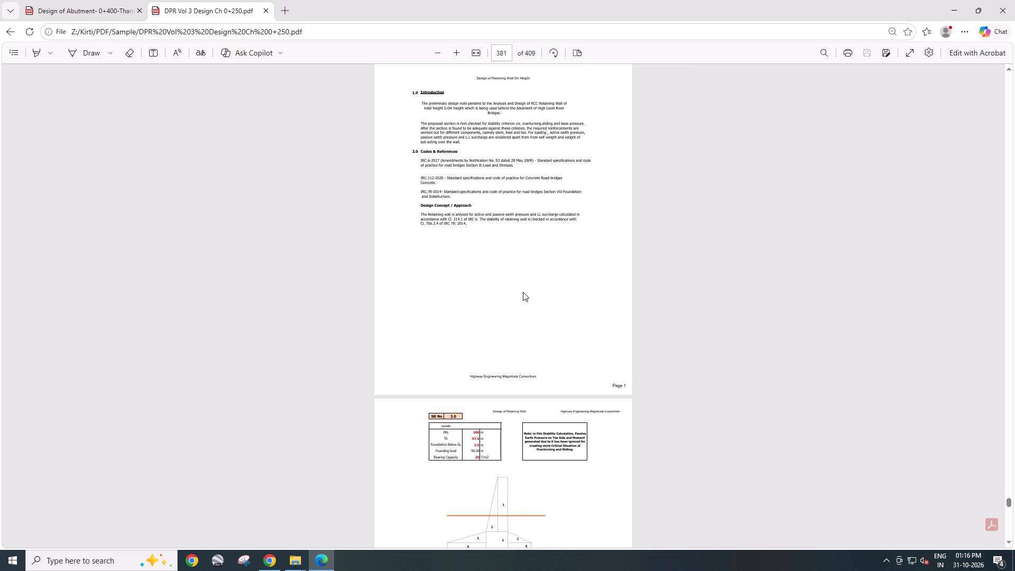
pyautogui.scroll(-19, 523, 292)
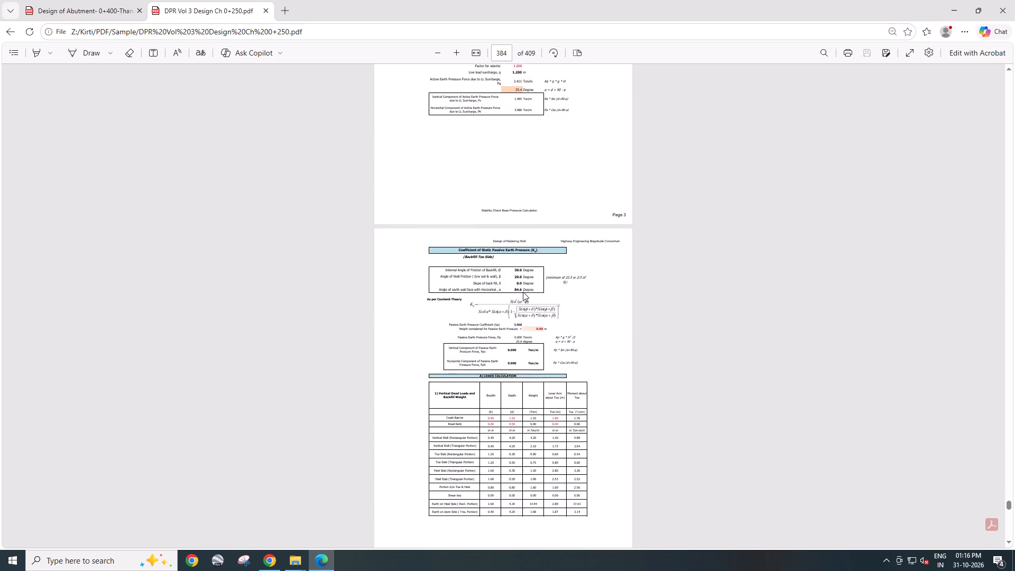
pyautogui.scroll(-3, 523, 292)
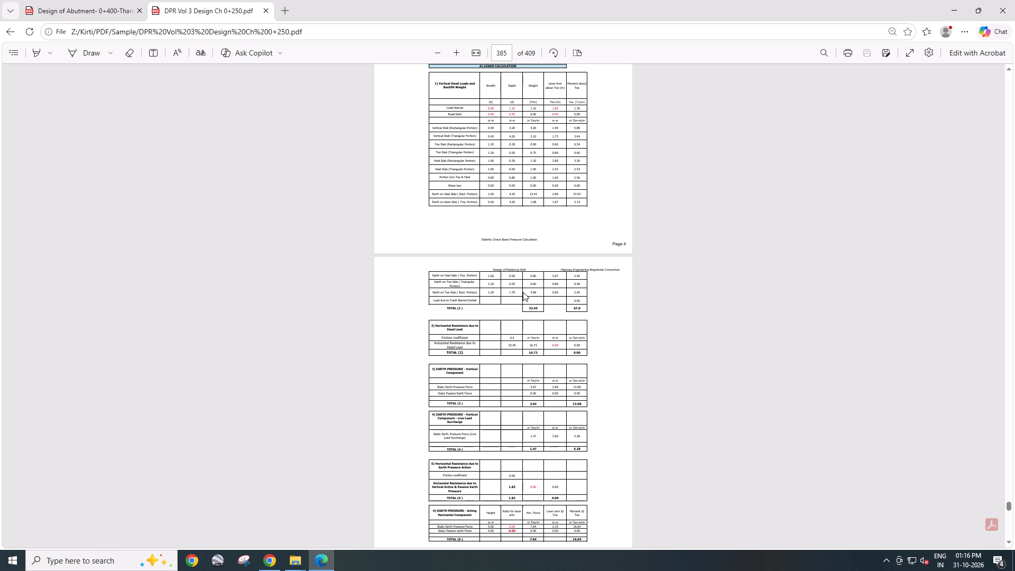
pyautogui.scroll(-12, 523, 292)
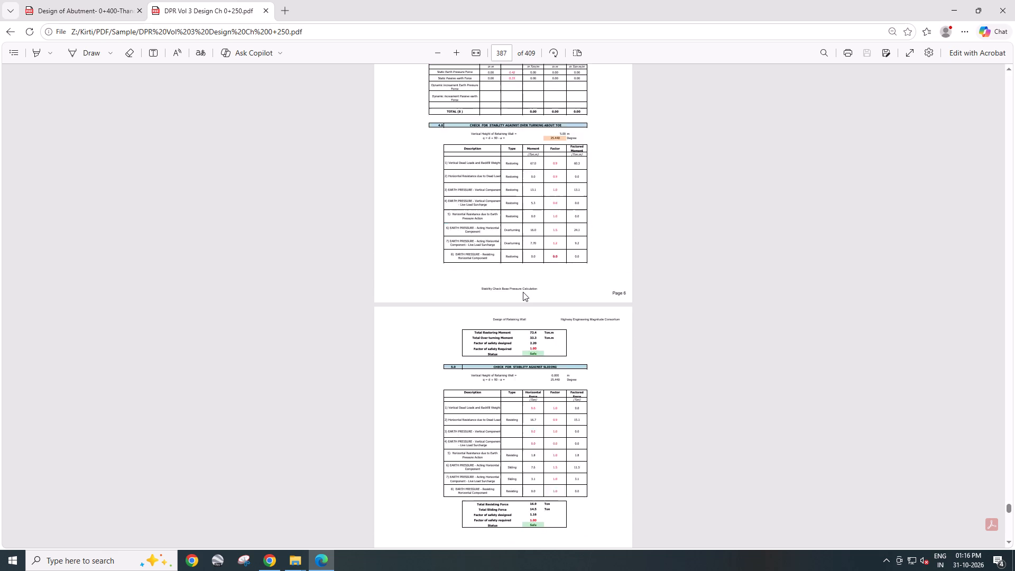
pyautogui.scroll(-3, 523, 292)
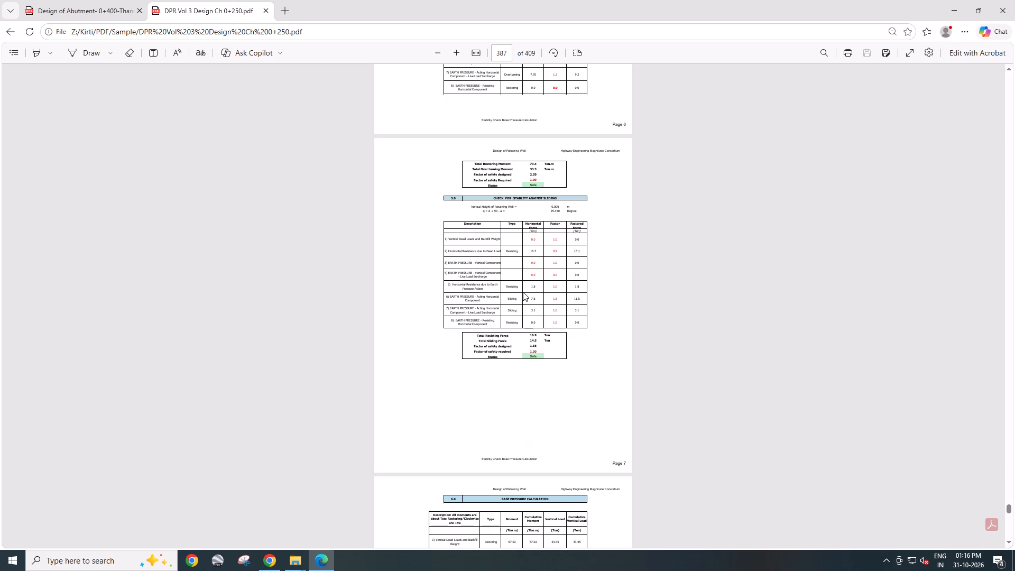
pyautogui.scroll(-12, 523, 292)
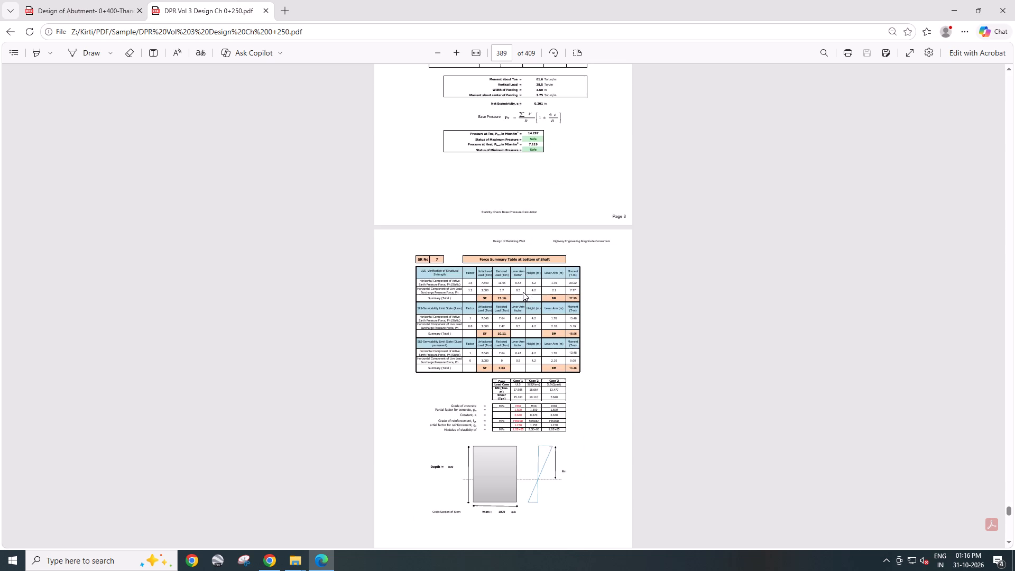
pyautogui.scroll(-20, 523, 292)
pyautogui.scroll(-12, 523, 292)
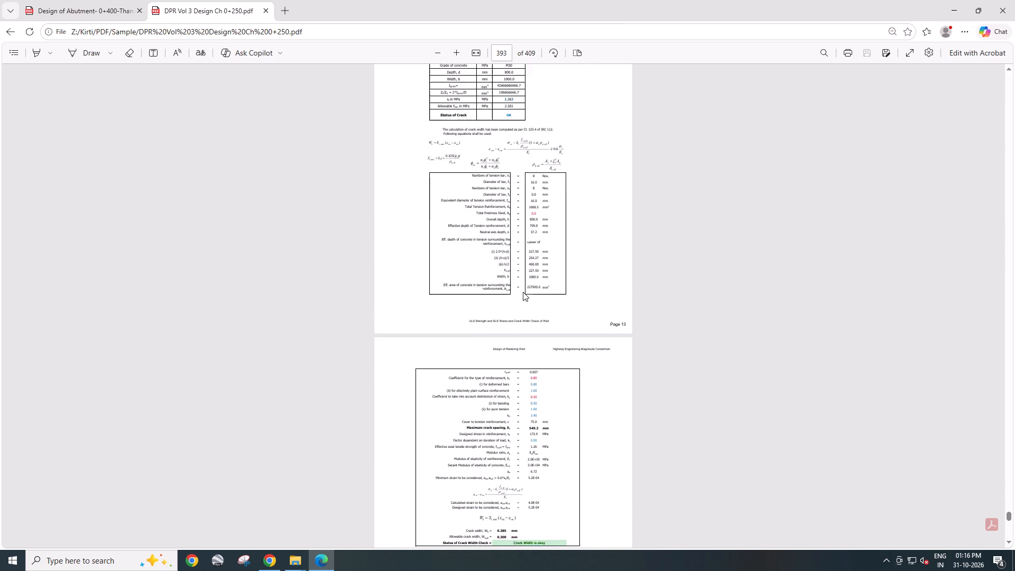
pyautogui.scroll(-9, 523, 292)
pyautogui.scroll(-12, 523, 292)
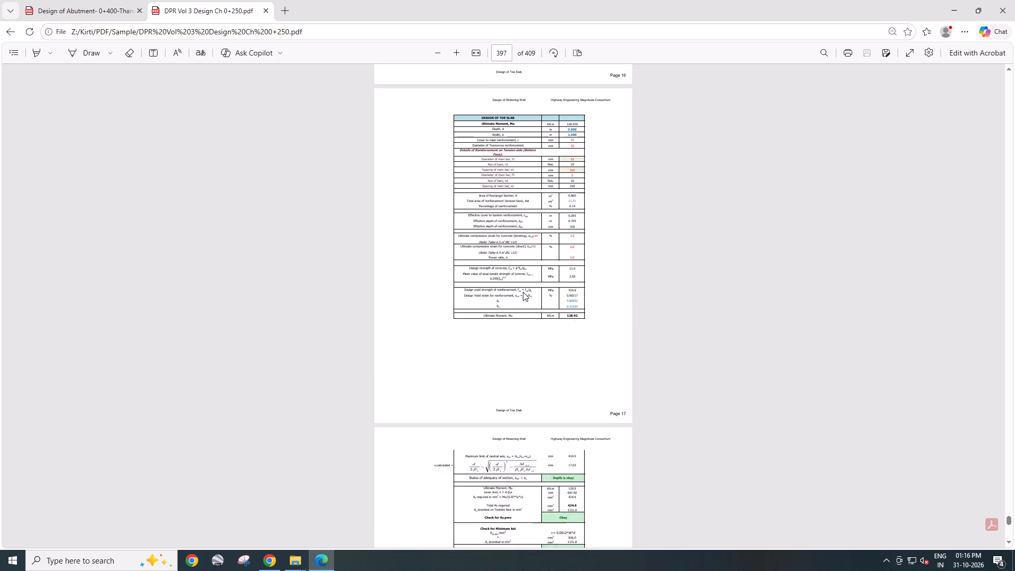
pyautogui.scroll(-20, 523, 292)
pyautogui.scroll(-20, 523, 292)
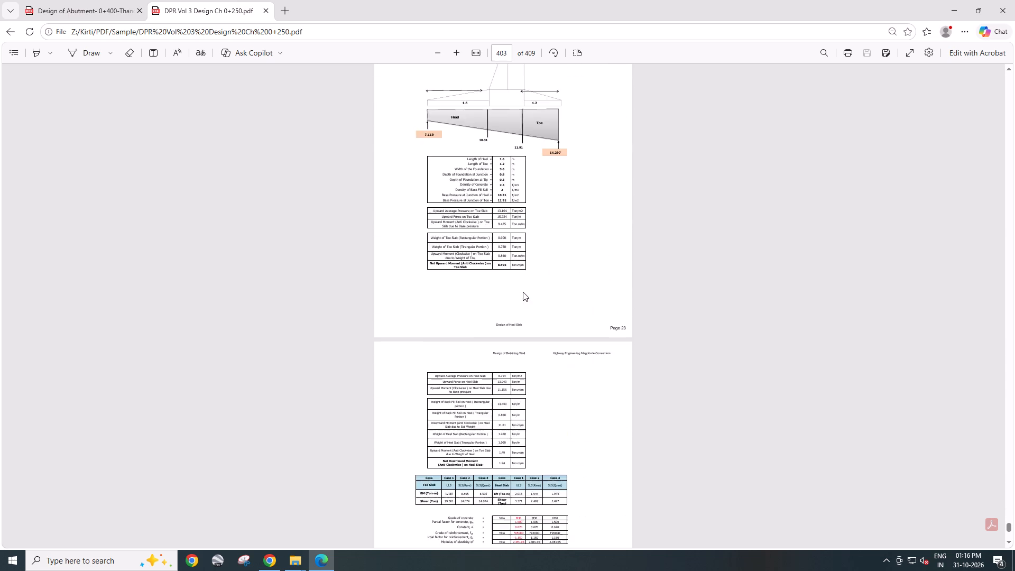
pyautogui.scroll(-16, 523, 292)
pyautogui.scroll(-16, 523, 292)
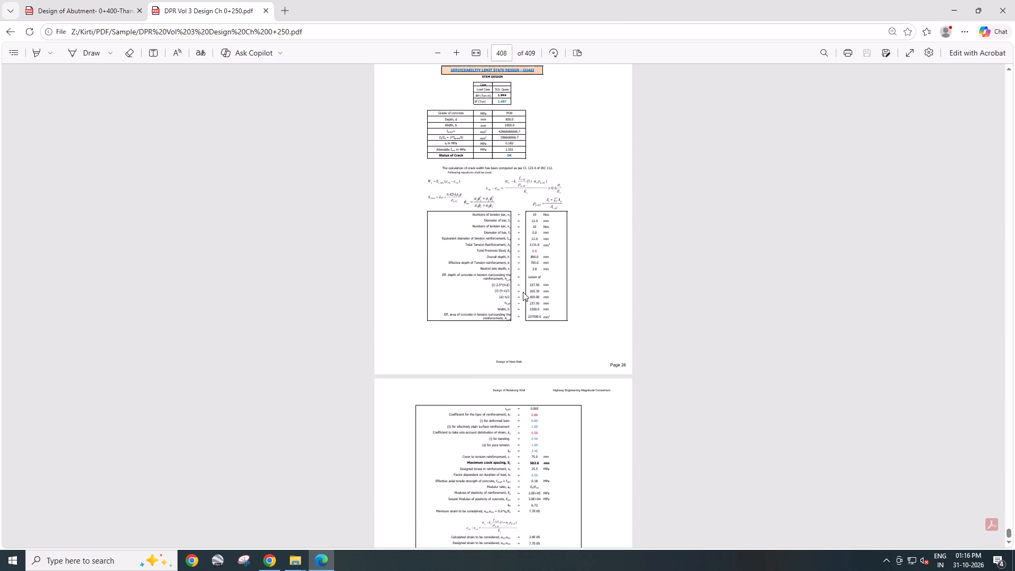
pyautogui.scroll(-20, 523, 292)
pyautogui.scroll(-12, 523, 292)
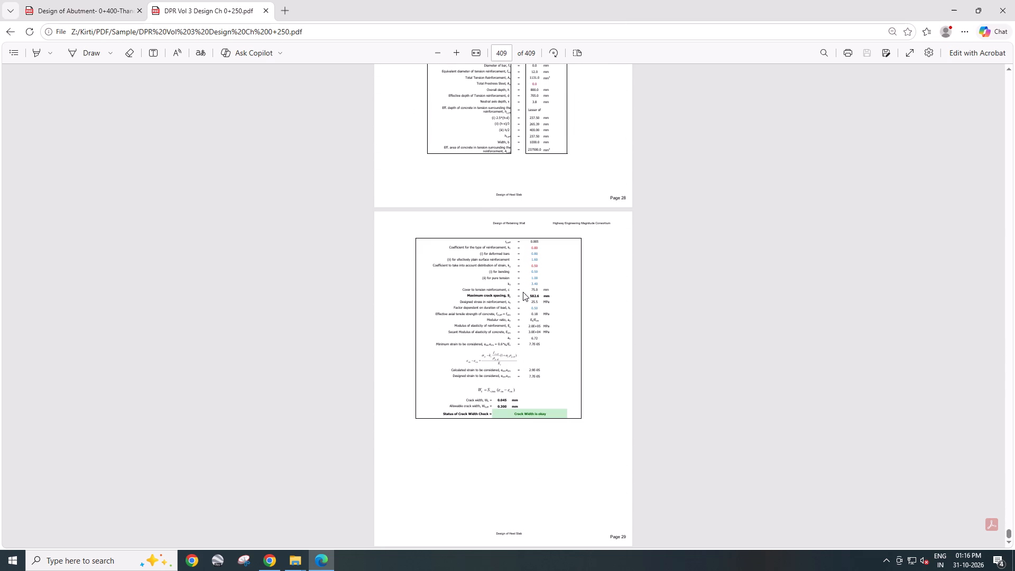
pyautogui.scroll(-5, 523, 292)
pyautogui.click(1014, 0)
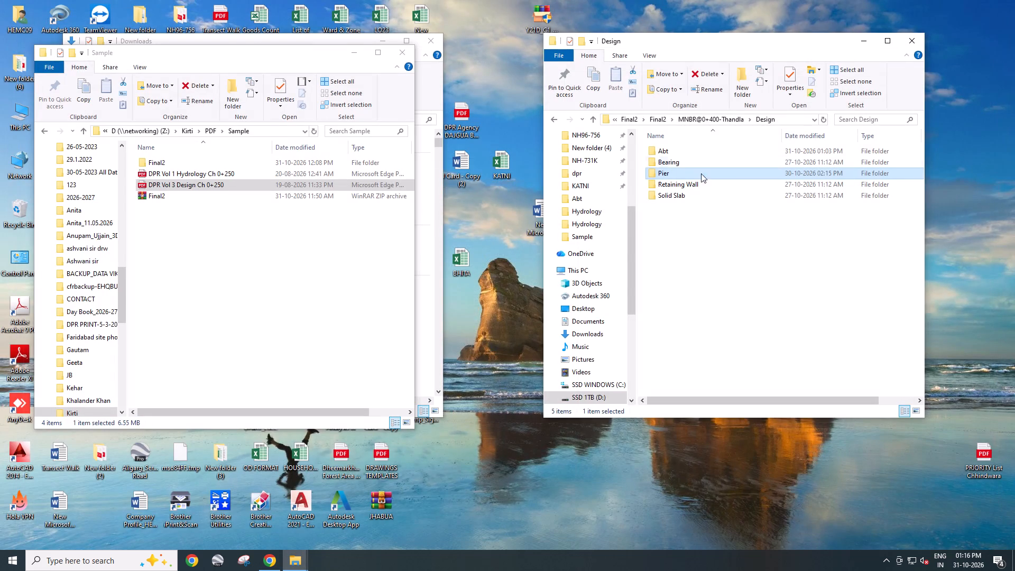
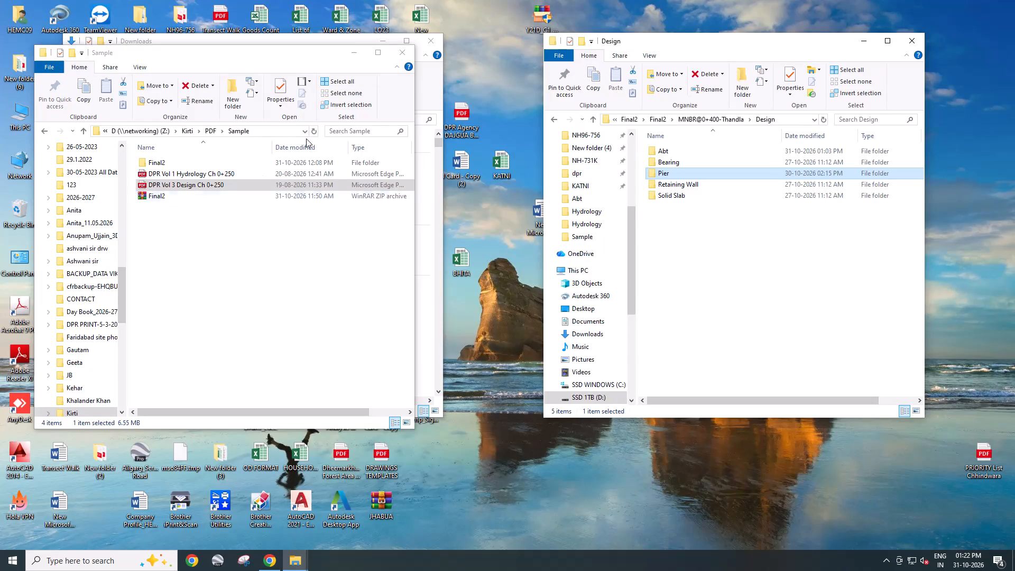
# Look through the MNBR@0+400-Thandla folder and its Design subfolders, including Bearing, alongside the Sample folder.
pyautogui.click(356, 52)
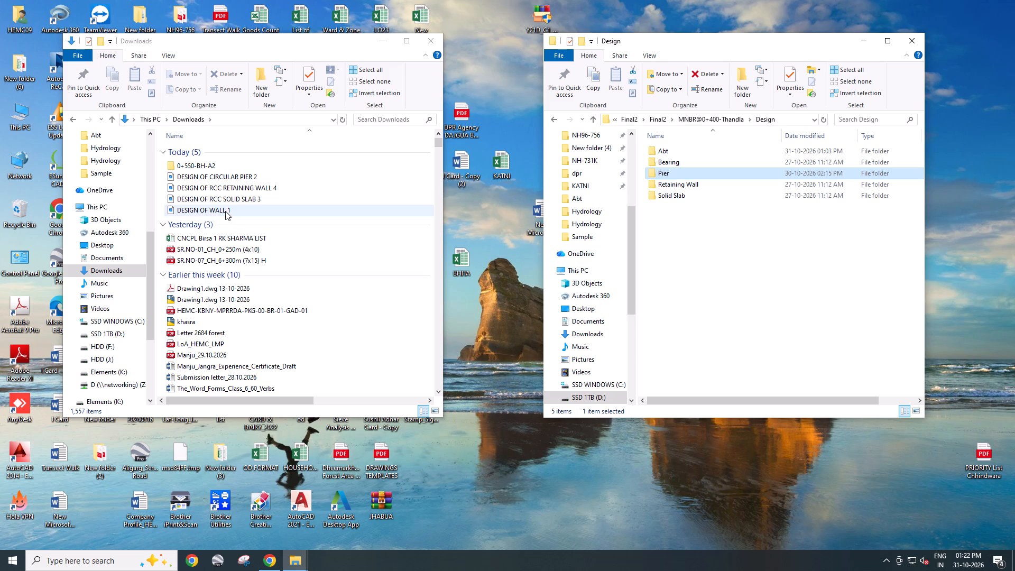
pyautogui.doubleClick(687, 165)
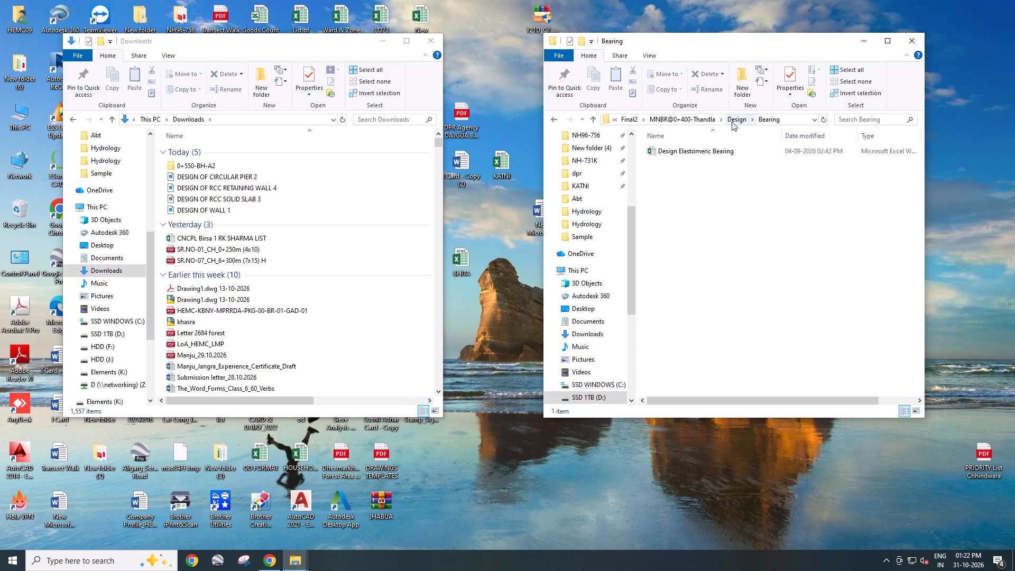
pyautogui.click(736, 118)
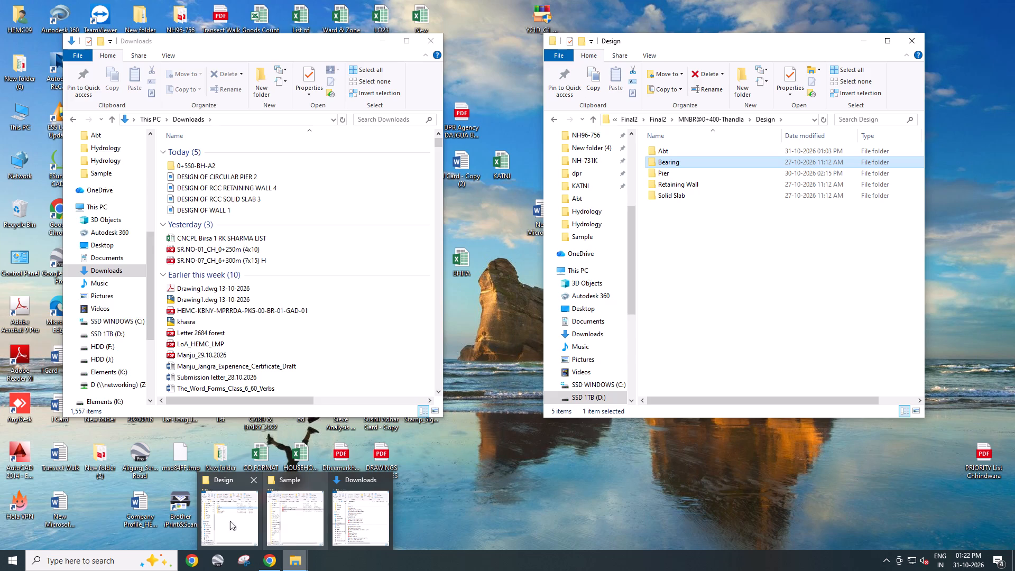
pyautogui.click(302, 521)
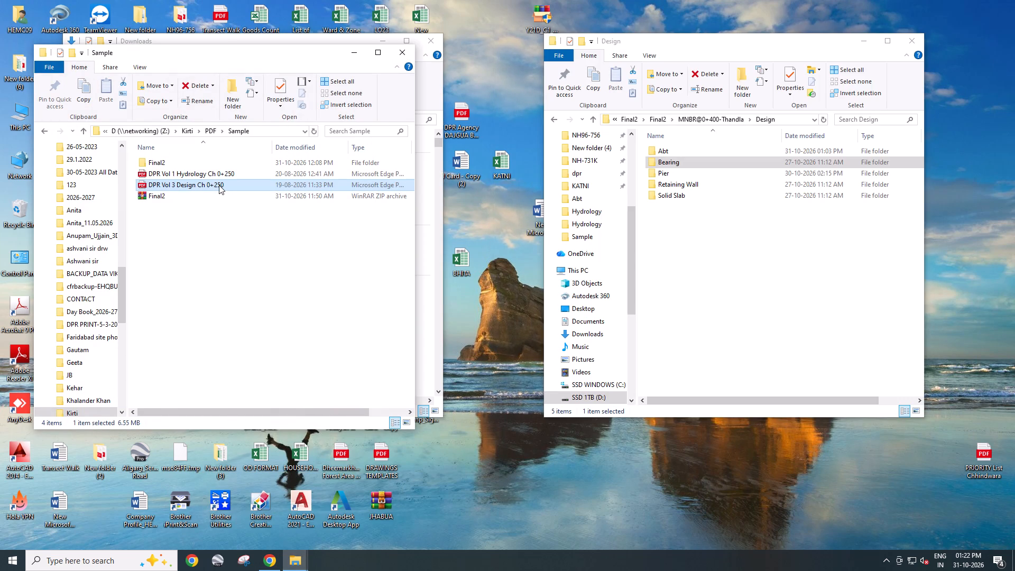
pyautogui.click(709, 118)
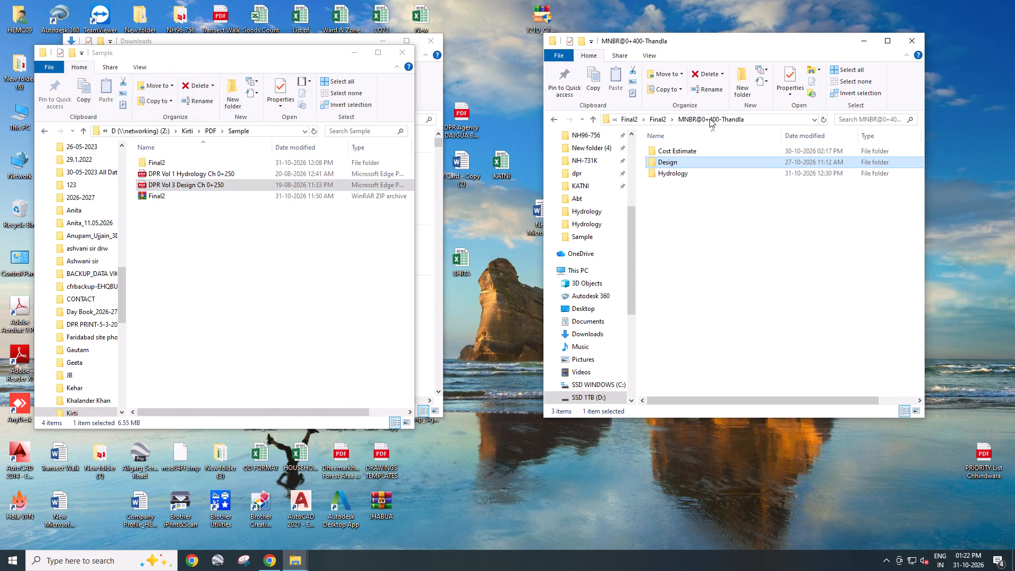
pyautogui.click(661, 116)
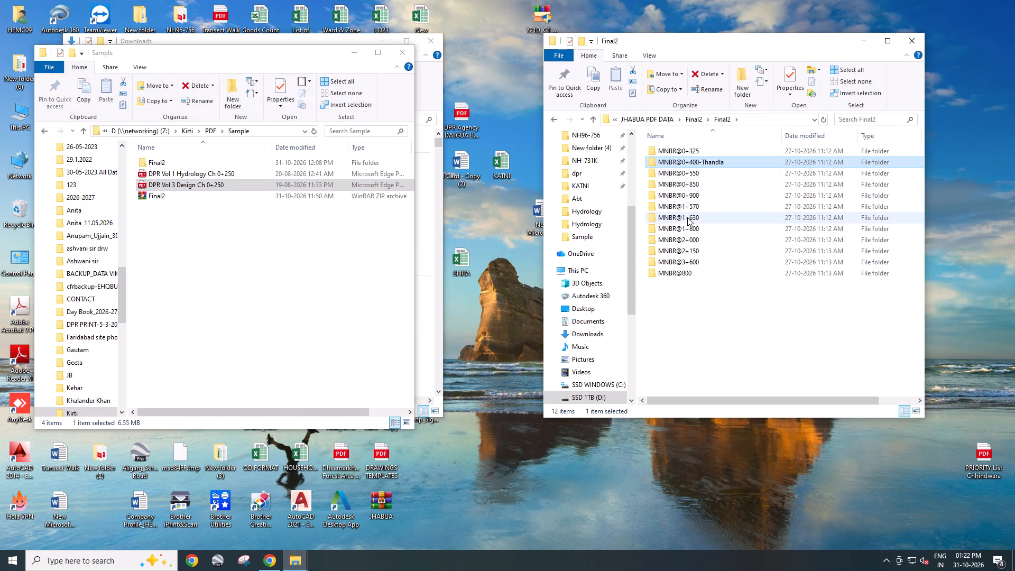
pyautogui.doubleClick(696, 159)
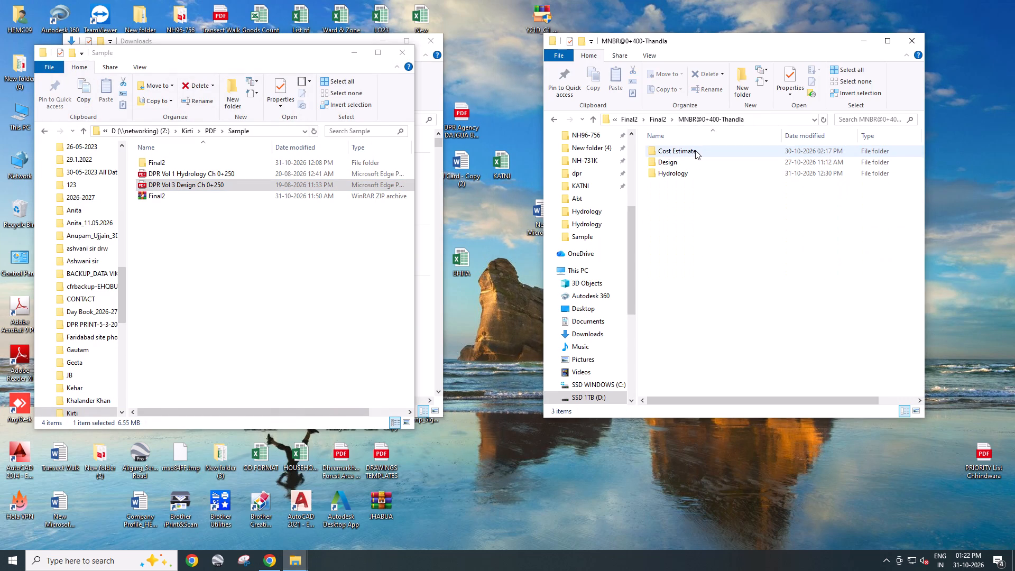
pyautogui.doubleClick(681, 161)
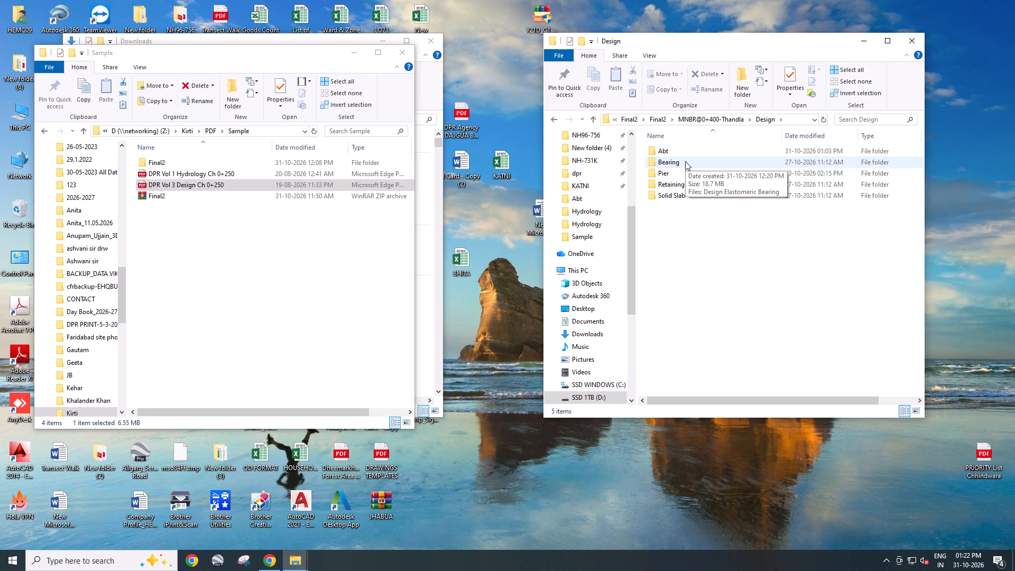
# Convert the "DESIGN OF CIRCULAR PIER 2" image in Downloads to PDF and save it in Documents under the same name.
pyautogui.click(353, 55)
pyautogui.click(227, 177)
pyautogui.rightClick(227, 177)
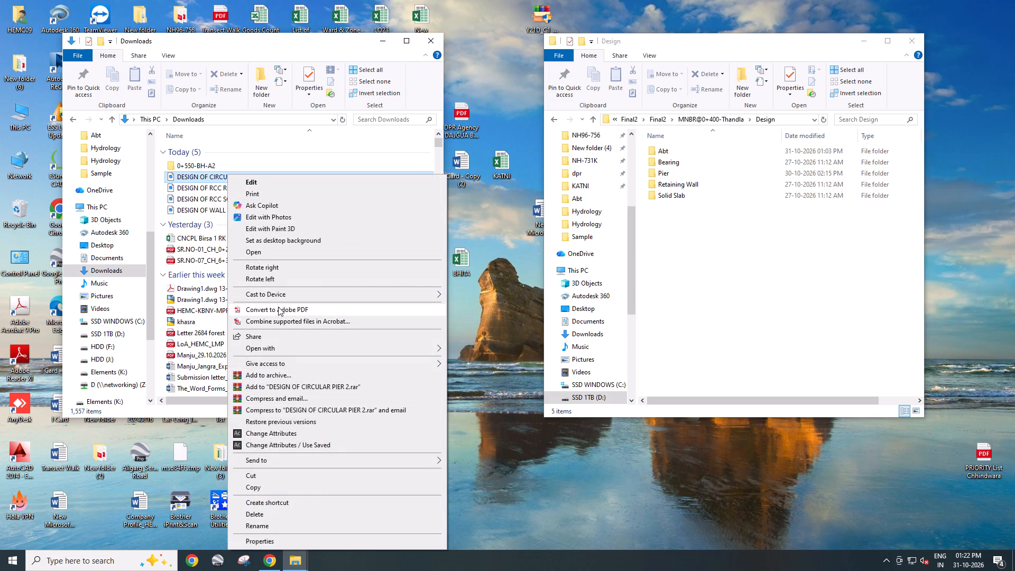
pyautogui.click(279, 307)
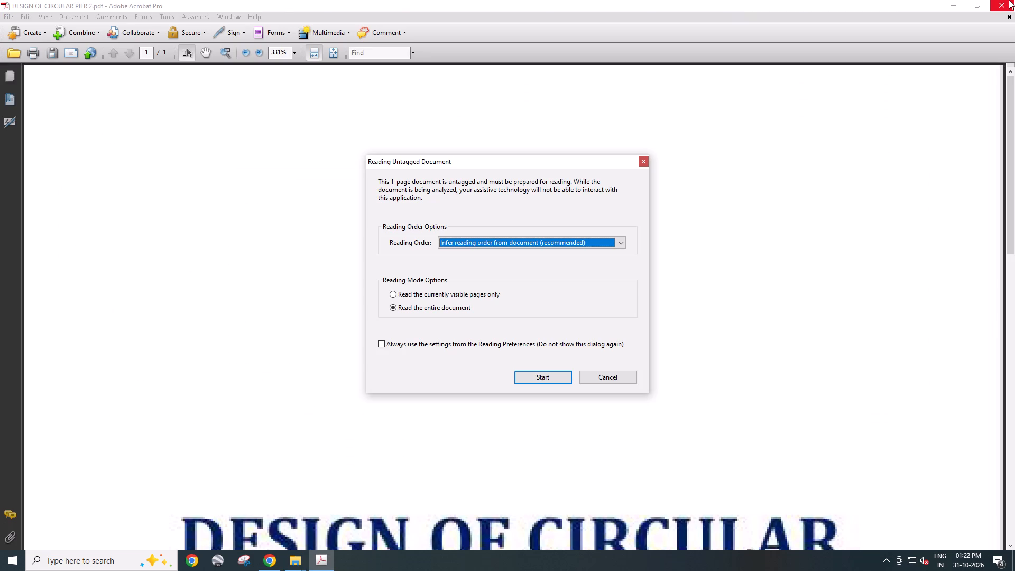
pyautogui.click(1004, 0)
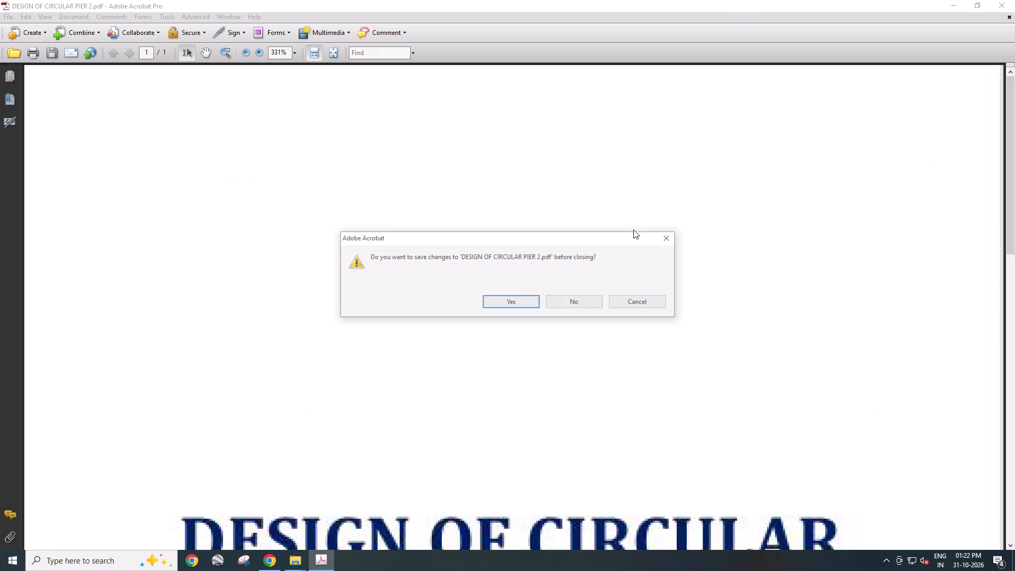
pyautogui.click(509, 300)
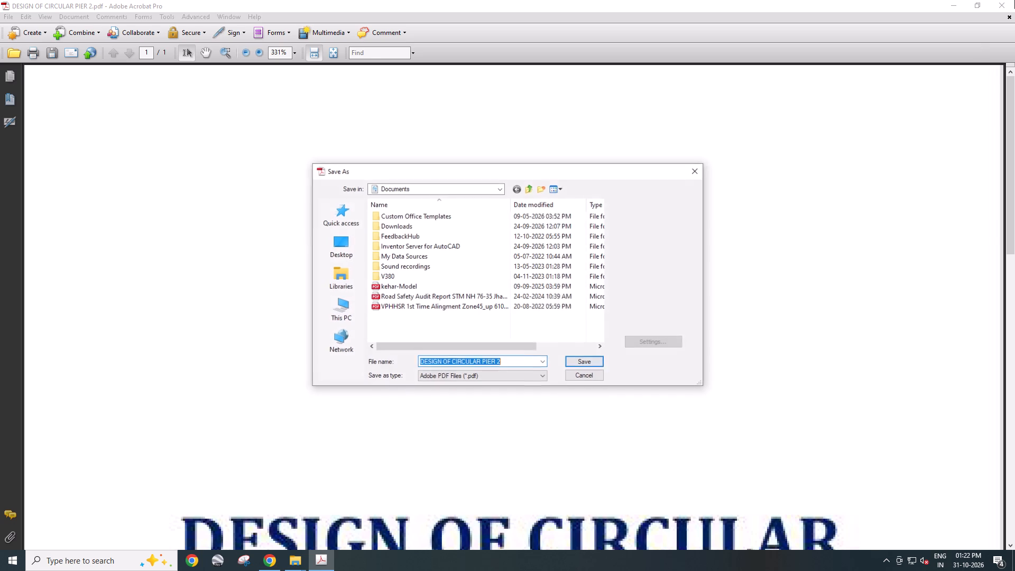
pyautogui.click(571, 363)
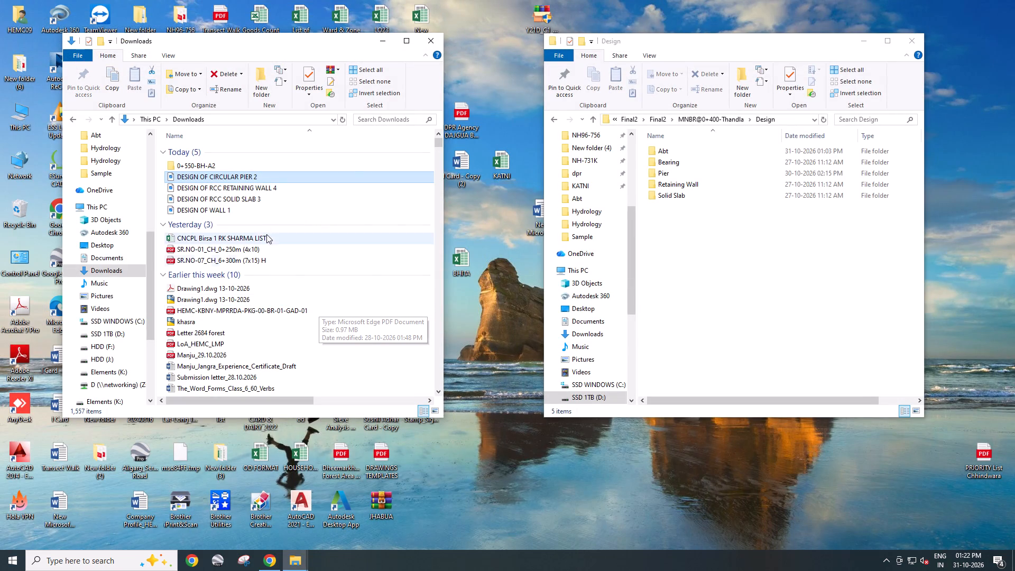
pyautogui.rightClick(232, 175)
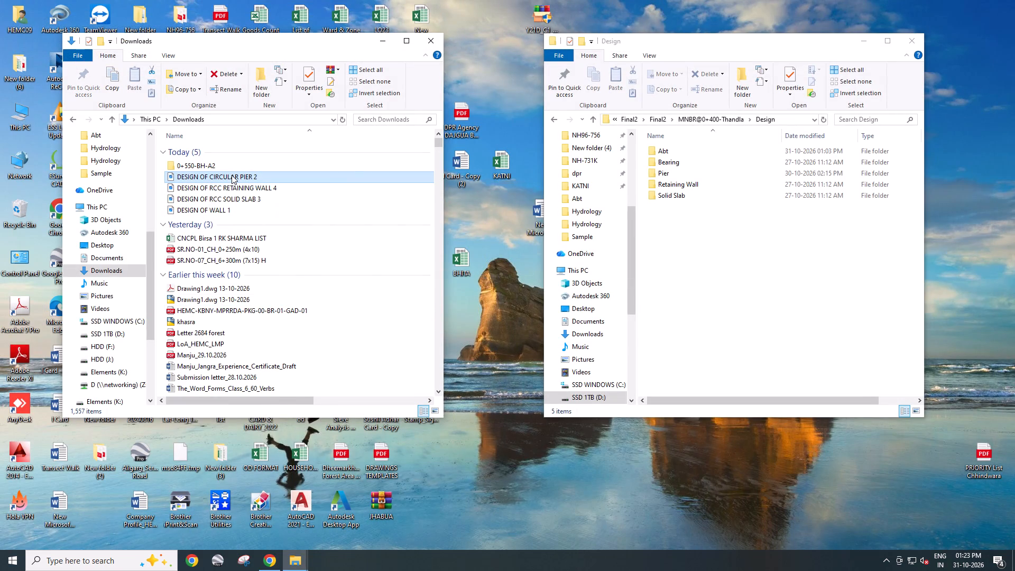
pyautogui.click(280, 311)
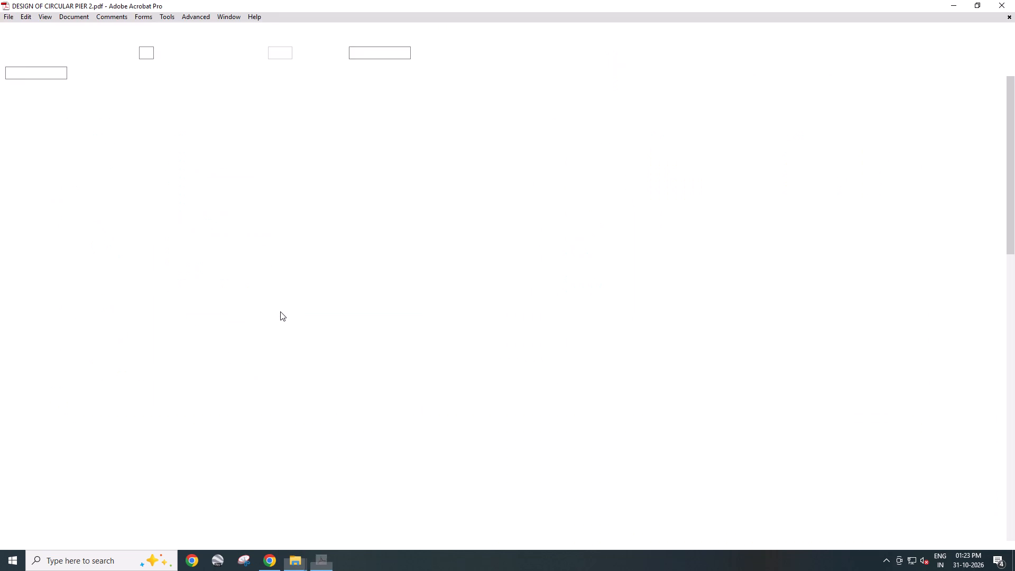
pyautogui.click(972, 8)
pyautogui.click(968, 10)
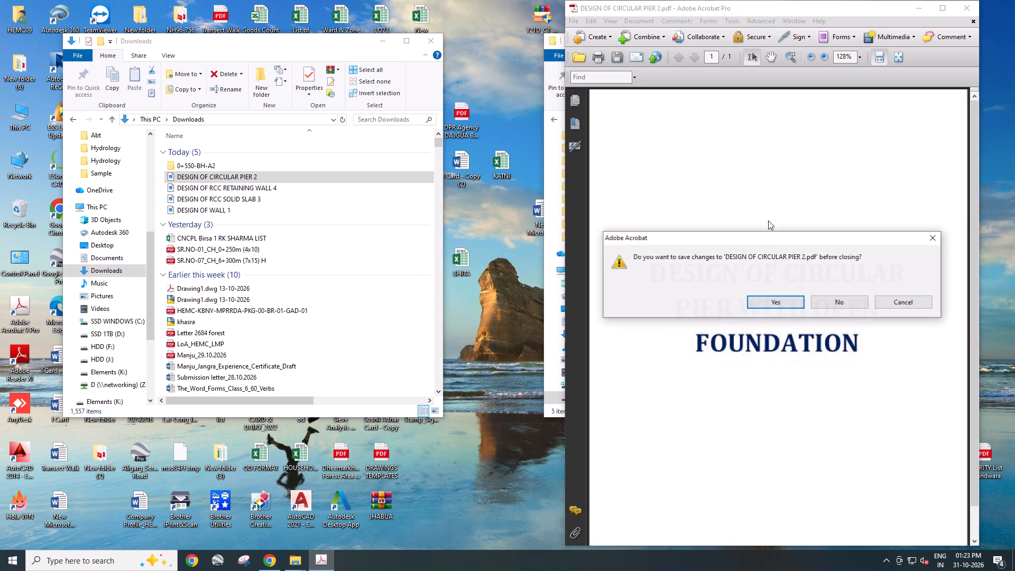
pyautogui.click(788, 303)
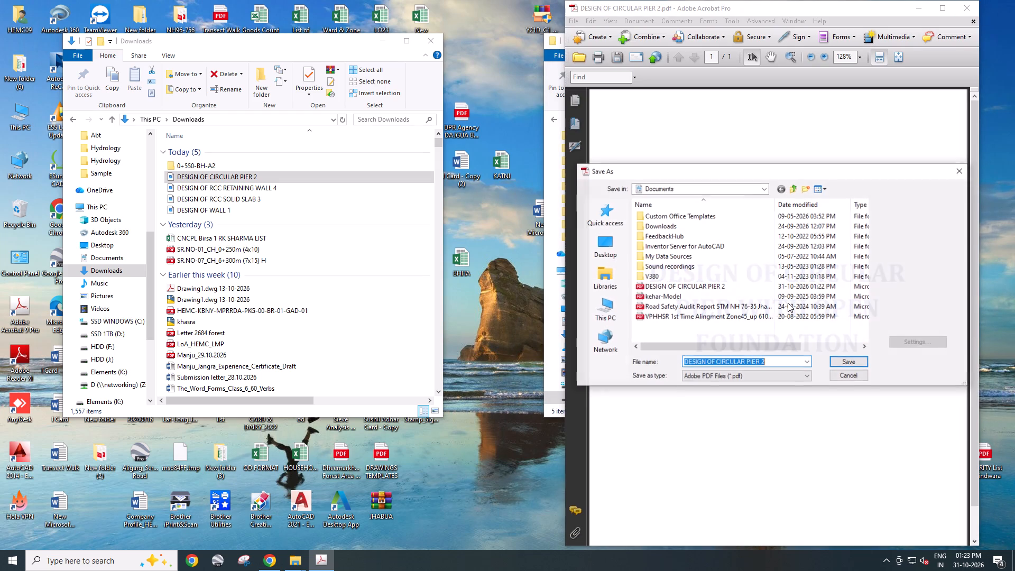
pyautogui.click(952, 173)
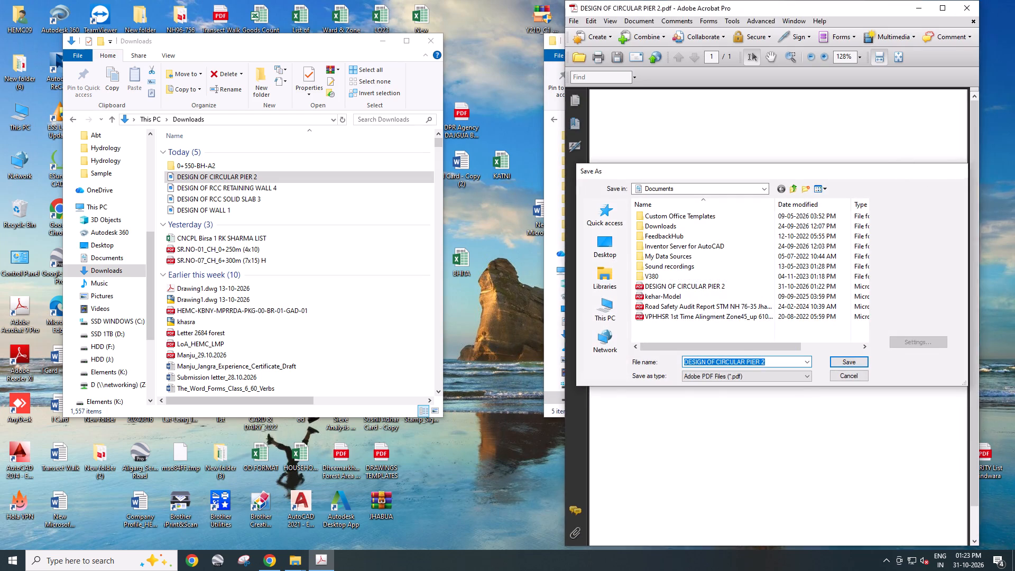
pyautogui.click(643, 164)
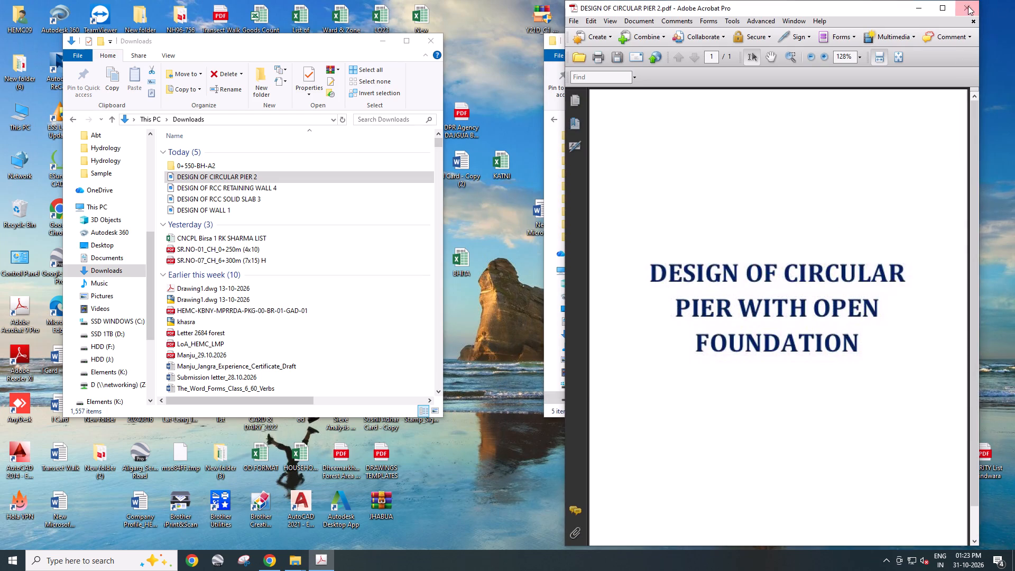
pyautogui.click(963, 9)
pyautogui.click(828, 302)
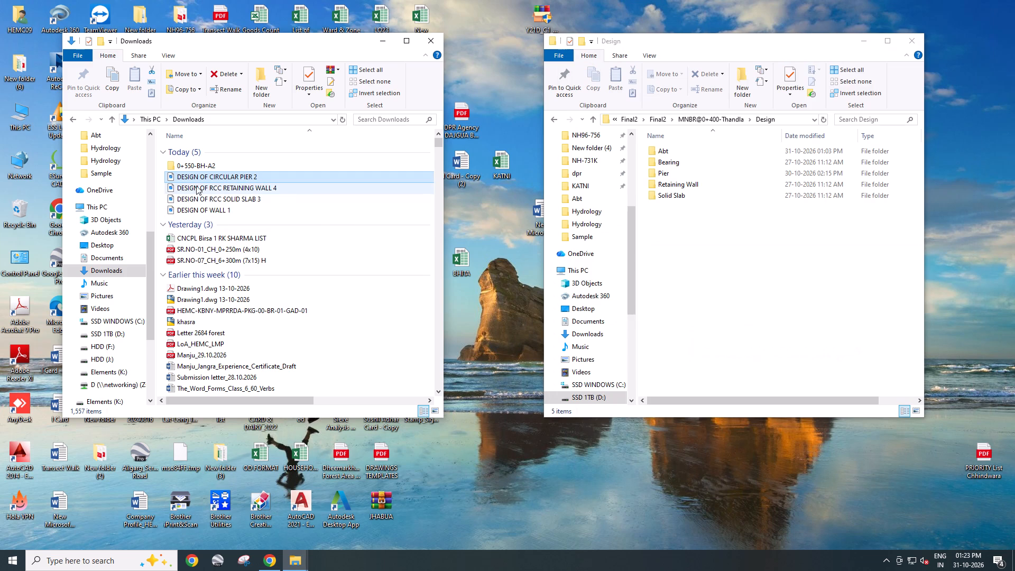
# Move the "DESIGN OF CIRCULAR PIER 2" PDF from Documents to Downloads.
pyautogui.doubleClick(118, 263)
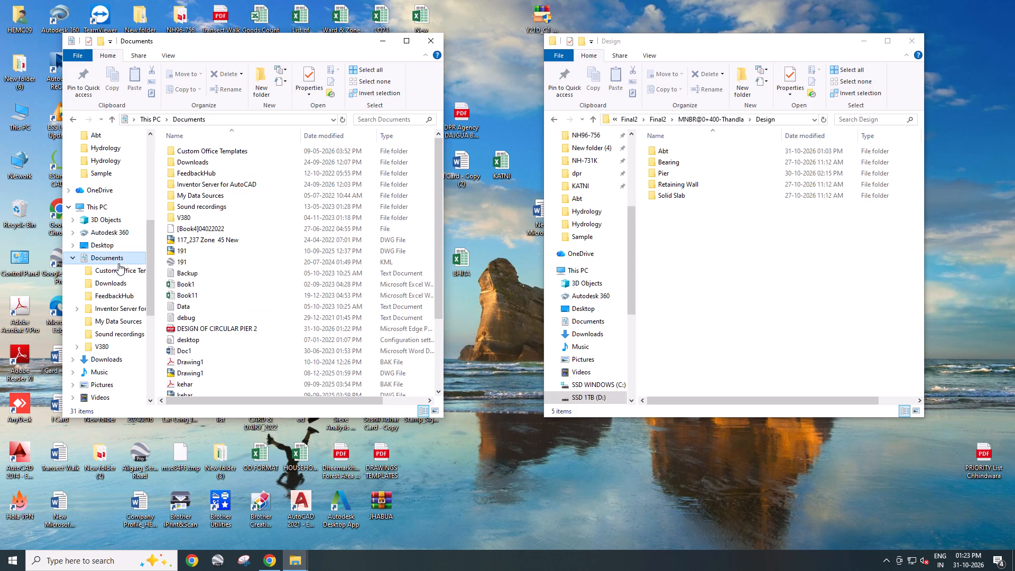
pyautogui.click(227, 330)
pyautogui.hotkey('ctrl', 'x')
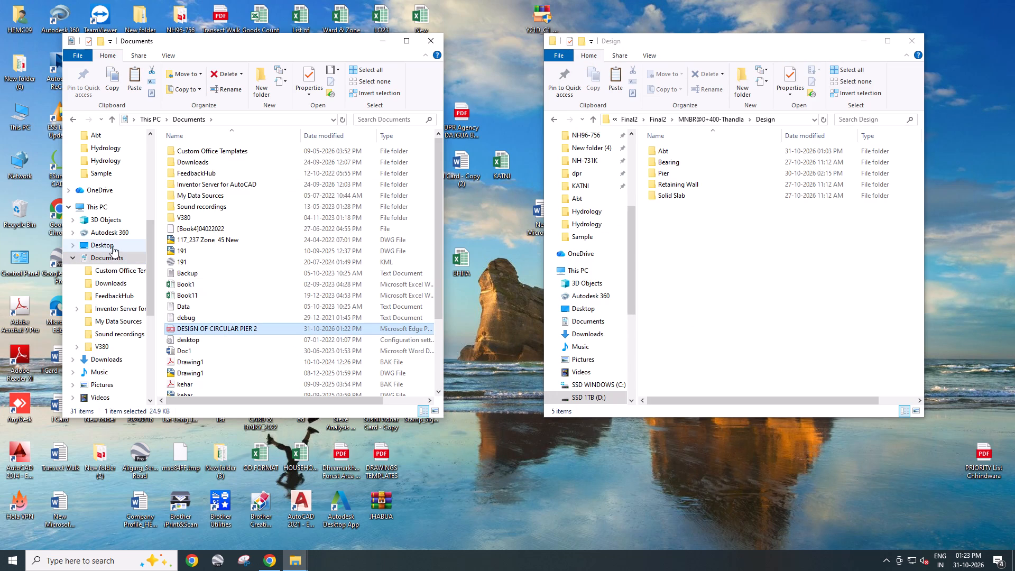
pyautogui.doubleClick(111, 364)
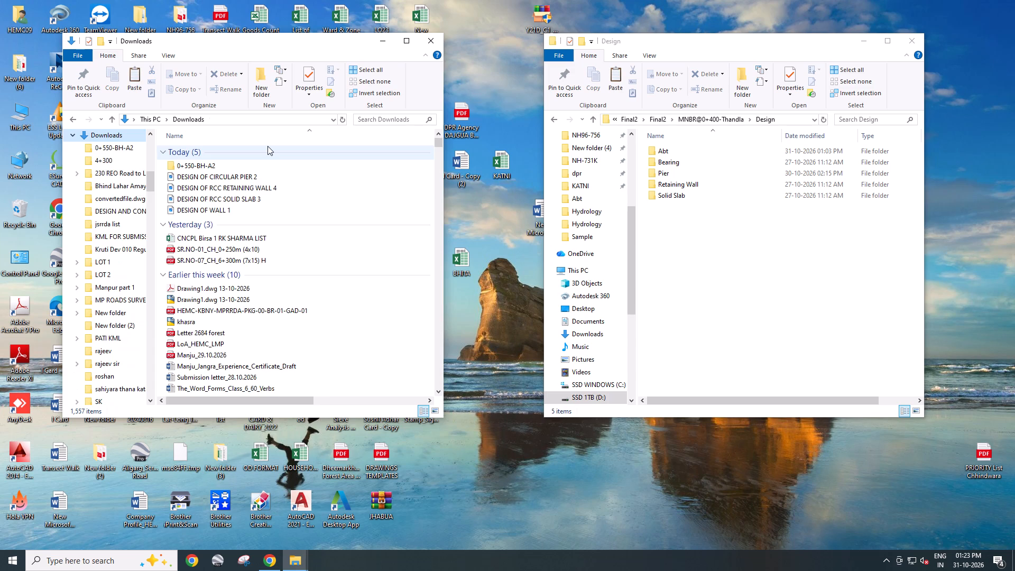
pyautogui.hotkey('ctrl', 'v')
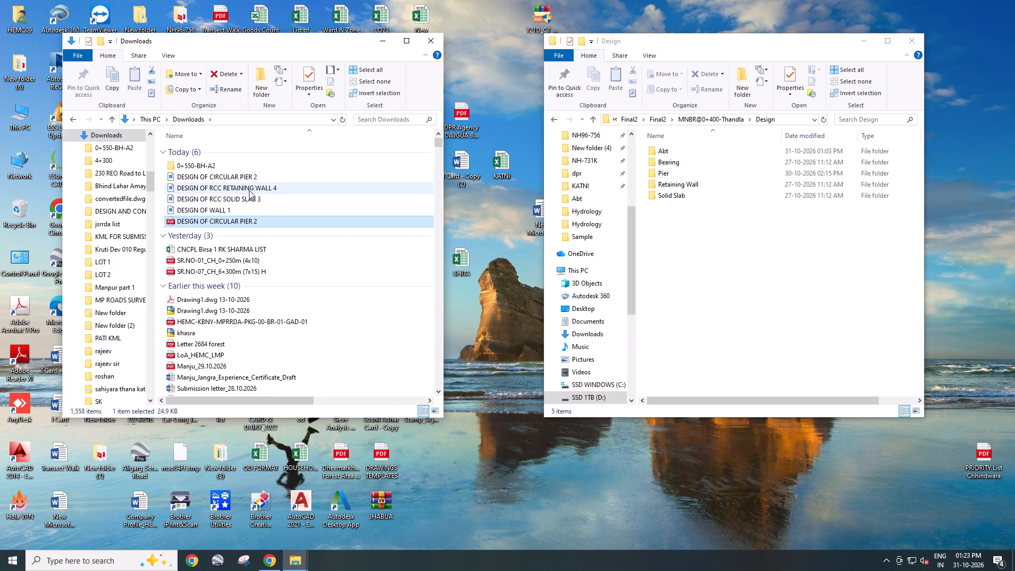
# View the "DESIGN OF RCC RETAINING WALL 4" image, convert it to PDF and save it in Downloads under the same name.
pyautogui.doubleClick(249, 190)
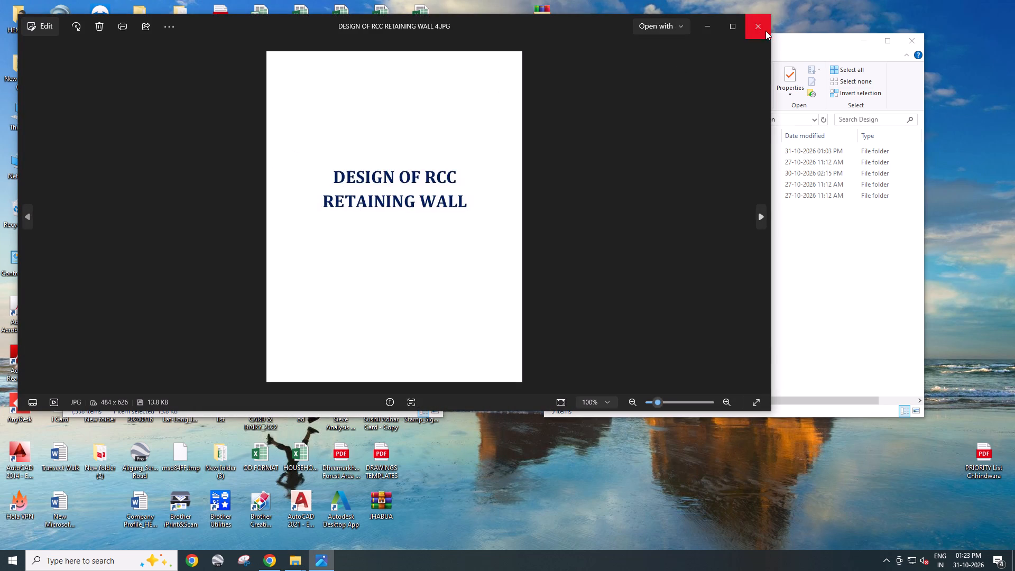
pyautogui.click(760, 30)
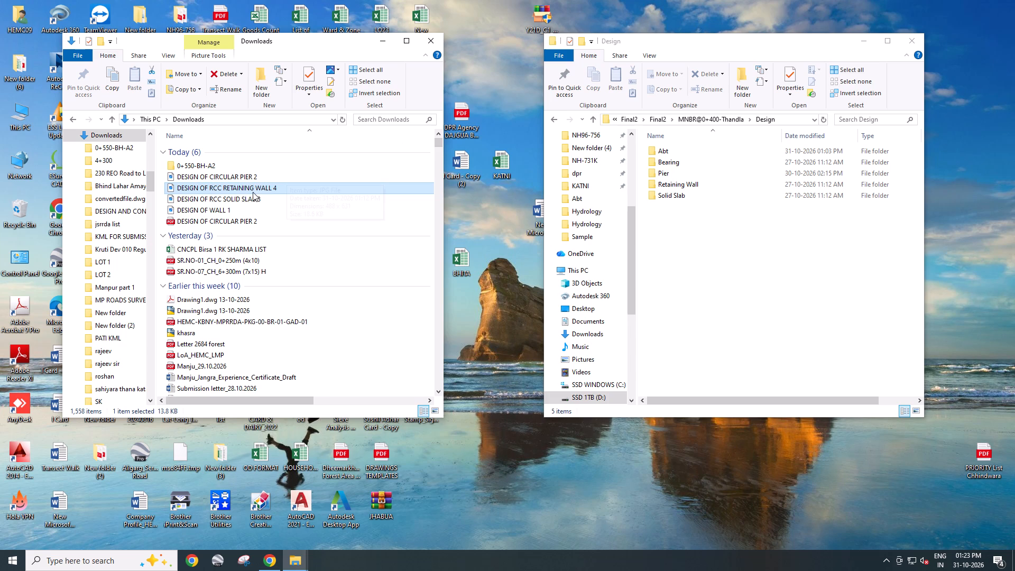
pyautogui.rightClick(247, 187)
pyautogui.click(292, 308)
pyautogui.click(967, 7)
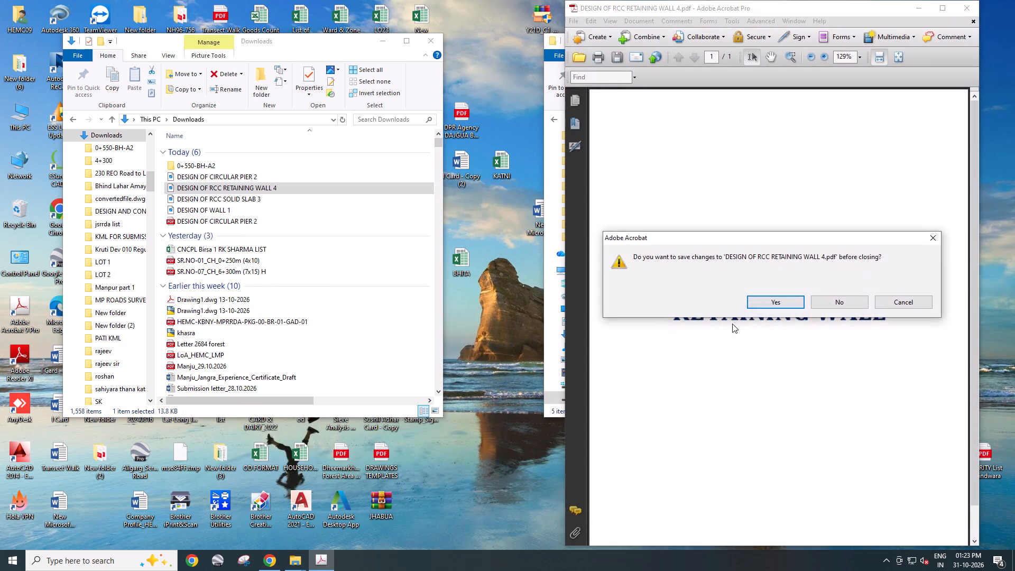
pyautogui.click(769, 307)
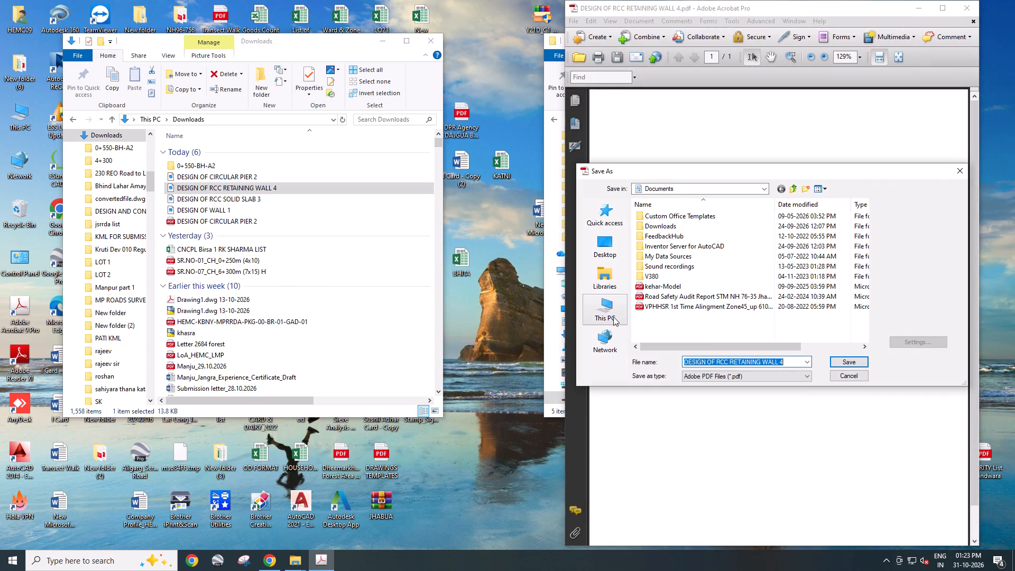
pyautogui.doubleClick(613, 306)
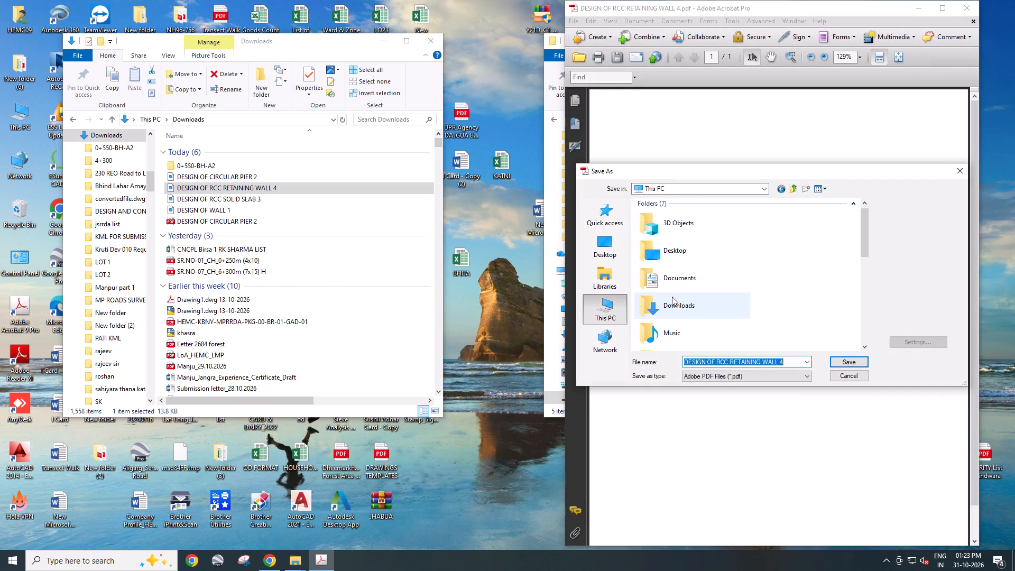
pyautogui.doubleClick(671, 299)
pyautogui.click(841, 361)
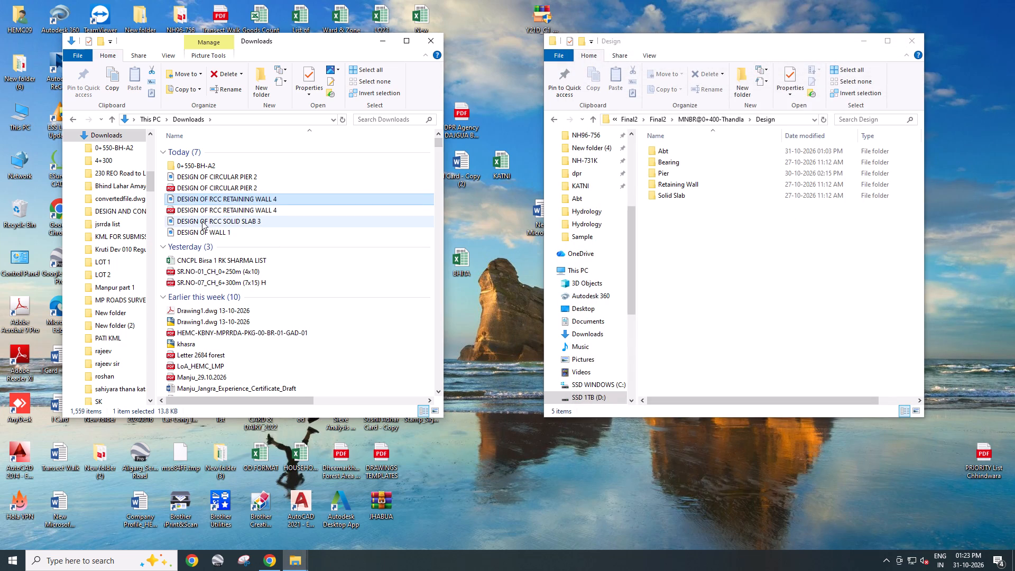
# Convert the "DESIGN OF RCC SOLID SLAB 3" image to PDF and save it in Downloads under the same name.
pyautogui.rightClick(202, 221)
pyautogui.click(261, 306)
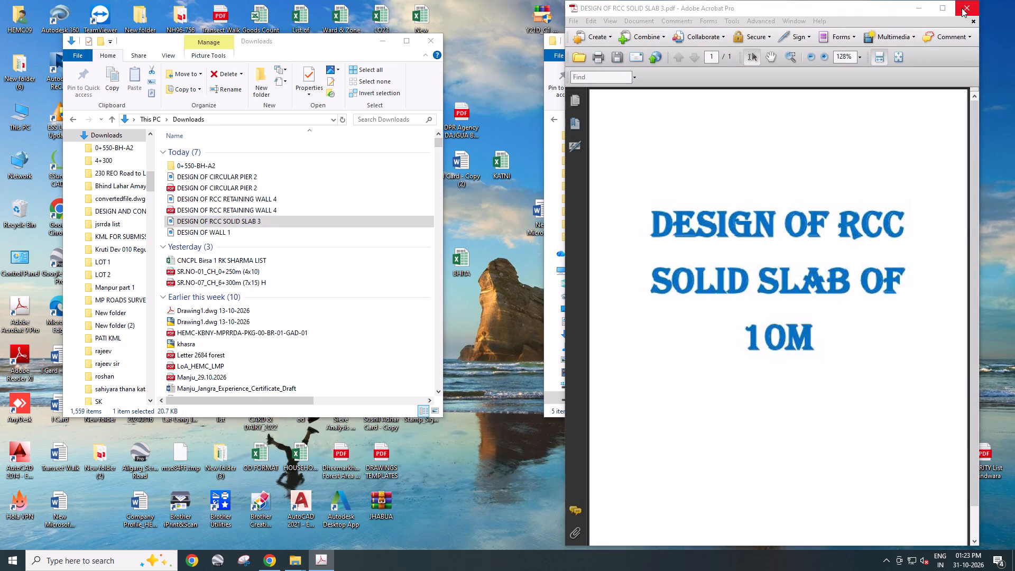
pyautogui.click(962, 8)
pyautogui.click(761, 304)
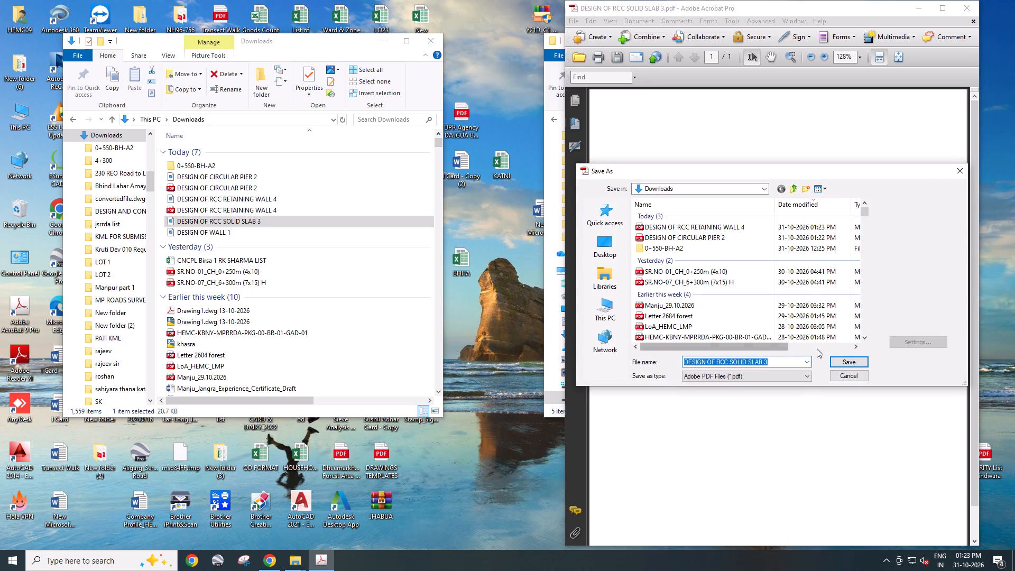
pyautogui.click(837, 363)
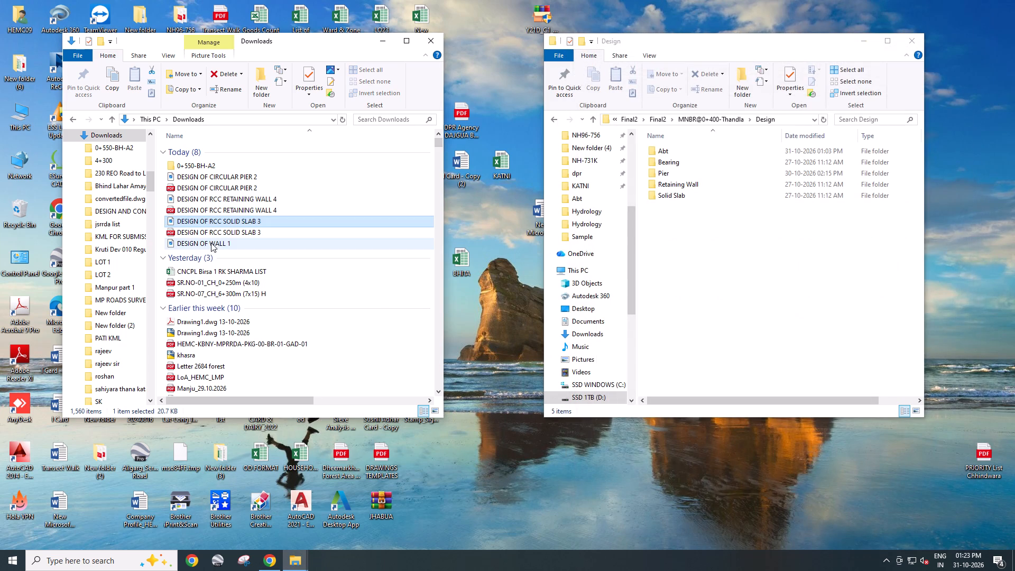
# Convert the "DESIGN OF WALL 1" image to PDF and save it in Downloads under the same name.
pyautogui.rightClick(210, 244)
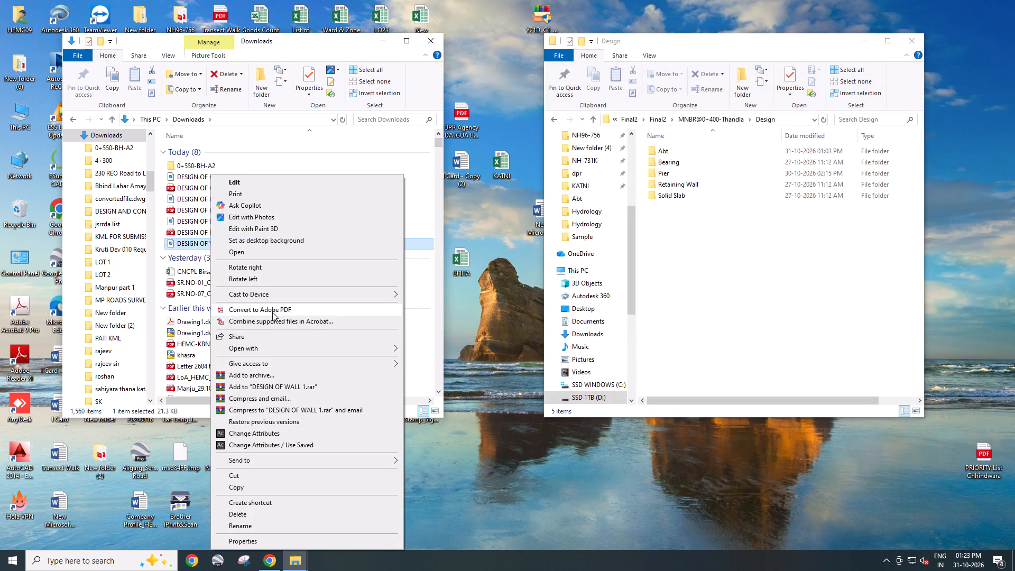
pyautogui.click(272, 312)
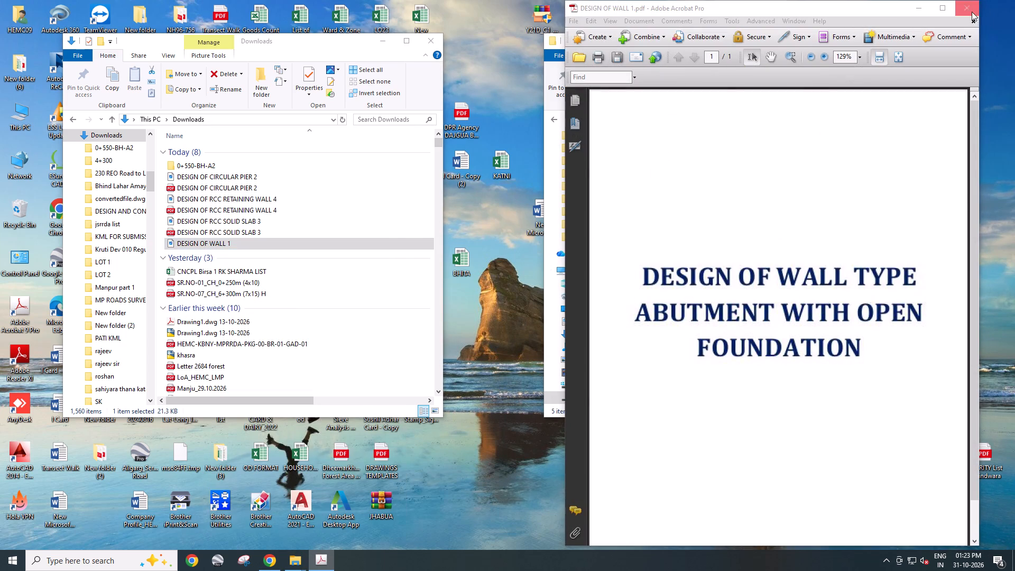
pyautogui.click(970, 8)
pyautogui.click(771, 301)
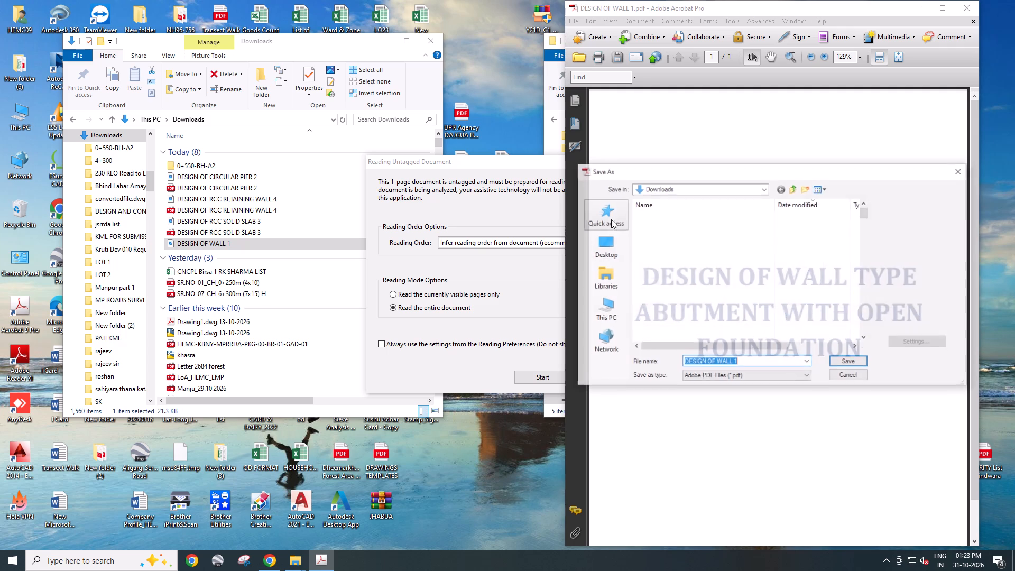
pyautogui.click(837, 360)
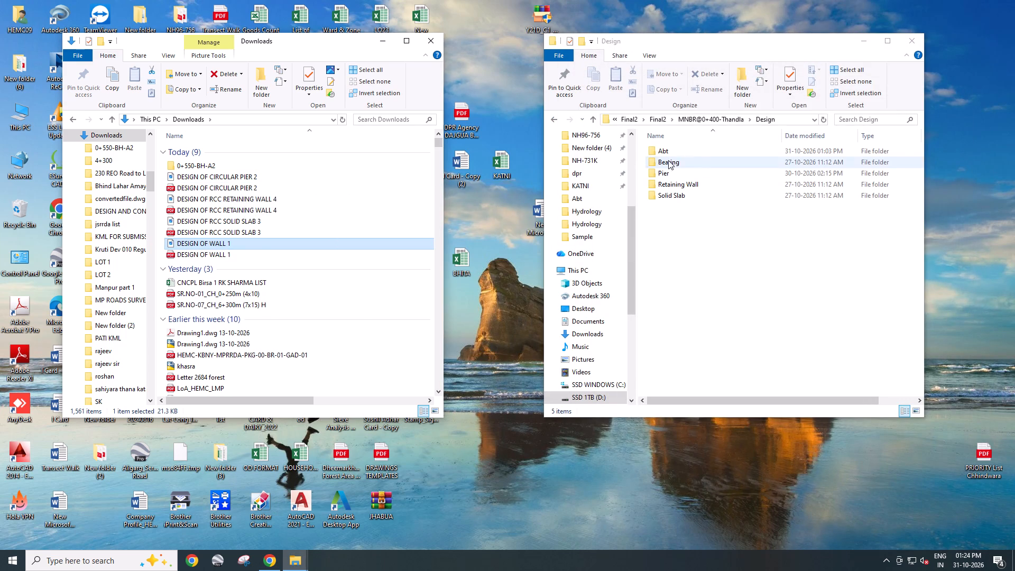
# Delete the four original title page images for circular pier, RCC retaining wall, RCC solid slab and wall from Downloads, keeping their PDFs.
pyautogui.click(217, 176)
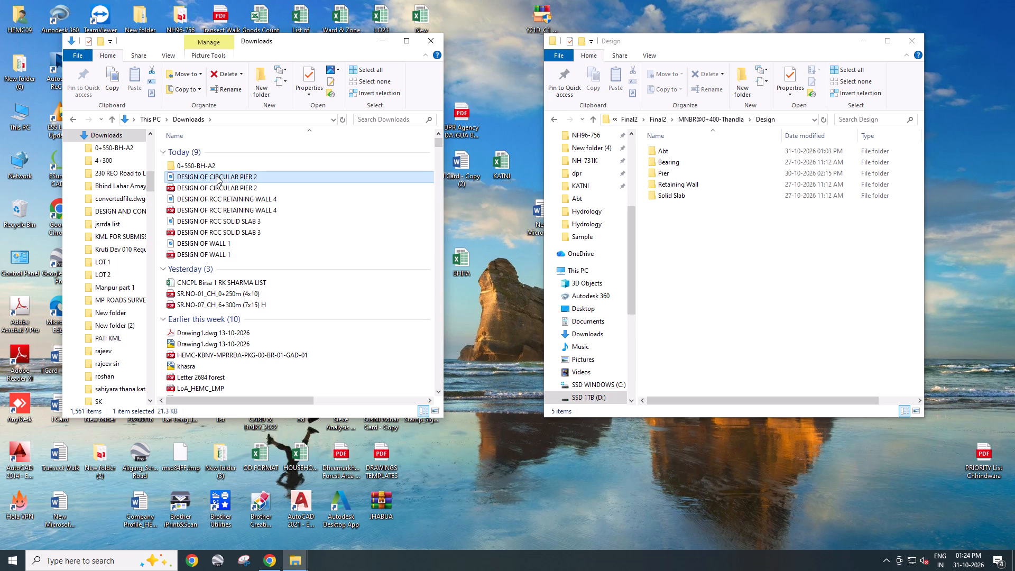
pyautogui.keyDown('ctrl'); pyautogui.click(213, 200); pyautogui.keyUp('ctrl')
pyautogui.keyDown('ctrl'); pyautogui.click(200, 221); pyautogui.keyUp('ctrl')
pyautogui.keyDown('ctrl'); pyautogui.click(198, 242); pyautogui.keyUp('ctrl')
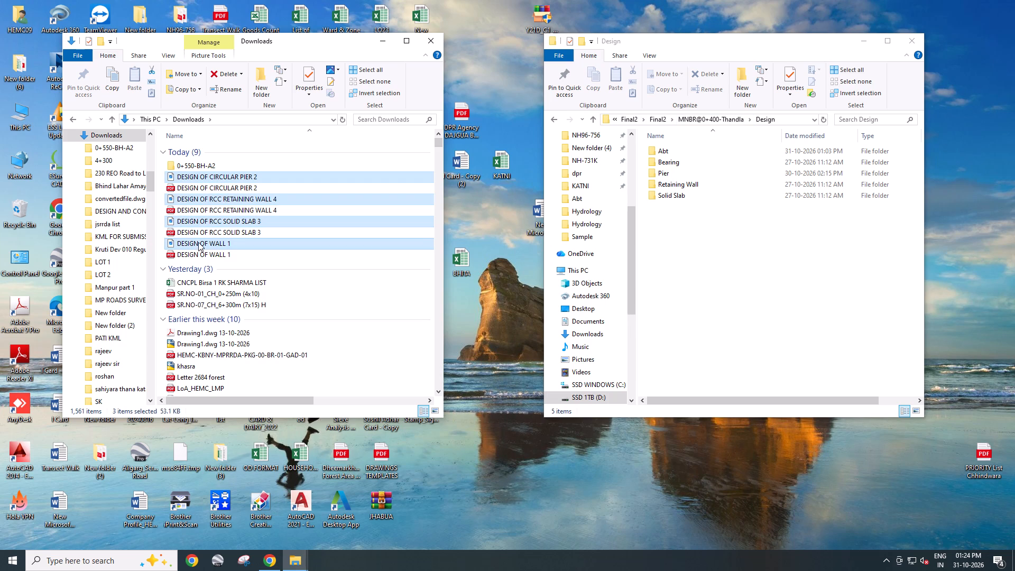
pyautogui.press('Delete')
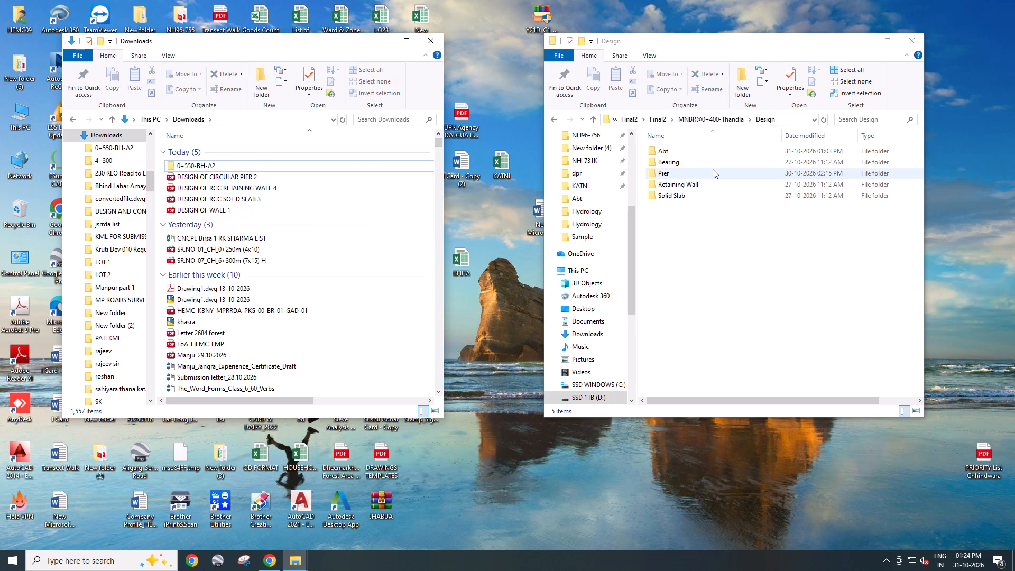
# Open the Abt folder of the Ch 0+400 design, view the "Design of Abutment- 0+400-Thandla" PDF and close it.
pyautogui.doubleClick(671, 153)
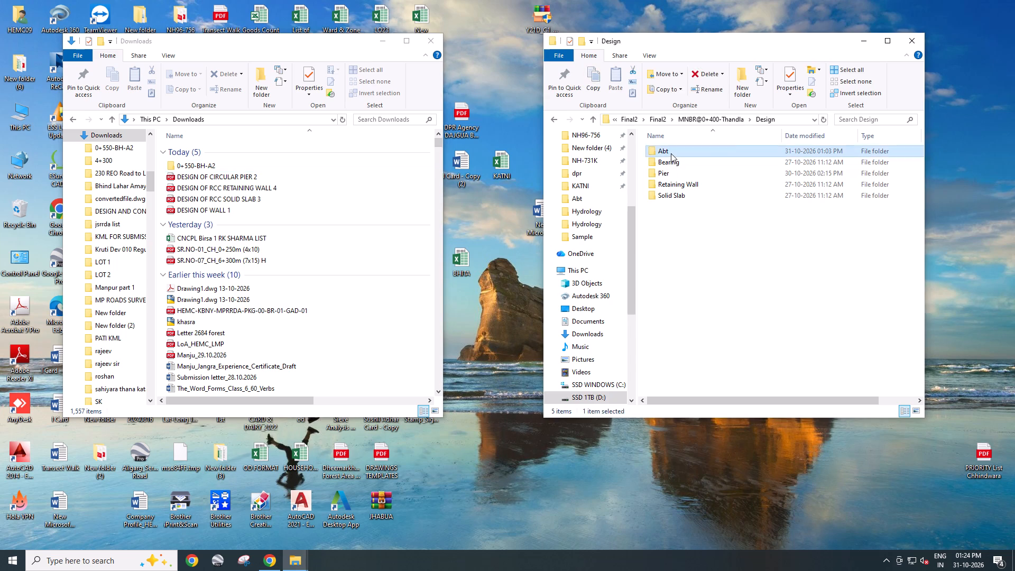
pyautogui.doubleClick(671, 153)
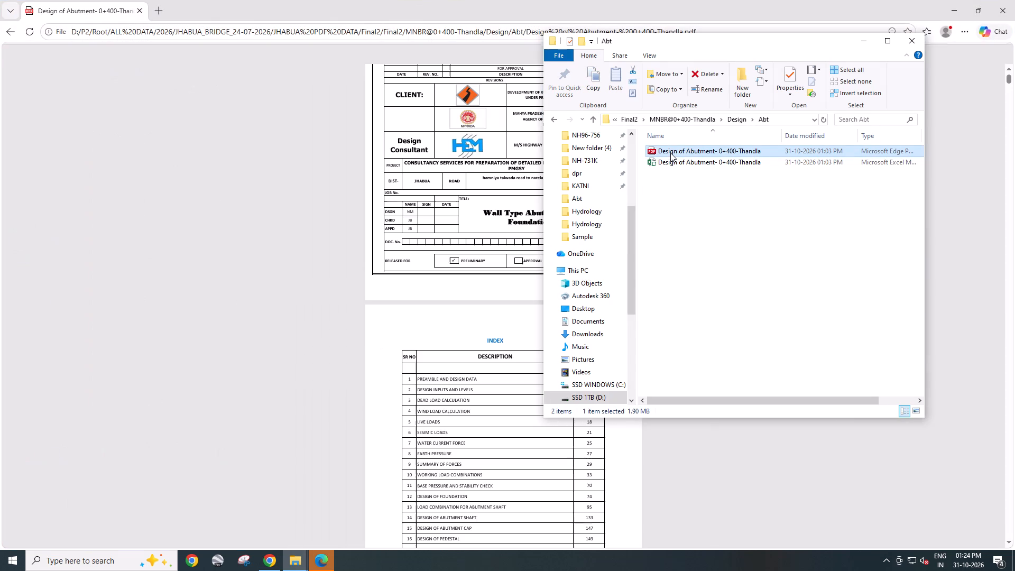
pyautogui.click(383, 250)
pyautogui.click(999, 3)
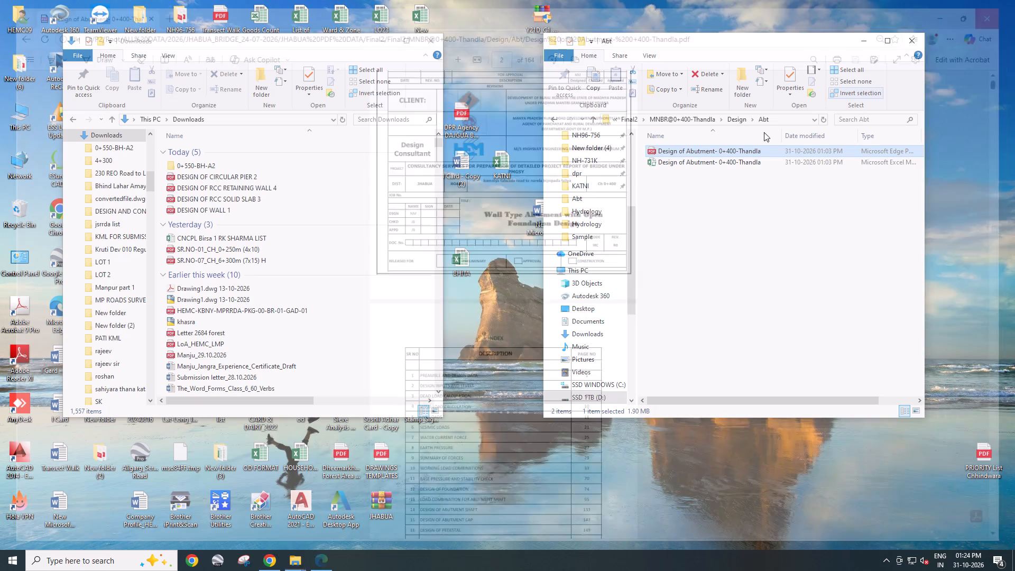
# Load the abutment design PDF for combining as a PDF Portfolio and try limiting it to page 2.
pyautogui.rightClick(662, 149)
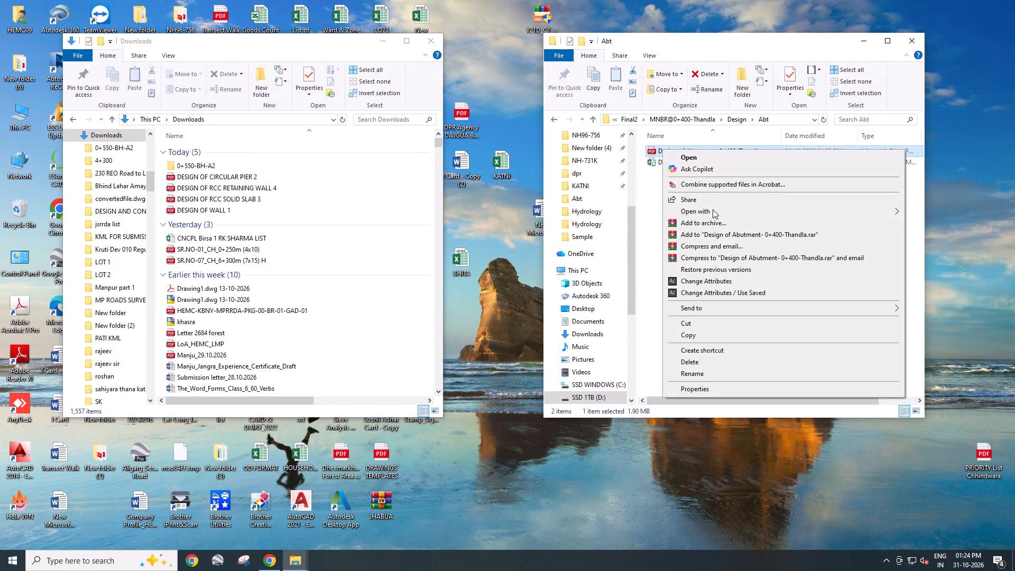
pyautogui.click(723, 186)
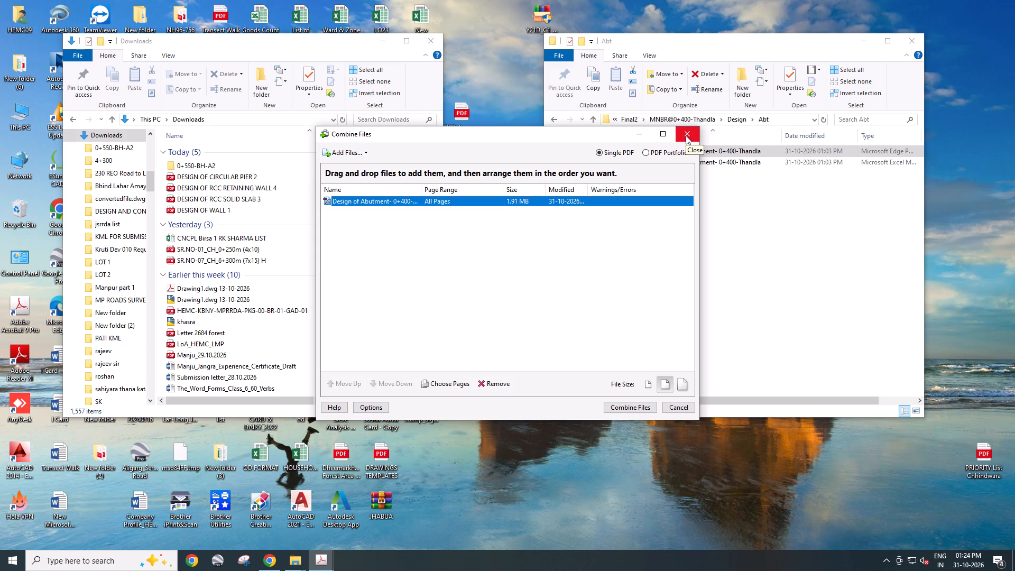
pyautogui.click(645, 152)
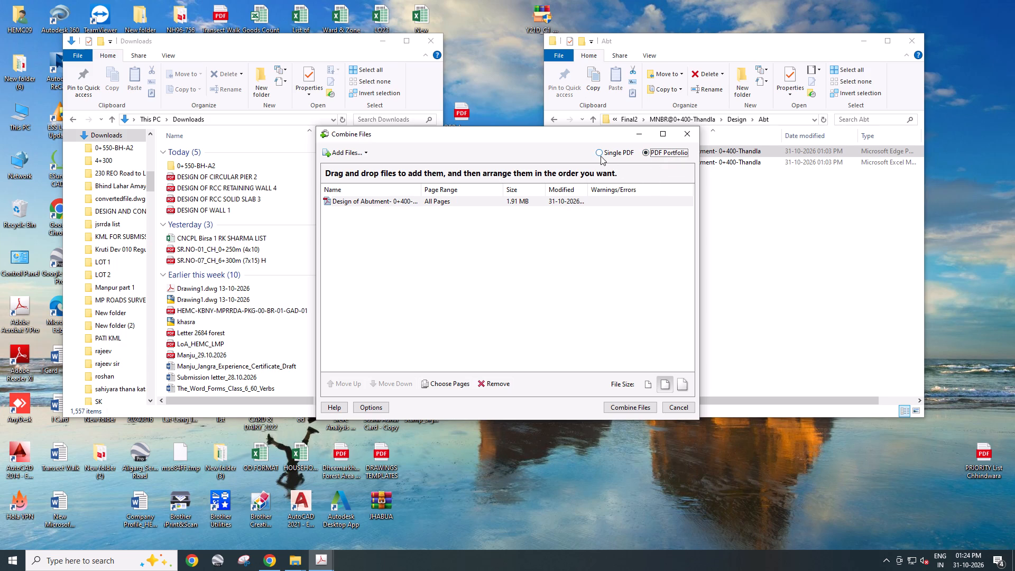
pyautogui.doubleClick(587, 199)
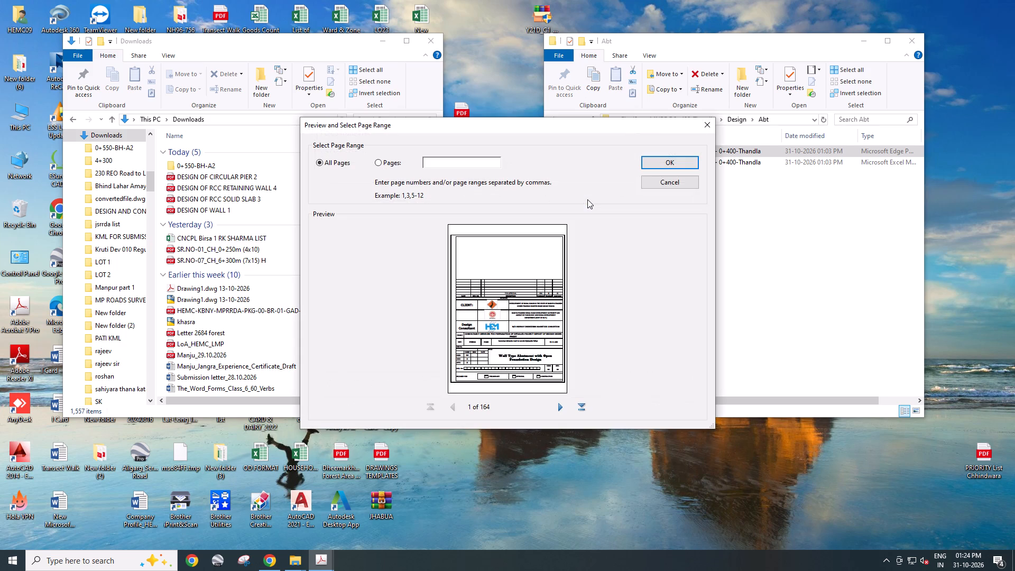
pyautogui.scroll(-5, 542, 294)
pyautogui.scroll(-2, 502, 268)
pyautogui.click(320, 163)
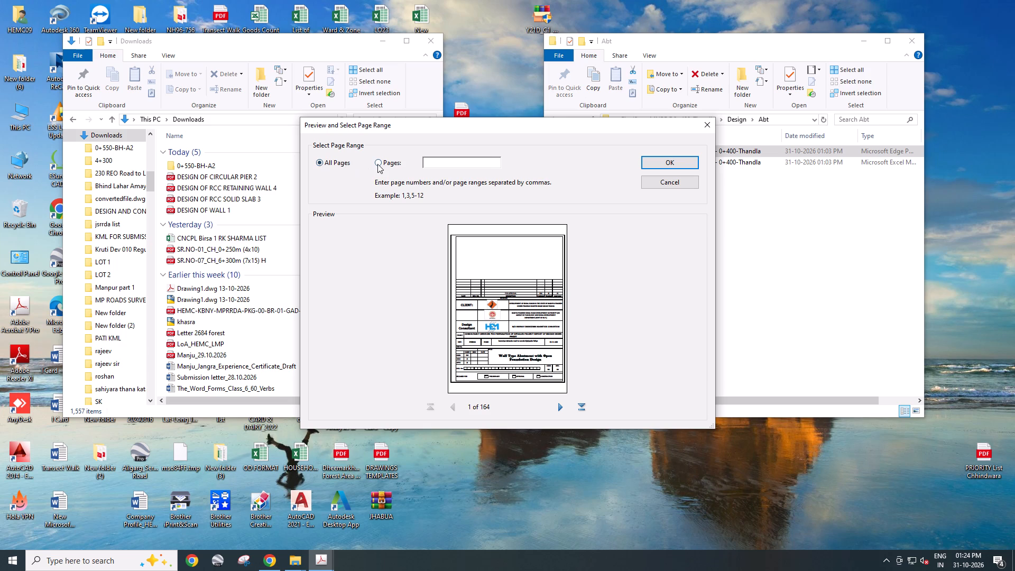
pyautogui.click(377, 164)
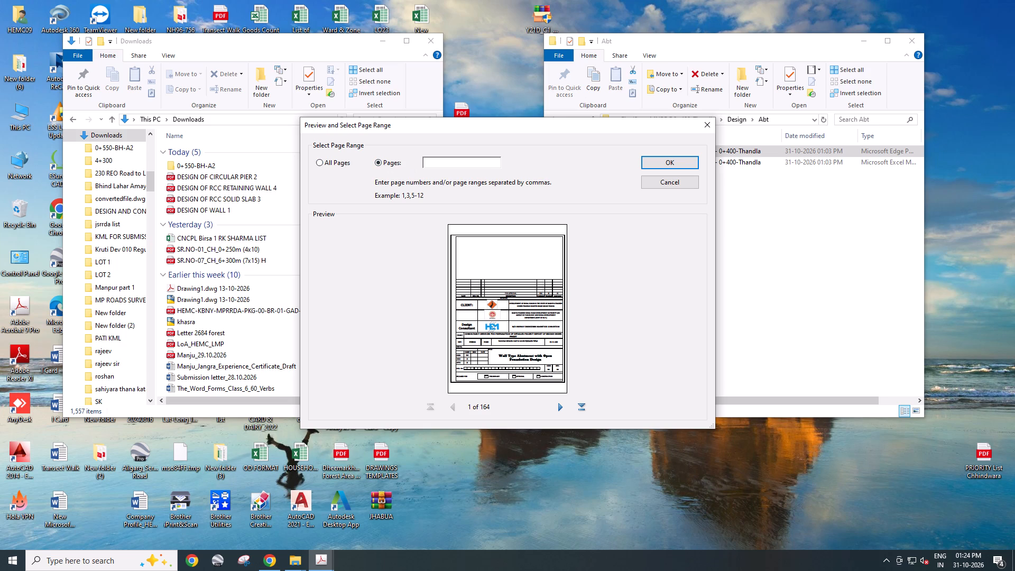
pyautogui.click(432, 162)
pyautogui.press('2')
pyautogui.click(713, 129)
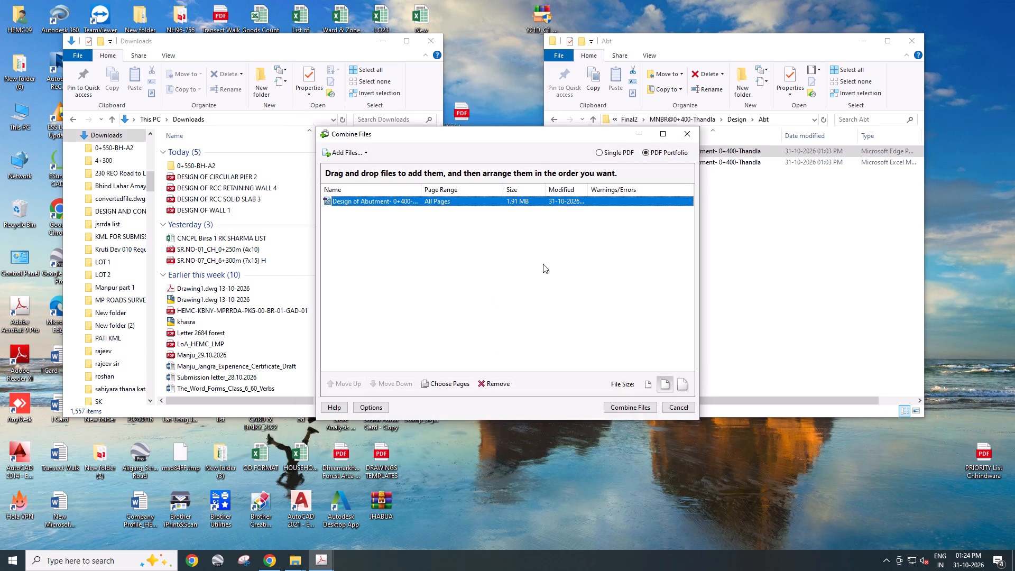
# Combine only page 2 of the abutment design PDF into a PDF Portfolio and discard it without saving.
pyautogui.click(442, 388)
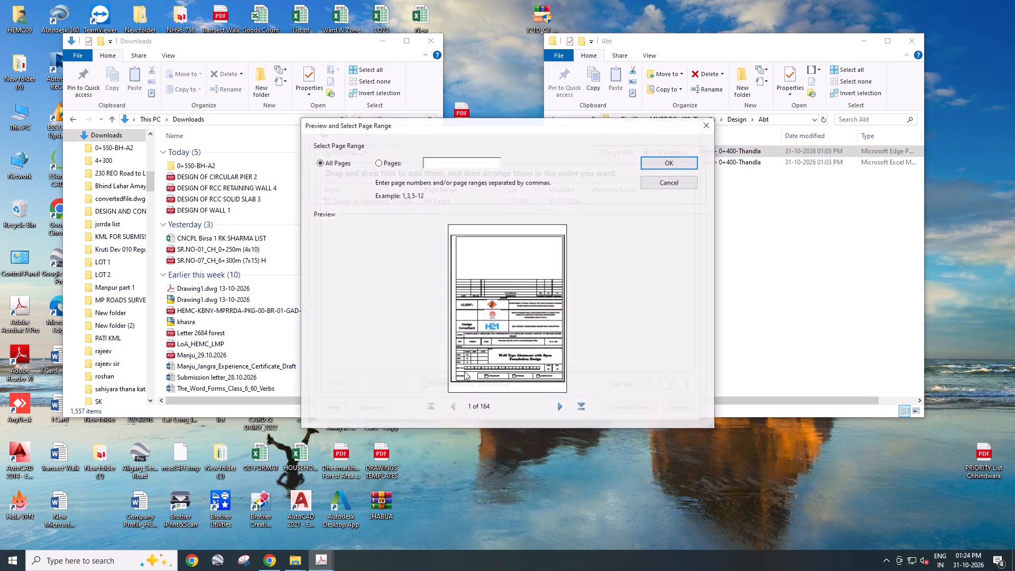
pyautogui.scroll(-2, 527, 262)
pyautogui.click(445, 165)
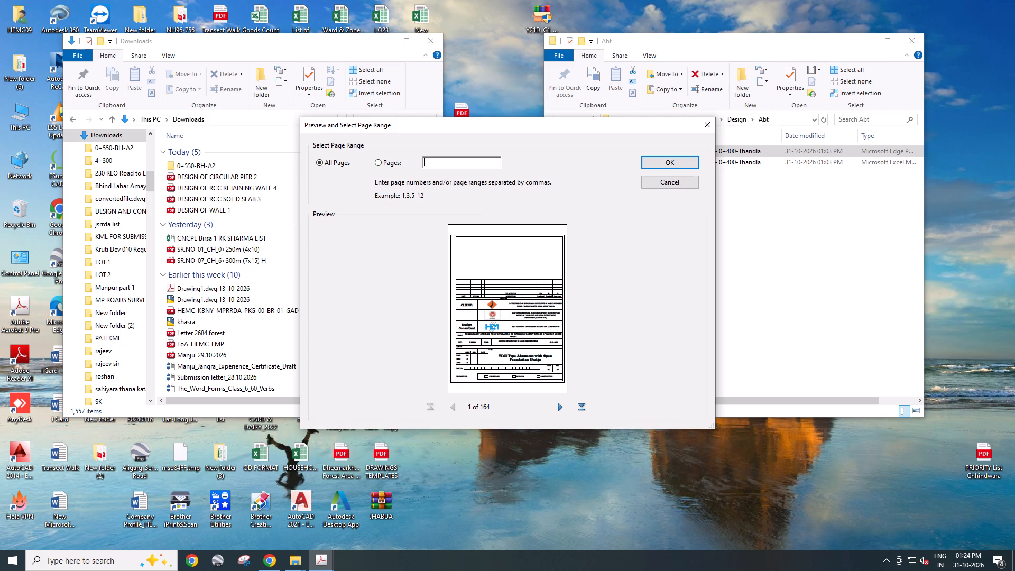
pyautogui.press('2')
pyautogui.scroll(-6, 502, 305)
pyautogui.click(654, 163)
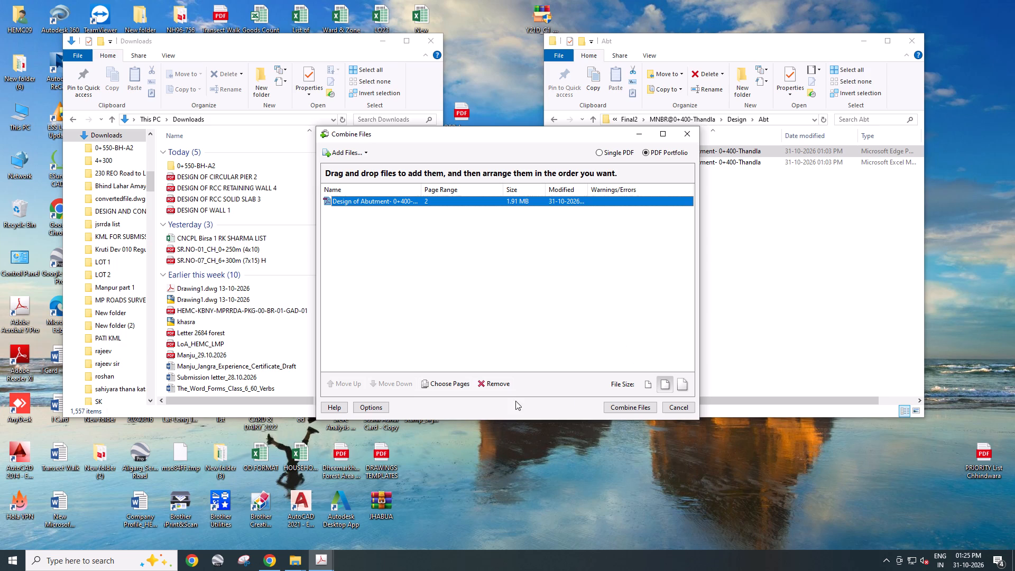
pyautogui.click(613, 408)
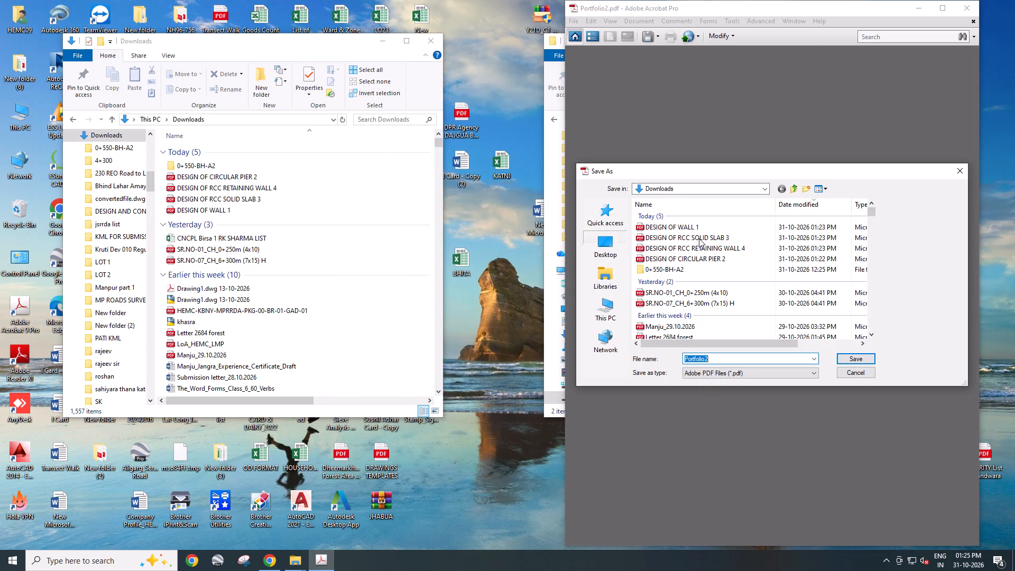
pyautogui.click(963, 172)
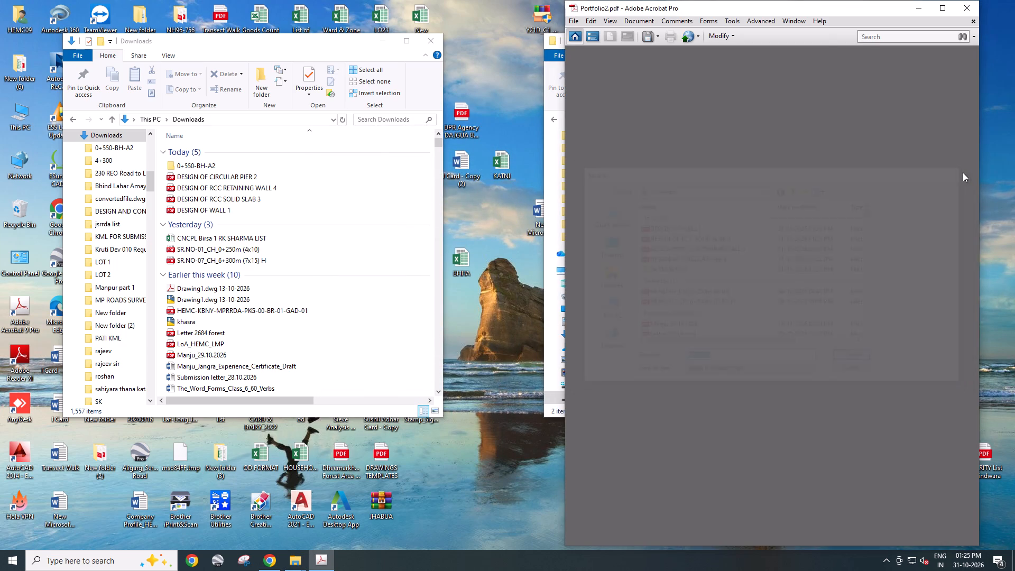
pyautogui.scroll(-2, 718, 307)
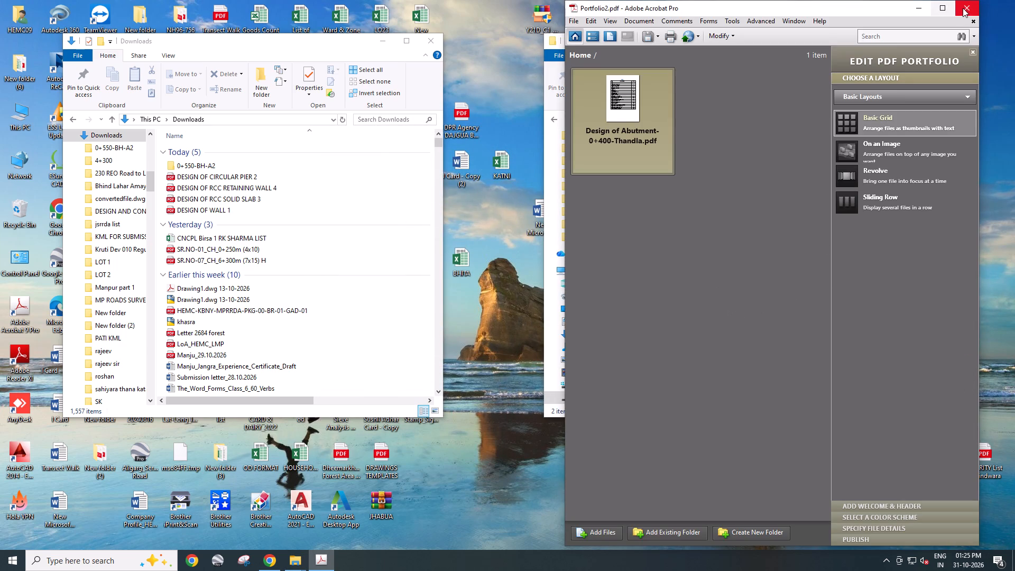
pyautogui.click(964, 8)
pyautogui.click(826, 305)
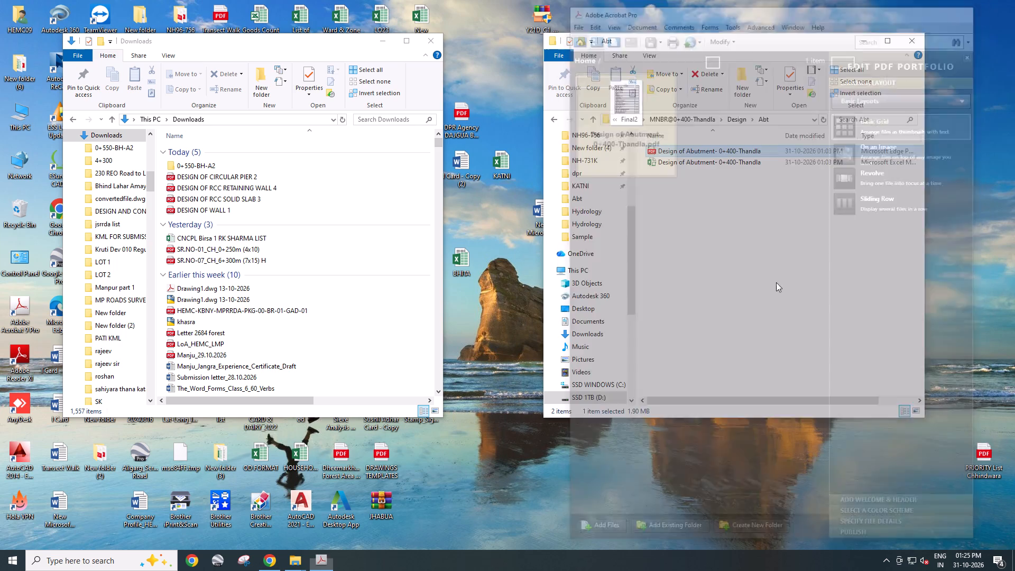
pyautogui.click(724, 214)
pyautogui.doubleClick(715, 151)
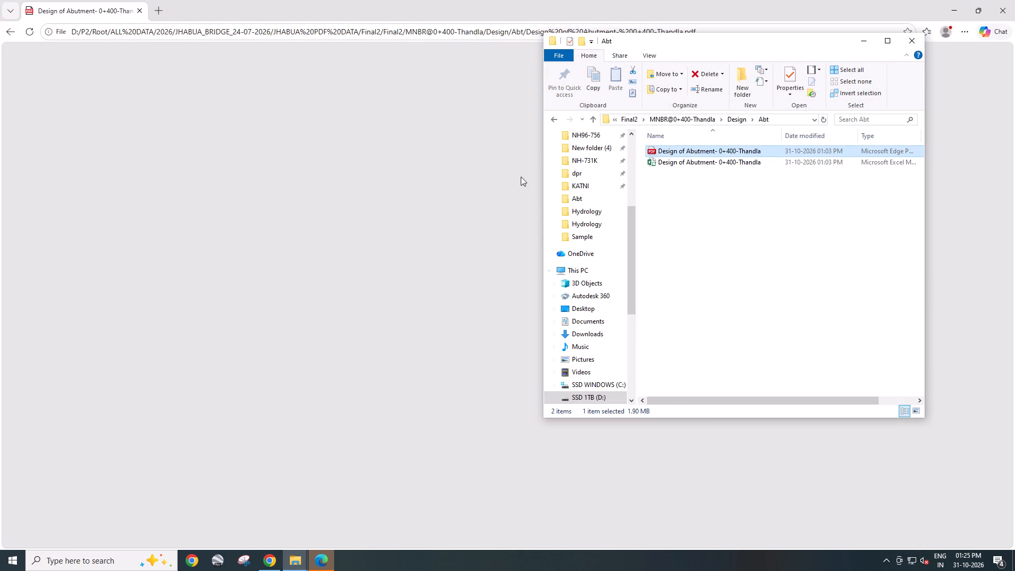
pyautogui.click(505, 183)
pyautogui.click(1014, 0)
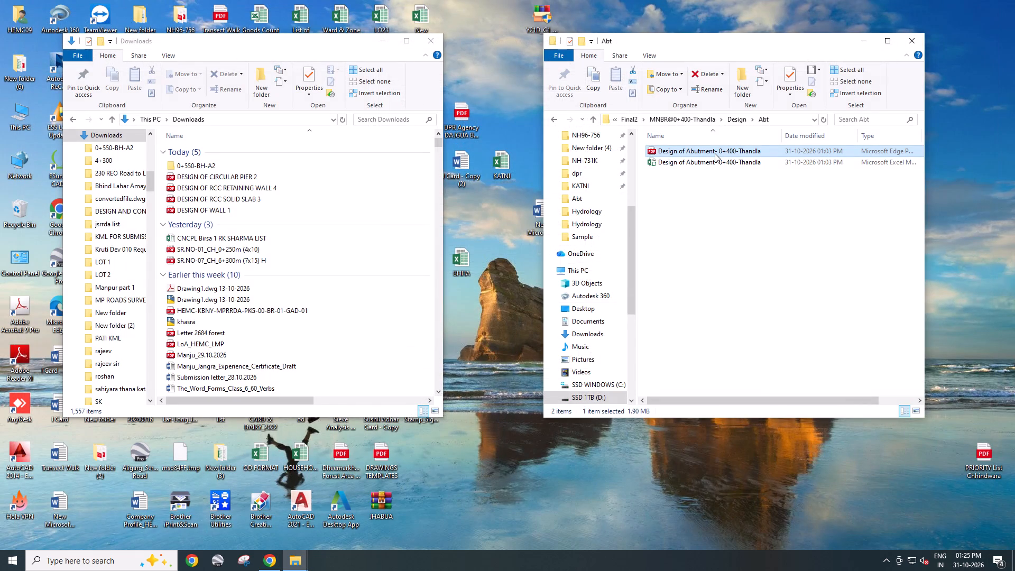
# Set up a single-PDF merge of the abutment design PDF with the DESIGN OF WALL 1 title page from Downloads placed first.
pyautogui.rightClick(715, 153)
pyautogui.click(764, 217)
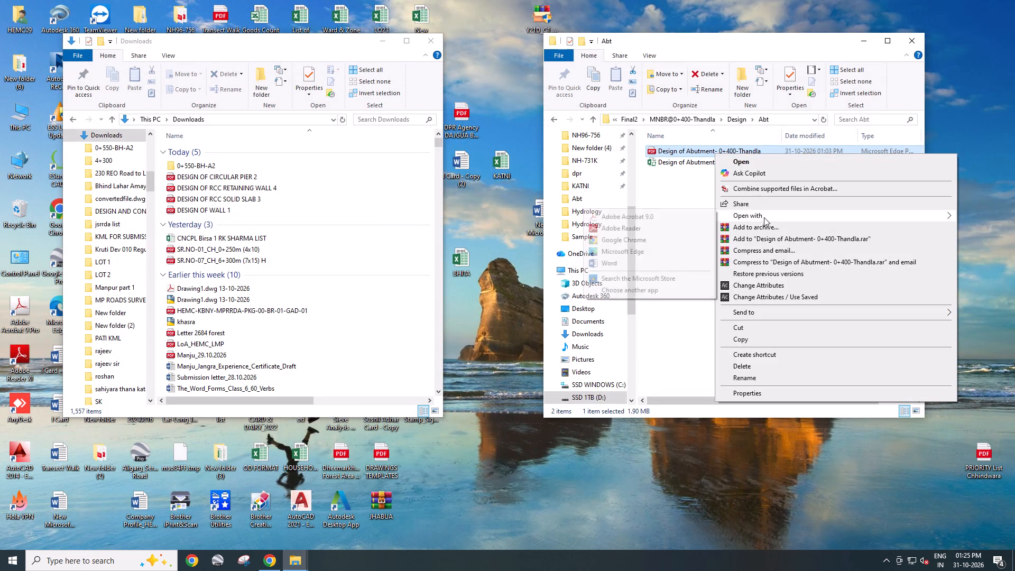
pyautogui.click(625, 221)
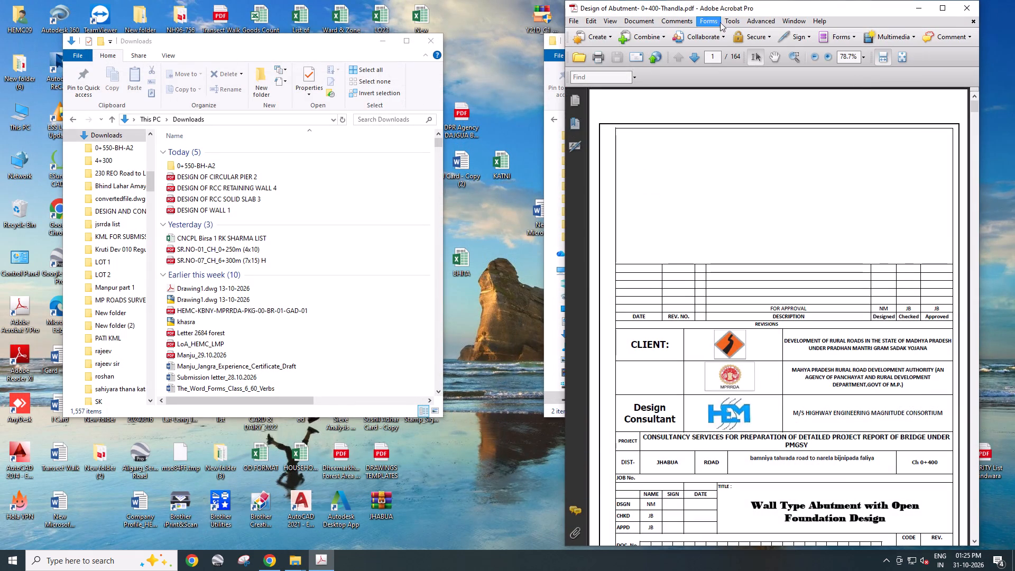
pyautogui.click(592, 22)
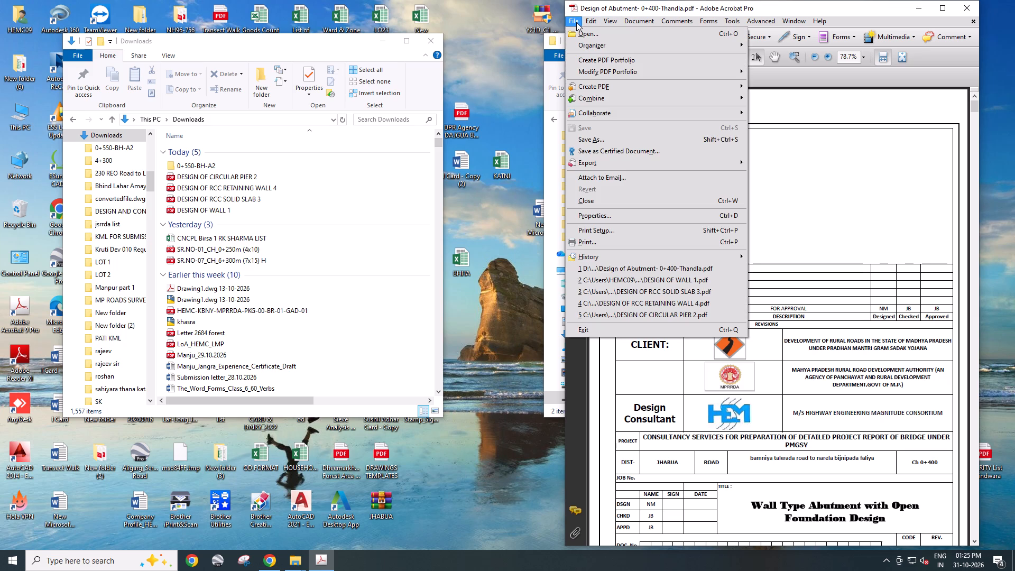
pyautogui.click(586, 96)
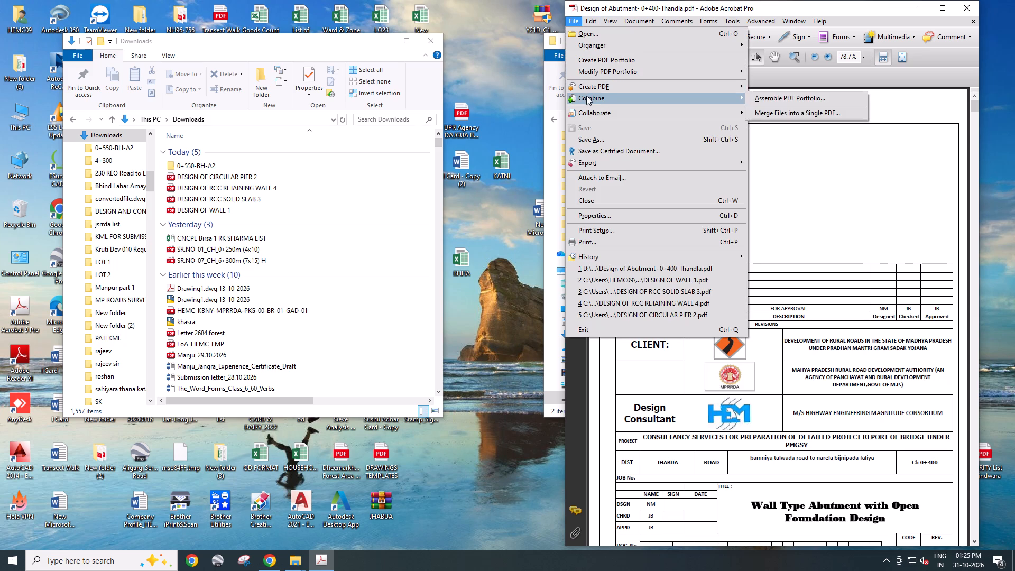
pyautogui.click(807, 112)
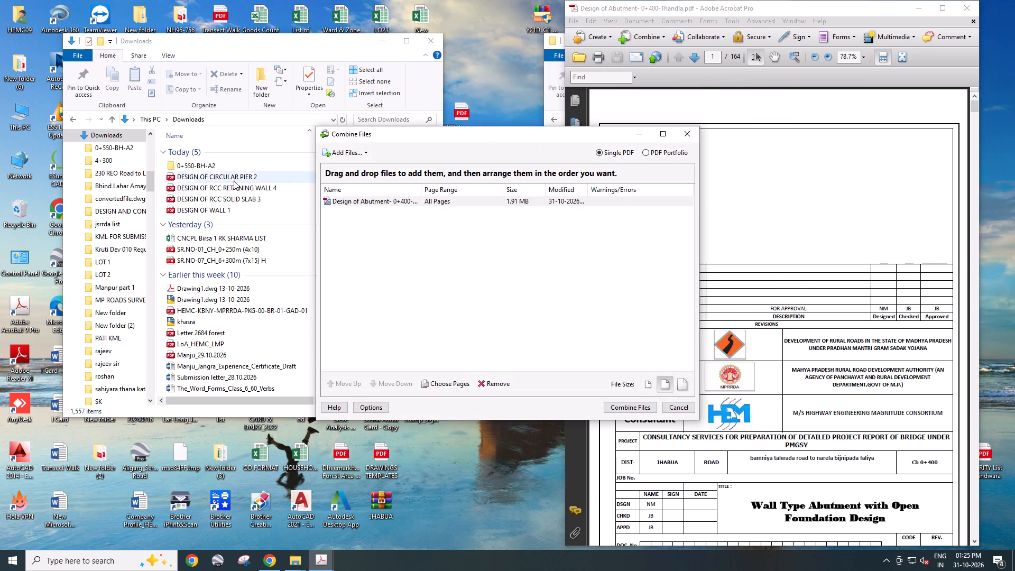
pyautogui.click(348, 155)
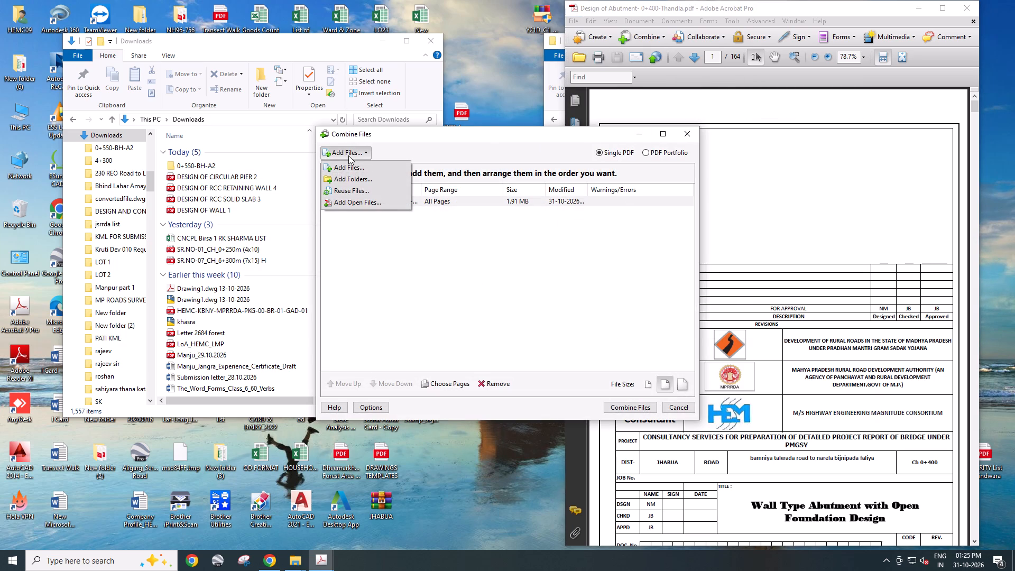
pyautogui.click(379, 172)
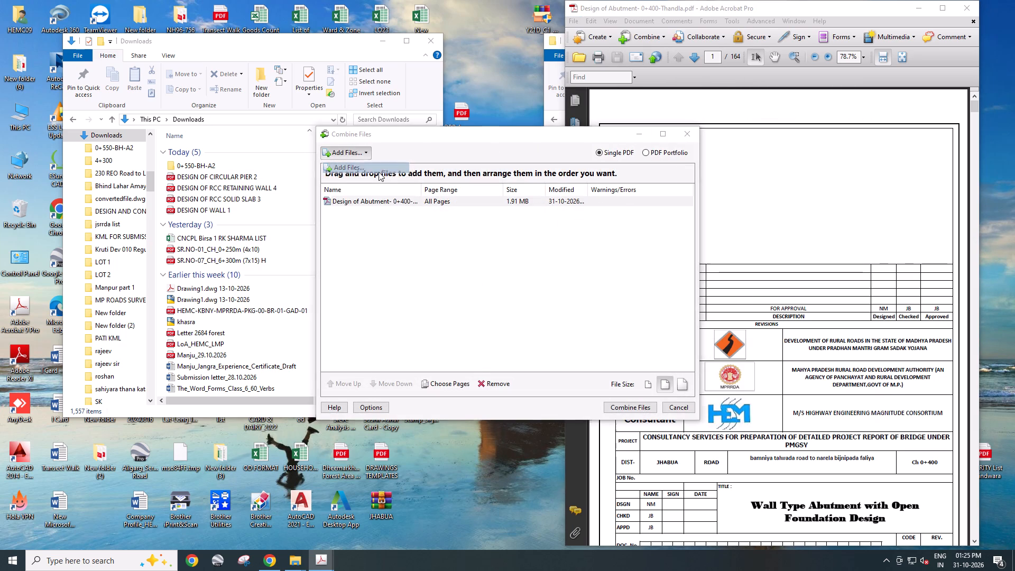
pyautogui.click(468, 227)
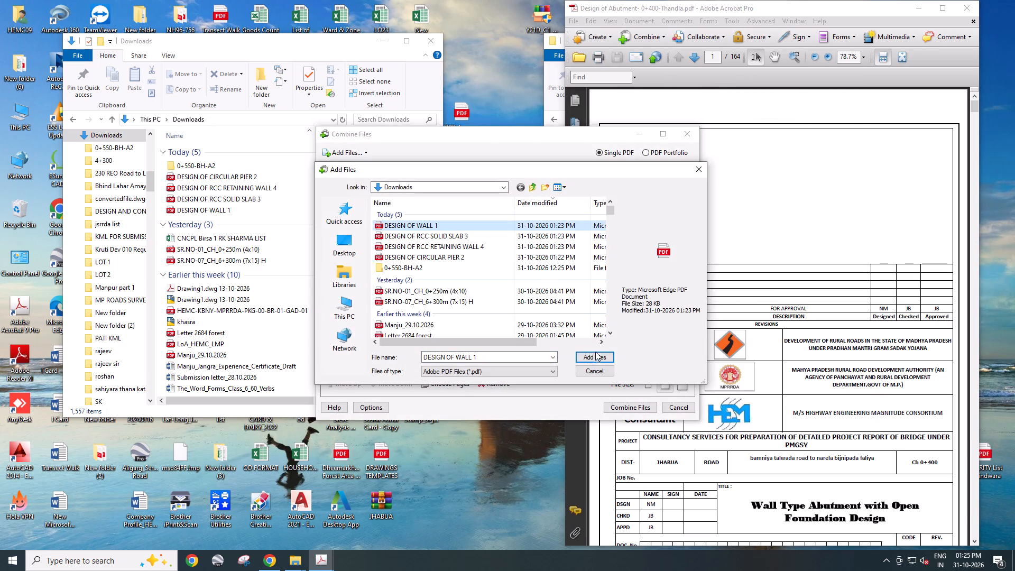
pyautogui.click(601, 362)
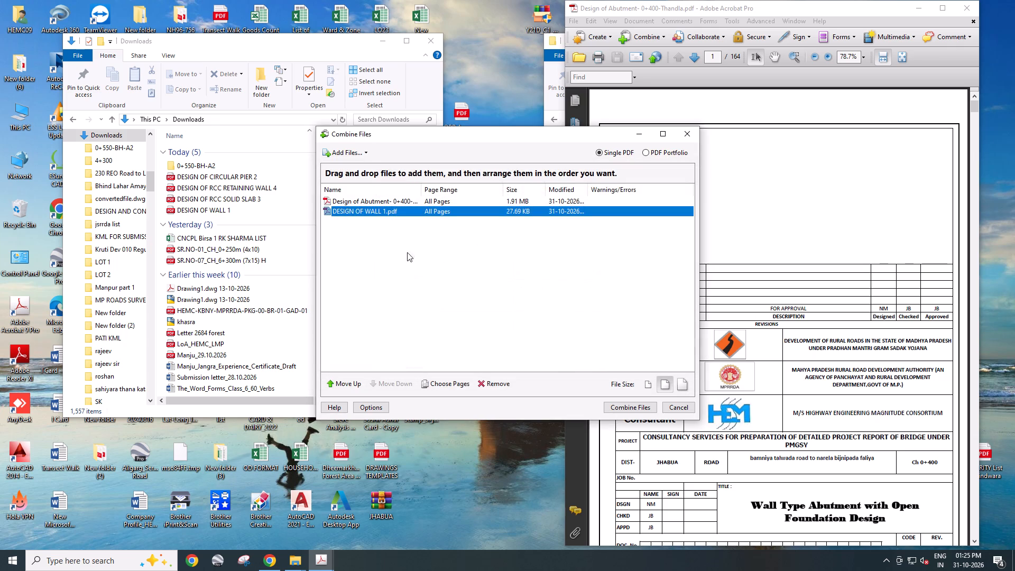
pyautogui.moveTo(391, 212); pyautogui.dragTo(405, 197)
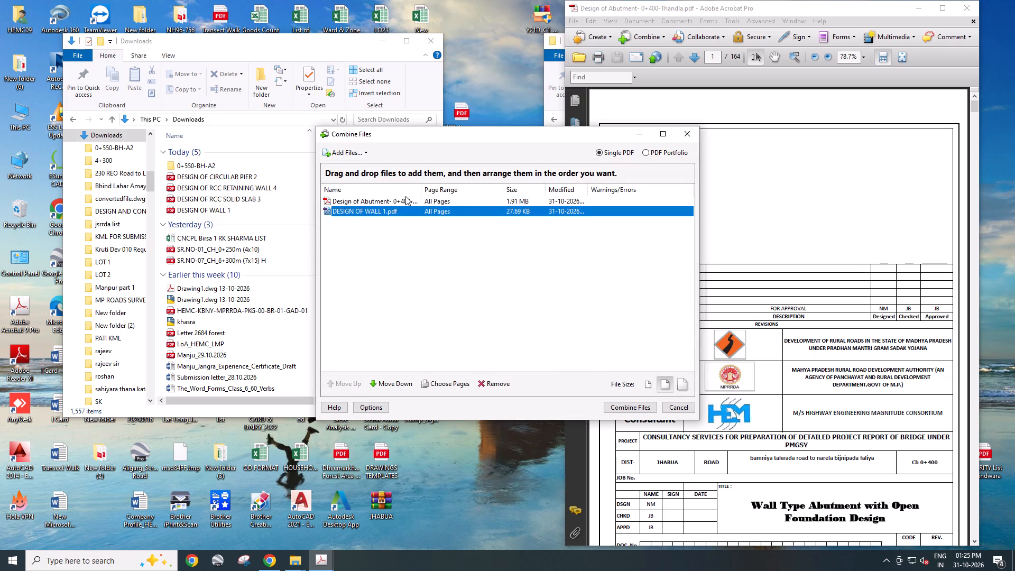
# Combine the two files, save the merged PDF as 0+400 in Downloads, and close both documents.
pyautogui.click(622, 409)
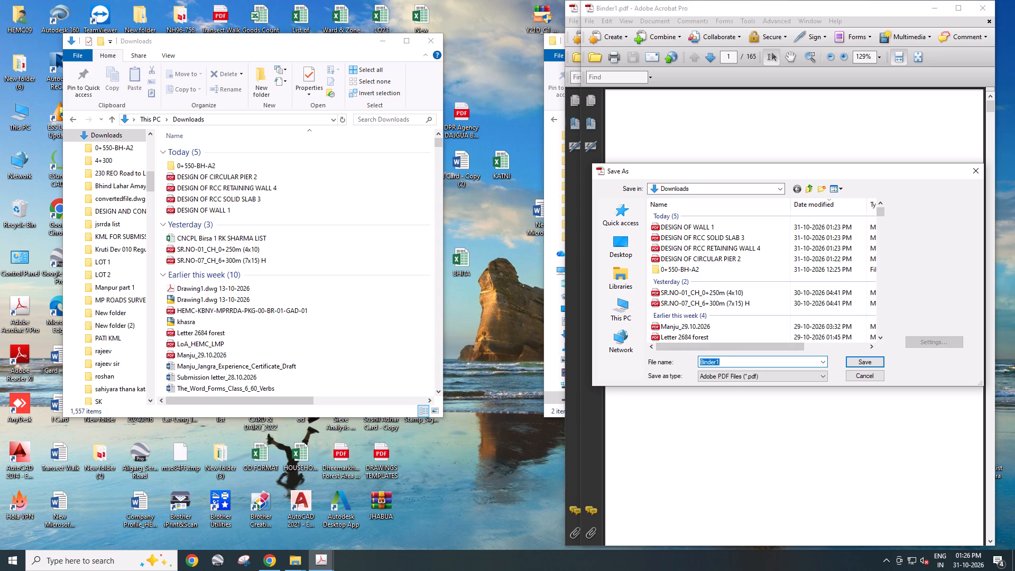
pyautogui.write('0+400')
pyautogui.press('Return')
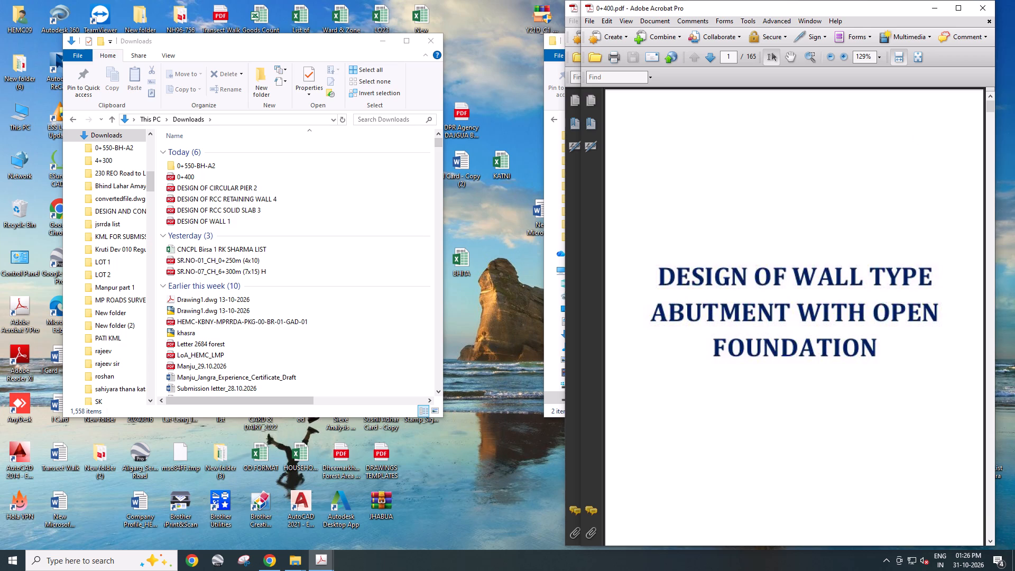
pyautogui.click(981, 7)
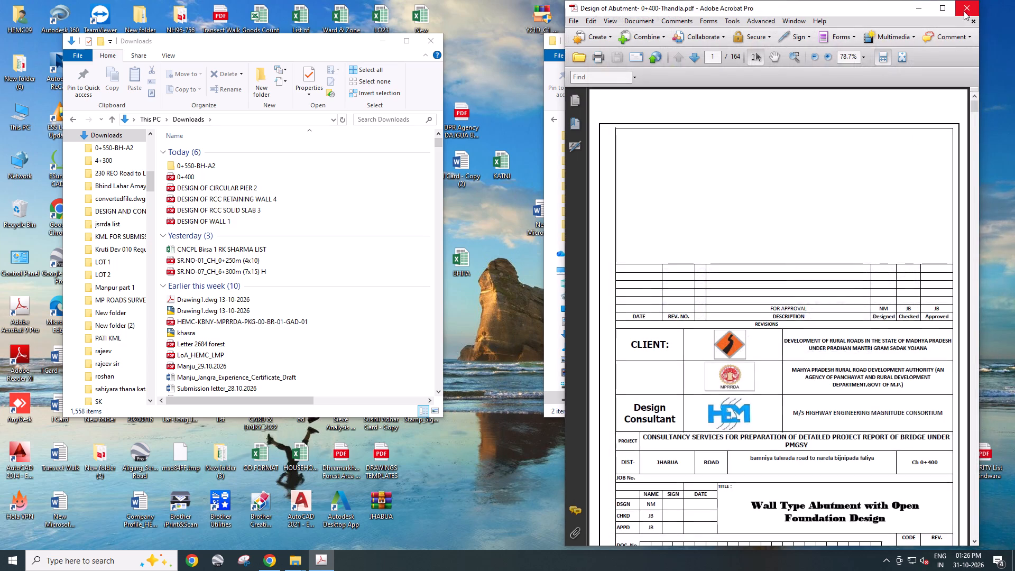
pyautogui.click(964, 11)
# Examine the opening pages of the merged 0+400 PDF, including its title page, cover sheet and index, and close it.
pyautogui.doubleClick(197, 178)
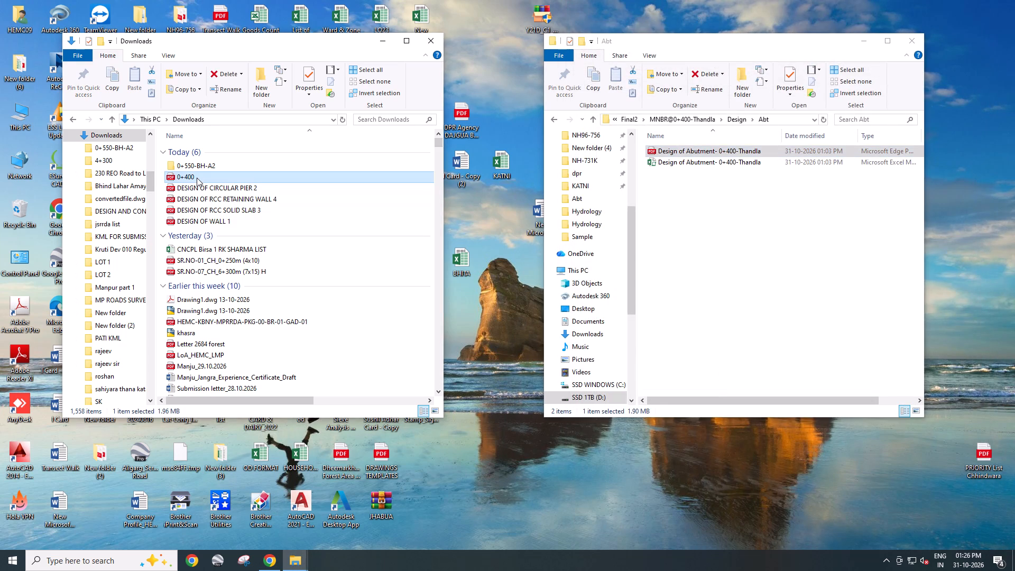
pyautogui.click(540, 217)
pyautogui.scroll(-5, 539, 277)
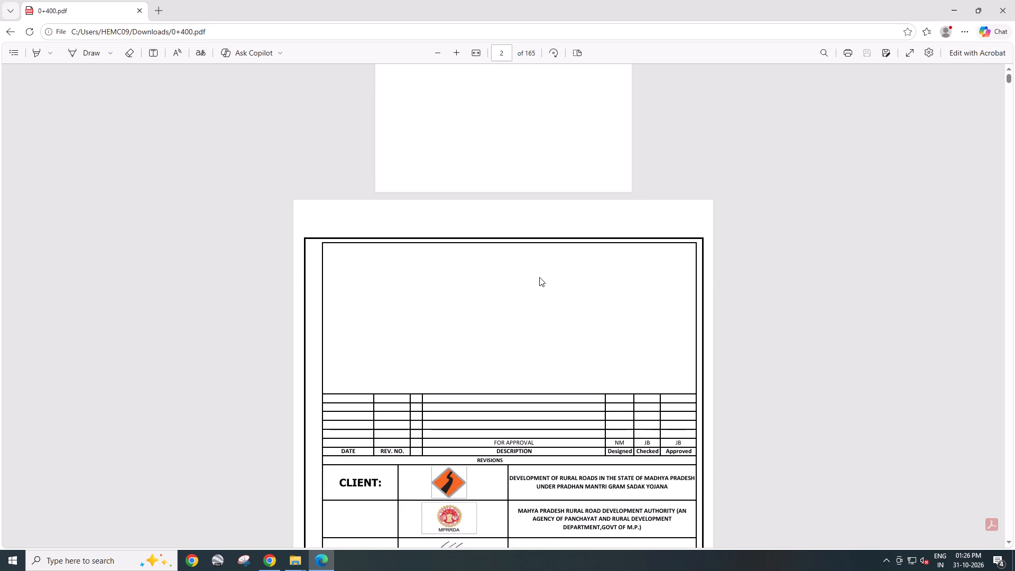
pyautogui.scroll(-12, 539, 277)
pyautogui.scroll(10, 541, 278)
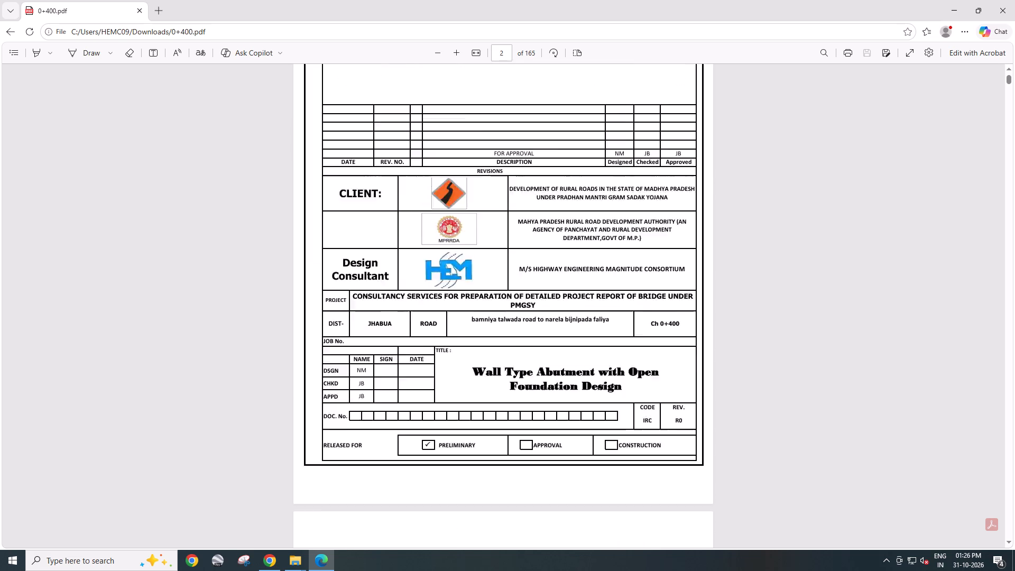
pyautogui.scroll(8, 539, 275)
pyautogui.scroll(-16, 539, 275)
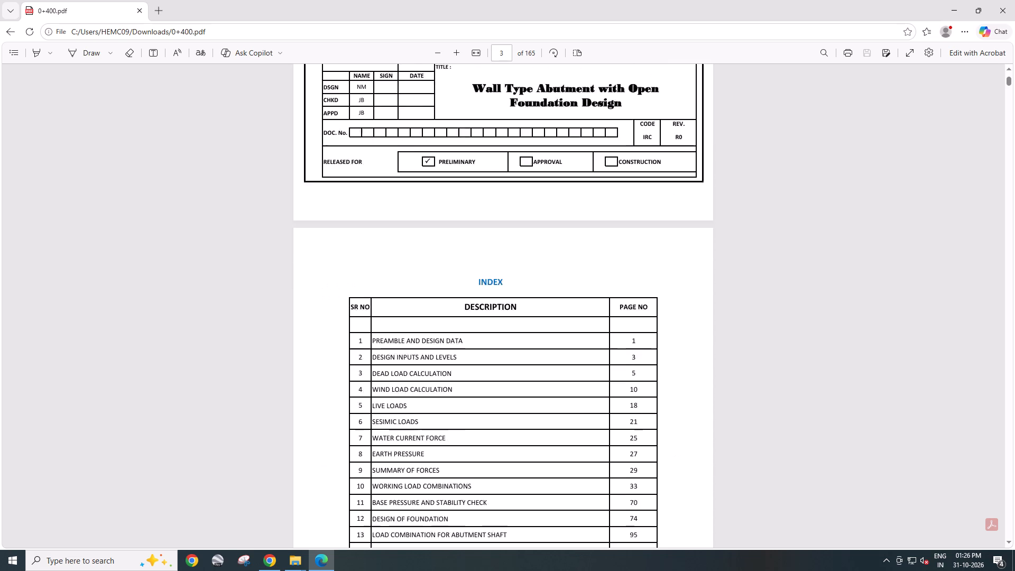
pyautogui.scroll(-2, 539, 275)
pyautogui.scroll(4, 539, 275)
pyautogui.keyDown('ctrl'); pyautogui.scroll(-2, 534, 274); pyautogui.keyUp('ctrl')
pyautogui.scroll(7, 541, 279)
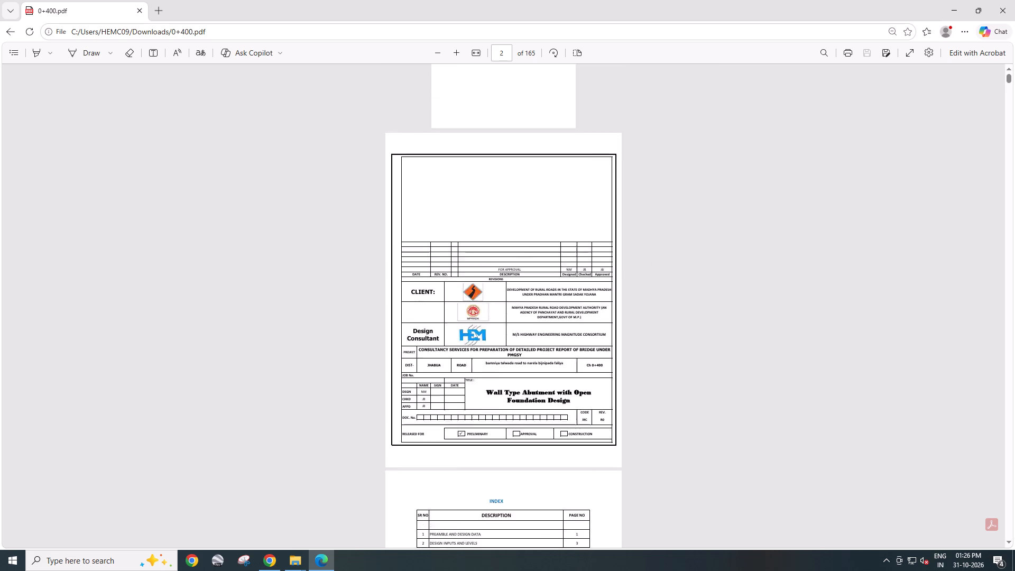
pyautogui.scroll(3, 543, 281)
pyautogui.scroll(-14, 543, 281)
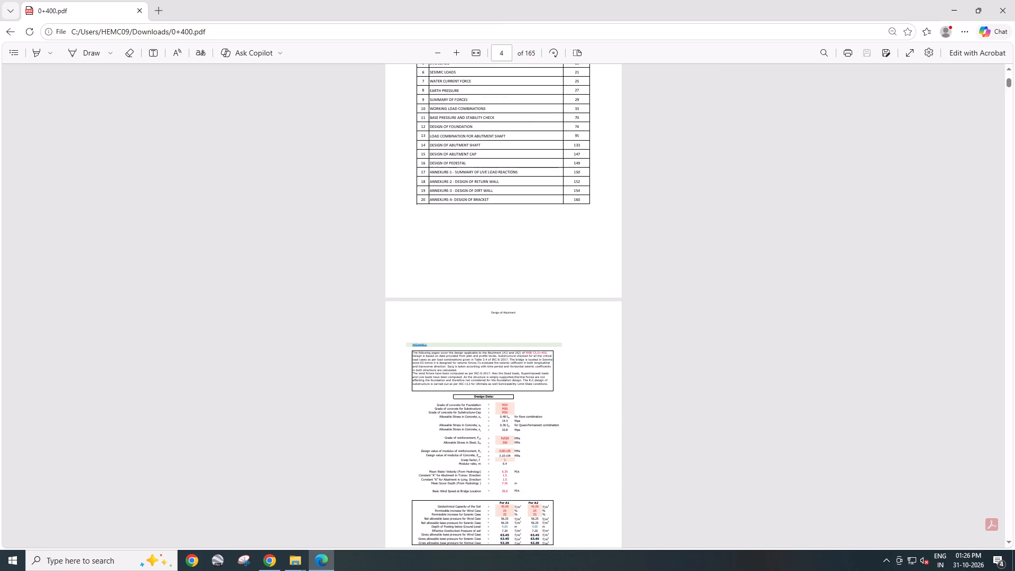
pyautogui.scroll(-9, 543, 281)
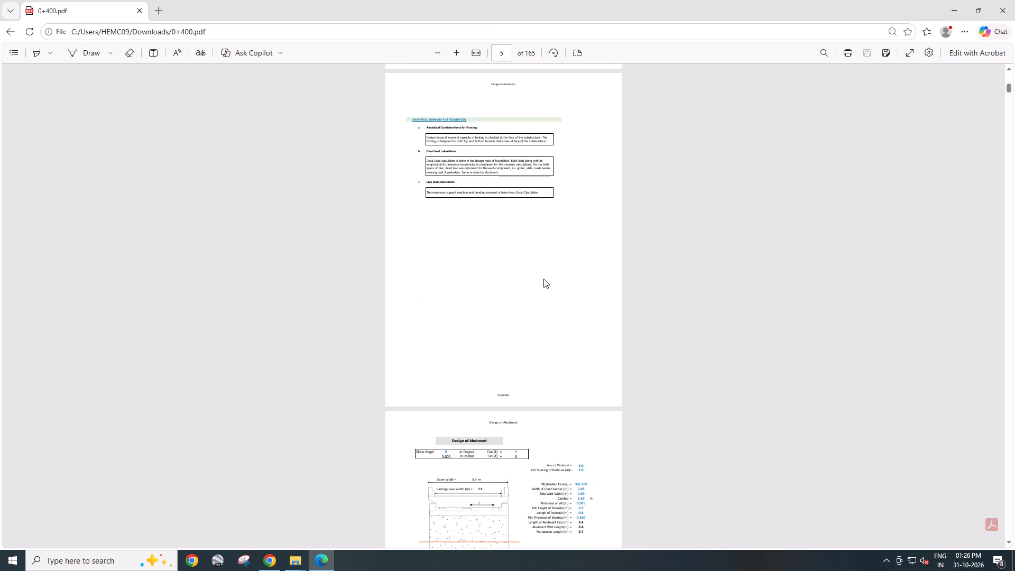
pyautogui.click(1013, 0)
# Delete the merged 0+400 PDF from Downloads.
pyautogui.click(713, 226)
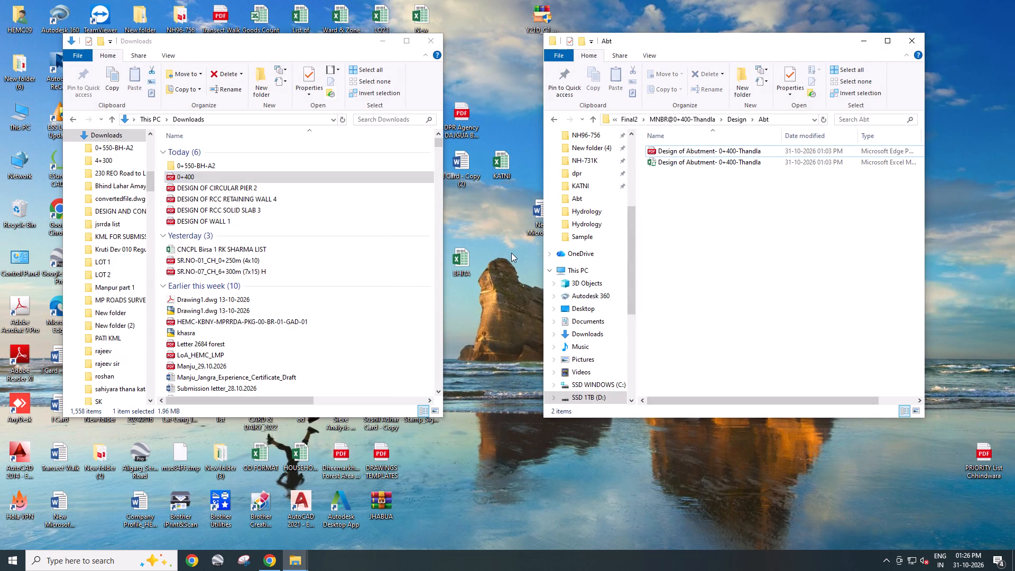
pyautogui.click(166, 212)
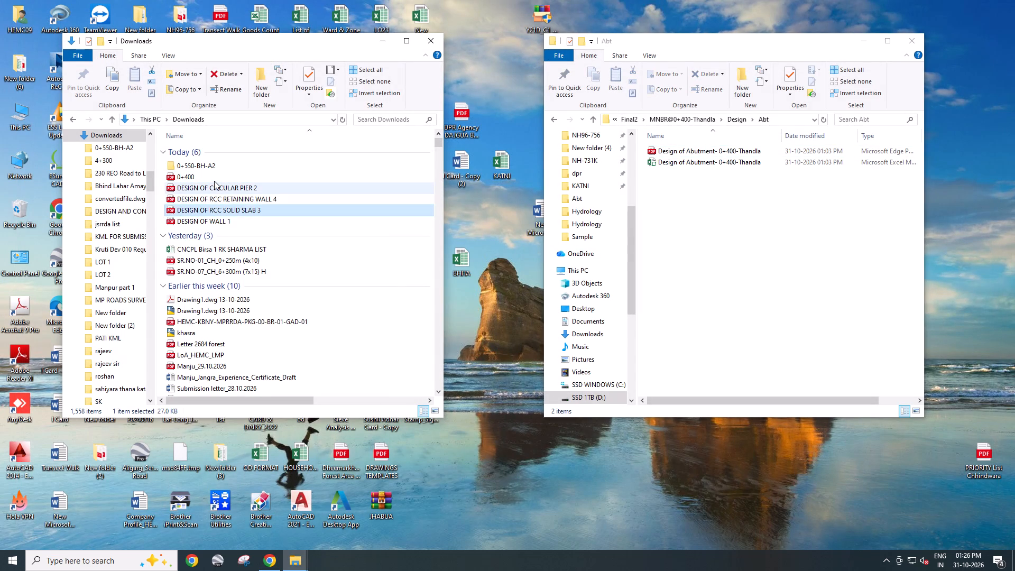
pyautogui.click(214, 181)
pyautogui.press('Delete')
# Delete the four title page PDFs for circular pier, RCC retaining wall, RCC solid slab and wall from Downloads.
pyautogui.click(213, 180)
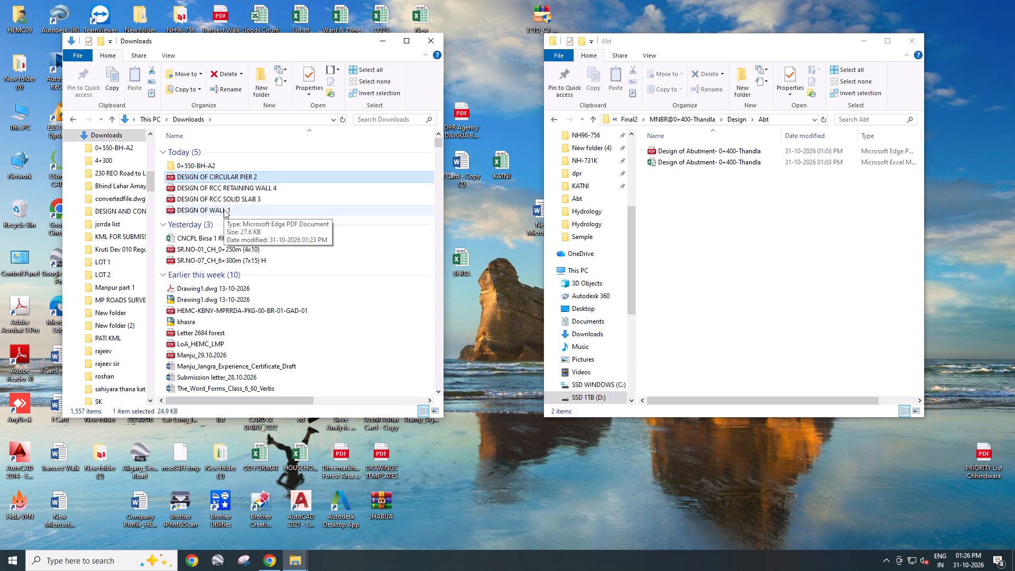
pyautogui.keyDown('shift'); pyautogui.click(224, 209); pyautogui.keyUp('shift')
pyautogui.press('Delete')
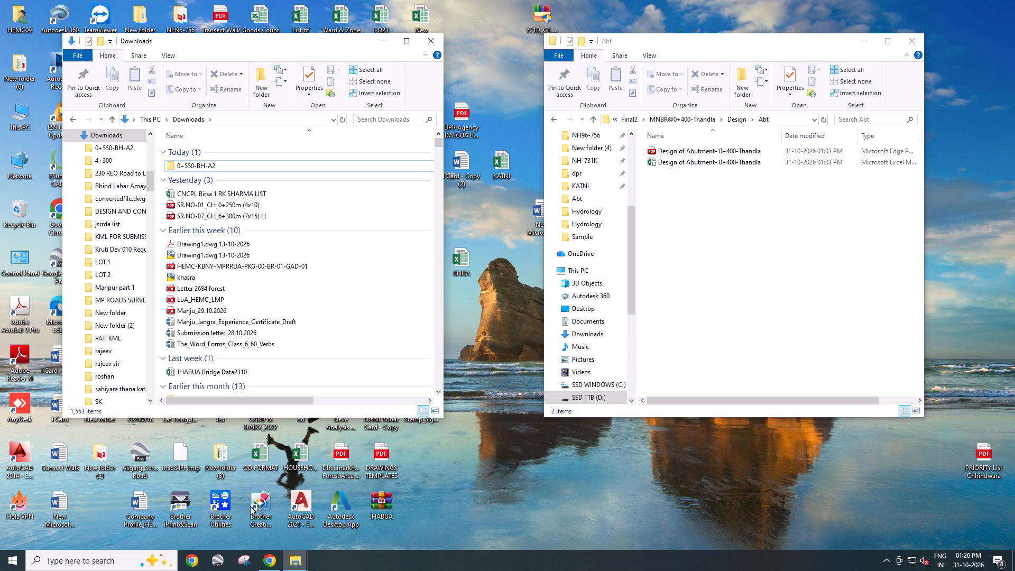
# Switch to the Sample folder, browse its nested Final2 folders of bridge designs, and return to Sample.
pyautogui.click(301, 559)
pyautogui.click(311, 510)
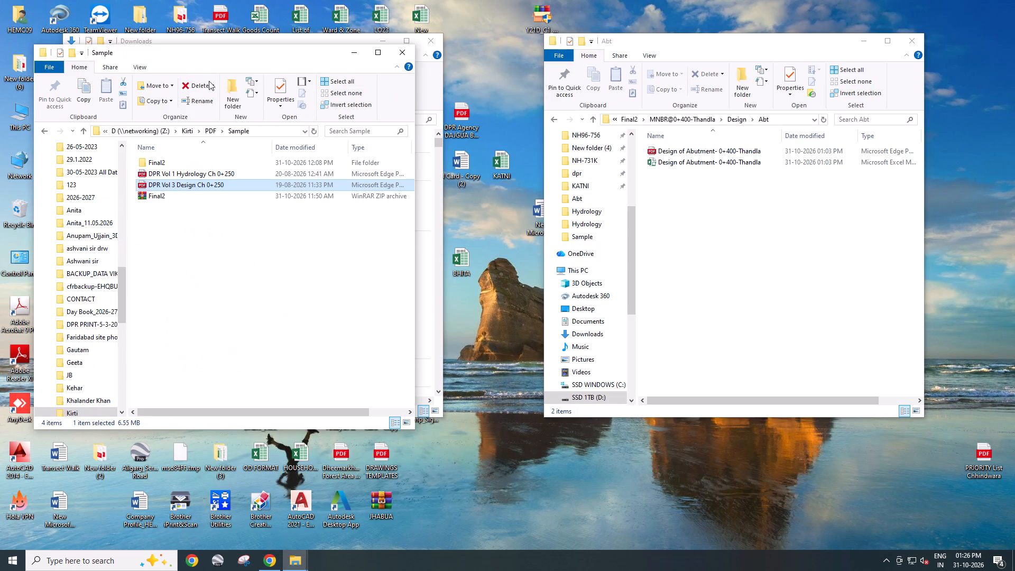
pyautogui.doubleClick(188, 164)
pyautogui.doubleClick(188, 163)
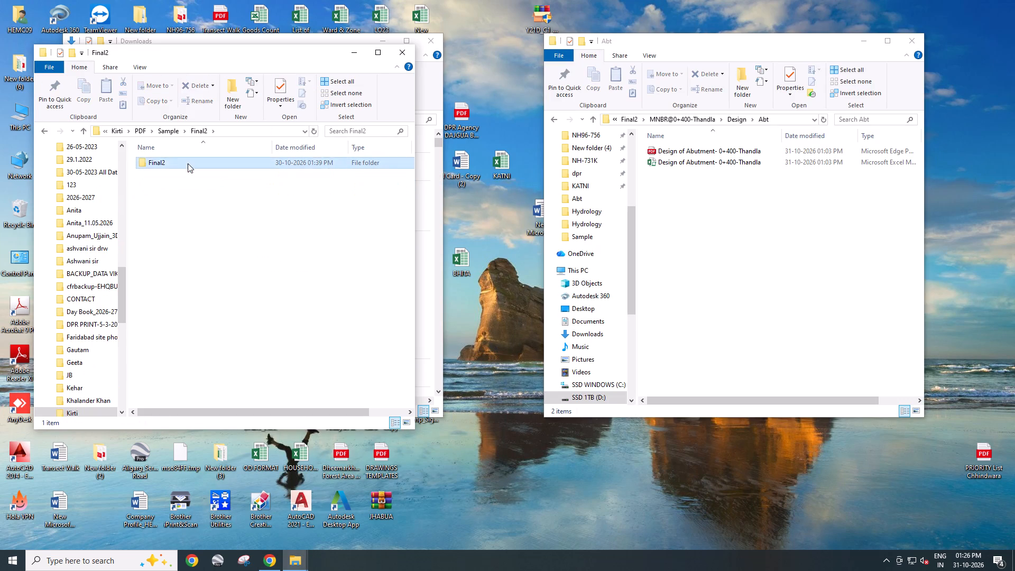
pyautogui.doubleClick(188, 163)
pyautogui.click(200, 130)
pyautogui.click(174, 130)
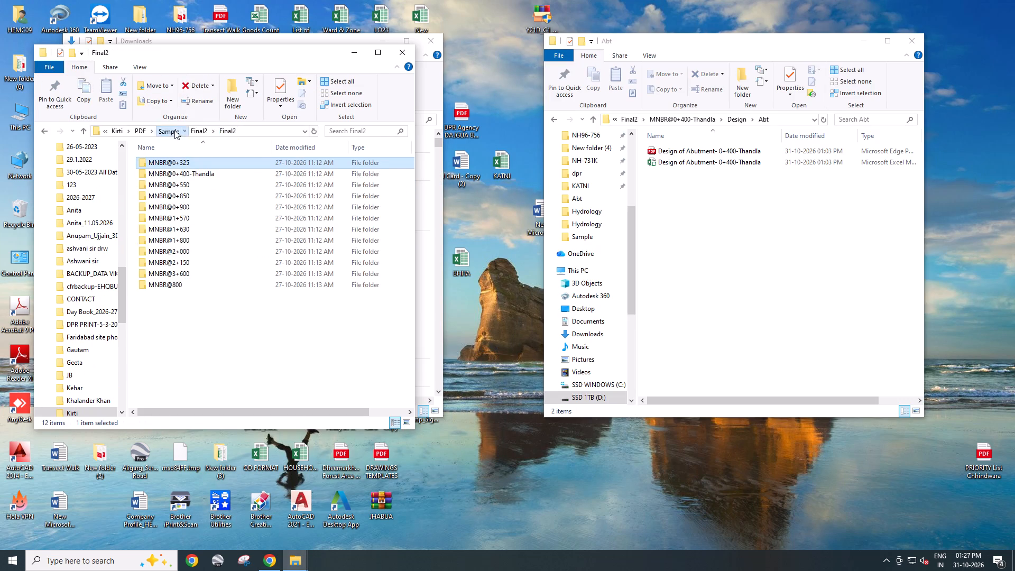
# Open the sample "DPR Vol 3 Design Ch 0+250" PDF, examine its opening pages around page 2, and close it.
pyautogui.doubleClick(198, 187)
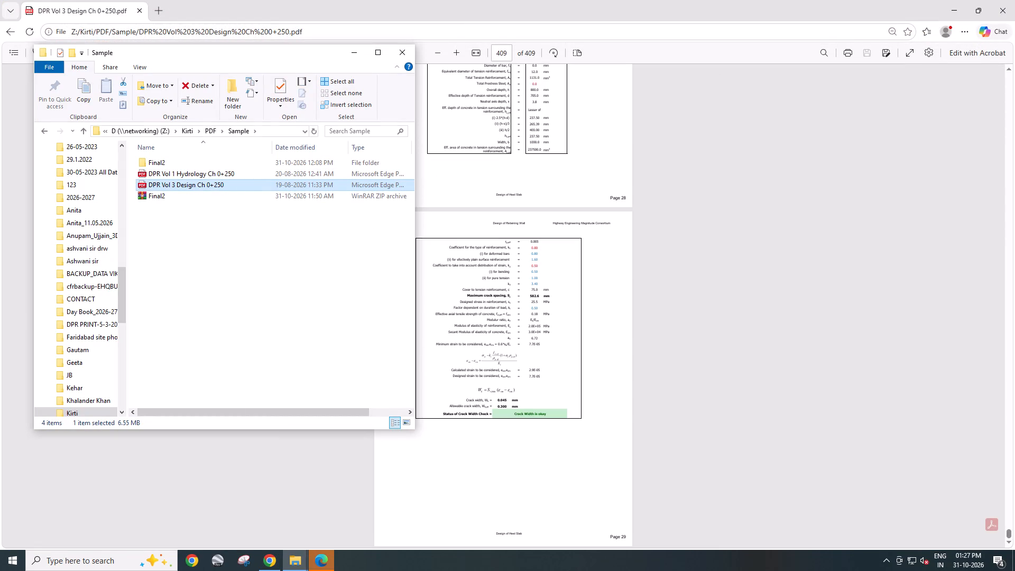
pyautogui.click(508, 227)
pyautogui.scroll(17, 510, 224)
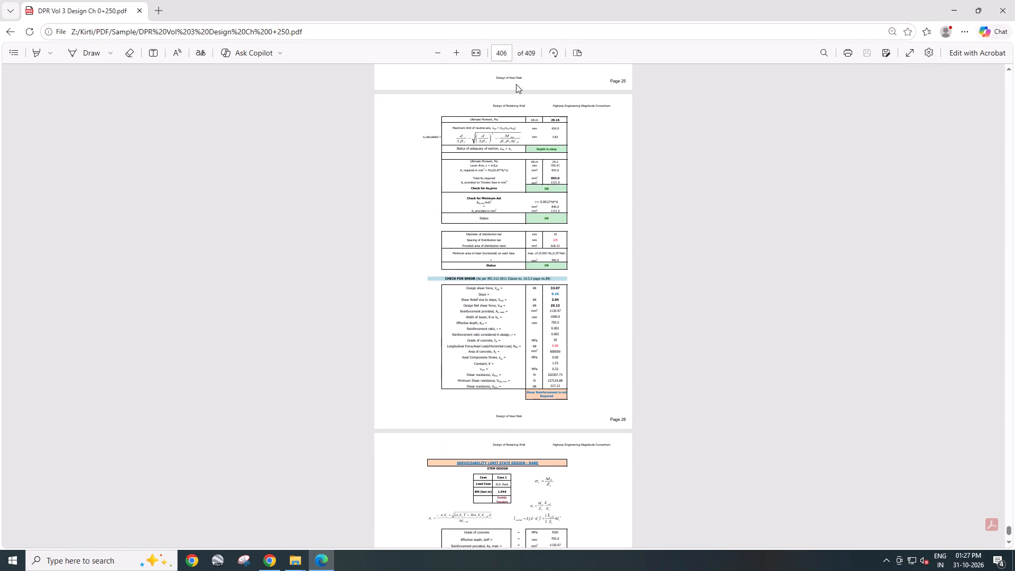
pyautogui.click(503, 56)
pyautogui.press('2')
pyautogui.press('Return')
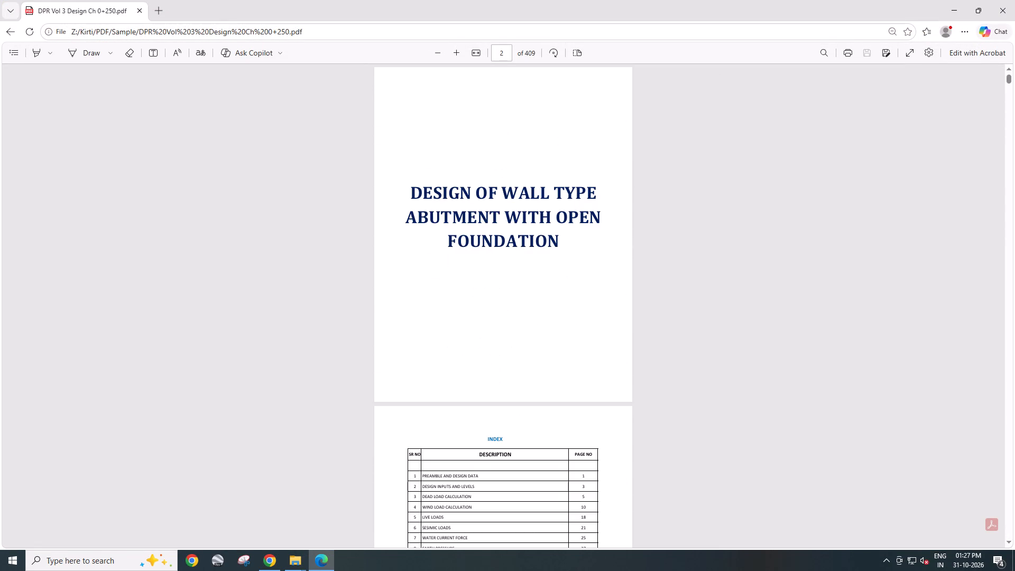
pyautogui.scroll(3, 450, 343)
pyautogui.scroll(-2, 451, 343)
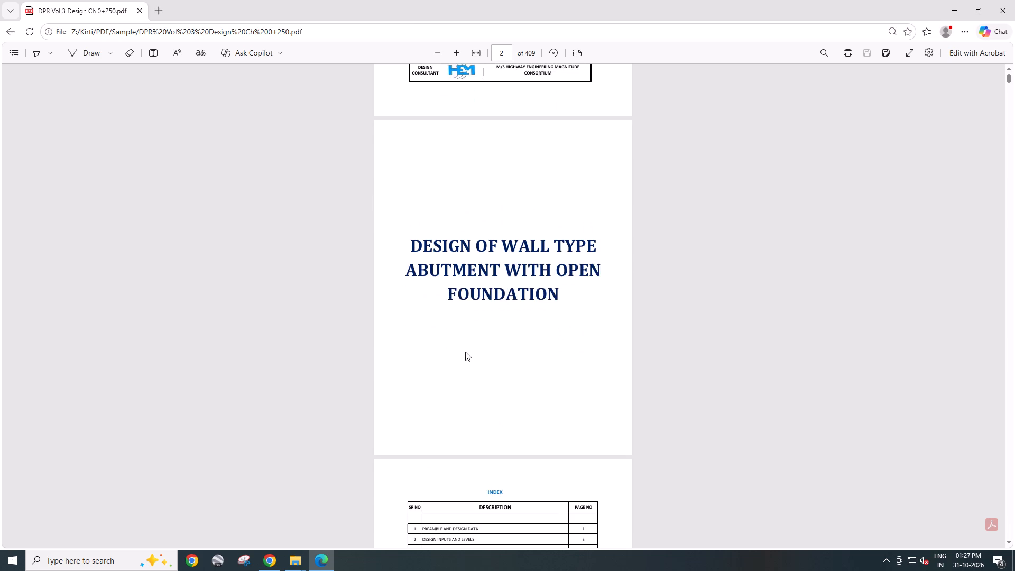
pyautogui.keyDown('ctrl'); pyautogui.scroll(1, 512, 352); pyautogui.keyUp('ctrl')
pyautogui.scroll(2, 512, 352)
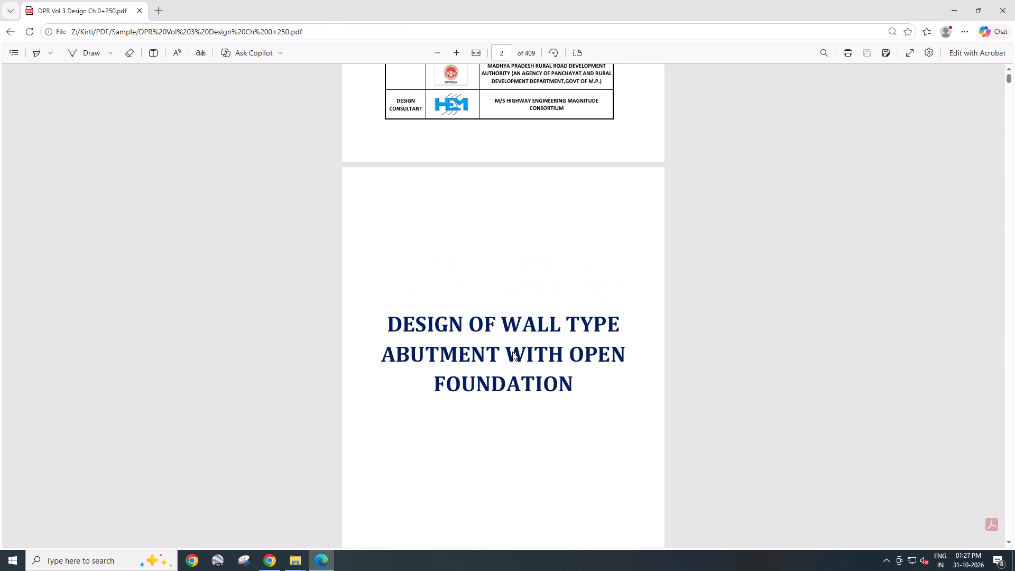
pyautogui.click(1004, 4)
# Duplicate the "DPR Vol 3 Design Ch 0+250" PDF within the Sample folder.
pyautogui.hotkey('ctrl', 'c')
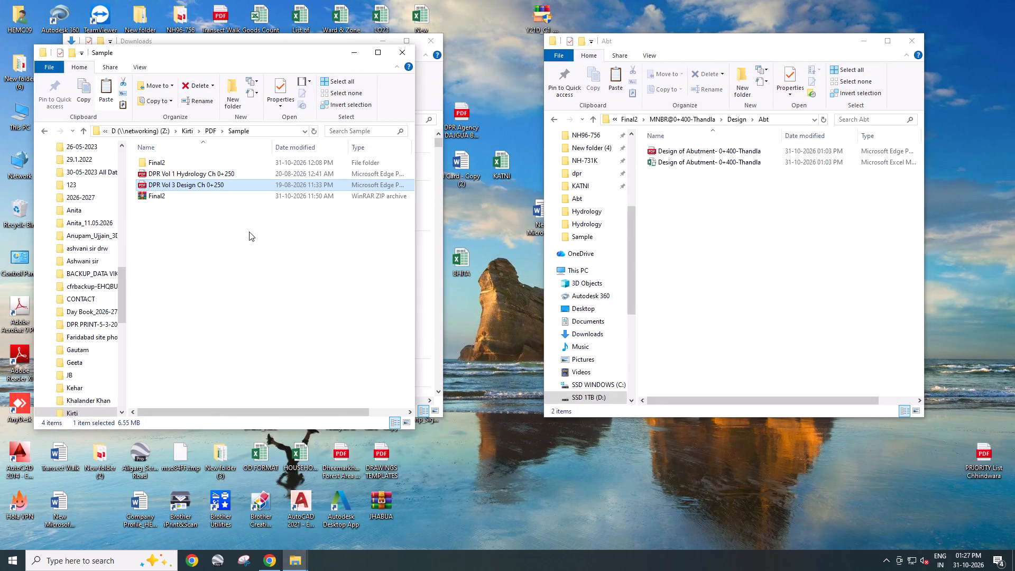
pyautogui.hotkey('ctrl', 'v')
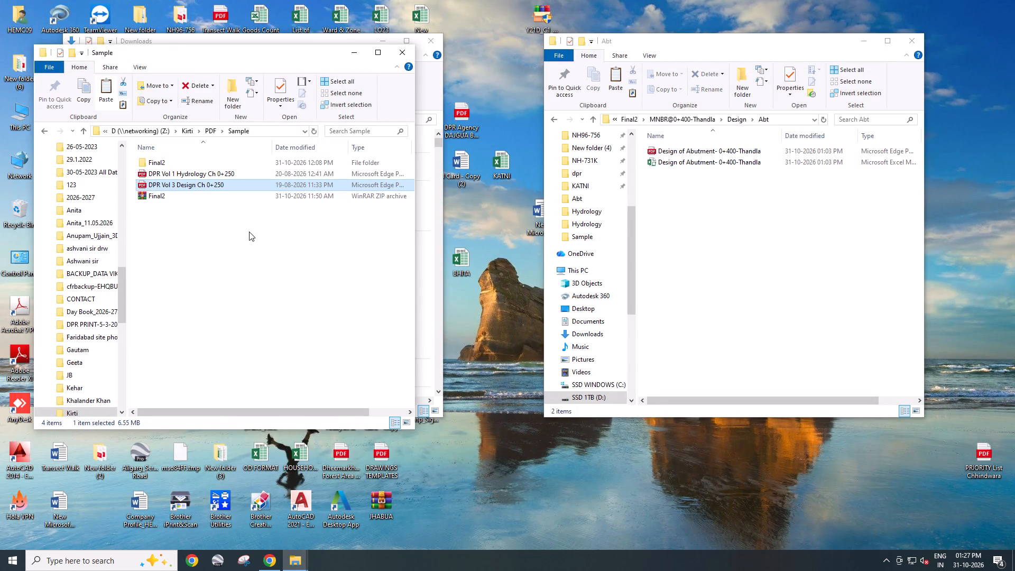
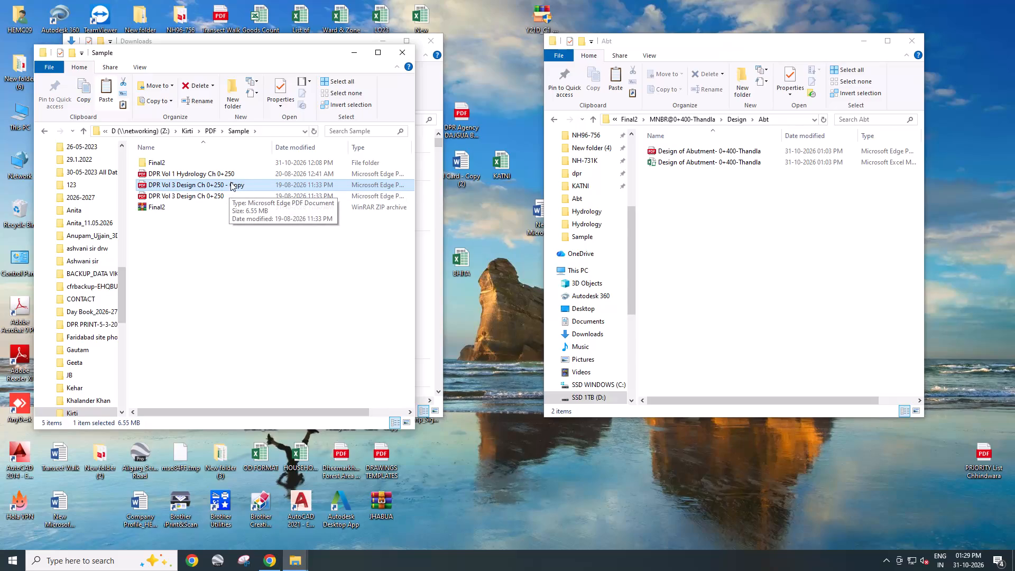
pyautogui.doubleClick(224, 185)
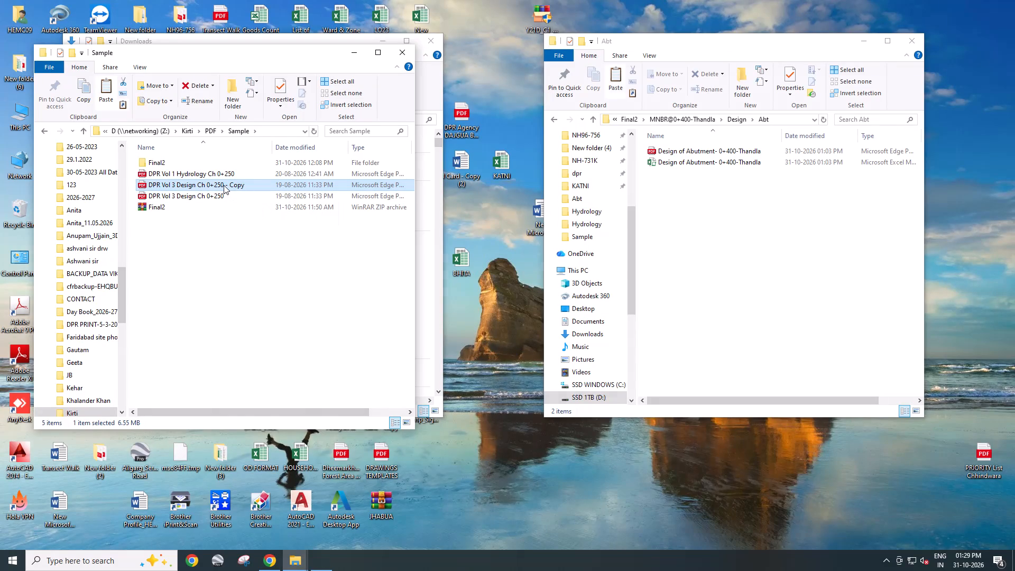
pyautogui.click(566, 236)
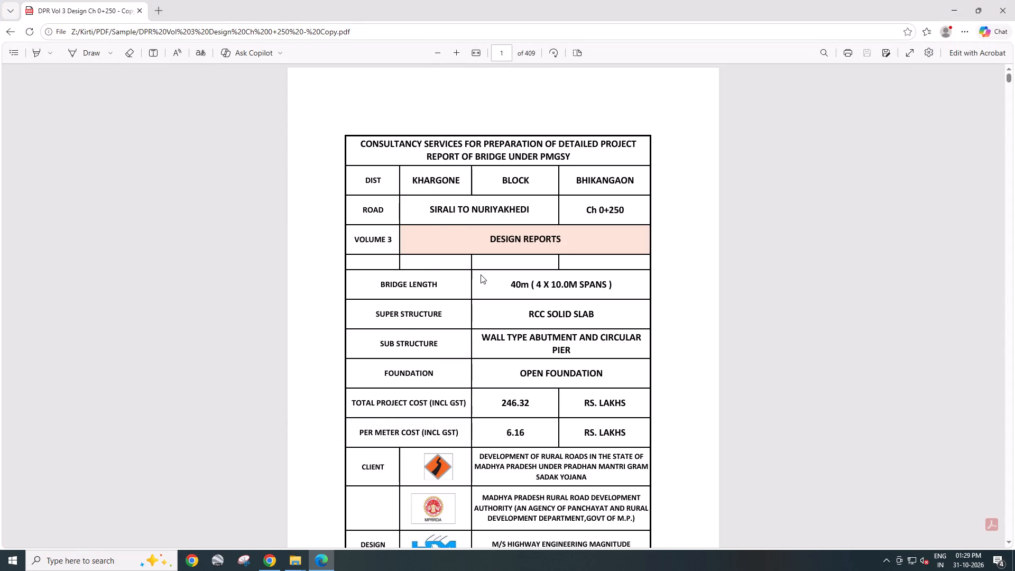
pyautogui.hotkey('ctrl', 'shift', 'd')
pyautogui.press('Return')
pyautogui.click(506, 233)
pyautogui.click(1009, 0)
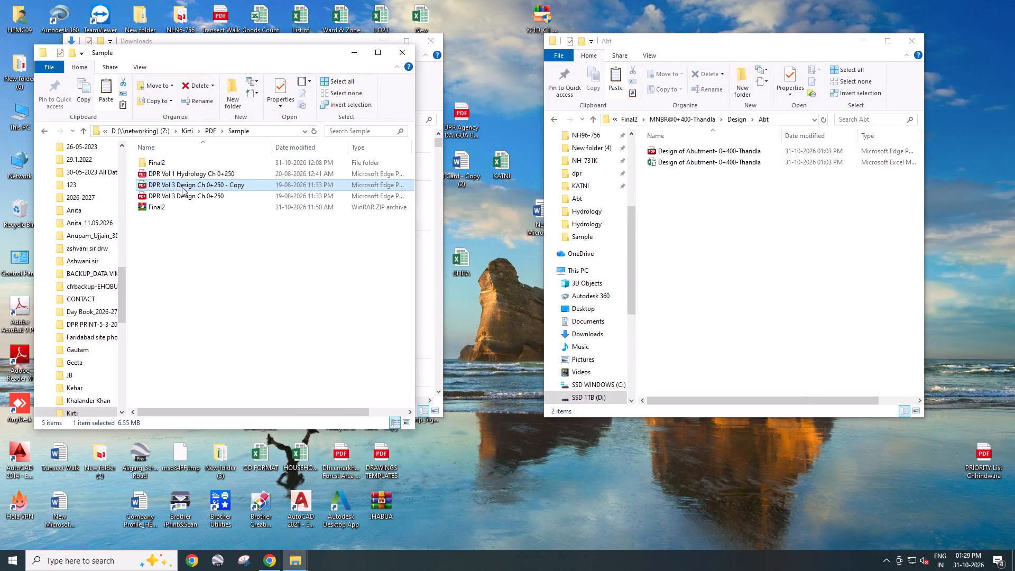
# Open the "DPR Vol 3 Design Ch 0+250 - Copy" PDF in Adobe Acrobat 9.0 and delete its cover page, page 1.
pyautogui.rightClick(182, 187)
pyautogui.click(236, 250)
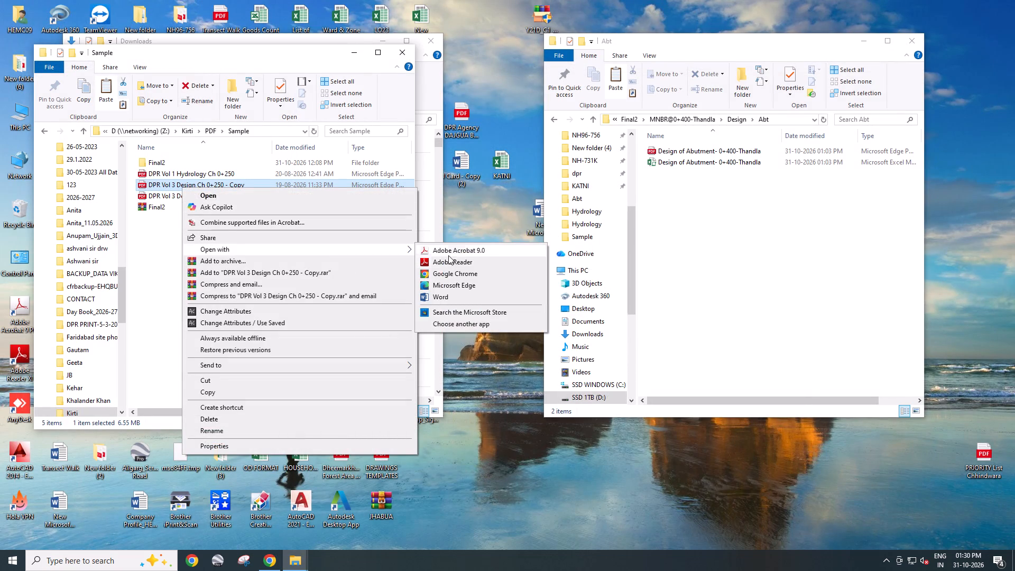
pyautogui.click(448, 254)
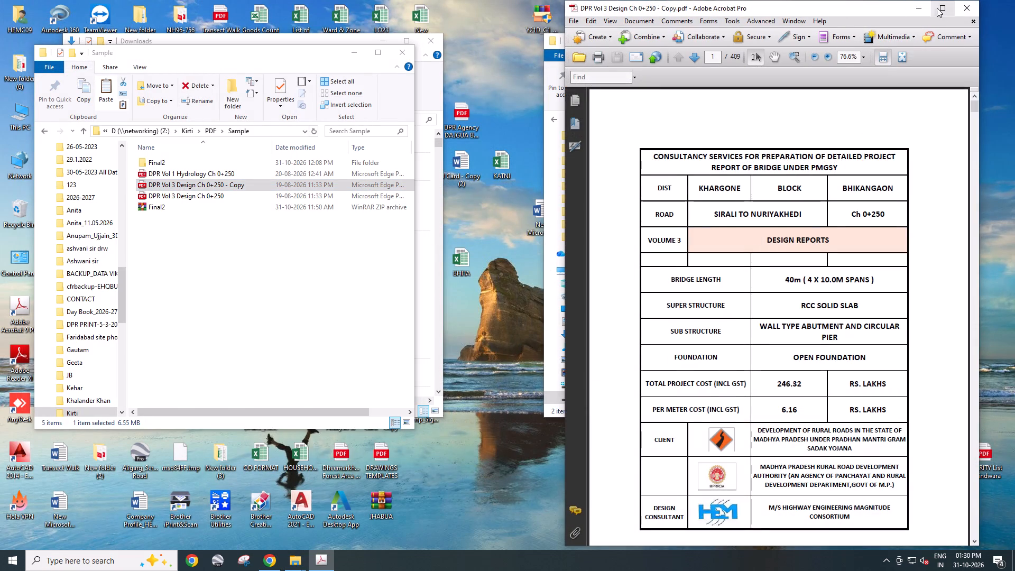
pyautogui.click(938, 8)
pyautogui.hotkey('ctrl', 'shift', 'd')
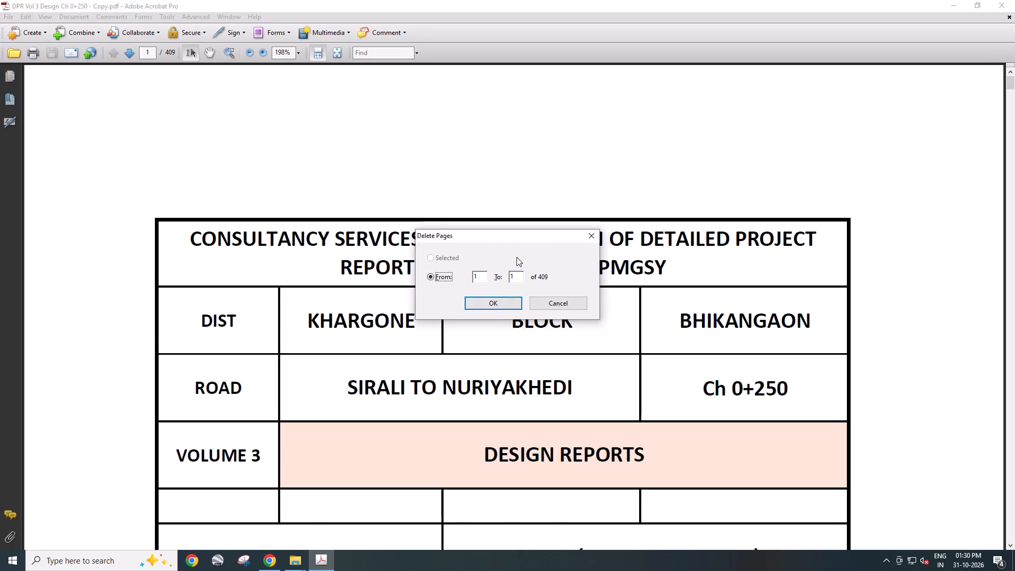
pyautogui.press('Return')
pyautogui.press('Return')
# Delete pages 2 to 408, keeping only the wall type abutment title page.
pyautogui.scroll(-10, 516, 257)
pyautogui.keyDown('ctrl'); pyautogui.keyDown('shift'); pyautogui.scroll(-4, 393, 240); pyautogui.keyUp('shift'); pyautogui.keyUp('ctrl')
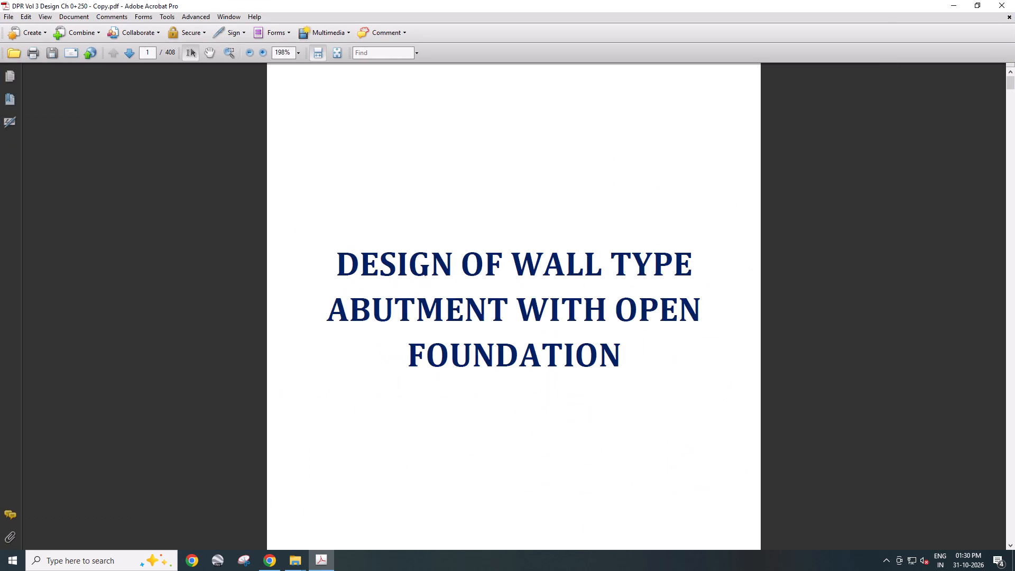
pyautogui.scroll(-20, 475, 238)
pyautogui.scroll(-2, 475, 238)
pyautogui.hotkey('ctrl', 'shift', 'd')
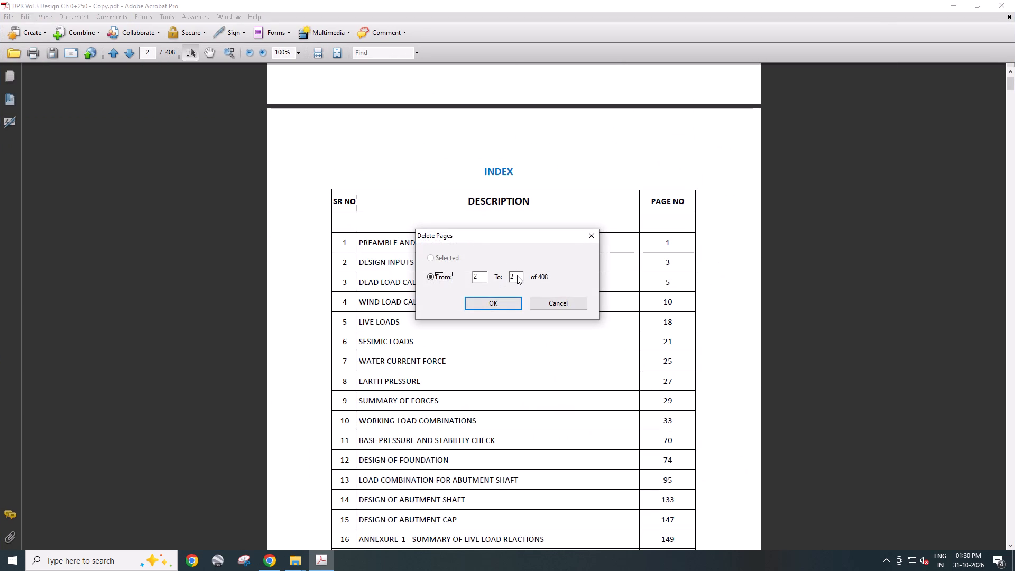
pyautogui.moveTo(517, 275); pyautogui.dragTo(503, 273)
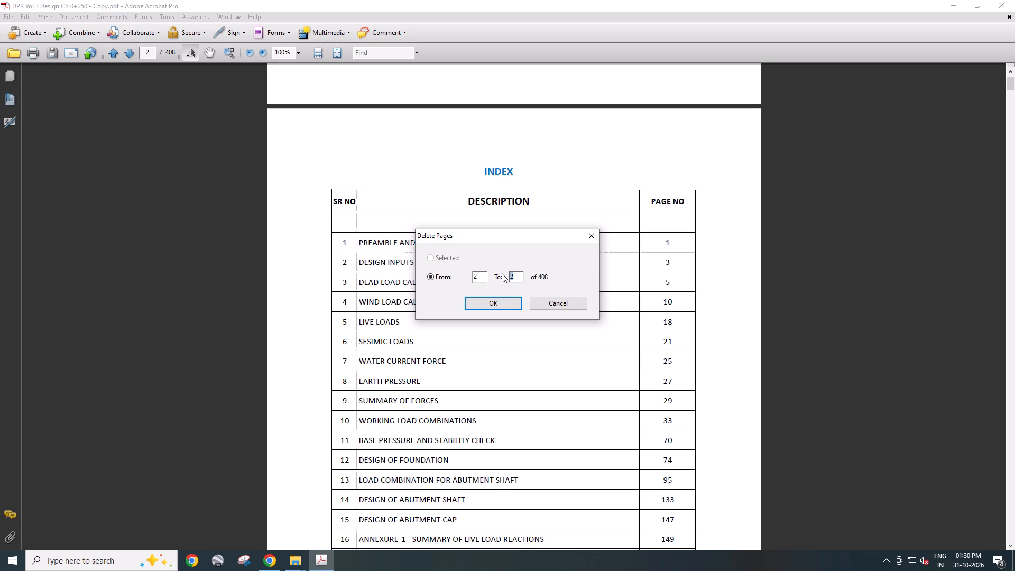
pyautogui.write('408')
pyautogui.press('Return')
pyautogui.press('Return')
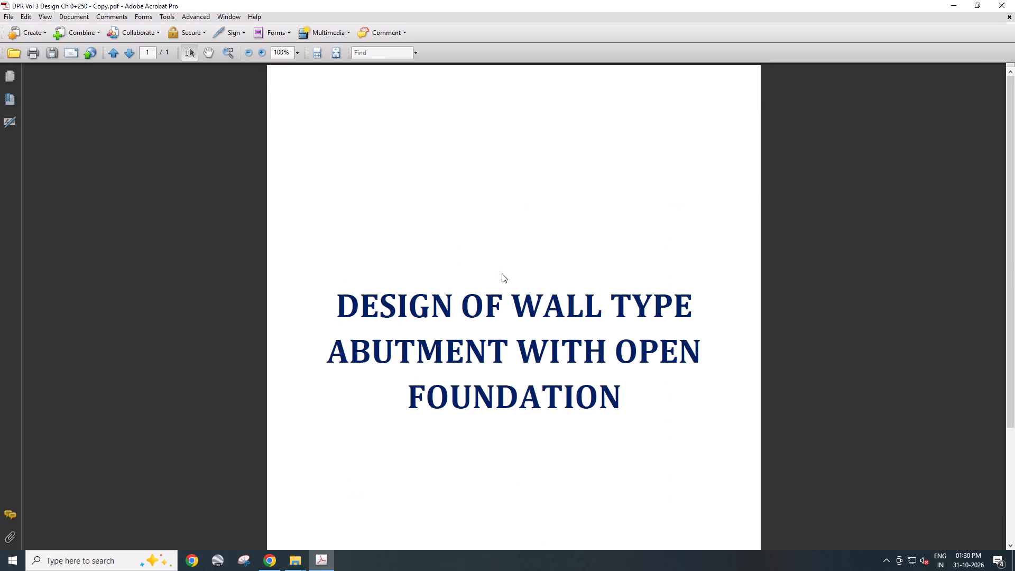
# Copy the full title text "DESIGN OF WALL TYPE ABUTMENT WITH OPEN FOUNDATION" and close the PDF, saving the changes.
pyautogui.moveTo(347, 304); pyautogui.dragTo(586, 365)
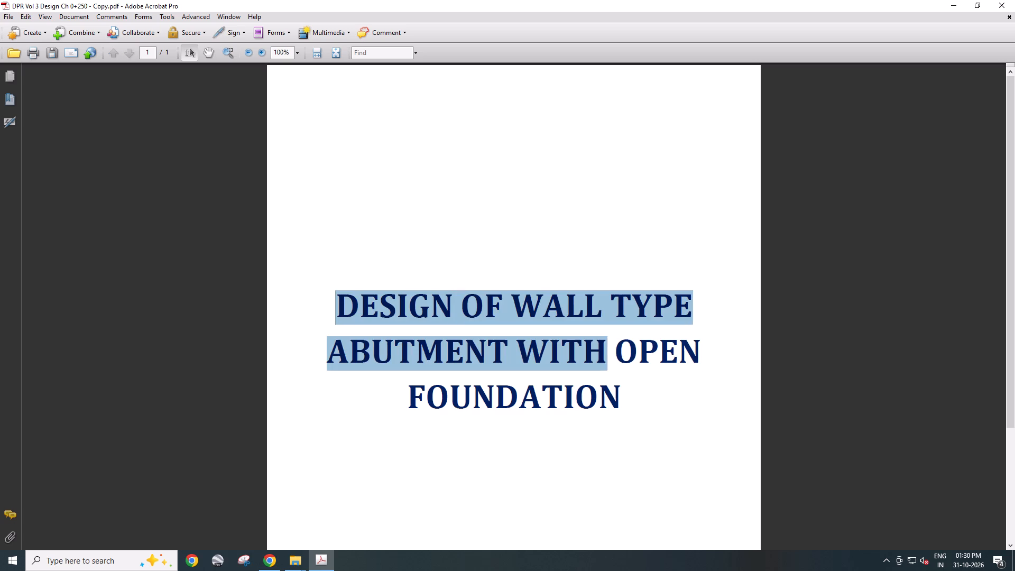
pyautogui.moveTo(586, 365); pyautogui.dragTo(640, 393)
pyautogui.hotkey('ctrl', 'c')
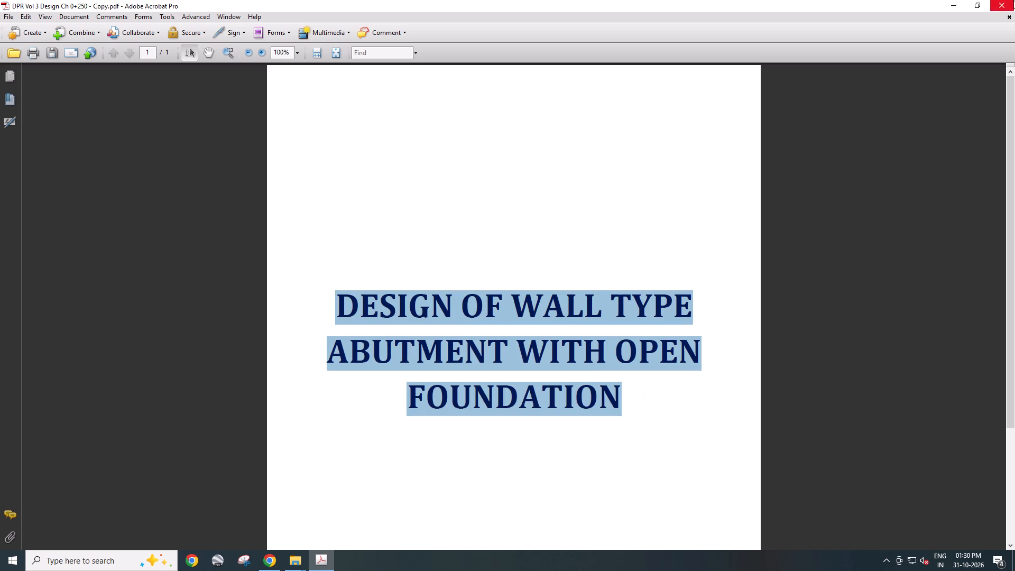
pyautogui.click(1013, 0)
pyautogui.click(508, 298)
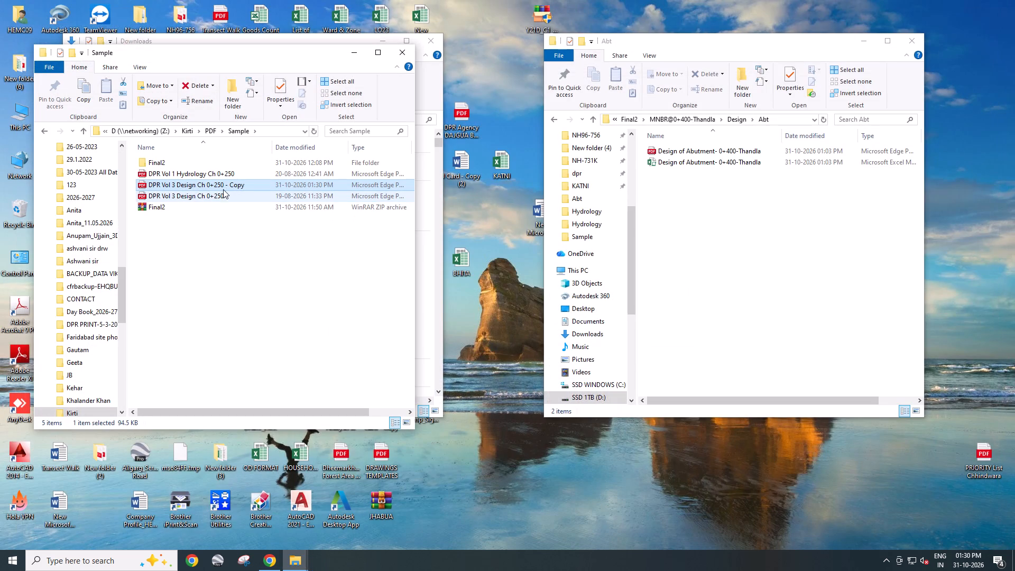
# Rename the single-page copy as "DESIGN OF WALL TYPE ABUTMENT WITH OPEN FOUNDATION 1".
pyautogui.click(224, 186)
pyautogui.press('F2')
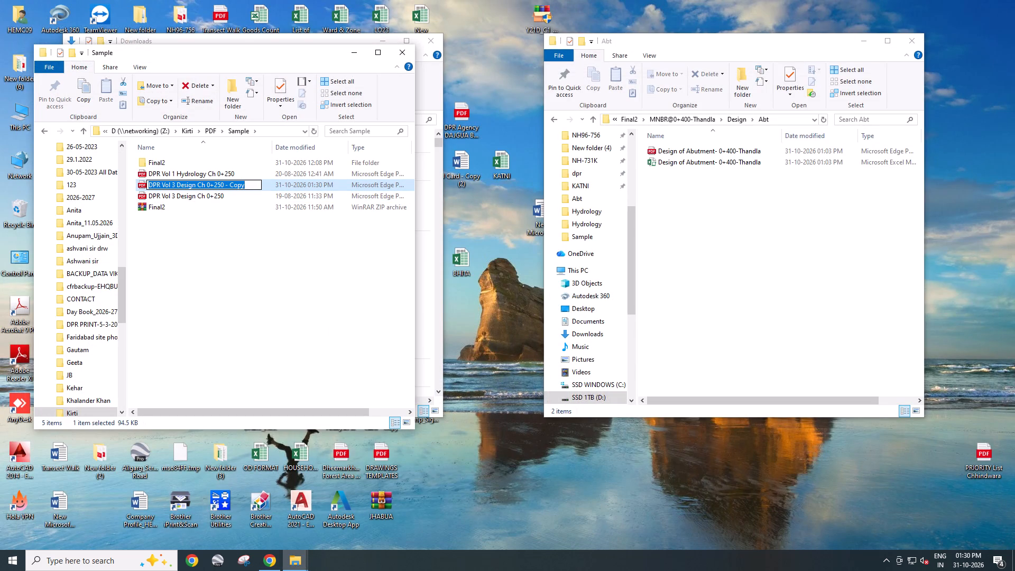
pyautogui.hotkey('ctrl', 'v')
pyautogui.press('space')
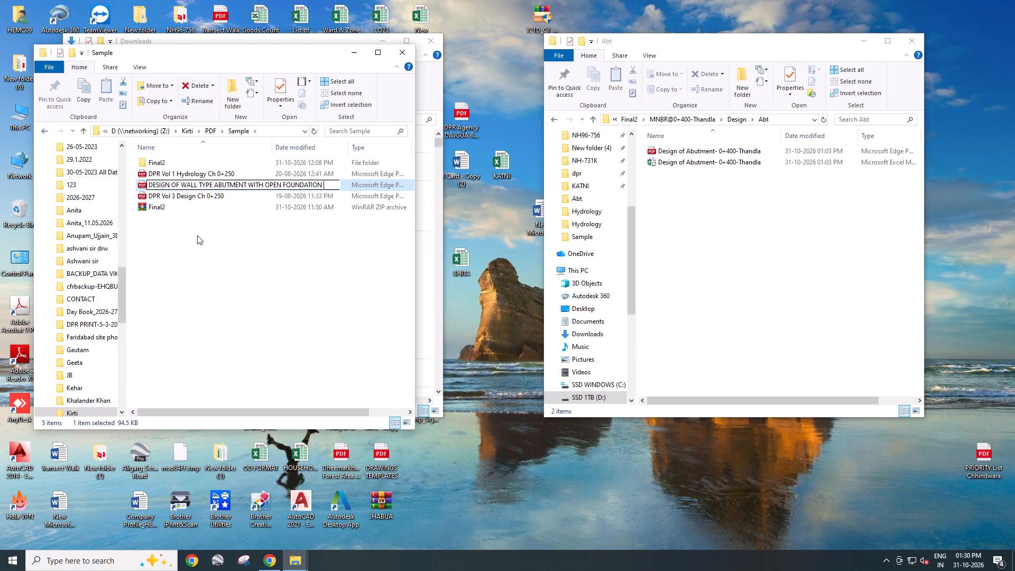
pyautogui.write('1')
pyautogui.click(197, 235)
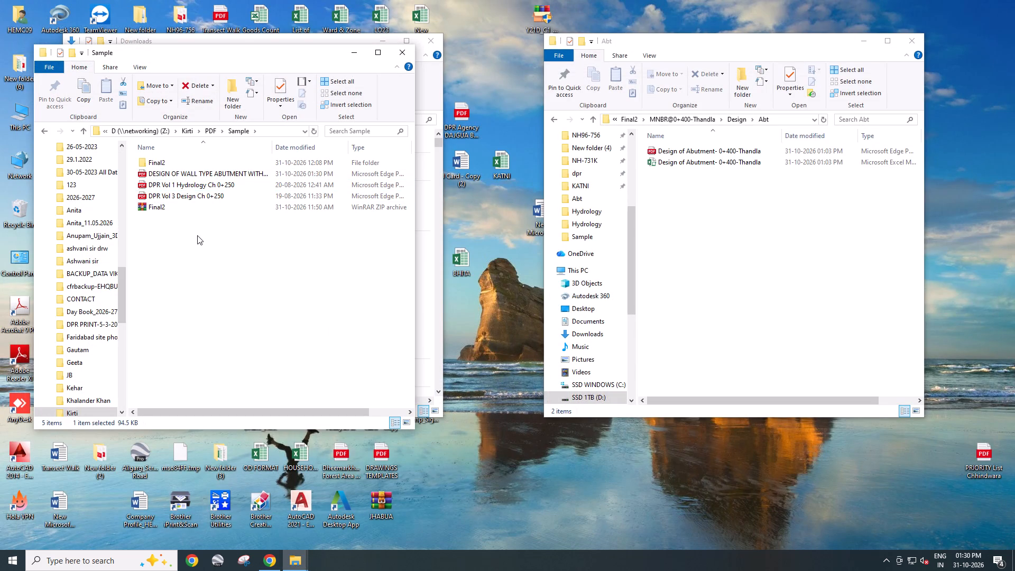
# Duplicate the original "DPR Vol 3 Design Ch 0+250" PDF within the Sample folder again.
pyautogui.click(230, 192)
pyautogui.hotkey('ctrl', 'c')
pyautogui.hotkey('ctrl', 'v')
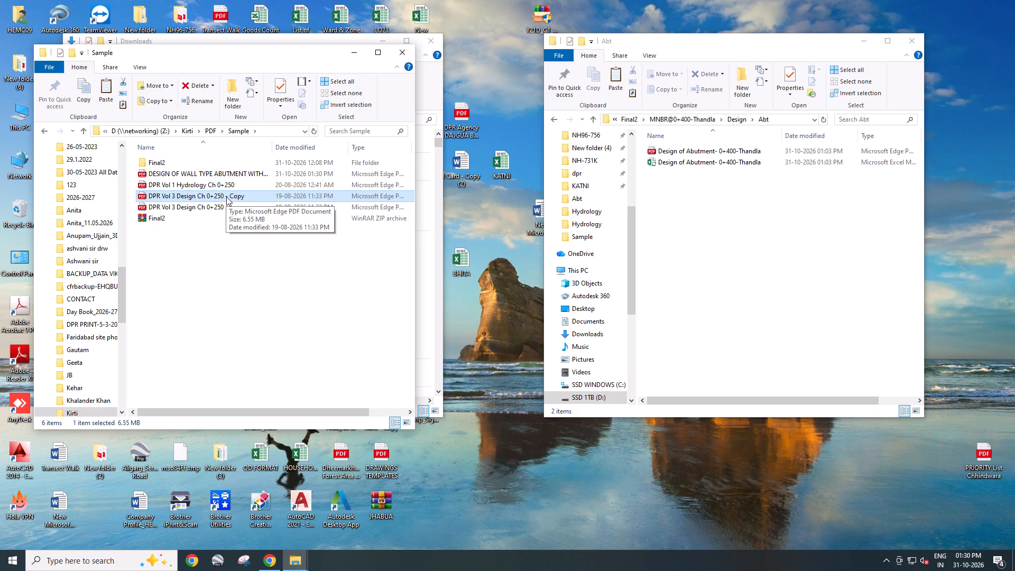
# Open the new "DPR Vol 3 Design Ch 0+250 - Copy" PDF.
pyautogui.doubleClick(226, 197)
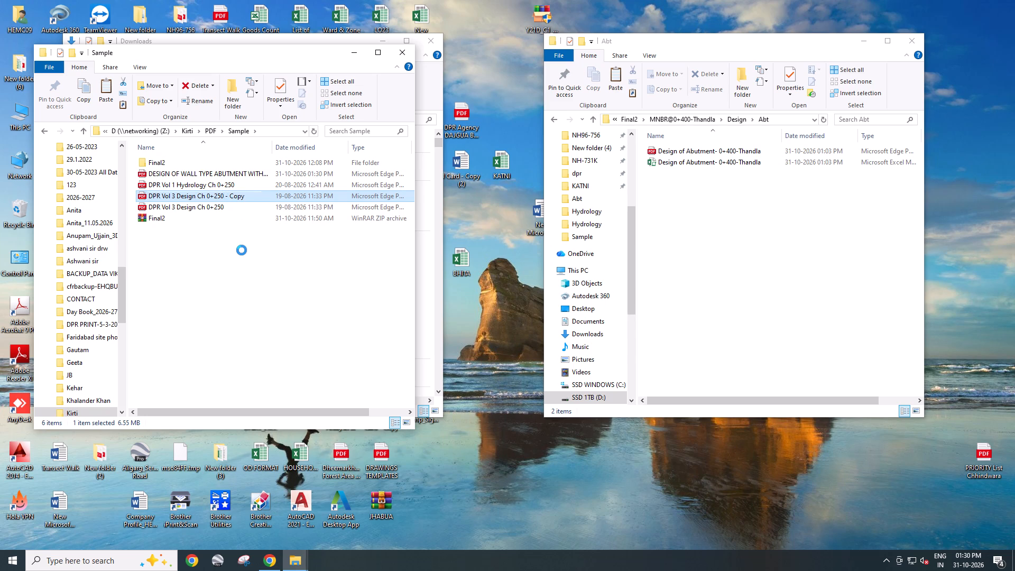
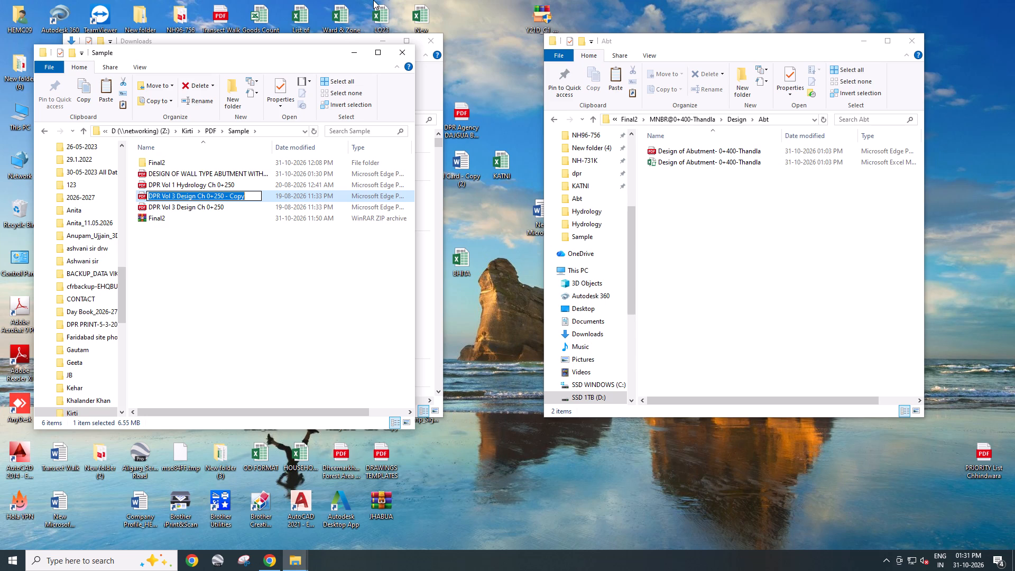
# Open the "Design Elastomeric Bearing" workbook from the Bearing subfolder of the MNBR@0+400-Thandla Design folder.
pyautogui.click(241, 248)
pyautogui.click(737, 121)
pyautogui.doubleClick(691, 166)
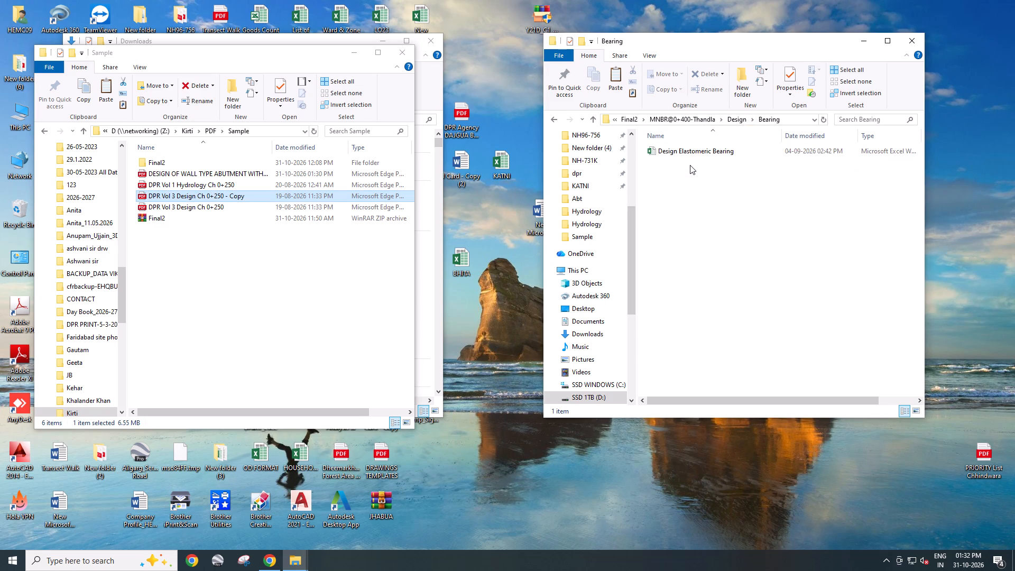
pyautogui.doubleClick(687, 153)
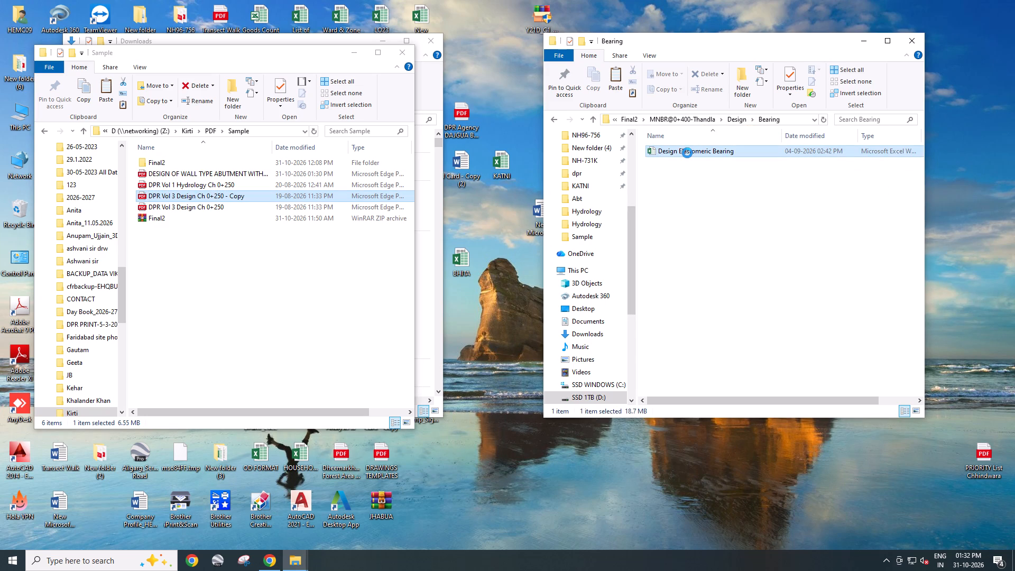
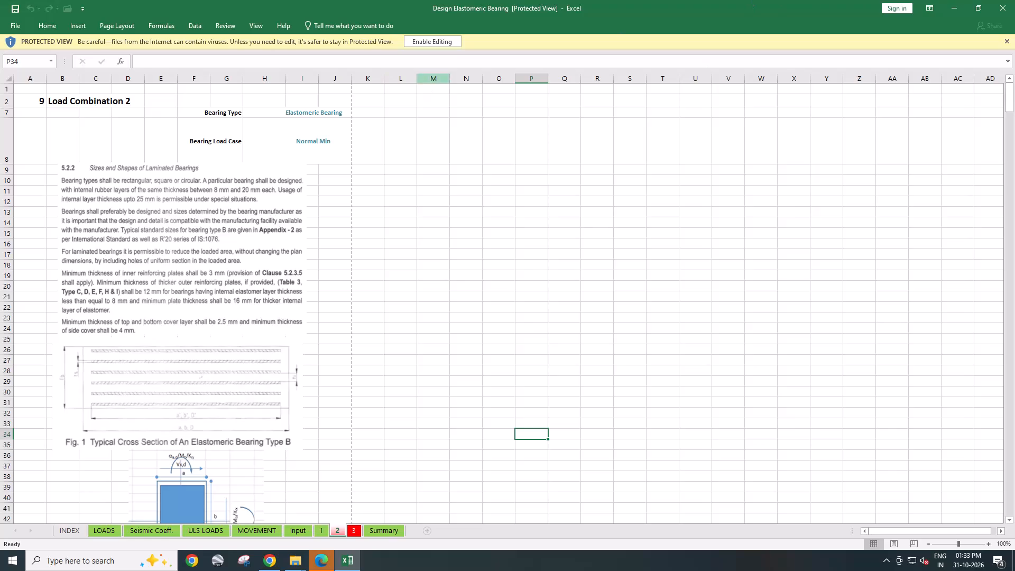
# Enable editing for the protected Design Elastomeric Bearing workbook.
pyautogui.click(441, 42)
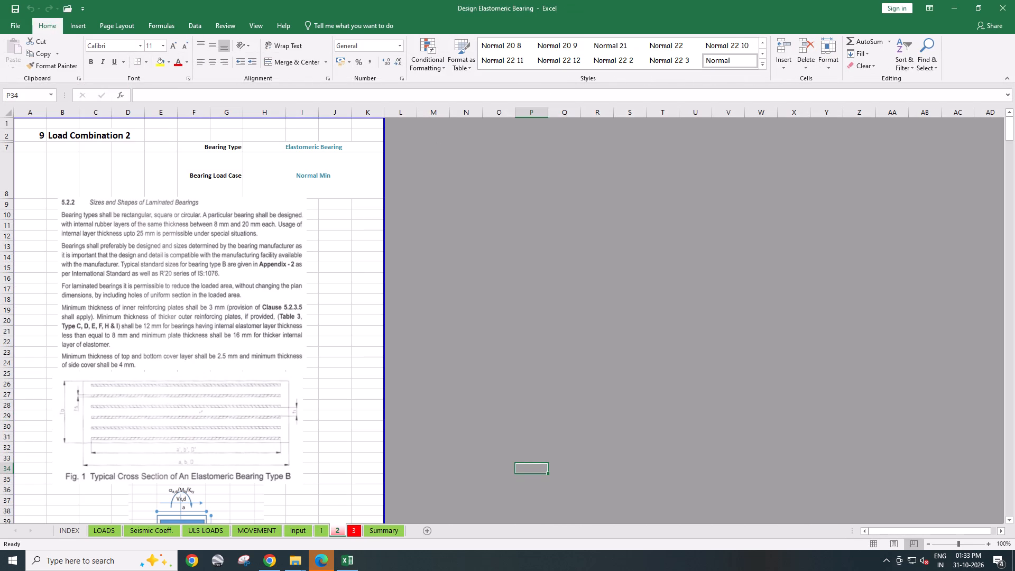
# Check the INDEX sheet and the design checks on the Summary sheet of the bearing workbook.
pyautogui.scroll(6, 225, 309)
pyautogui.click(68, 529)
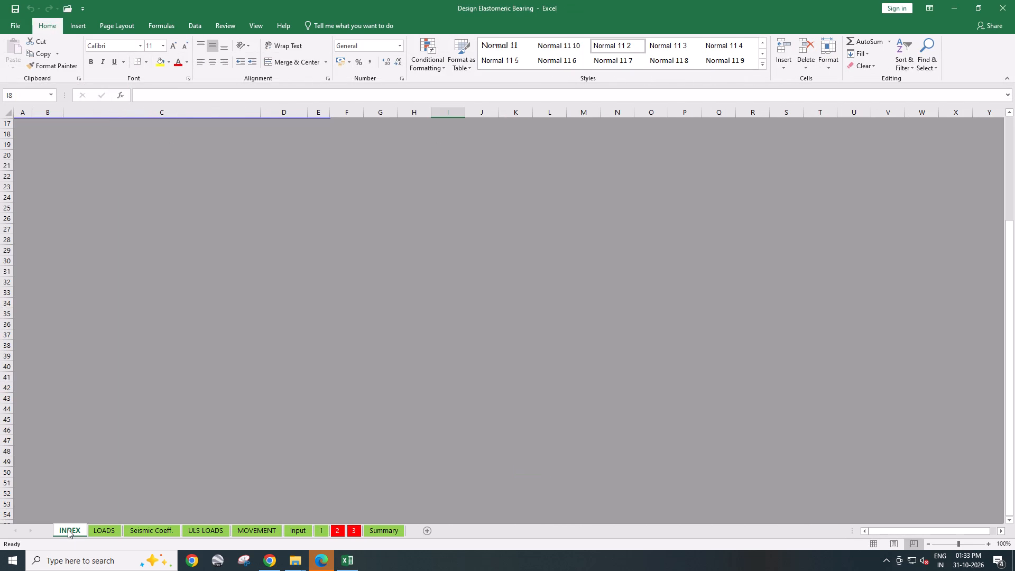
pyautogui.scroll(14, 111, 517)
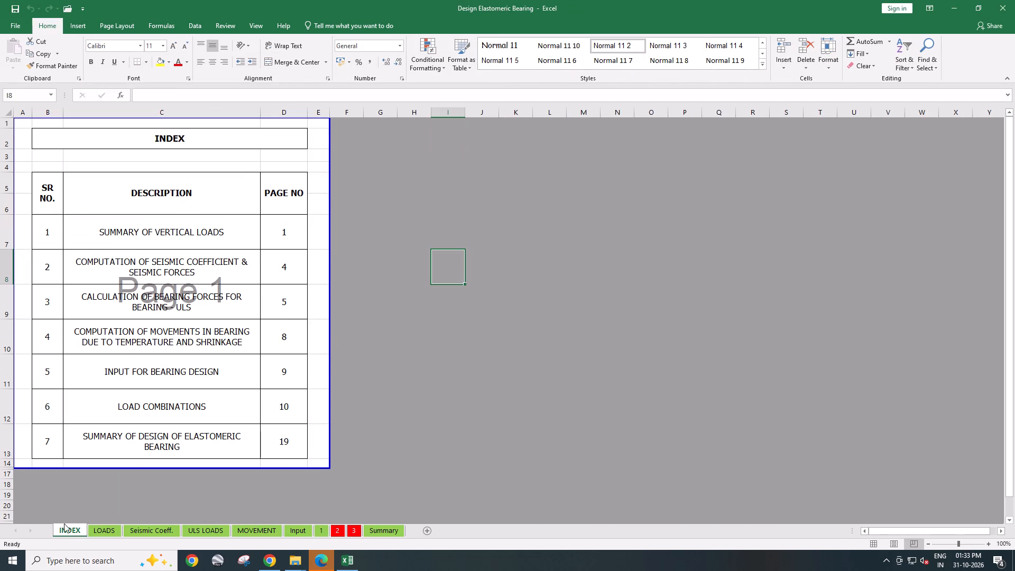
pyautogui.doubleClick(16, 529)
pyautogui.keyDown('shift'); pyautogui.rightClick(66, 530); pyautogui.keyUp('shift')
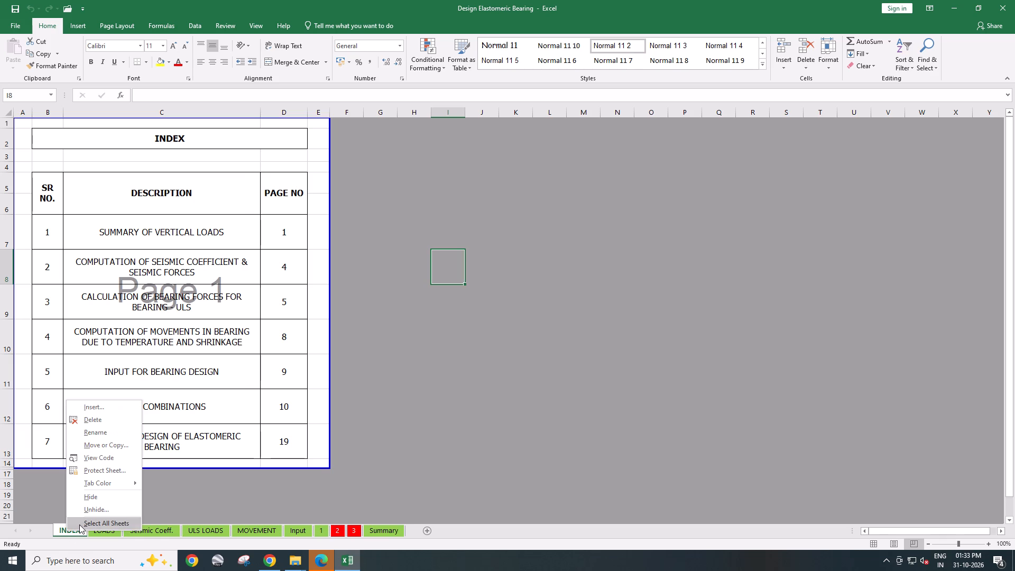
pyautogui.click(82, 524)
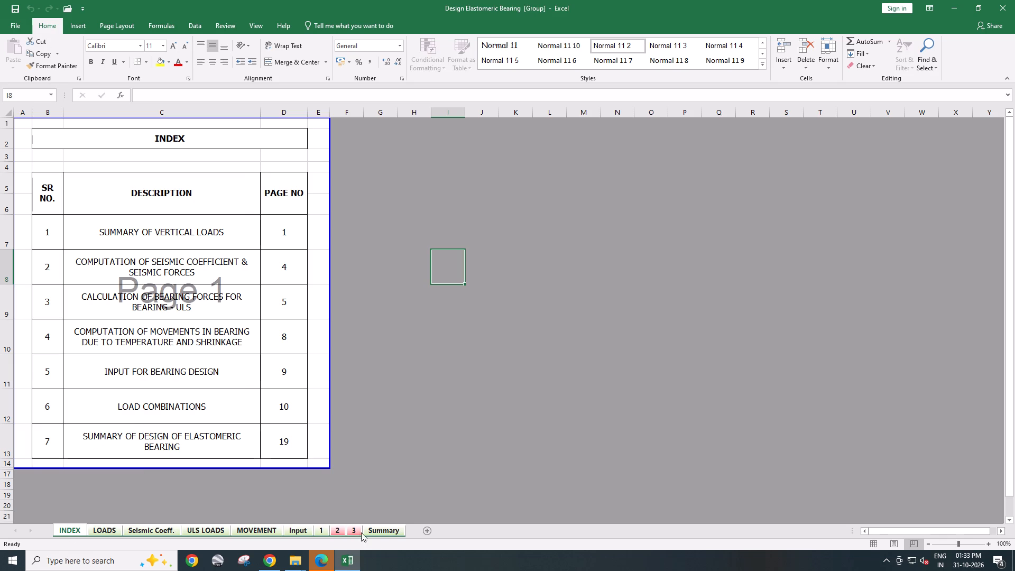
pyautogui.click(386, 533)
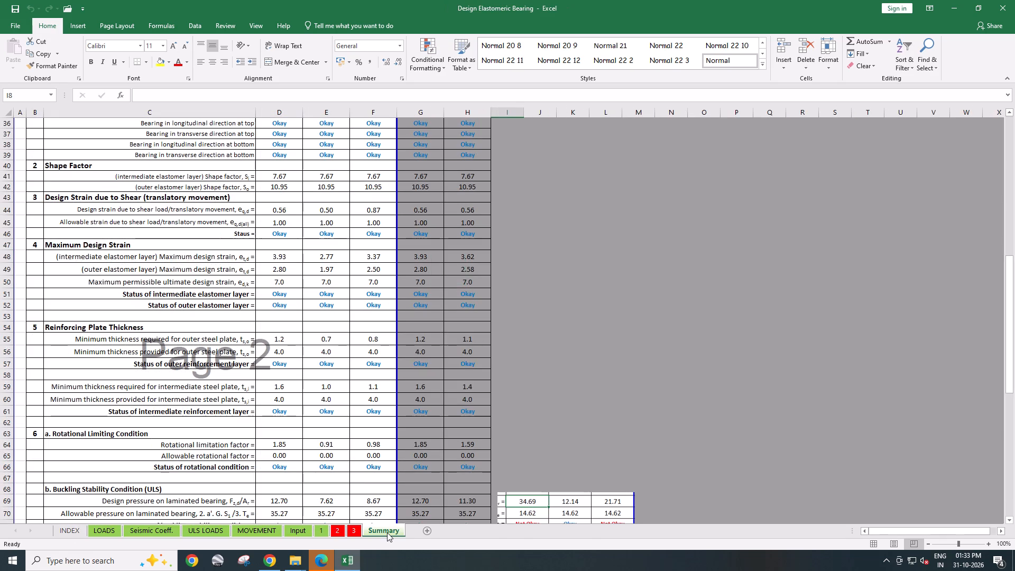
pyautogui.click(387, 532)
pyautogui.scroll(3, 308, 475)
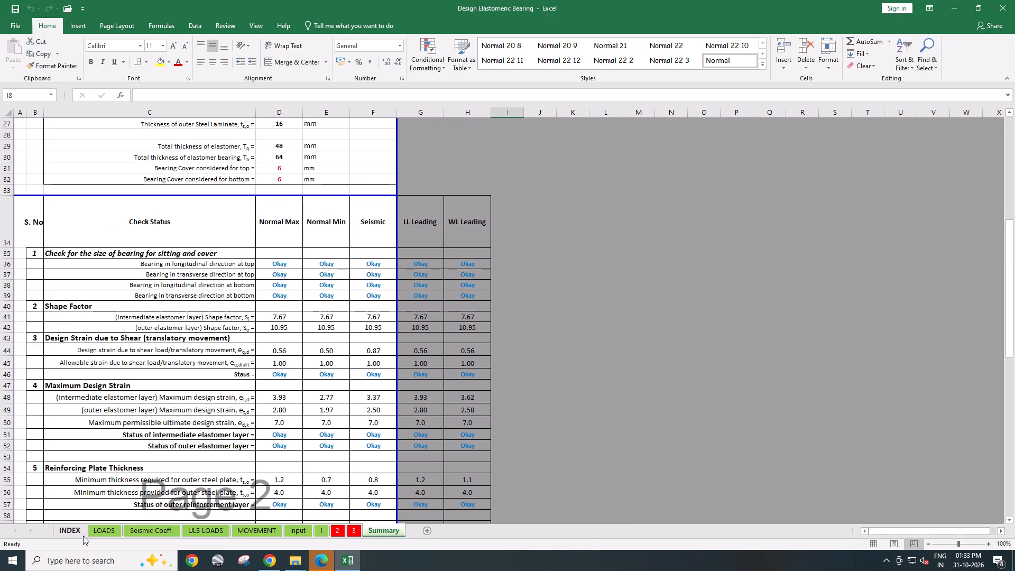
# Select all sheets from INDEX to Summary and save them as the PDF "Design Elastomeric Bearing" in the Bearing folder.
pyautogui.click(76, 533)
pyautogui.keyDown('shift'); pyautogui.rightClick(76, 533); pyautogui.keyUp('shift')
pyautogui.click(90, 526)
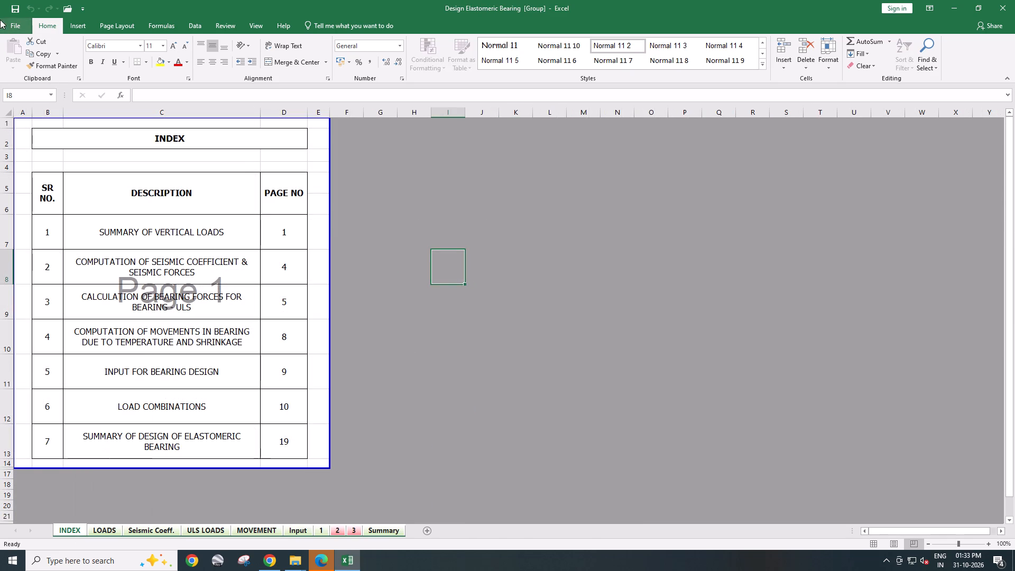
pyautogui.click(4, 24)
pyautogui.click(47, 130)
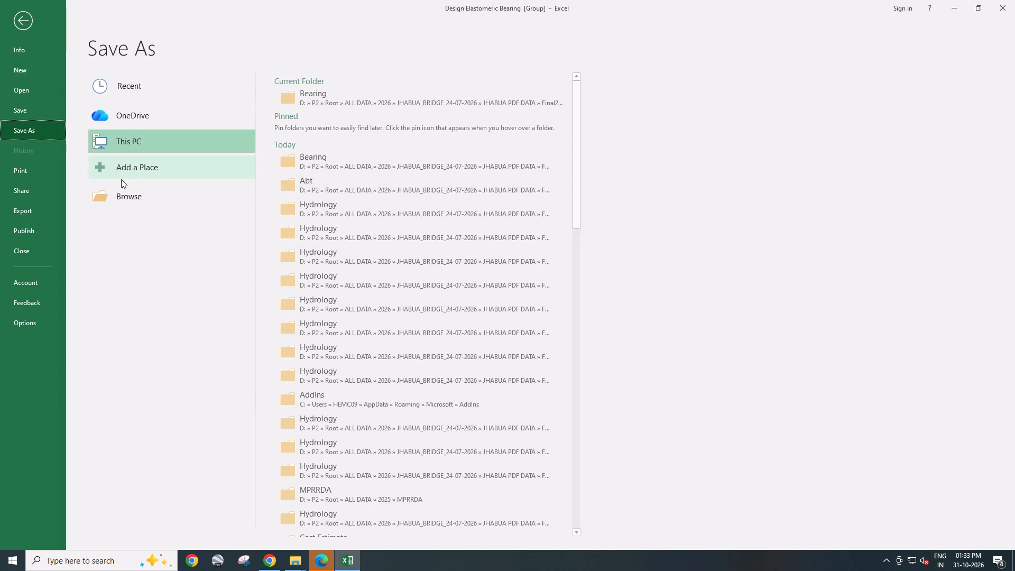
pyautogui.click(127, 192)
pyautogui.click(136, 229)
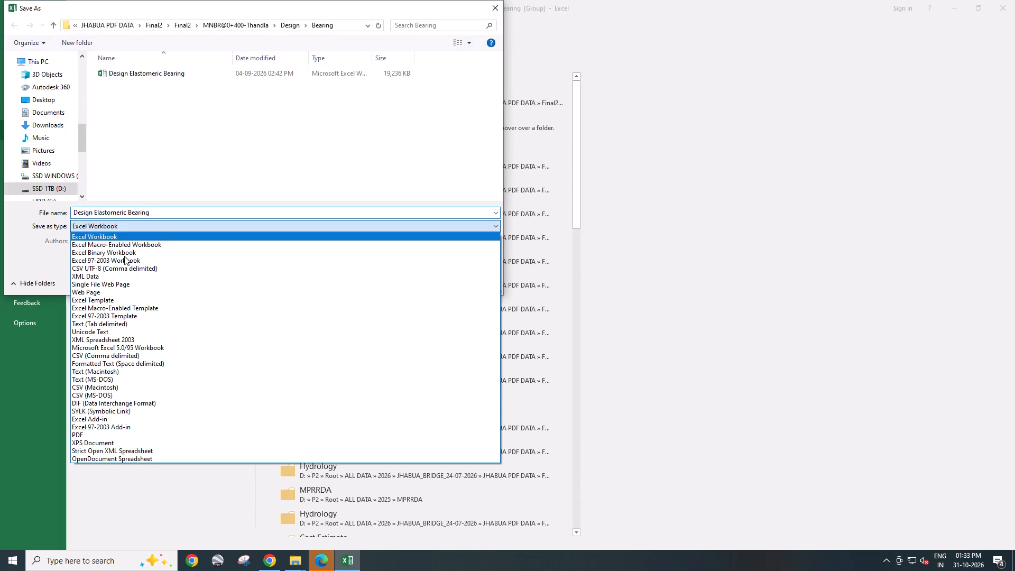
pyautogui.click(90, 432)
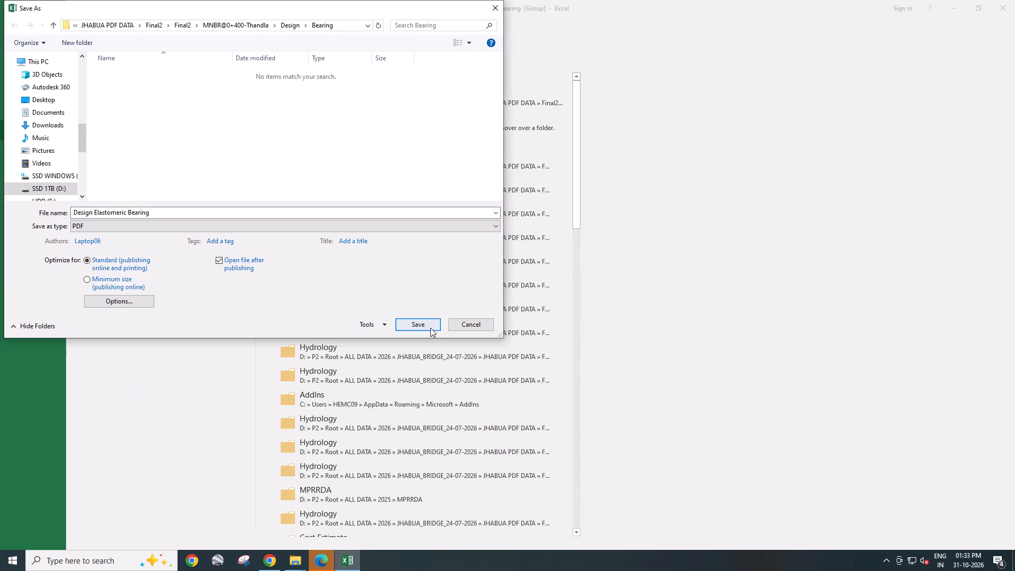
pyautogui.click(429, 323)
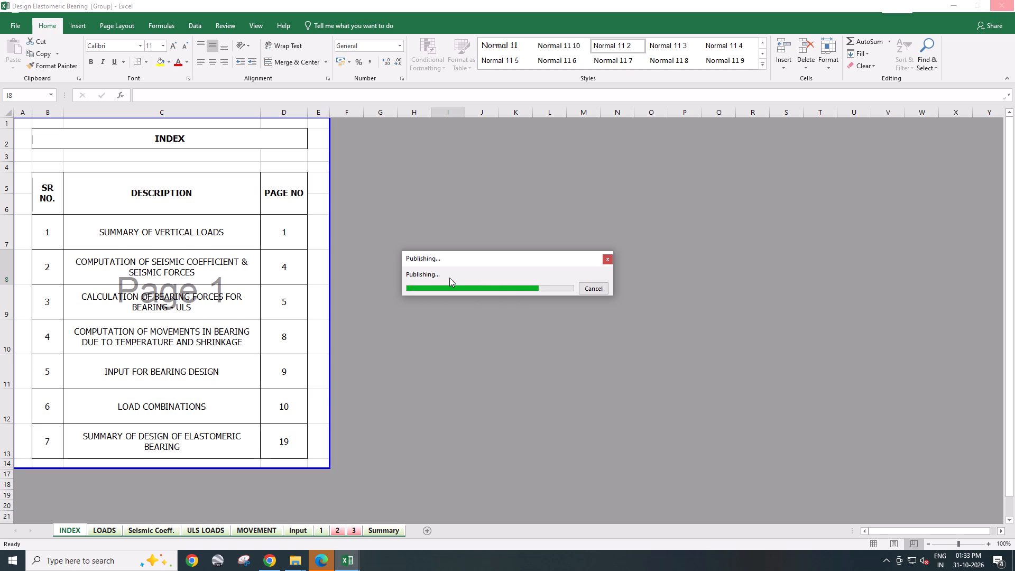
# Review the published Design Elastomeric Bearing PDF from its index to the final summary of design checks.
pyautogui.click(315, 564)
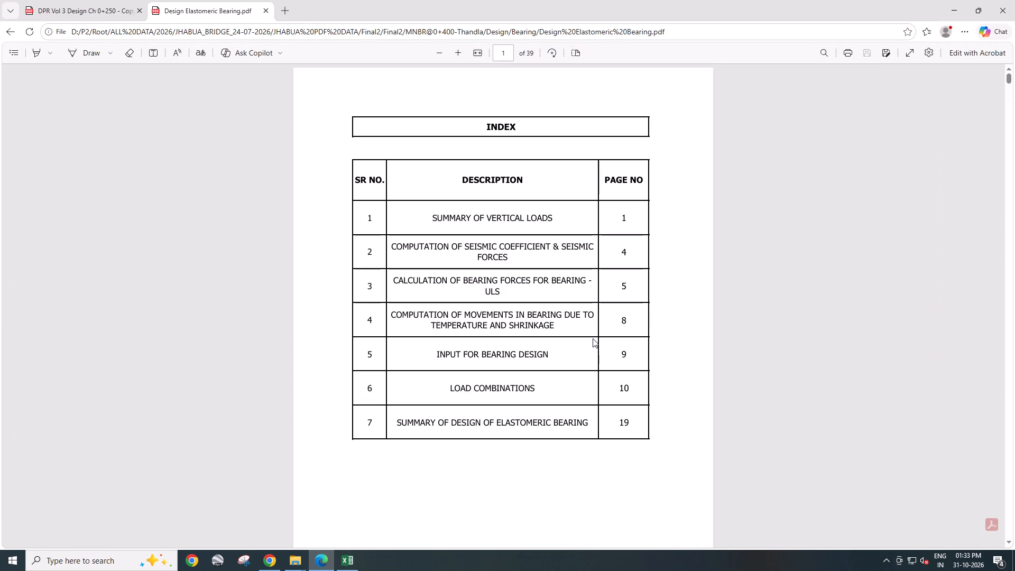
pyautogui.scroll(-20, 593, 338)
pyautogui.scroll(-3, 593, 338)
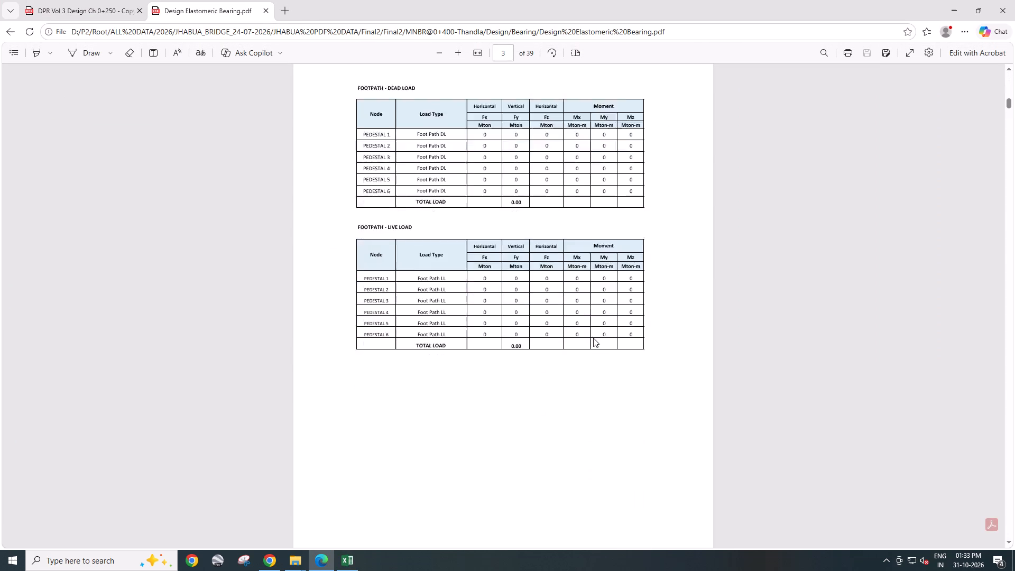
pyautogui.scroll(-20, 593, 338)
pyautogui.scroll(-18, 593, 338)
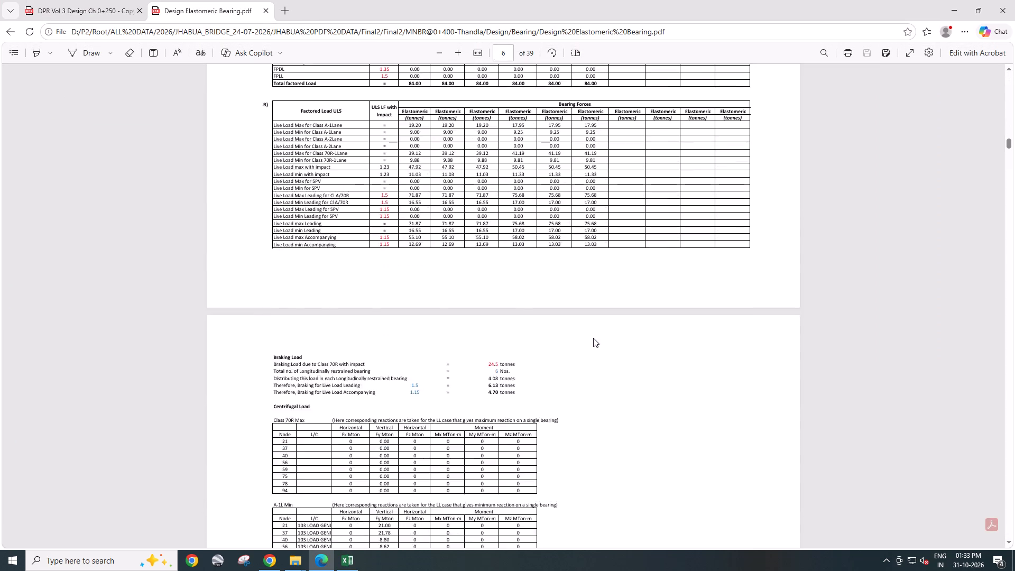
pyautogui.scroll(-20, 593, 338)
pyautogui.scroll(-18, 593, 338)
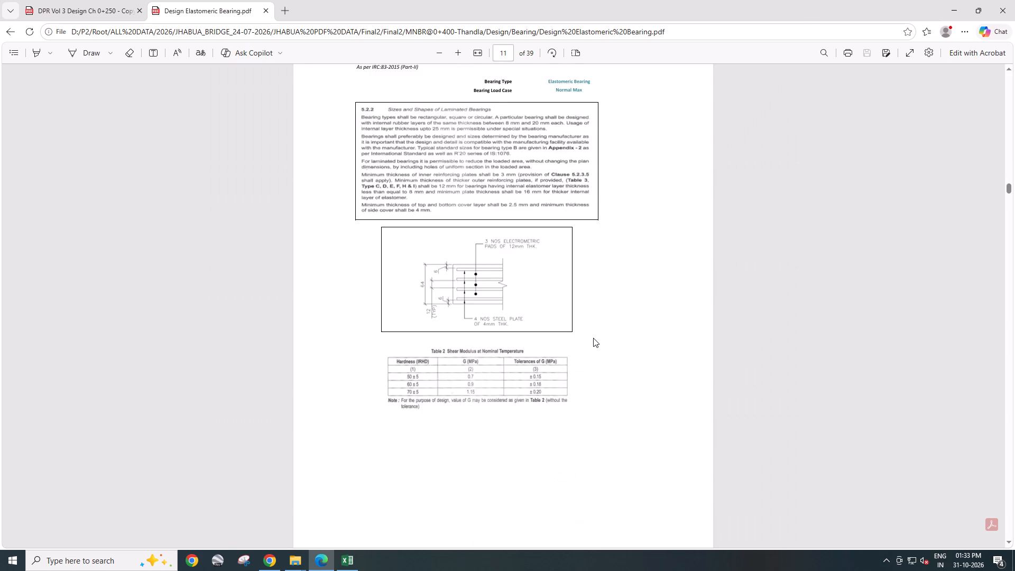
pyautogui.scroll(-20, 593, 338)
pyautogui.scroll(-17, 593, 338)
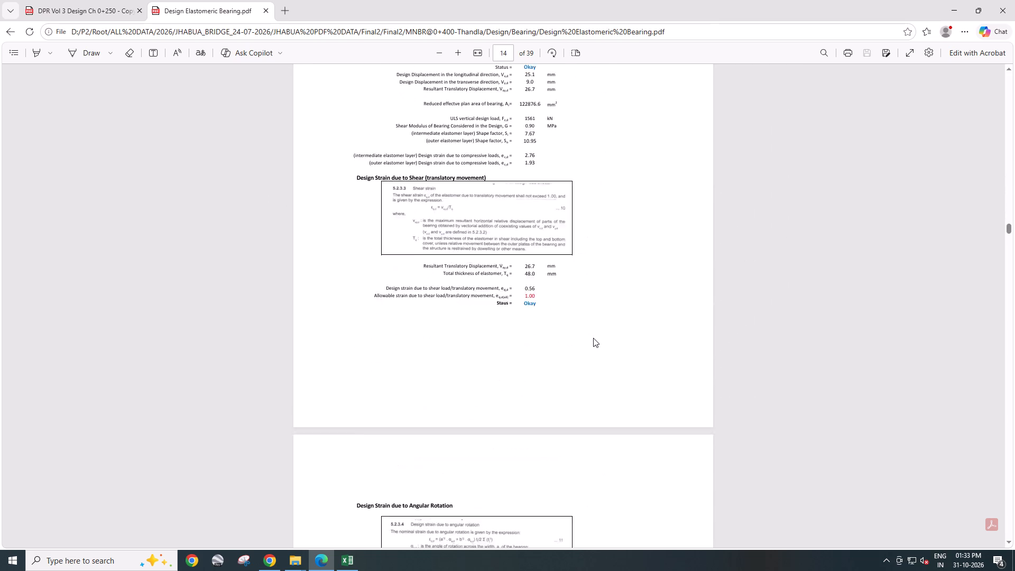
pyautogui.scroll(-20, 593, 338)
pyautogui.scroll(-17, 593, 338)
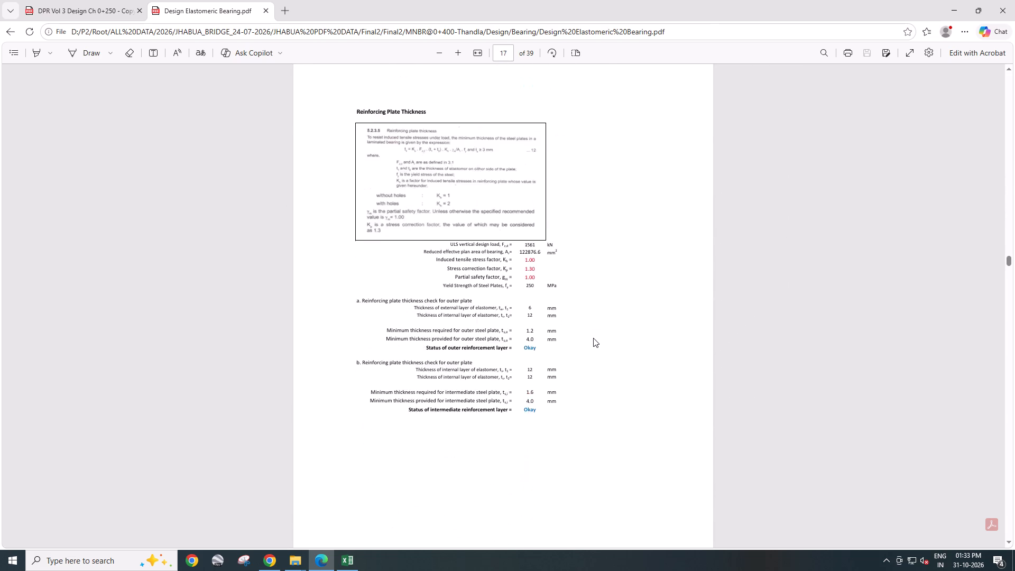
pyautogui.scroll(-11, 593, 338)
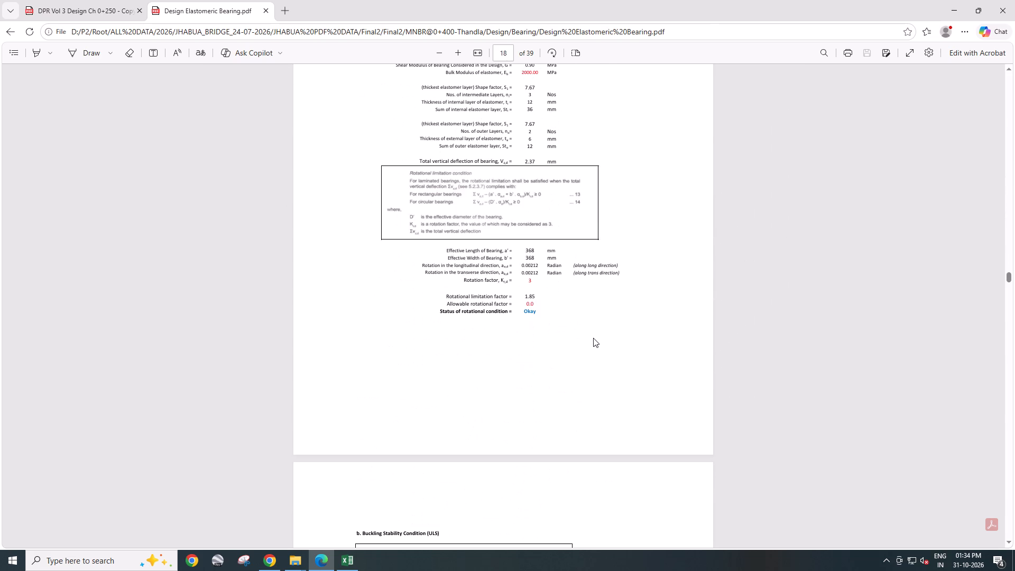
pyautogui.scroll(-20, 593, 338)
pyautogui.scroll(-16, 593, 338)
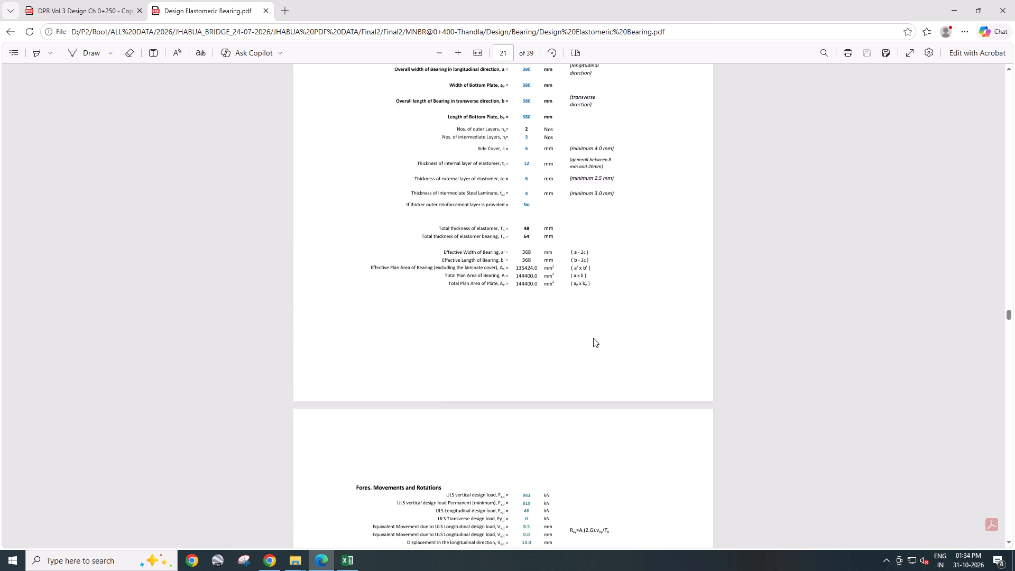
pyautogui.scroll(-20, 593, 338)
pyautogui.scroll(-18, 593, 338)
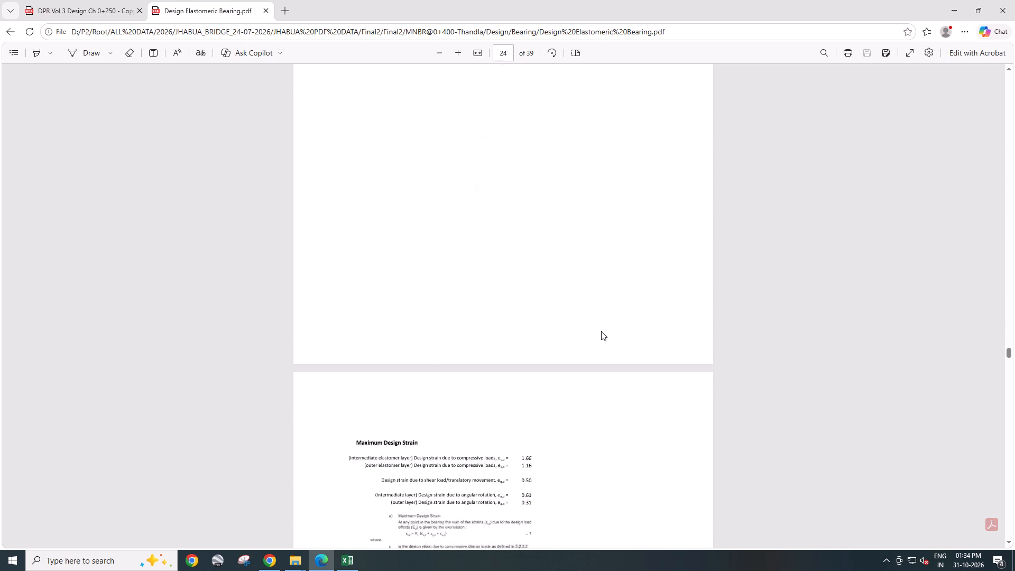
pyautogui.scroll(-20, 601, 331)
pyautogui.scroll(-17, 601, 331)
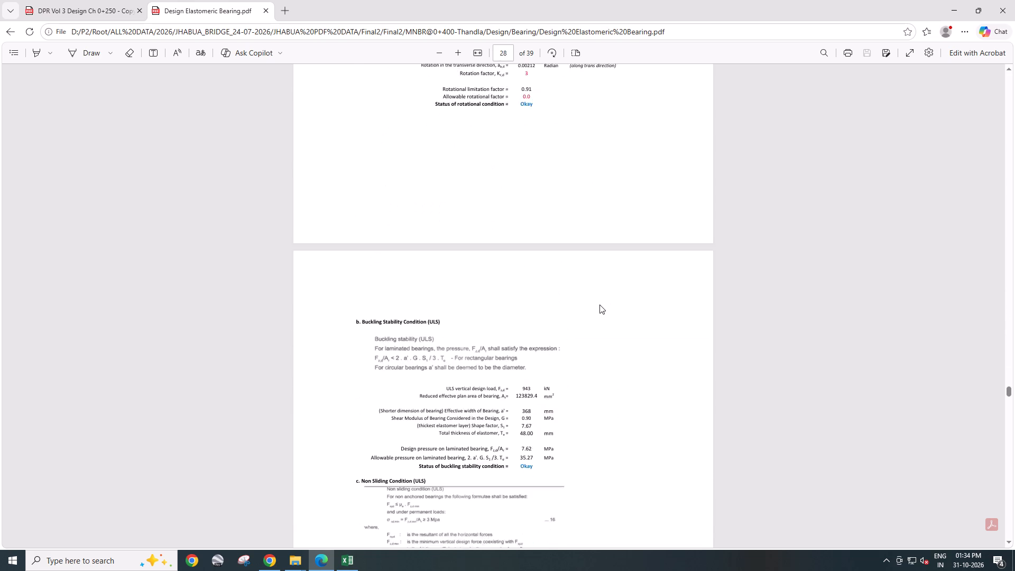
pyautogui.scroll(-20, 599, 305)
pyautogui.scroll(-17, 599, 305)
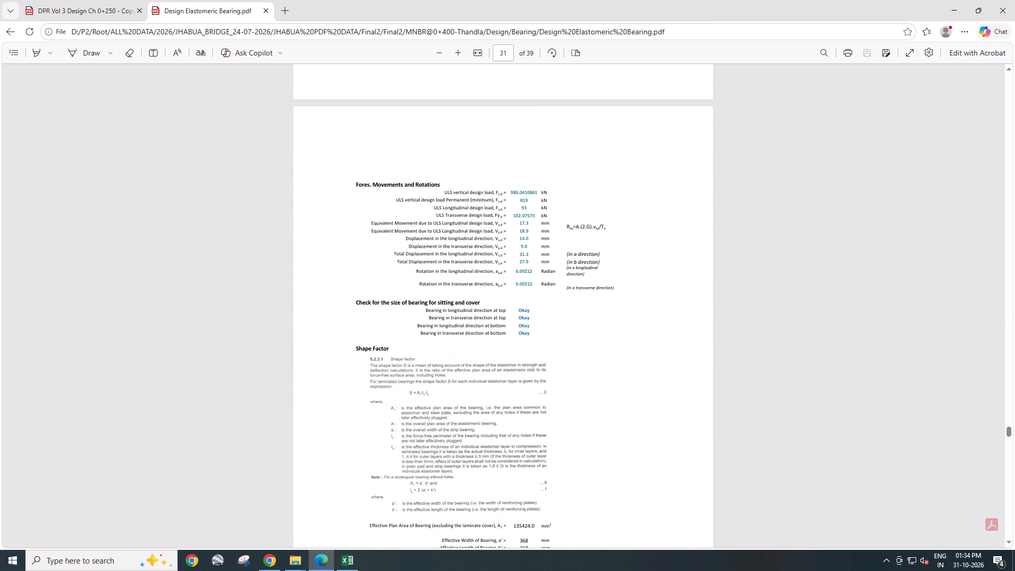
pyautogui.scroll(-20, 599, 297)
pyautogui.scroll(-17, 599, 297)
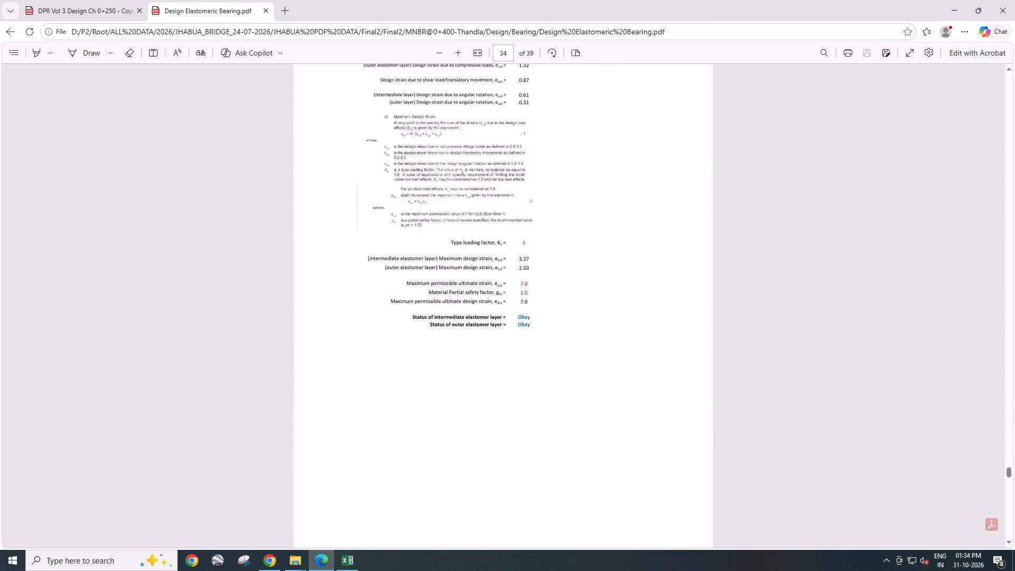
pyautogui.scroll(-20, 599, 297)
pyautogui.scroll(-17, 599, 297)
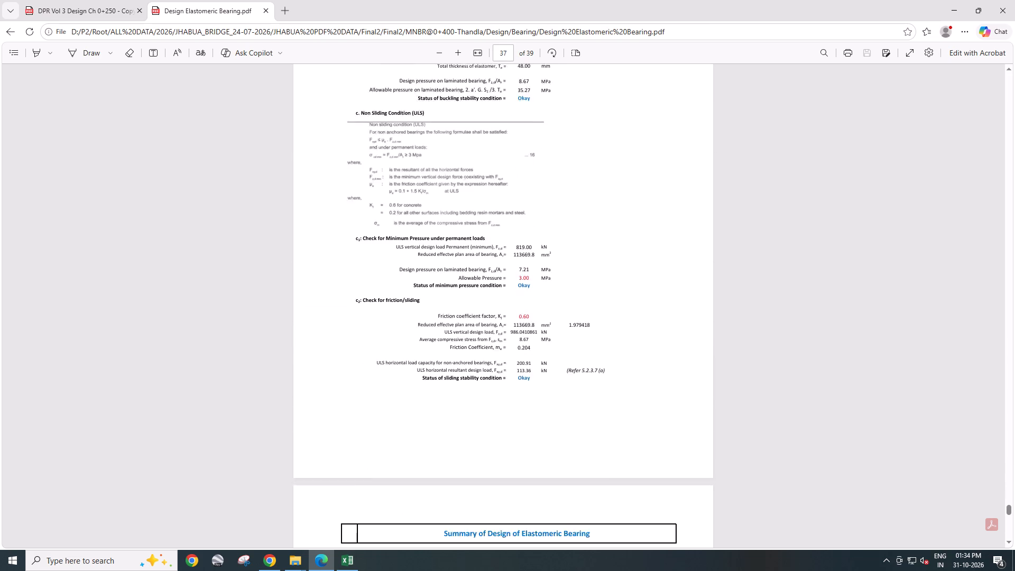
pyautogui.scroll(-20, 599, 297)
pyautogui.scroll(-4, 599, 297)
pyautogui.scroll(1, 599, 291)
pyautogui.scroll(-10, 599, 291)
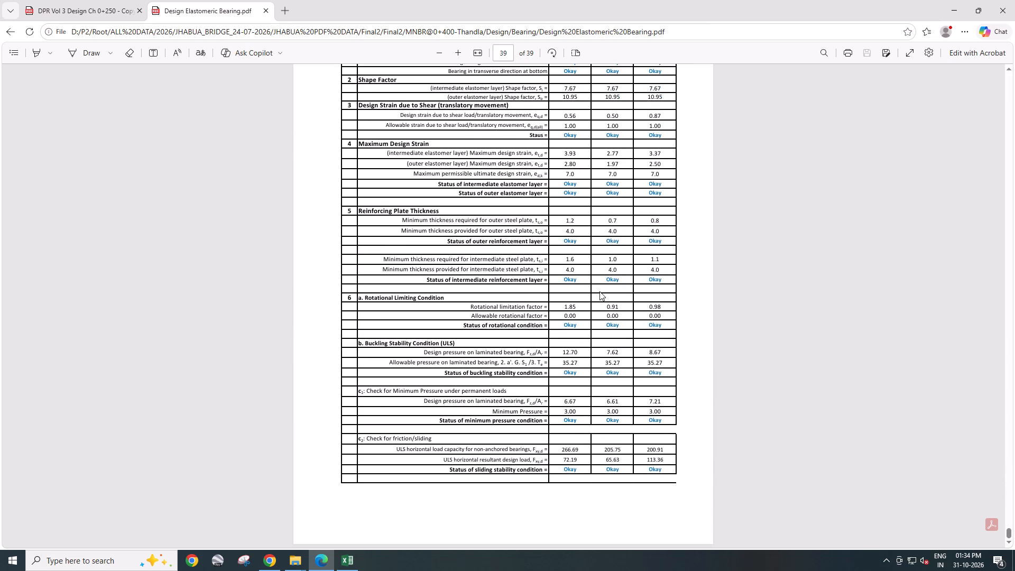
# Close the browser with the bearing PDF and close the Design Elastomeric Bearing workbook.
pyautogui.click(1013, 0)
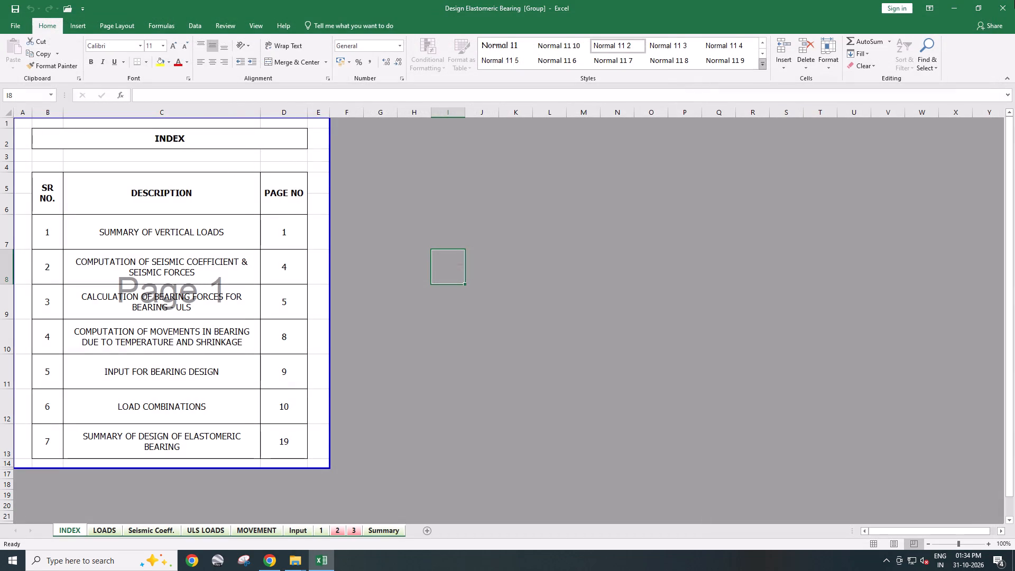
pyautogui.click(1014, 0)
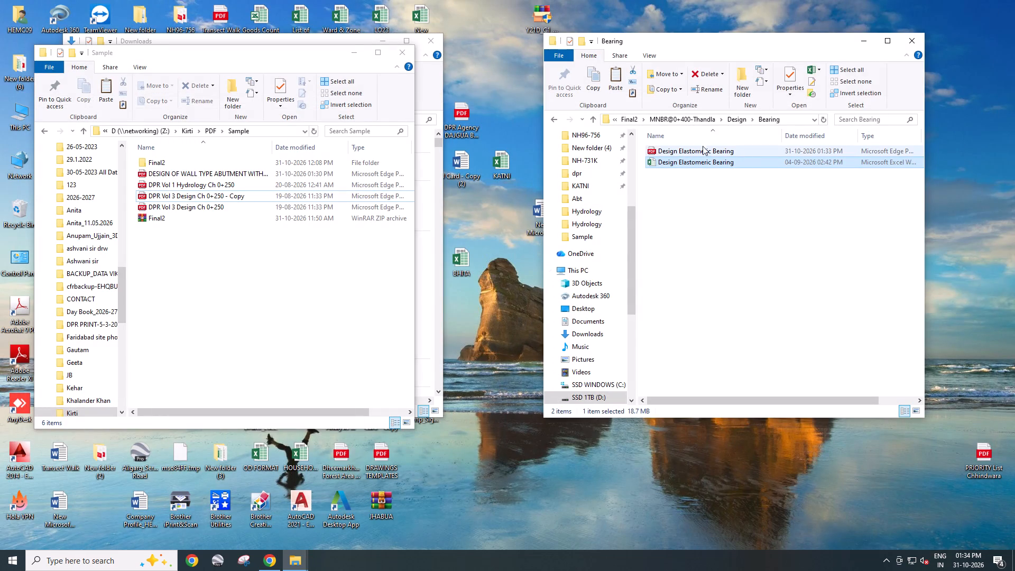
# Look through DPR Vol 3 Design Ch 0+250 - Copy from page 161 to find the circular pier section's title page.
pyautogui.doubleClick(252, 195)
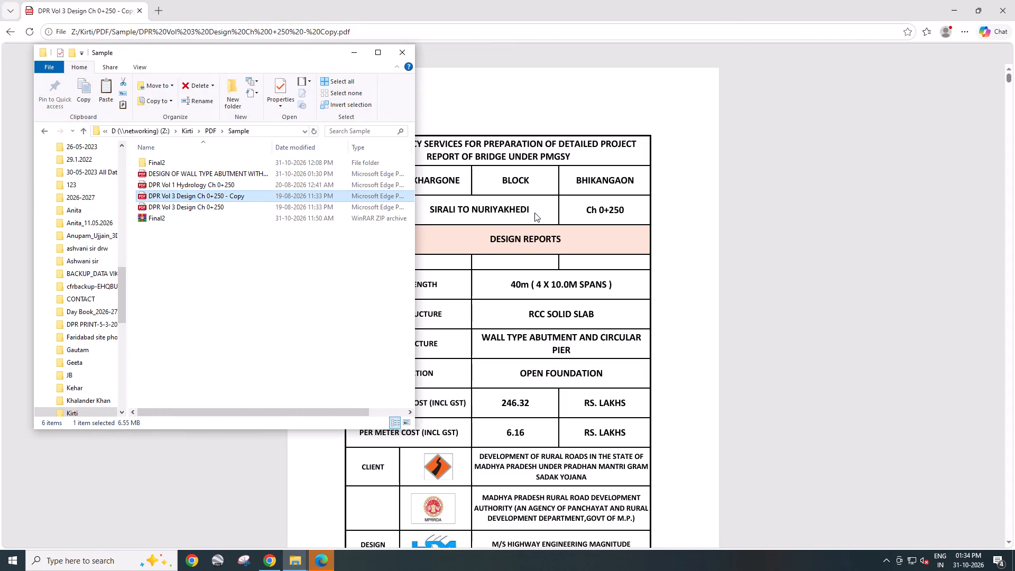
pyautogui.click(534, 213)
pyautogui.scroll(-20, 524, 186)
pyautogui.scroll(-2, 524, 186)
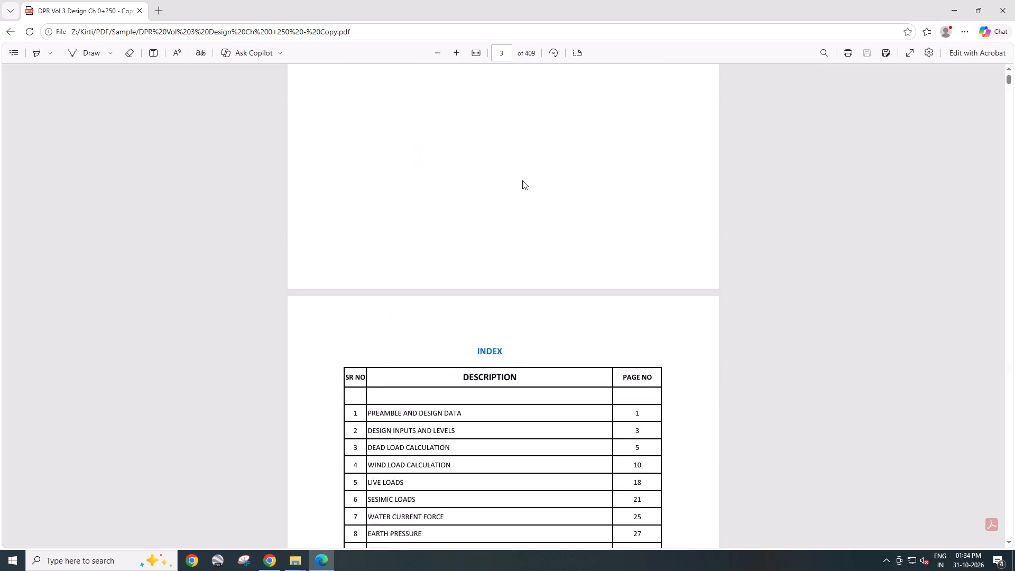
pyautogui.scroll(-8, 522, 180)
pyautogui.click(505, 54)
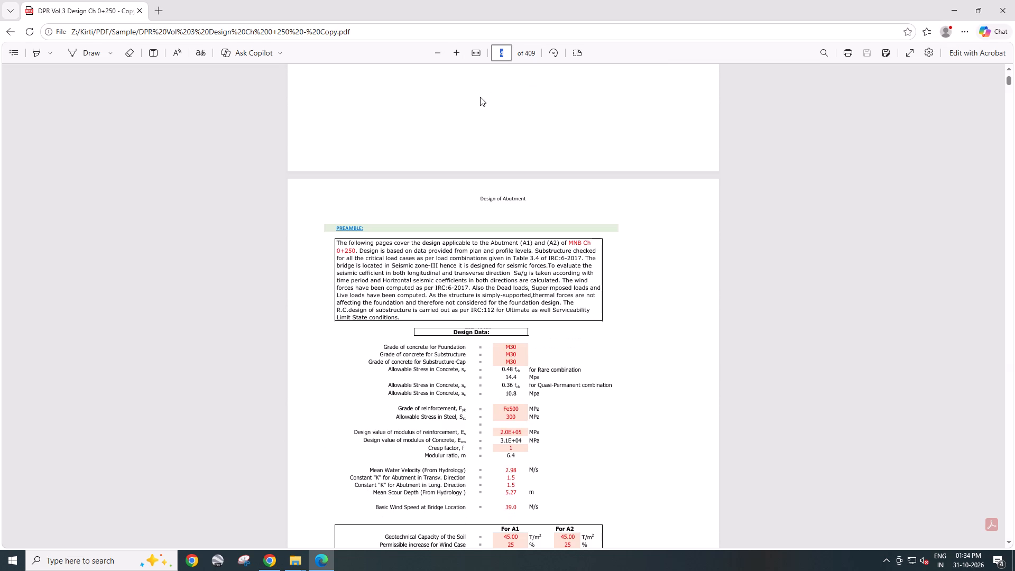
pyautogui.write('161')
pyautogui.press('Return')
pyautogui.scroll(-8, 534, 261)
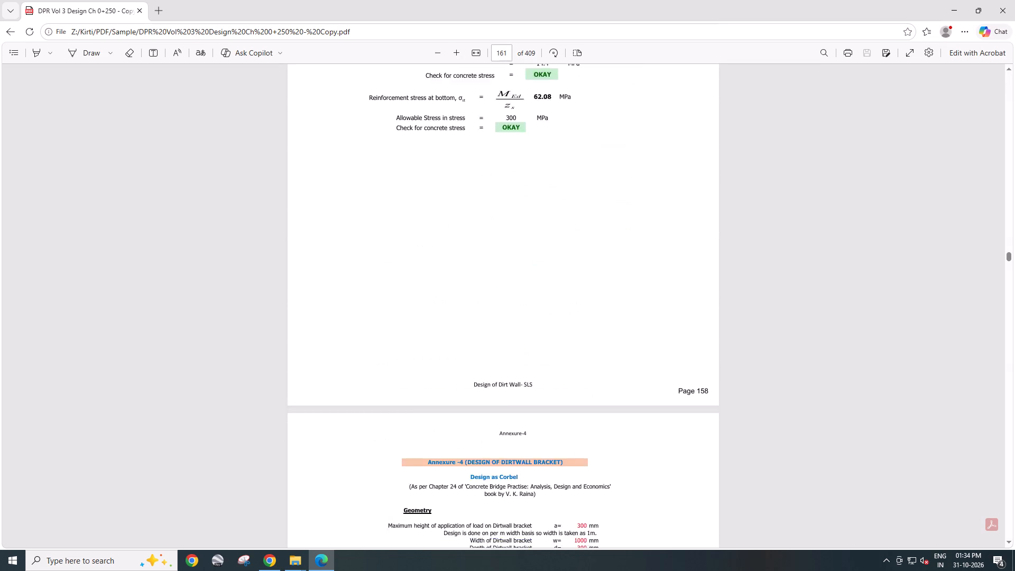
pyautogui.scroll(-20, 532, 256)
pyautogui.scroll(-18, 532, 256)
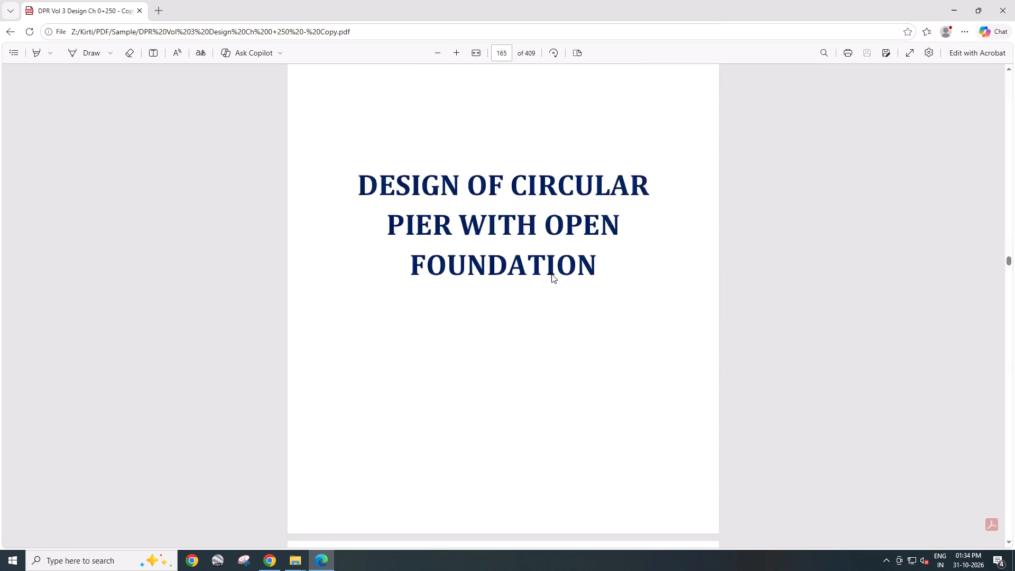
pyautogui.scroll(13, 552, 270)
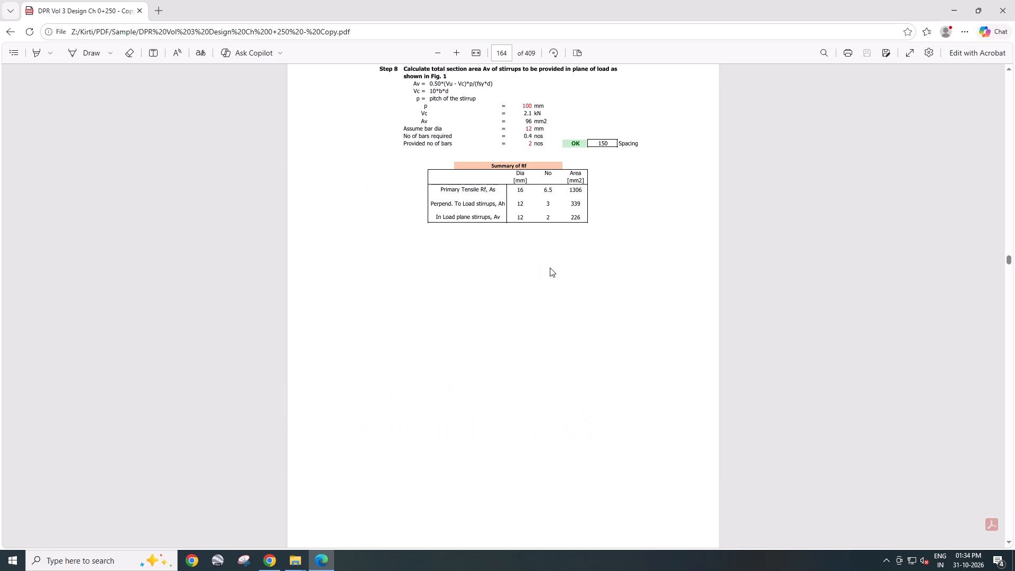
pyautogui.hotkey('ctrl', 'shift', 'd')
pyautogui.click(474, 277)
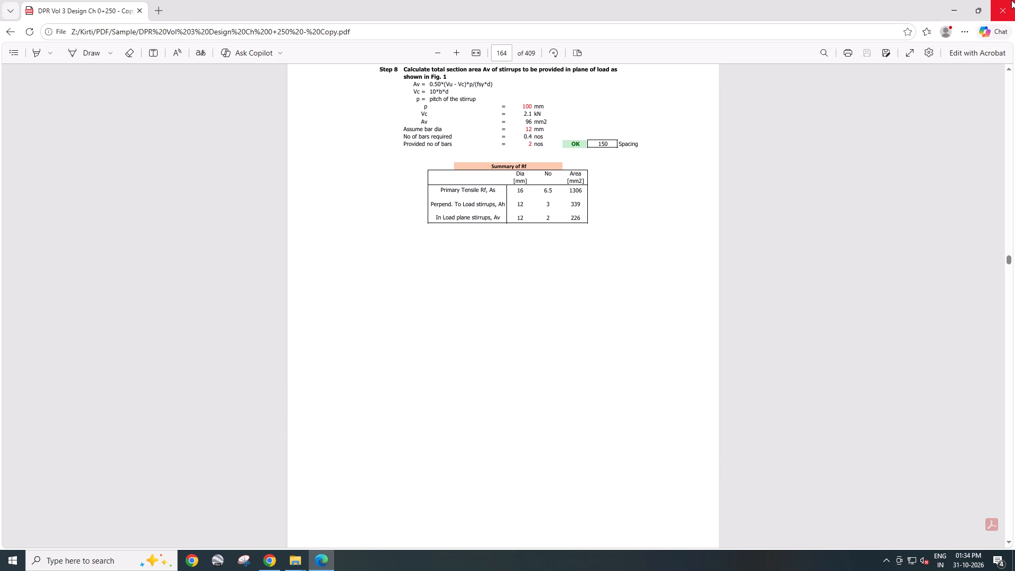
pyautogui.click(1010, 1)
# Open DPR Vol 3 Design Ch 0+250 - Copy in Adobe Acrobat and delete pages 1 to 163.
pyautogui.rightClick(226, 197)
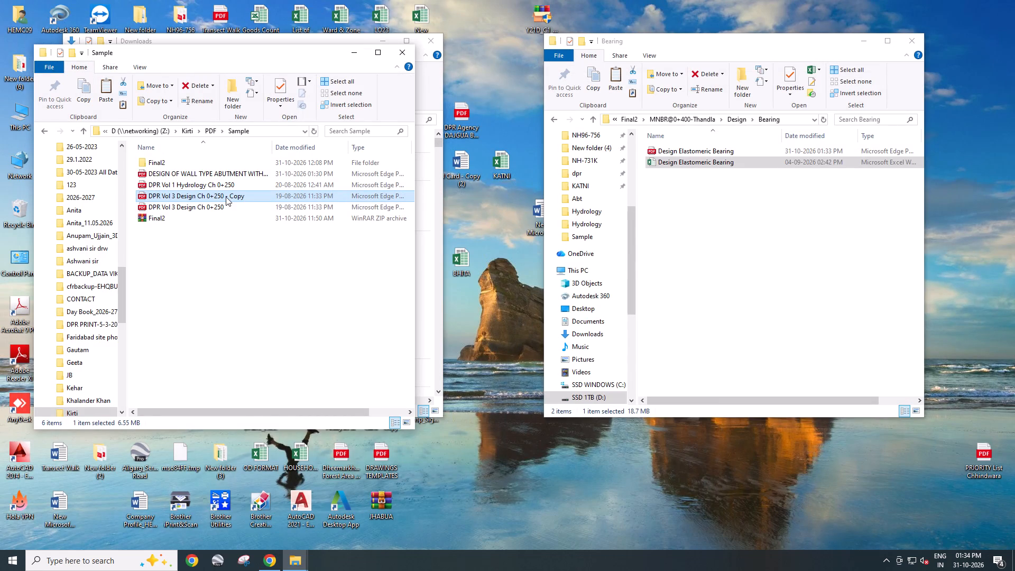
pyautogui.click(277, 262)
pyautogui.click(476, 259)
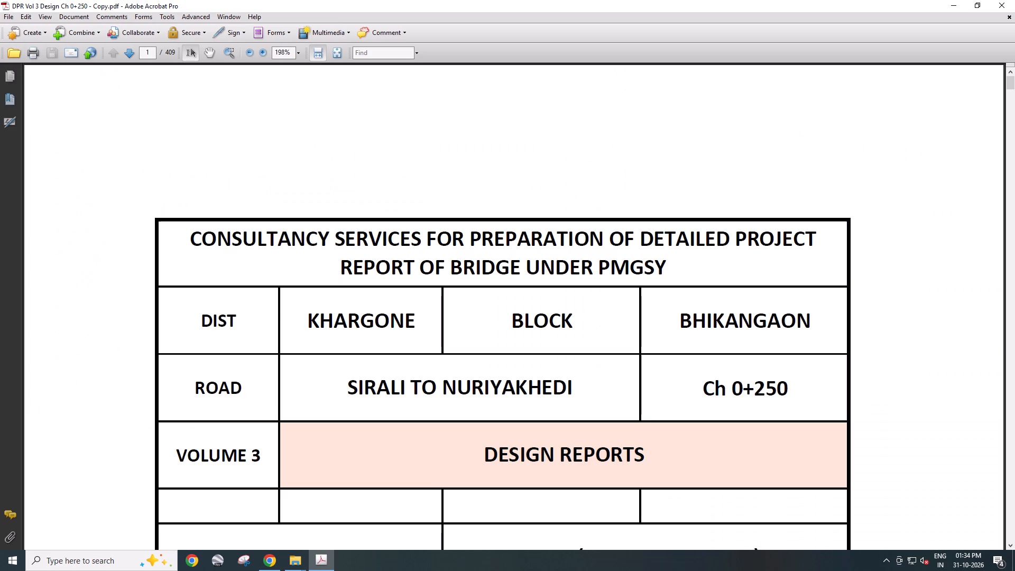
pyautogui.hotkey('ctrl', 'shift', 'd')
pyautogui.moveTo(515, 276); pyautogui.dragTo(499, 276)
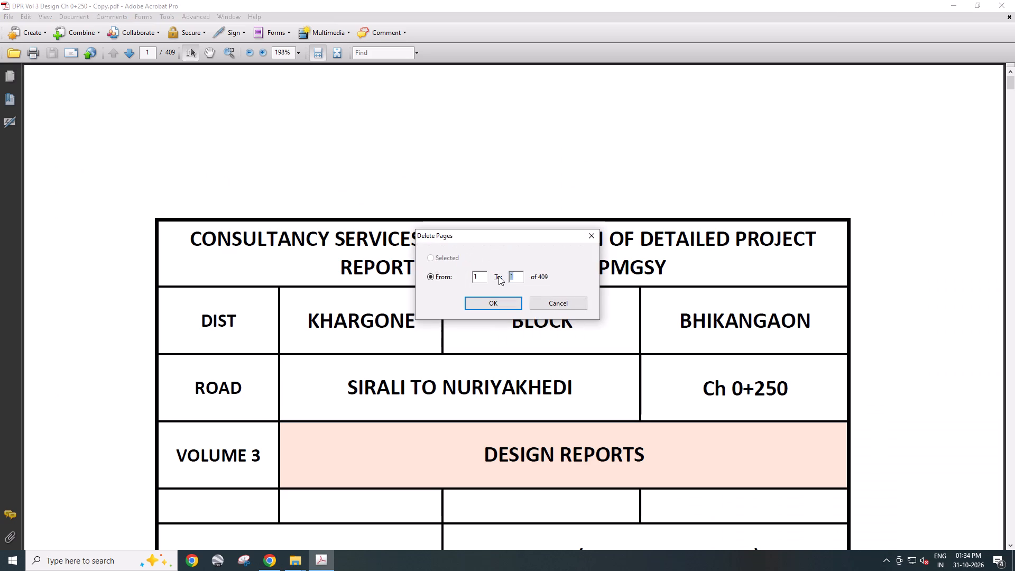
pyautogui.write('16')
pyautogui.press('3')
pyautogui.press('Return')
pyautogui.press('Return')
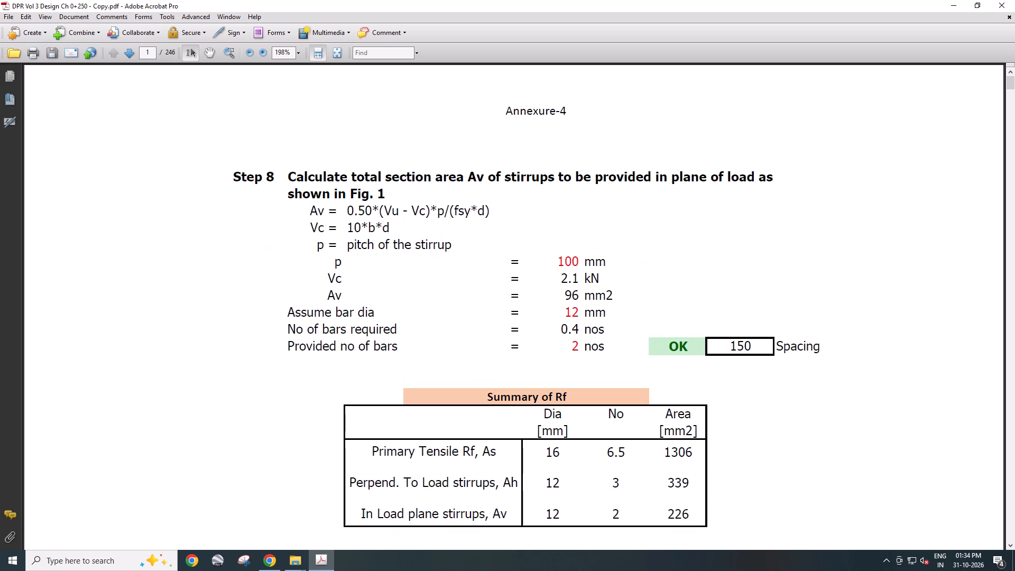
# Delete the leftover Annexure-4 page that precedes the circular pier title page.
pyautogui.keyDown('ctrl'); pyautogui.scroll(-20, 520, 276); pyautogui.keyUp('ctrl')
pyautogui.keyDown('ctrl'); pyautogui.scroll(-6, 520, 276); pyautogui.keyUp('ctrl')
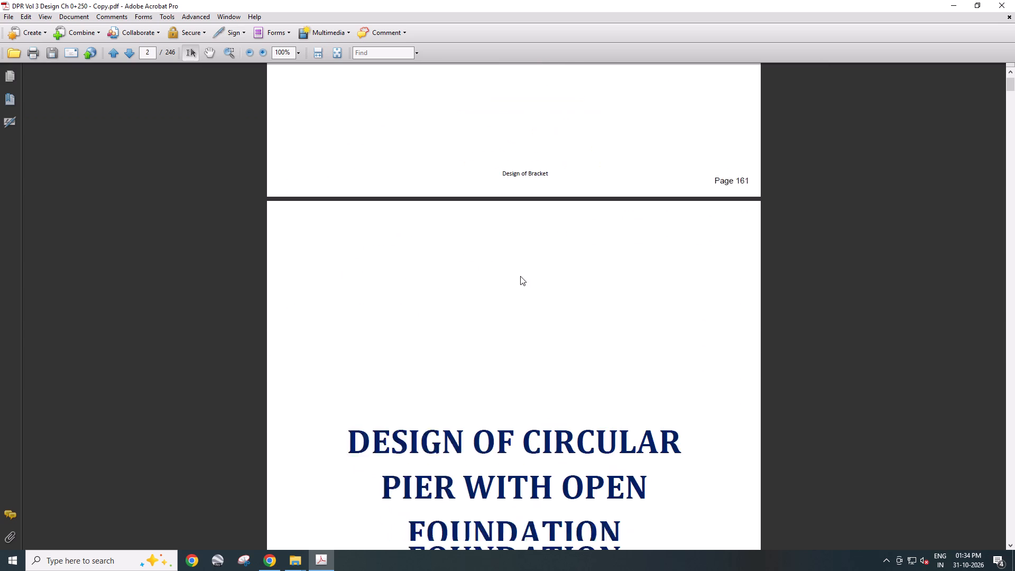
pyautogui.keyDown('ctrl'); pyautogui.scroll(-2, 520, 276); pyautogui.keyUp('ctrl')
pyautogui.scroll(20, 520, 276)
pyautogui.scroll(6, 520, 276)
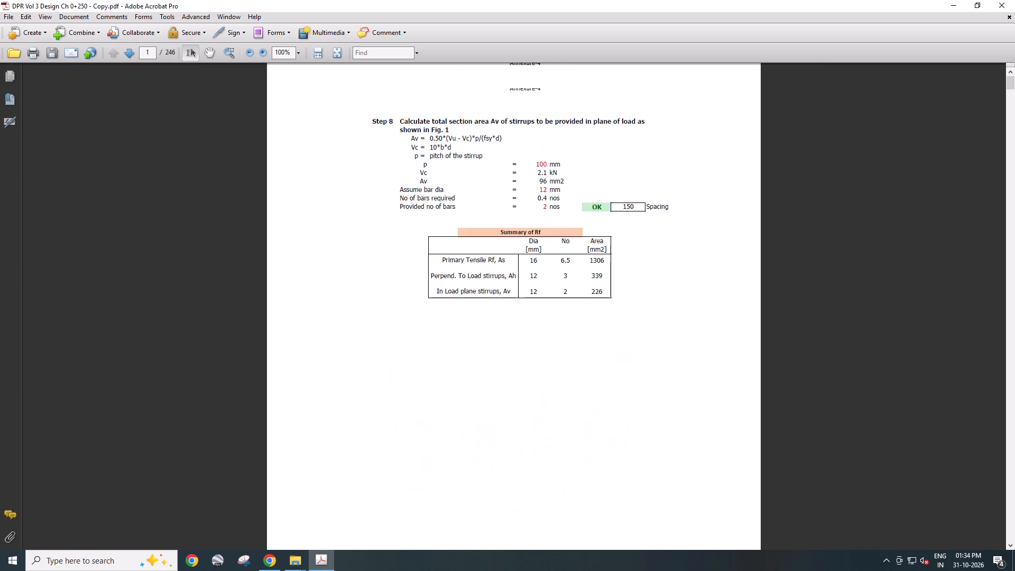
pyautogui.hotkey('ctrl', 'shift', 'd')
pyautogui.press('Return')
pyautogui.press('Return')
# Delete pages 2 to 245, keeping only the circular pier title page.
pyautogui.scroll(-7, 518, 270)
pyautogui.scroll(1, 513, 268)
pyautogui.scroll(-18, 513, 268)
pyautogui.hotkey('ctrl', 'shift', 'd')
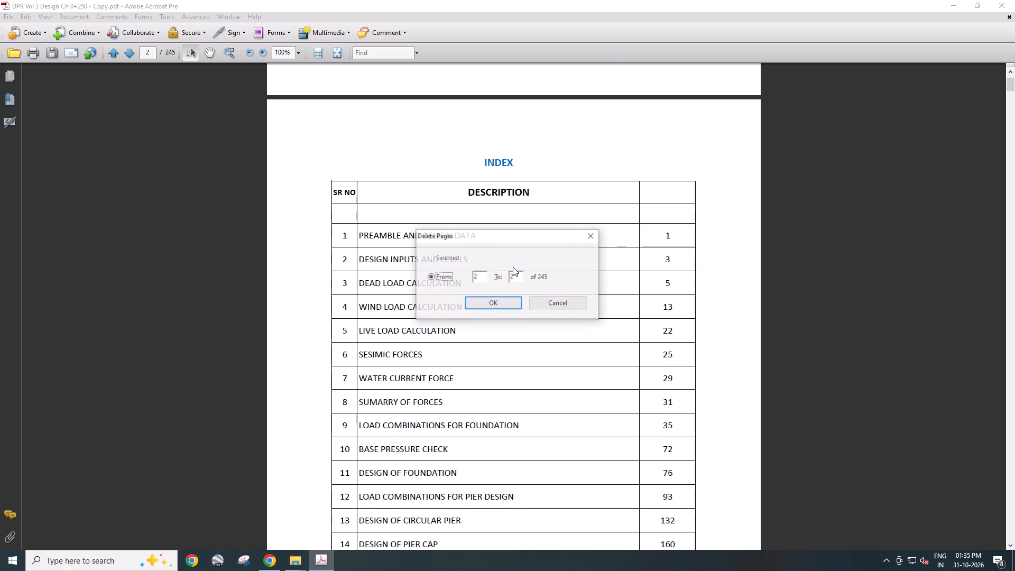
pyautogui.moveTo(516, 273); pyautogui.dragTo(502, 275)
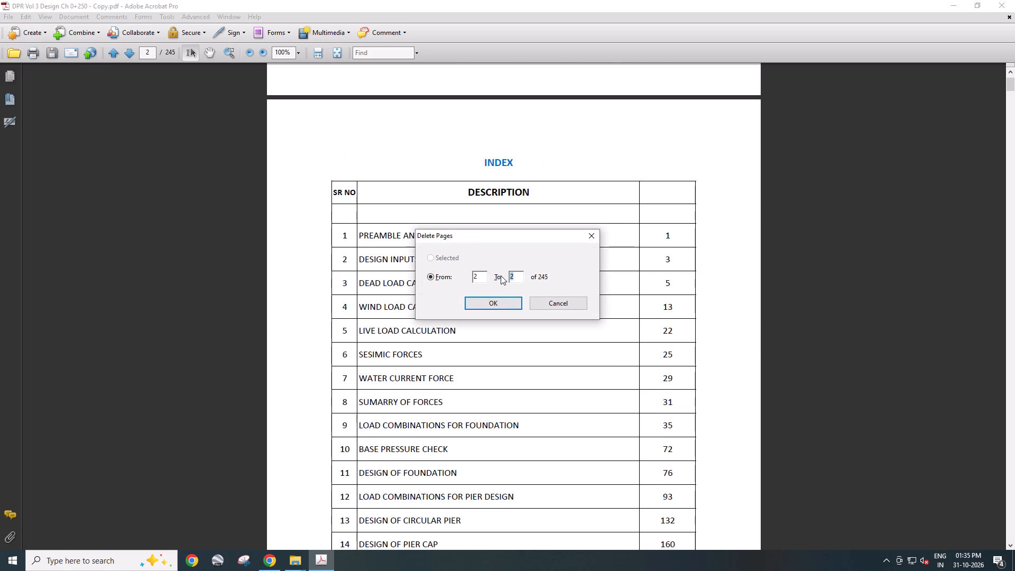
pyautogui.write('245')
pyautogui.press('Return')
pyautogui.press('Return')
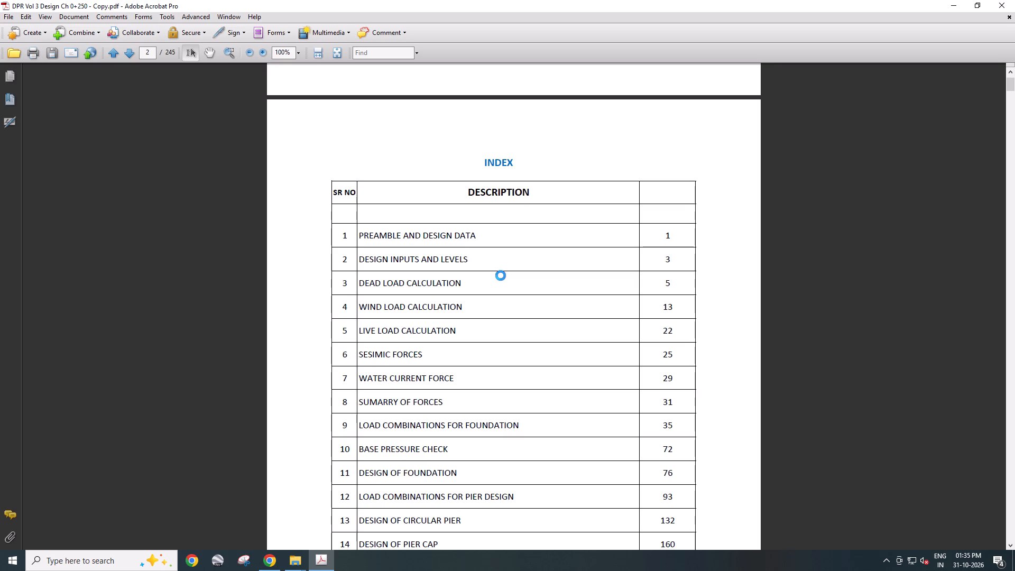
# Copy the title text "DESIGN OF CIRCULAR PIER WITH OPEN FOUNDATION" and close the PDF, saving the page deletions.
pyautogui.moveTo(339, 292); pyautogui.dragTo(584, 377)
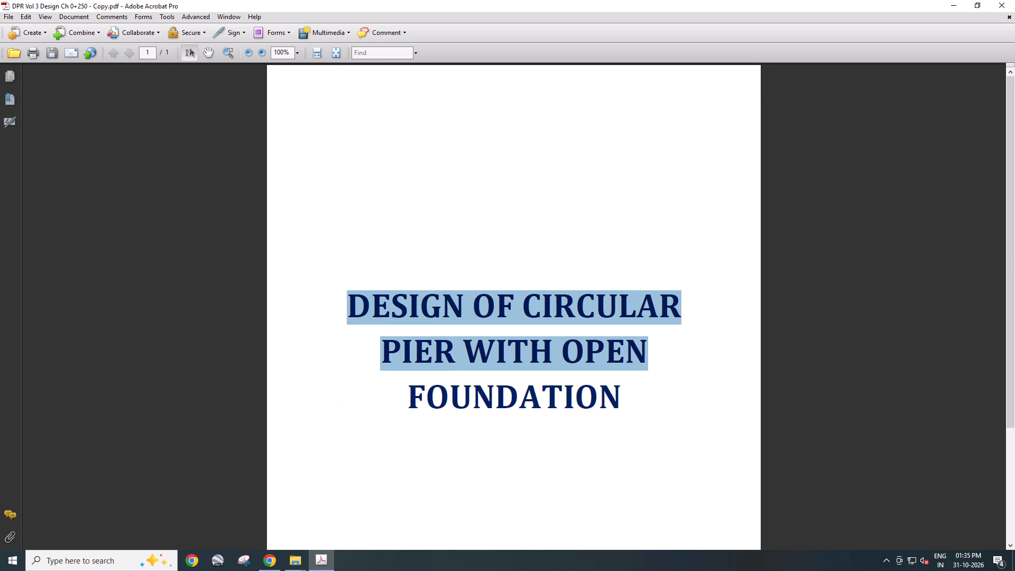
pyautogui.moveTo(584, 377); pyautogui.dragTo(616, 389)
pyautogui.hotkey('ctrl', 'c')
pyautogui.click(1009, 0)
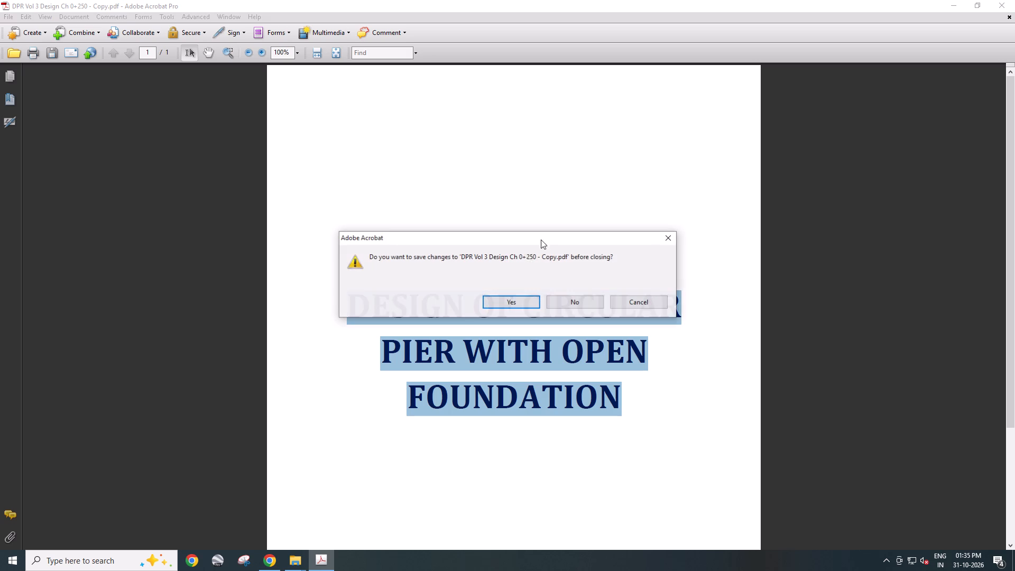
pyautogui.click(511, 300)
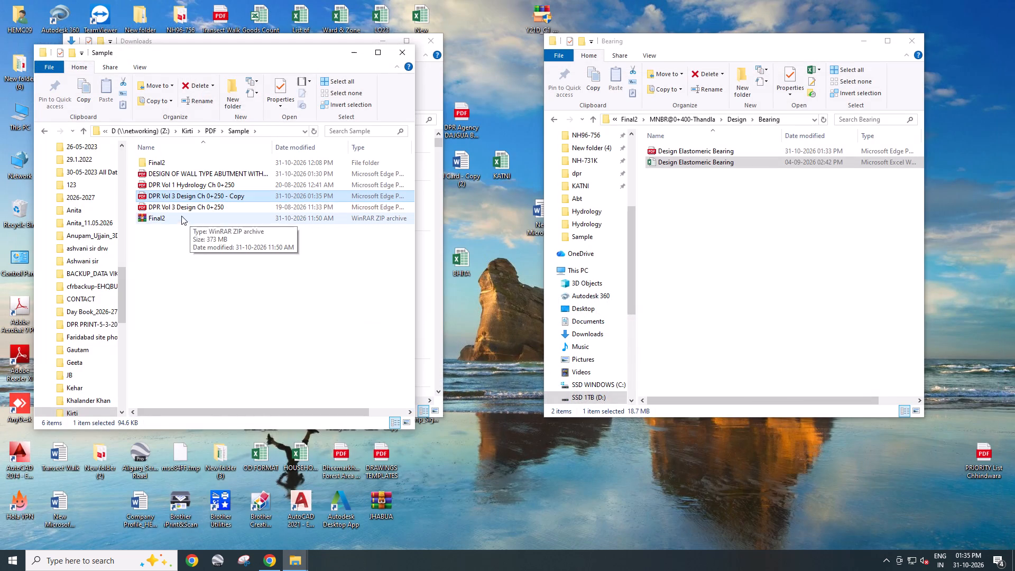
# Rename the one-page PDF as "DESIGN OF CIRCULAR PIER WITH OPEN FOUNDATION 2" and widen the file name column.
pyautogui.click(234, 198)
pyautogui.press('F2')
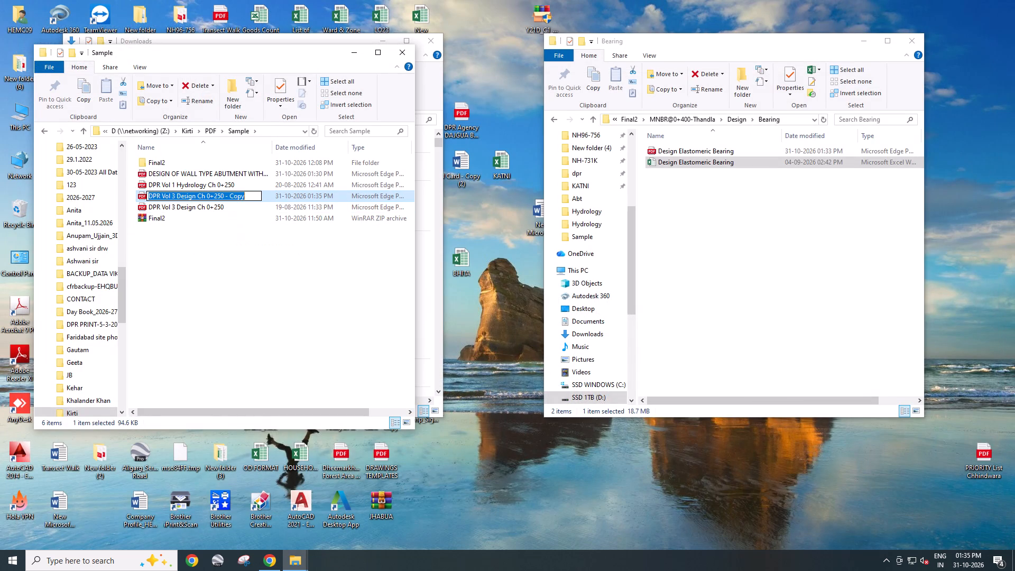
pyautogui.hotkey('ctrl', 'v')
pyautogui.press('space')
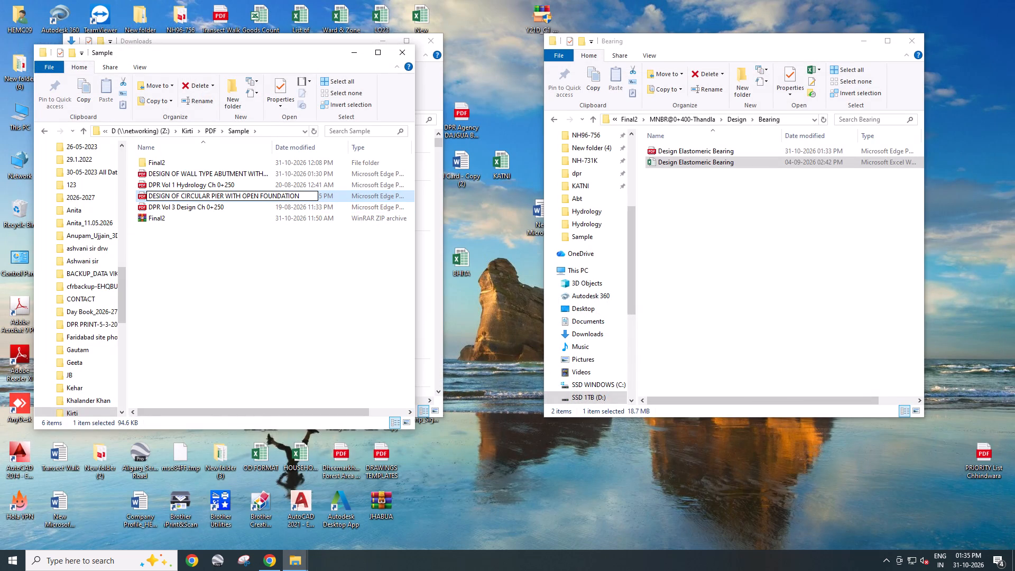
pyautogui.press('2')
pyautogui.click(241, 265)
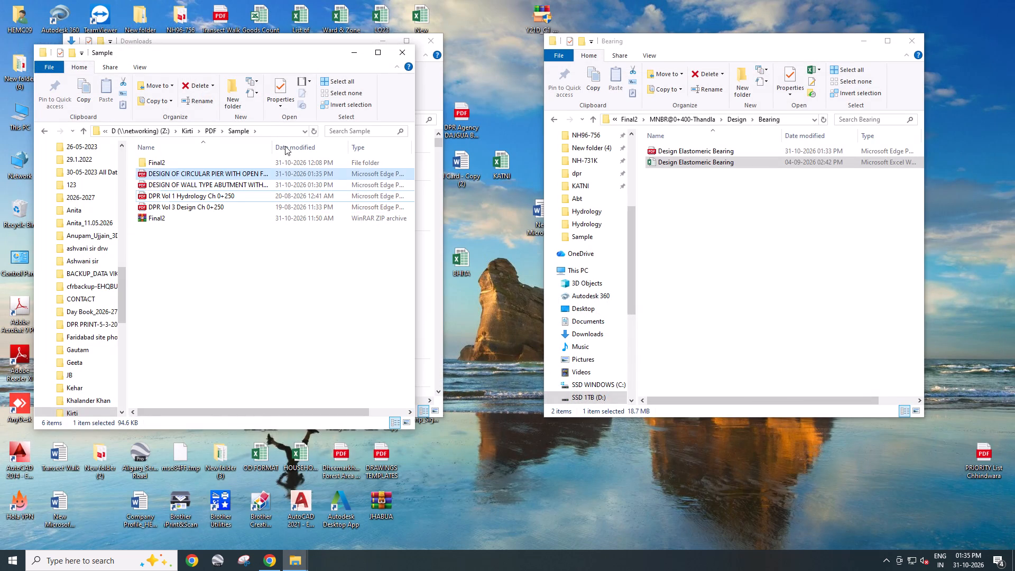
pyautogui.moveTo(274, 146); pyautogui.dragTo(366, 149)
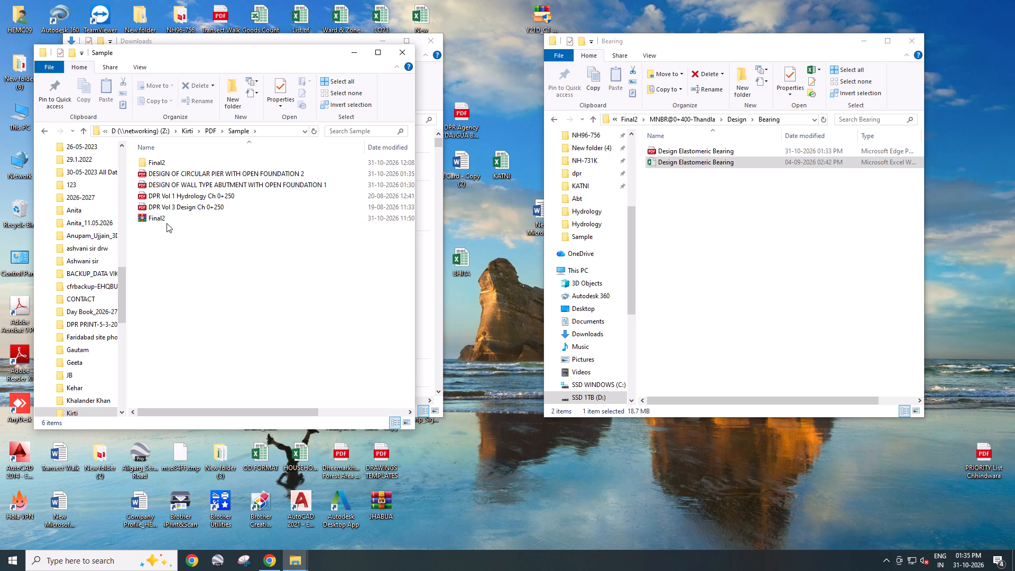
# Duplicate the DPR Vol 3 Design Ch 0+250 PDF within the Sample folder.
pyautogui.click(212, 204)
pyautogui.hotkey('ctrl', 'c')
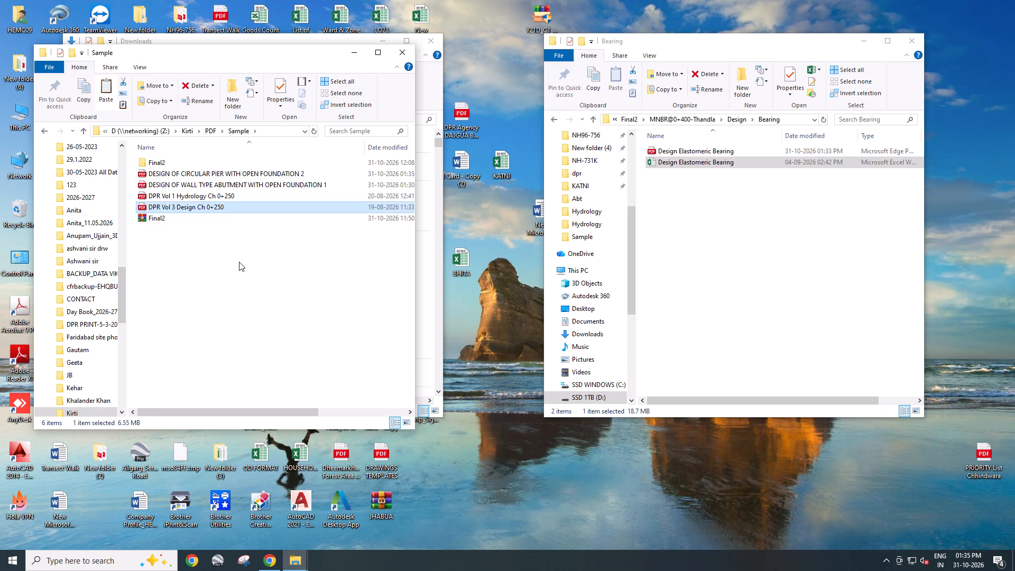
pyautogui.hotkey('ctrl', 'v')
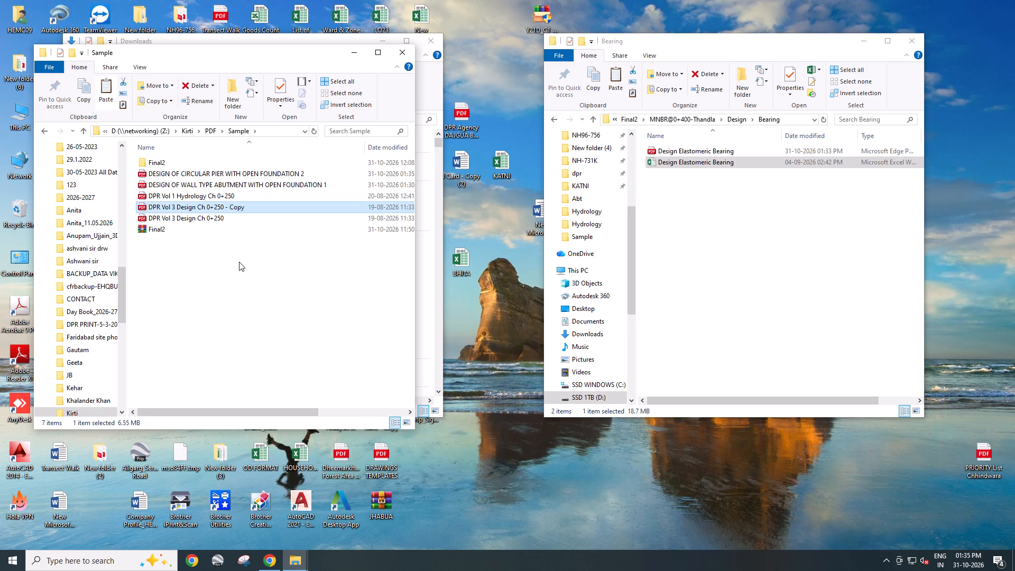
pyautogui.click(239, 262)
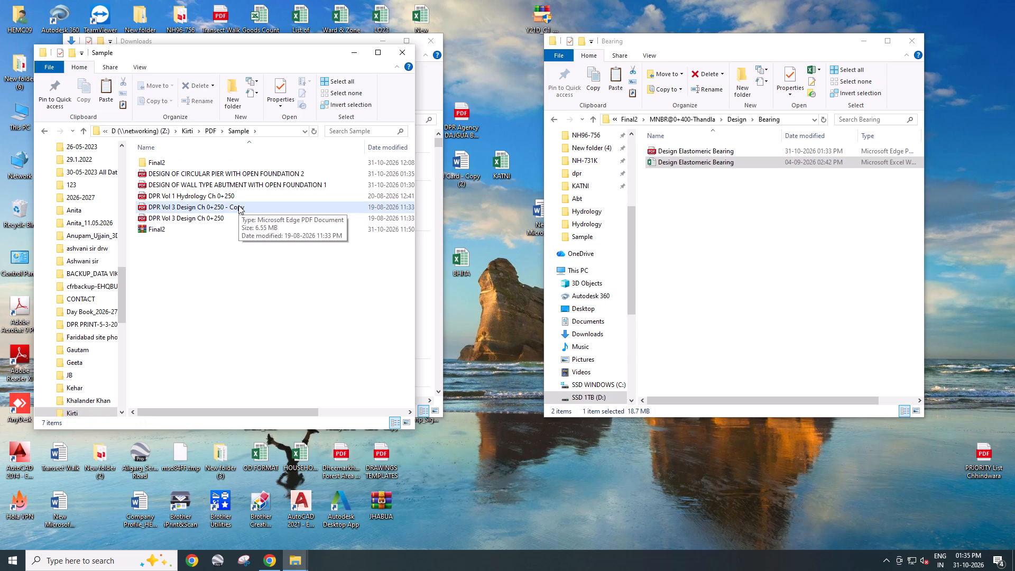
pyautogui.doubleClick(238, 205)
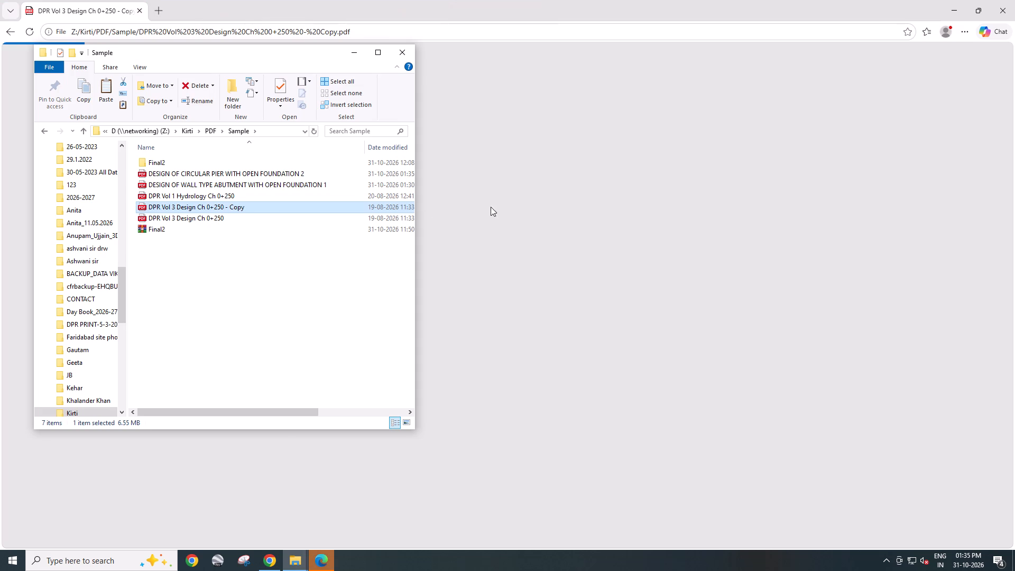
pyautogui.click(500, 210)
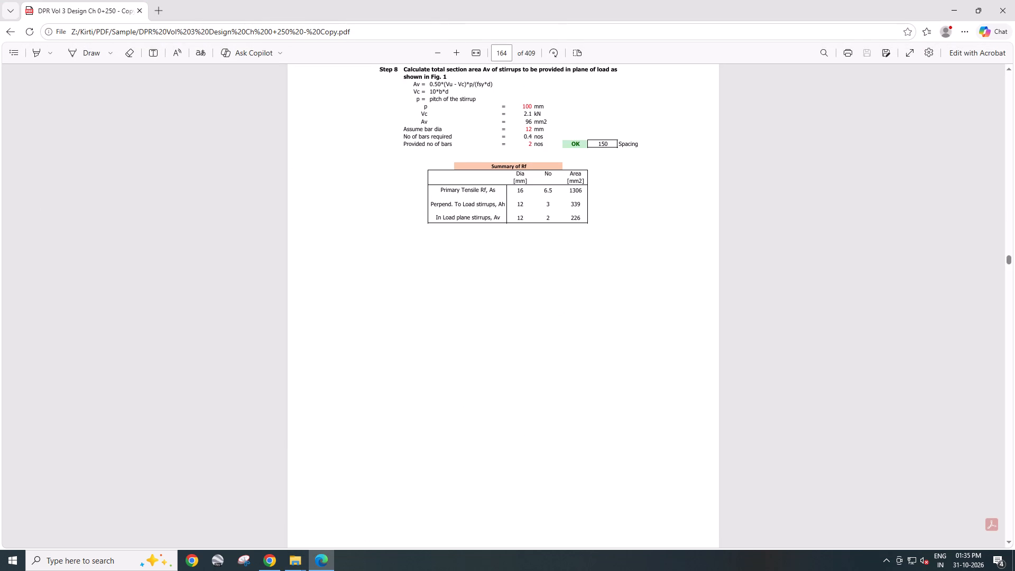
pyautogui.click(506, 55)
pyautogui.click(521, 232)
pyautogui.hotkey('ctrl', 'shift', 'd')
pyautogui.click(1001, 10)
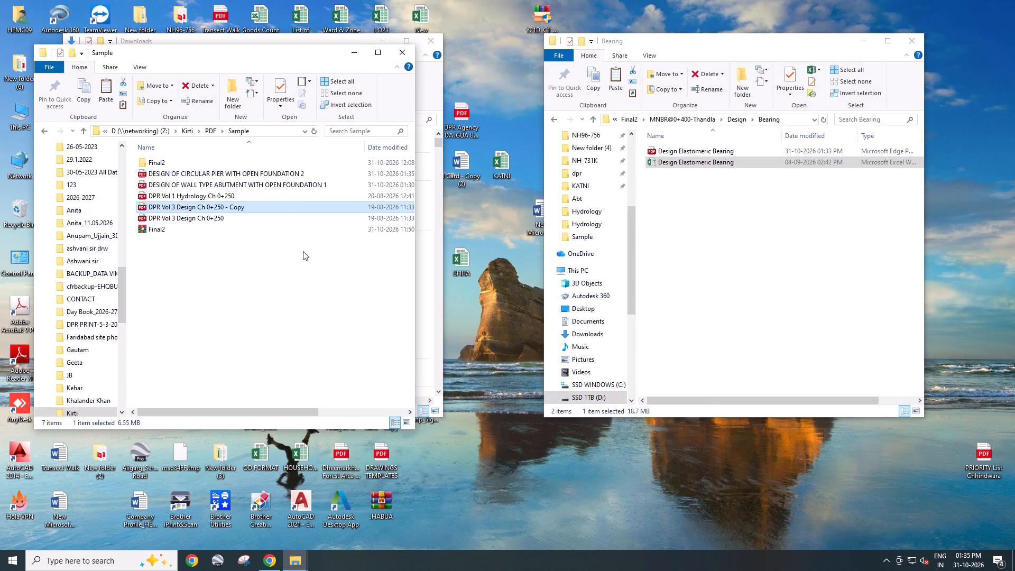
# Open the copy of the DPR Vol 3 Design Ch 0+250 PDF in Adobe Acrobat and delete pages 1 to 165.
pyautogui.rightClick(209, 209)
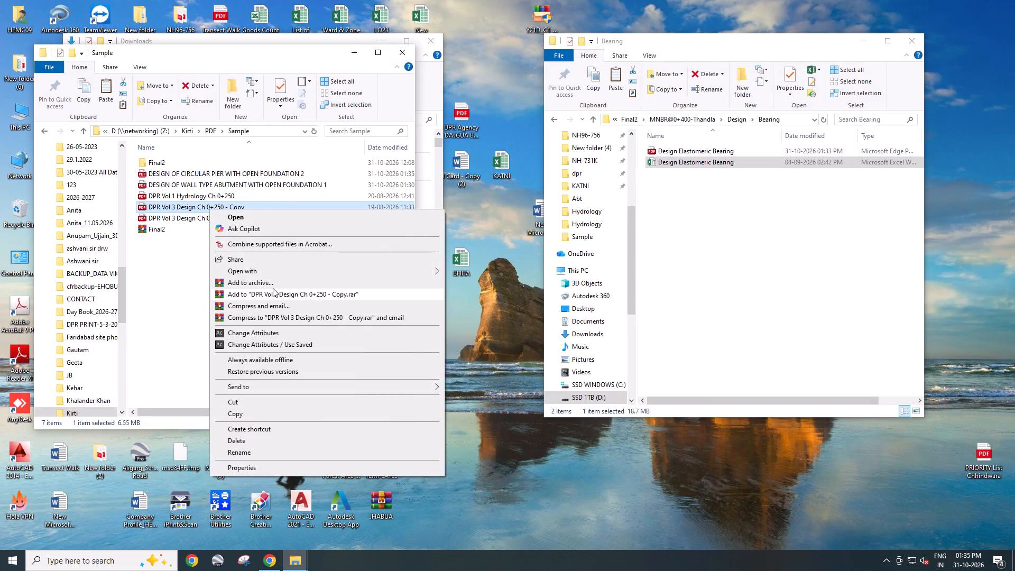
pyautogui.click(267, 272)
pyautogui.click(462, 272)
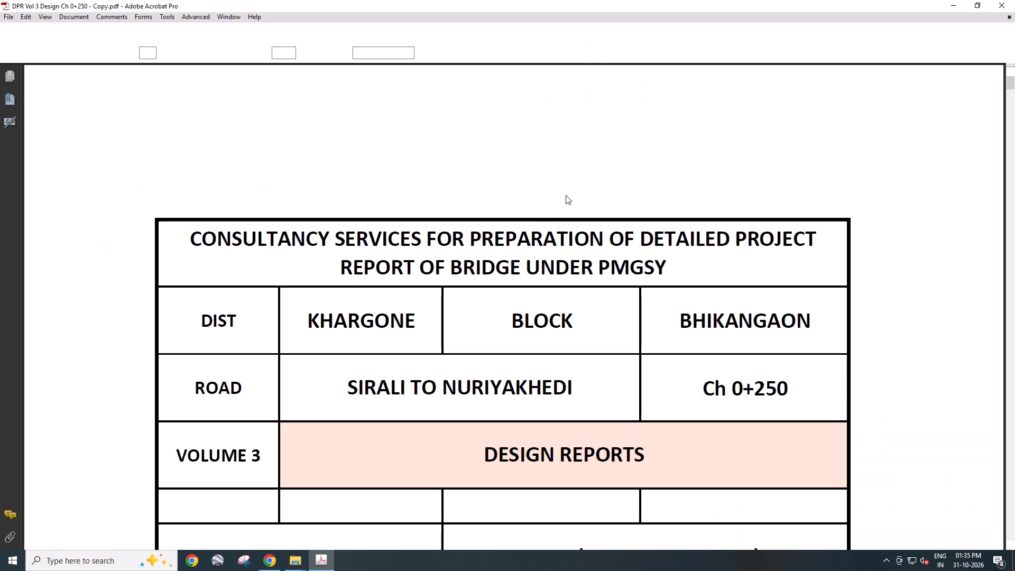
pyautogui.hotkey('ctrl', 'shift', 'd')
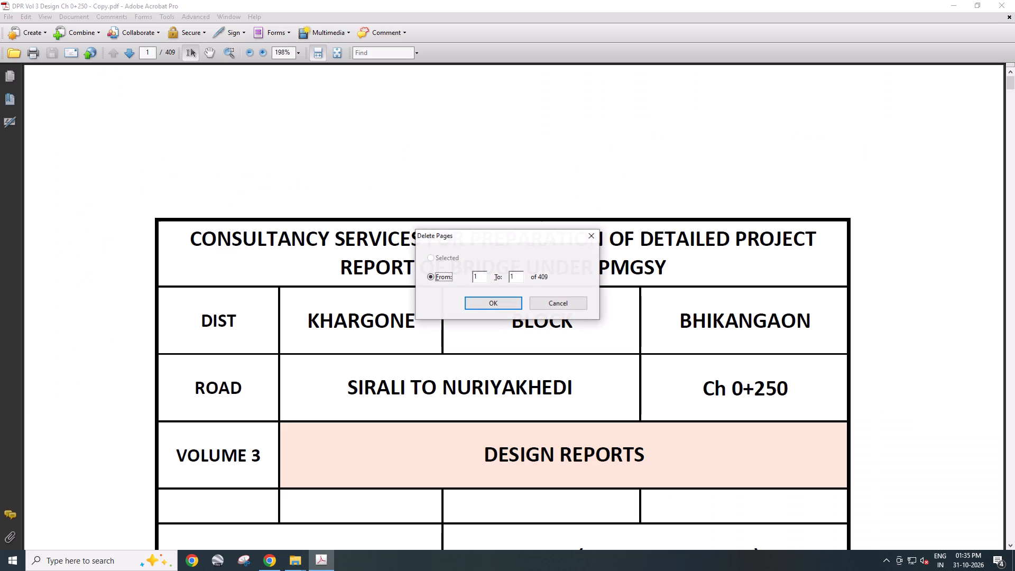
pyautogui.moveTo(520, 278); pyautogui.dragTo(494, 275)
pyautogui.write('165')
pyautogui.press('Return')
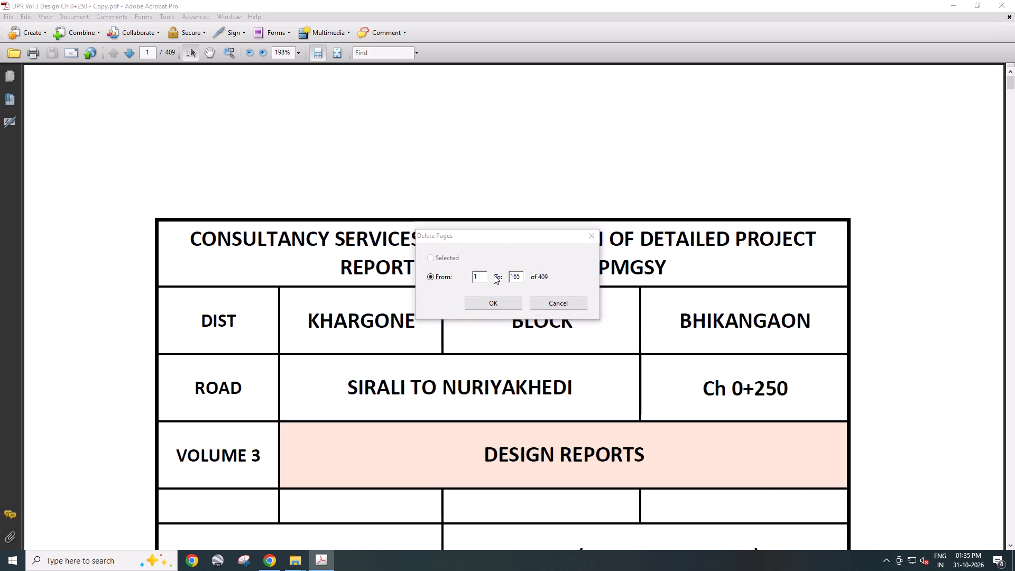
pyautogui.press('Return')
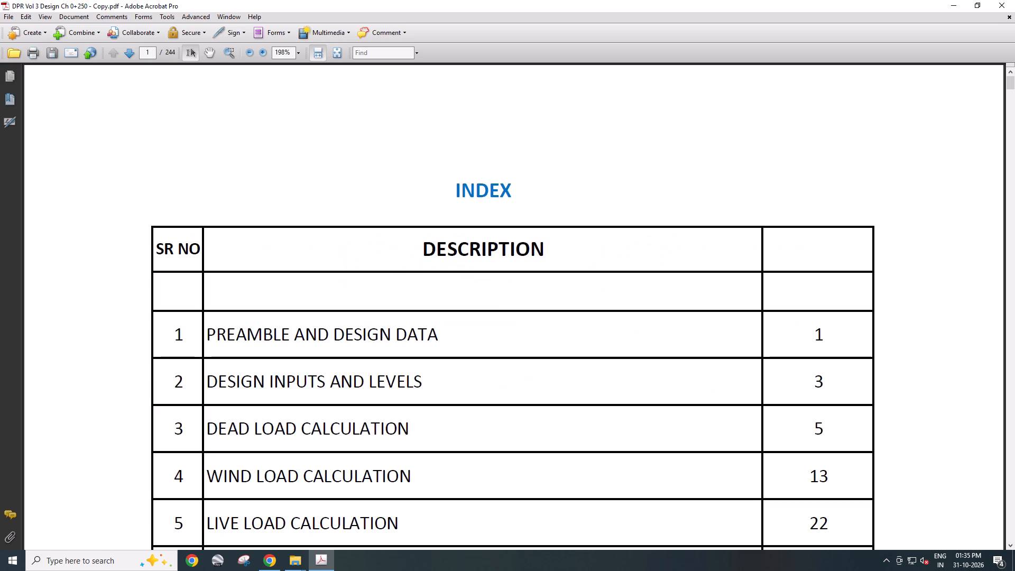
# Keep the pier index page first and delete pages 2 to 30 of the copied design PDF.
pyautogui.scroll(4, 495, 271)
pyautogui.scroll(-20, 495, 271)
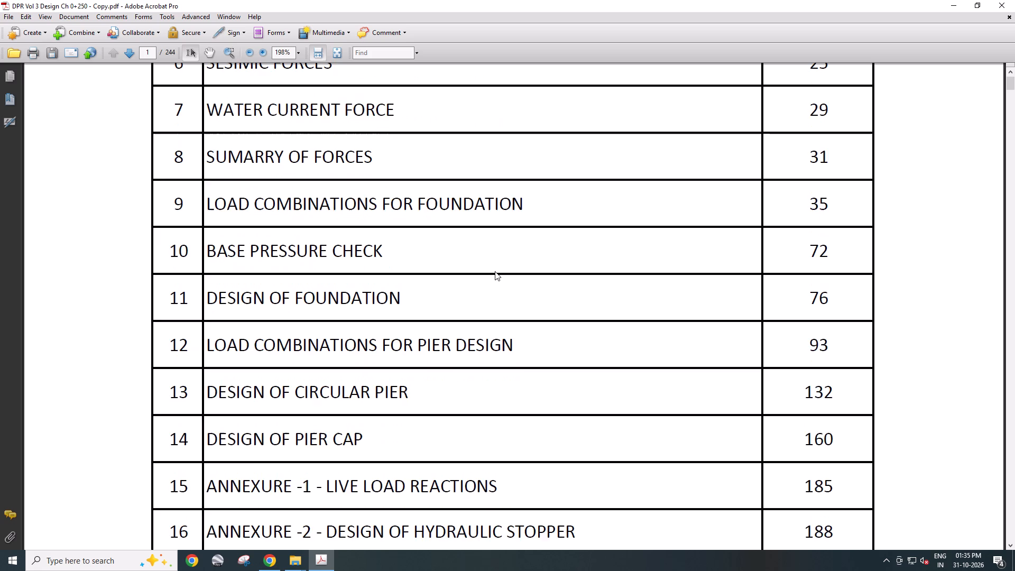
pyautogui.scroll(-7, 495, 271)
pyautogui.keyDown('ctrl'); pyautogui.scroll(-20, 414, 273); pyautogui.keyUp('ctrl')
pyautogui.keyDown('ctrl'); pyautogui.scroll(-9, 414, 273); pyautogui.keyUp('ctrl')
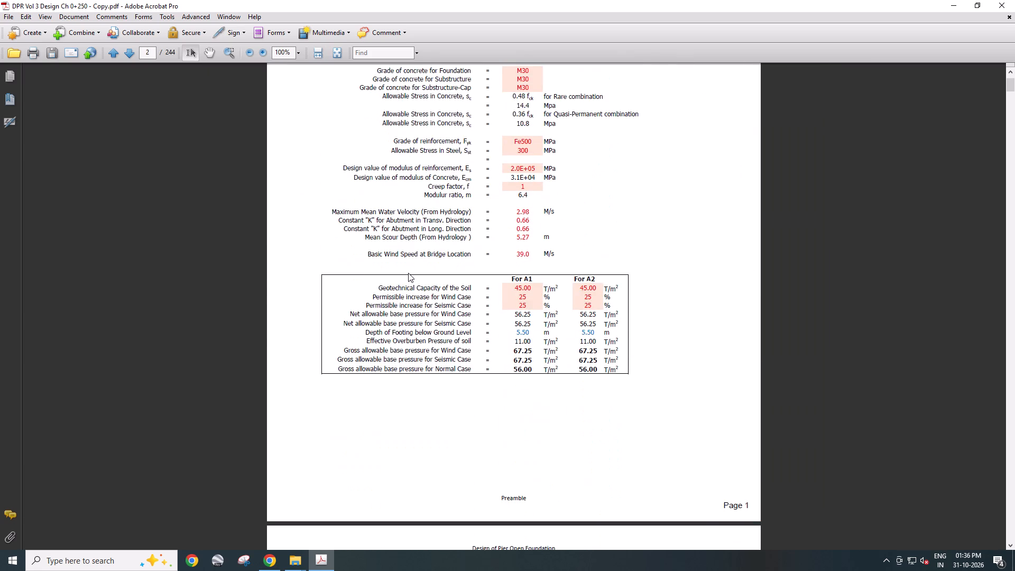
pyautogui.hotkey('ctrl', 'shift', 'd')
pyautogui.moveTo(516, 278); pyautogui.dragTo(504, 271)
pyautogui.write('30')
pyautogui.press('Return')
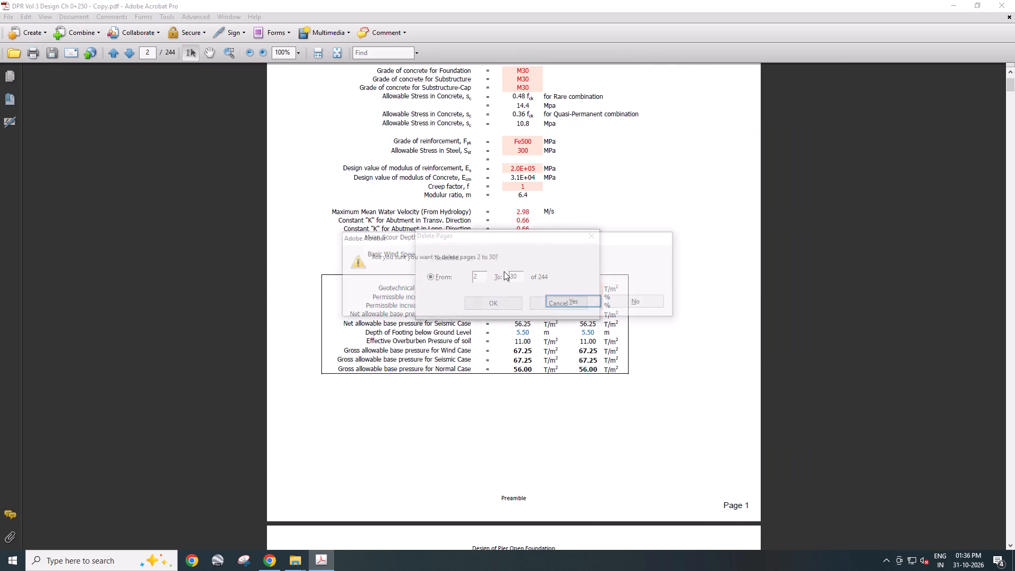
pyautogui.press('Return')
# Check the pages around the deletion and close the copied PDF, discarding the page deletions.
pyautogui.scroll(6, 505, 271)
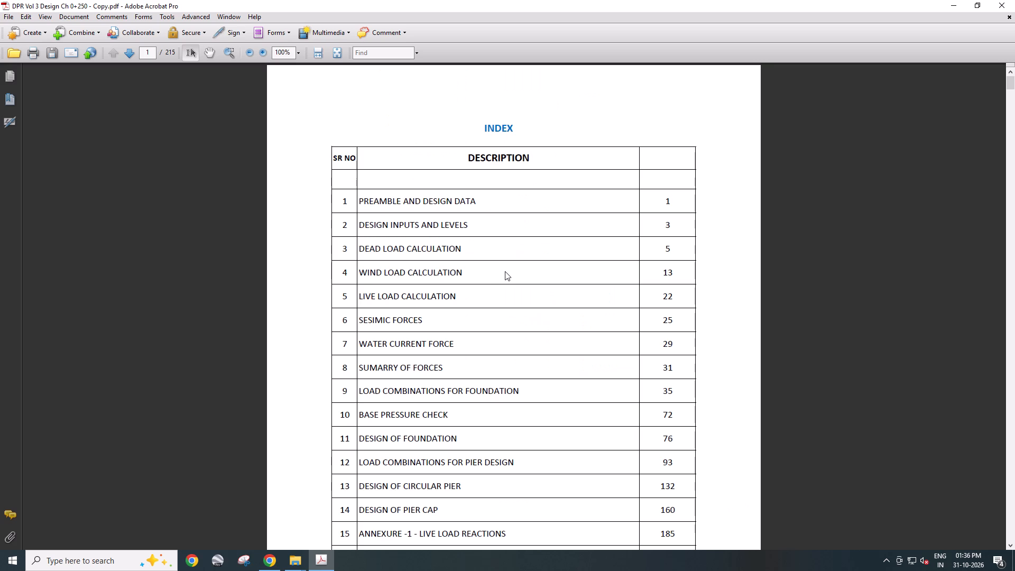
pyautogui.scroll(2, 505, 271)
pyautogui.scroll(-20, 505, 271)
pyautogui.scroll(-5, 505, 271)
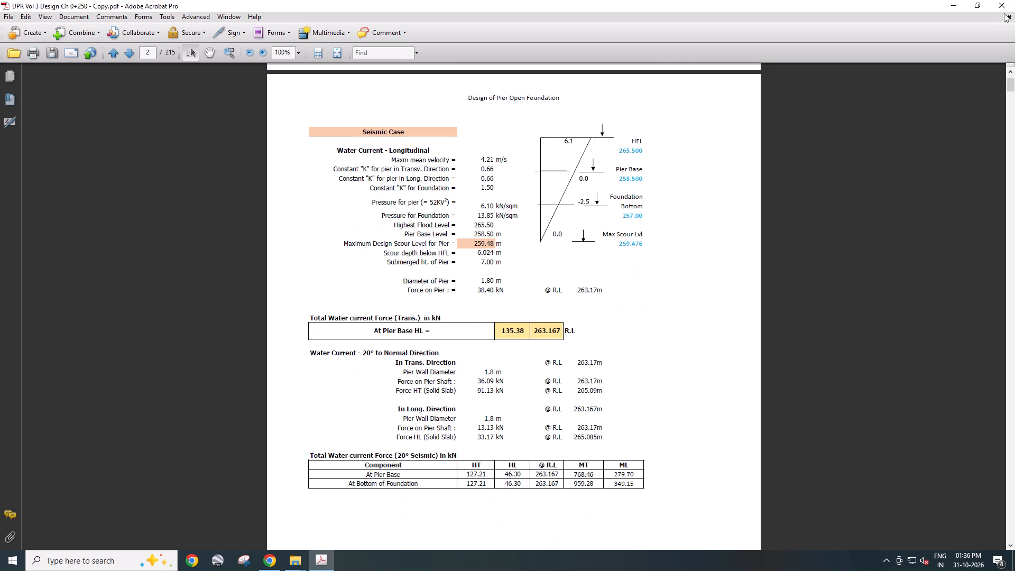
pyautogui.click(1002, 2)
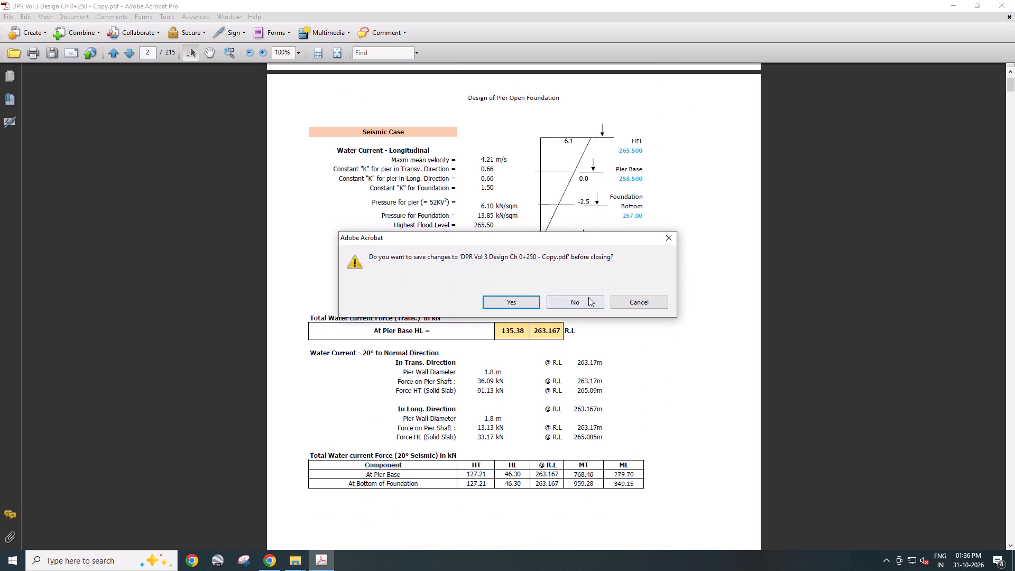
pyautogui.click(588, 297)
# Reopen the copy of the DPR Vol 3 Design Ch 0+250 PDF from the Sample folder.
pyautogui.doubleClick(225, 208)
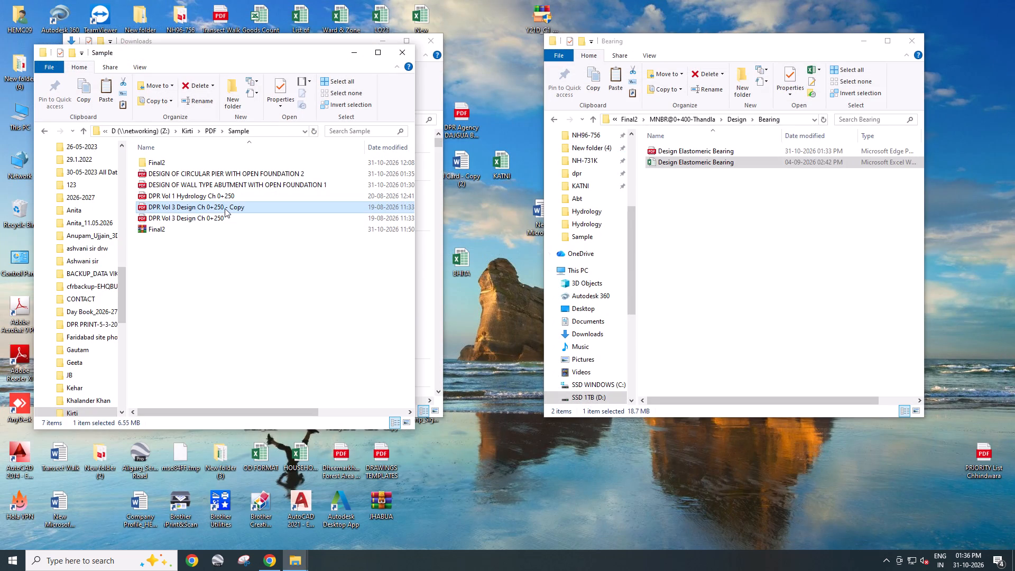
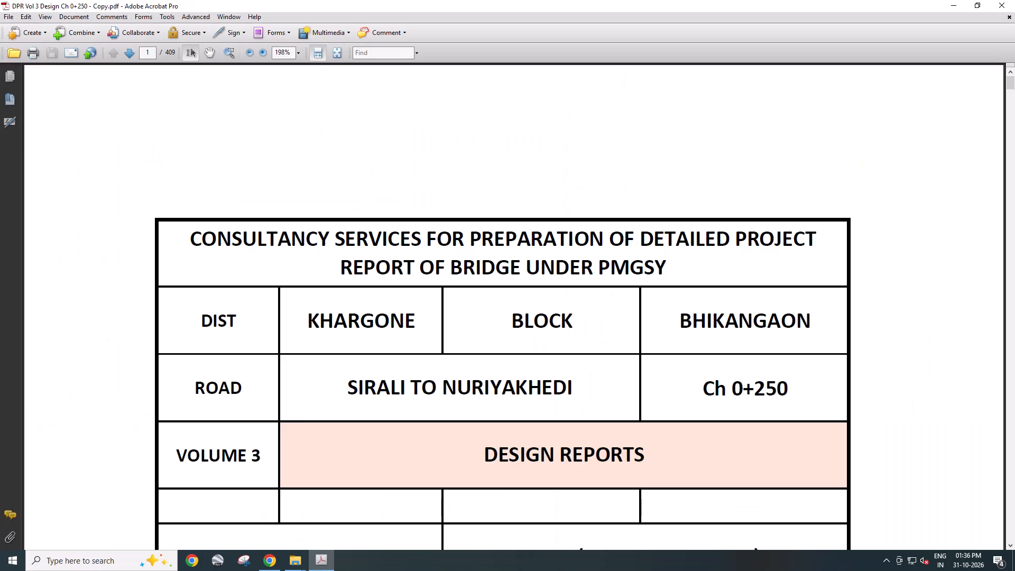
# Delete pages 1 to 164 of the copied DPR Vol 3 Design Ch 0+250 PDF.
pyautogui.hotkey('ctrl', 'shift', 'd')
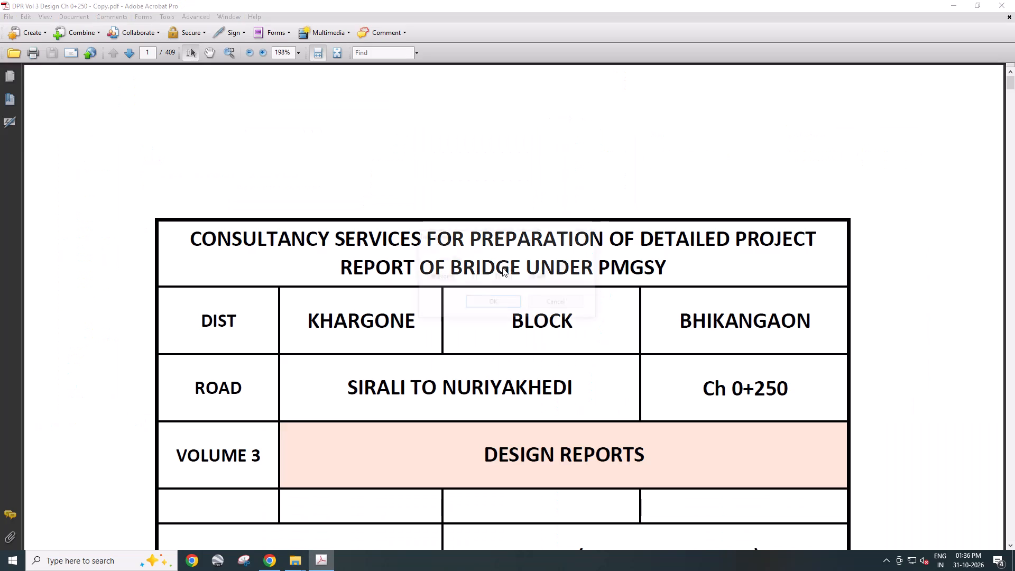
pyautogui.moveTo(512, 272); pyautogui.dragTo(507, 273)
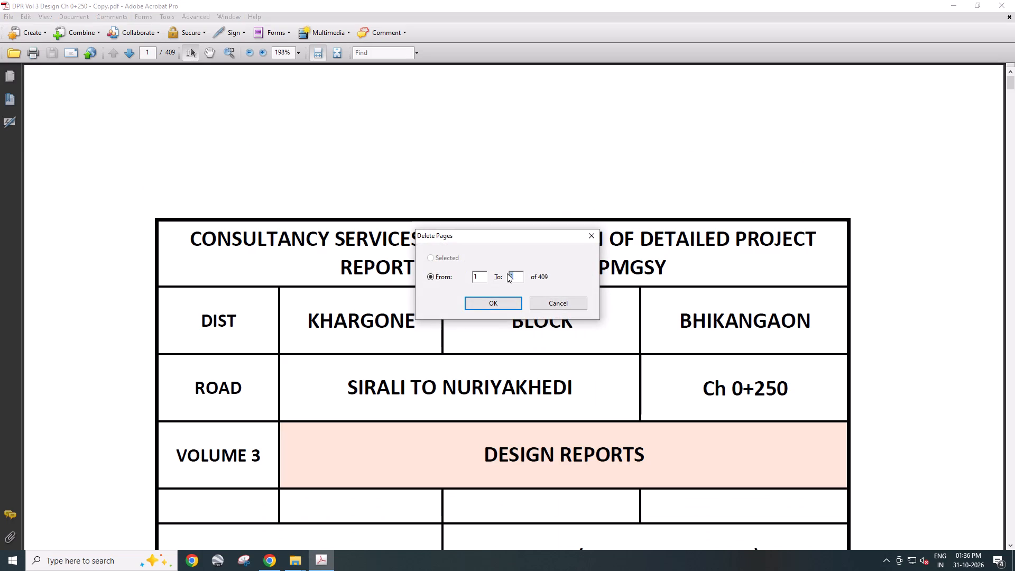
pyautogui.write('164')
pyautogui.press('Return')
pyautogui.press('Return')
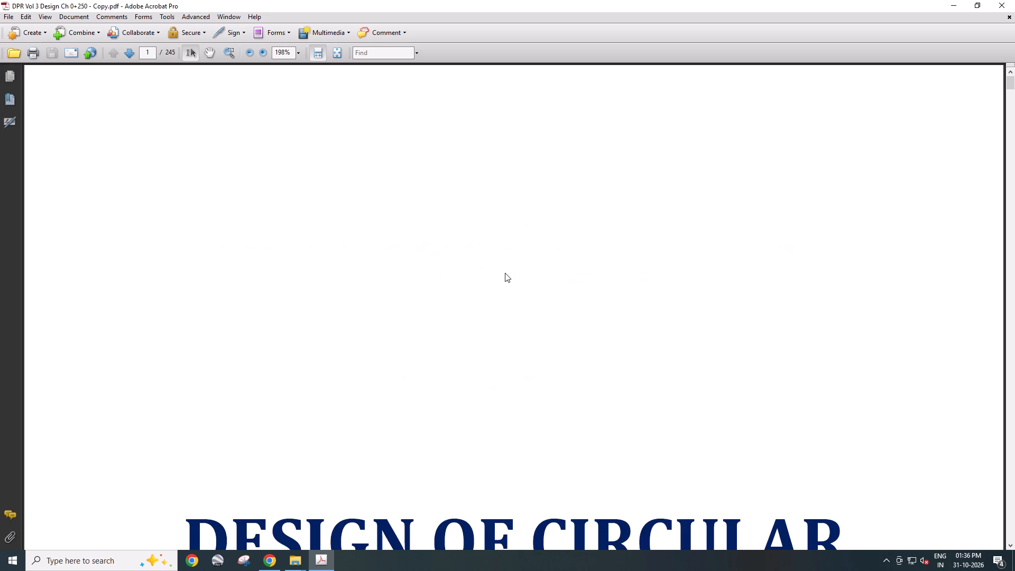
# Delete pages 1 to 25 of the shortened PDF, starting from the circular pier title page.
pyautogui.scroll(-9, 505, 273)
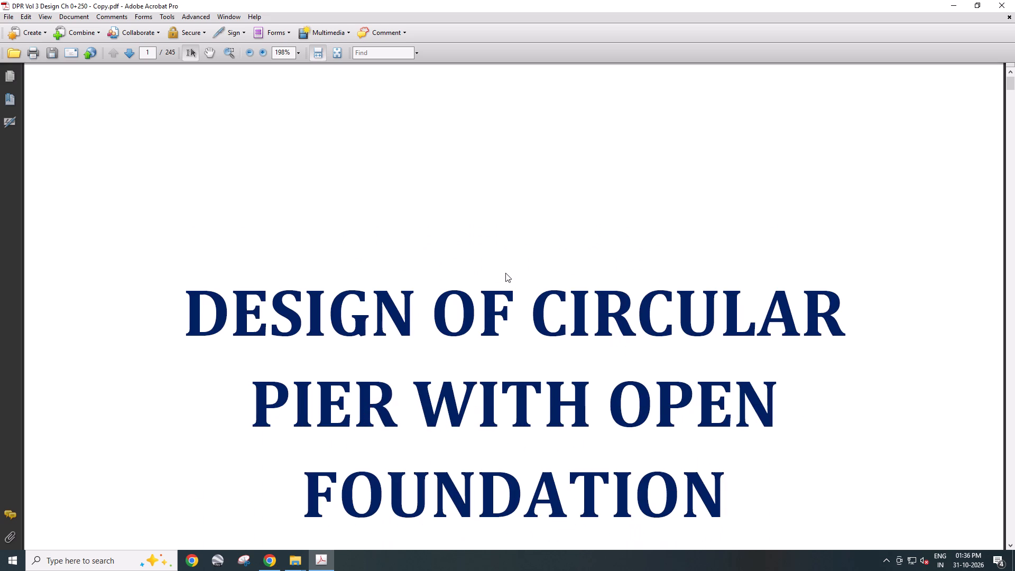
pyautogui.hotkey('ctrl', 'shift', 'd')
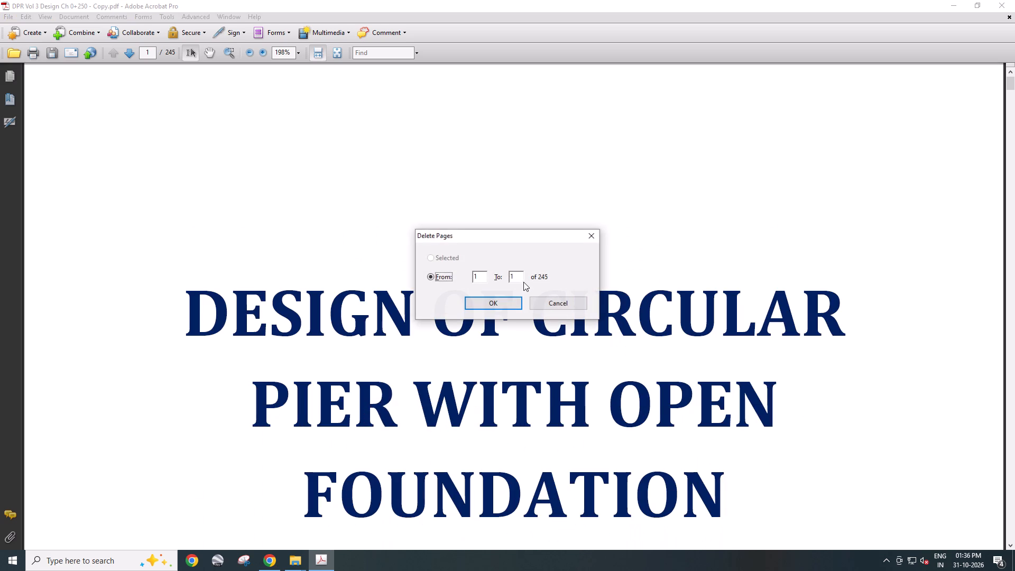
pyautogui.moveTo(516, 278); pyautogui.dragTo(506, 278)
pyautogui.write('25')
pyautogui.press('Return')
pyautogui.press('Return')
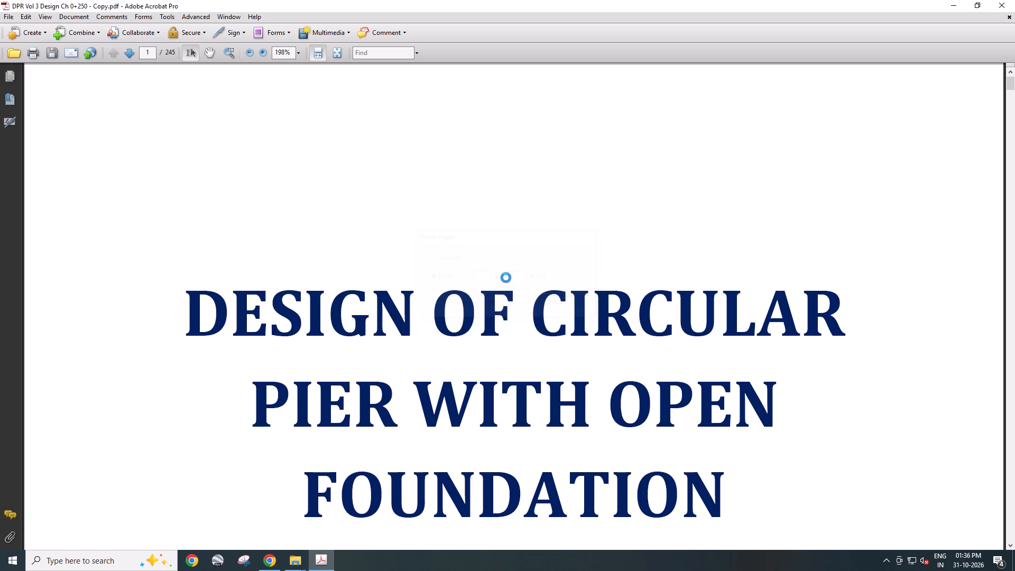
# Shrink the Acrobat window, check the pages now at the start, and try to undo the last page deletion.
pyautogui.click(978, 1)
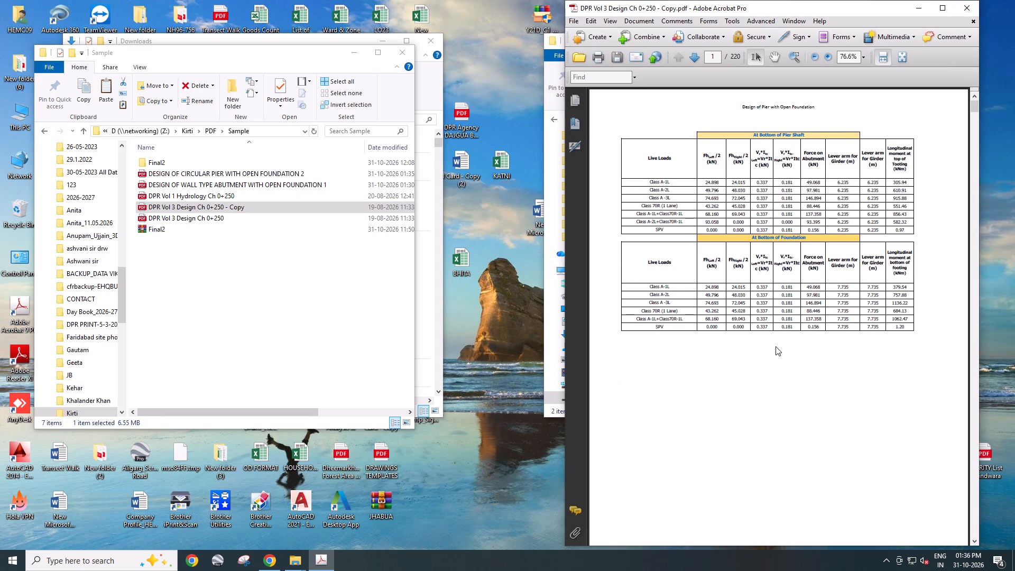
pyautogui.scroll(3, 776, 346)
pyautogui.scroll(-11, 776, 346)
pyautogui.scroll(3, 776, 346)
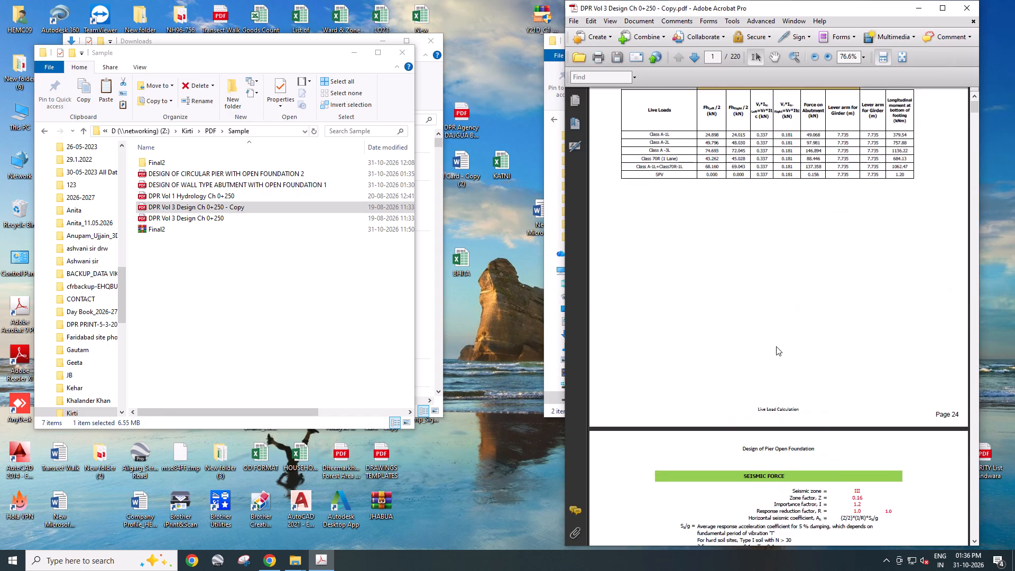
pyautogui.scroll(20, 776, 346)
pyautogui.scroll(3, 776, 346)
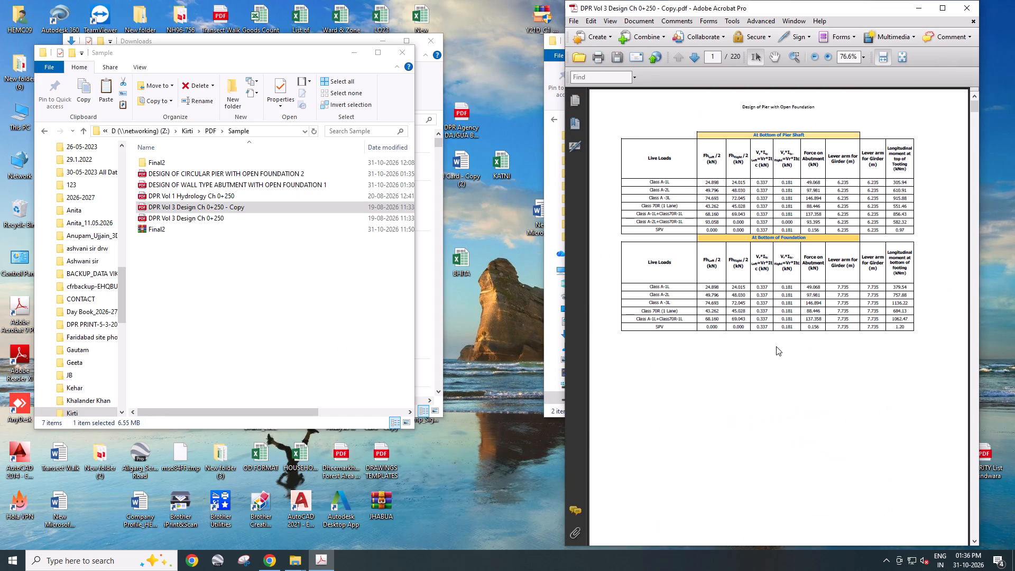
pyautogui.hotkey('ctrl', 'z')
# Page through the remaining pier design sheets, from seismic forces and load combinations to the pier cap checks, examining where the section ends.
pyautogui.scroll(-20, 745, 207)
pyautogui.scroll(-7, 745, 207)
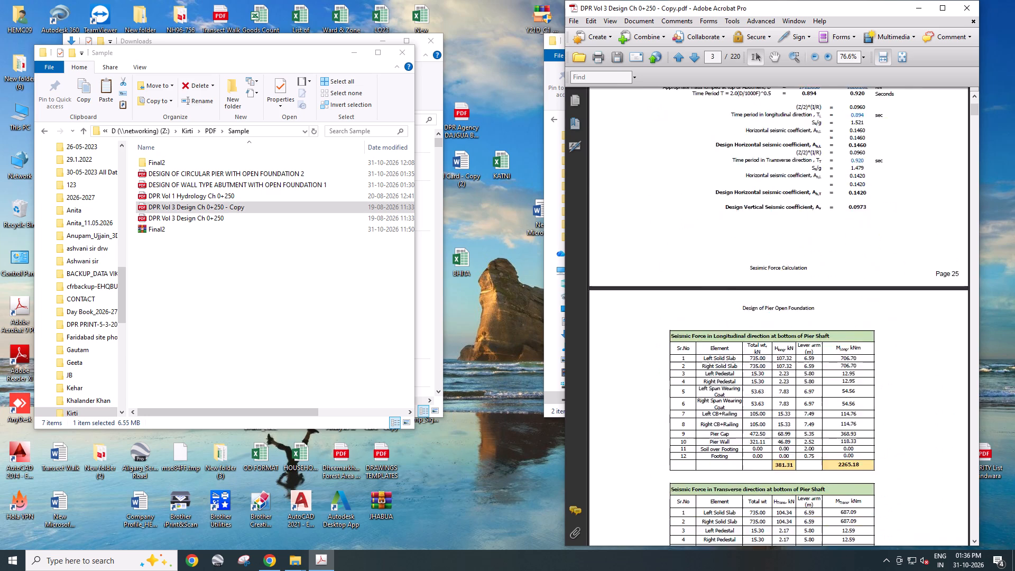
pyautogui.scroll(-20, 747, 211)
pyautogui.scroll(-20, 747, 211)
pyautogui.scroll(-8, 747, 211)
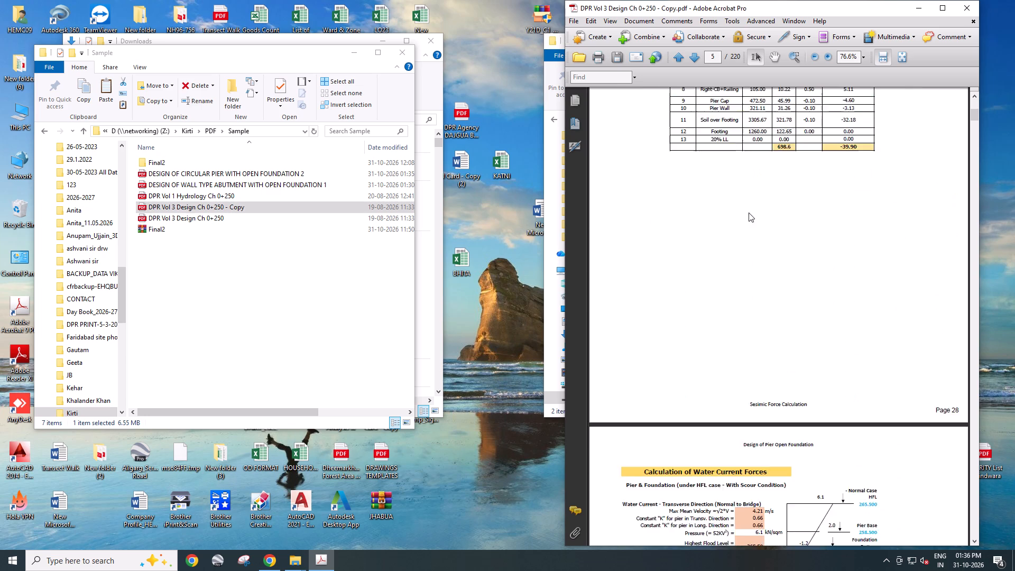
pyautogui.scroll(-20, 749, 213)
pyautogui.scroll(-20, 749, 213)
pyautogui.scroll(-8, 749, 213)
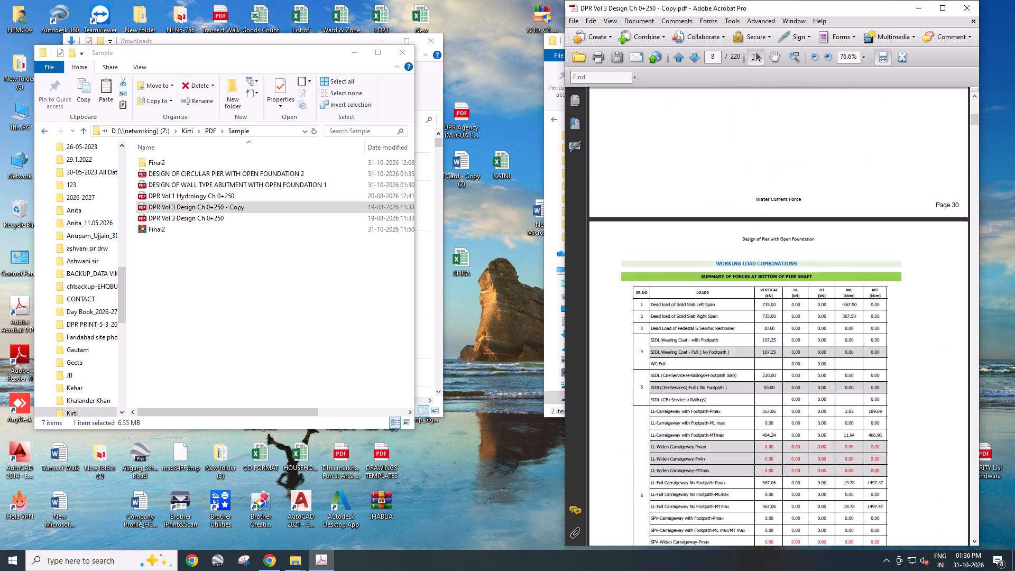
pyautogui.scroll(-20, 749, 213)
pyautogui.scroll(-20, 749, 213)
pyautogui.scroll(-8, 749, 213)
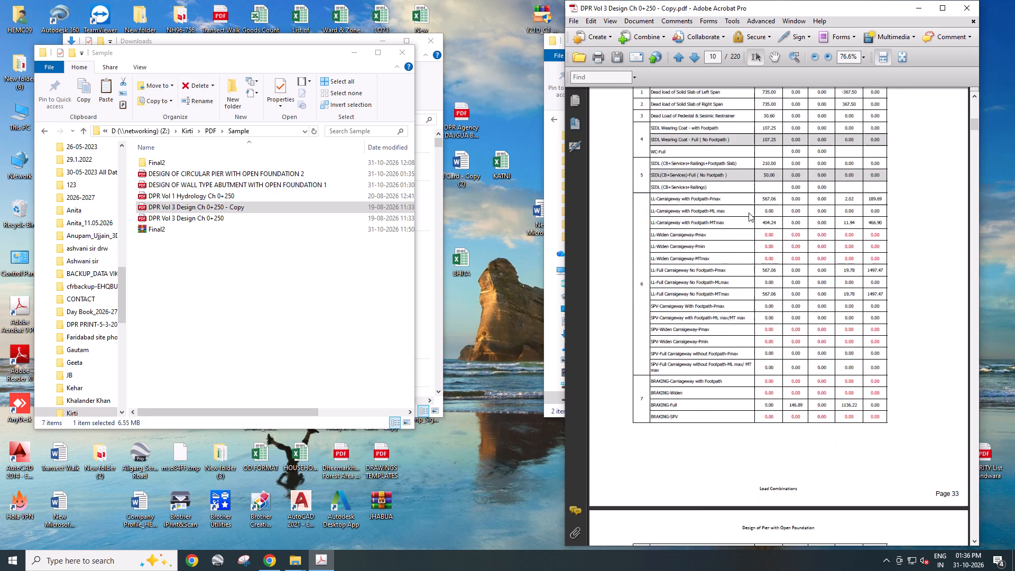
pyautogui.scroll(-20, 749, 213)
pyautogui.scroll(-20, 749, 213)
pyautogui.scroll(-7, 749, 213)
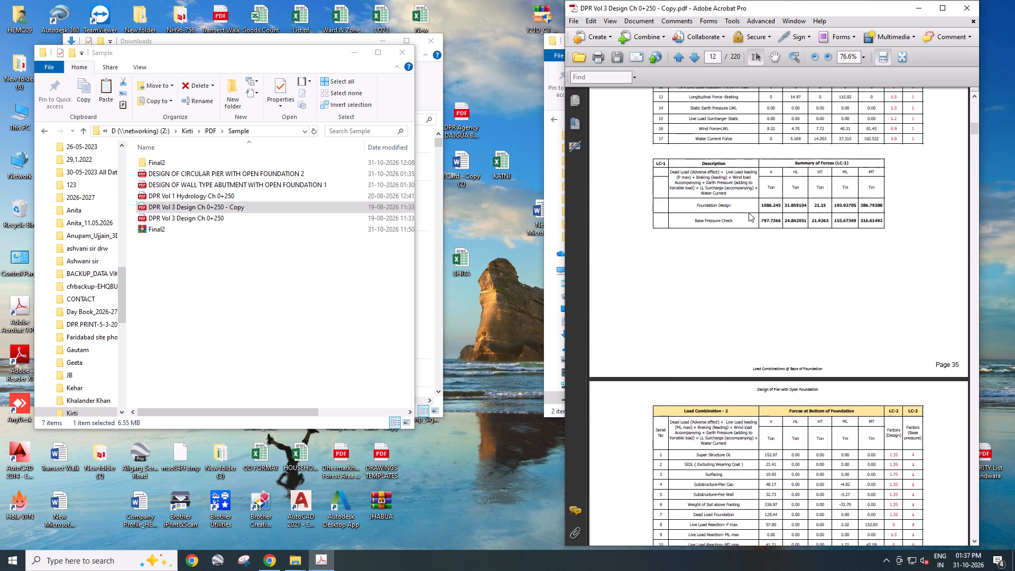
pyautogui.scroll(-20, 749, 213)
pyautogui.scroll(-20, 749, 213)
pyautogui.scroll(-7, 749, 213)
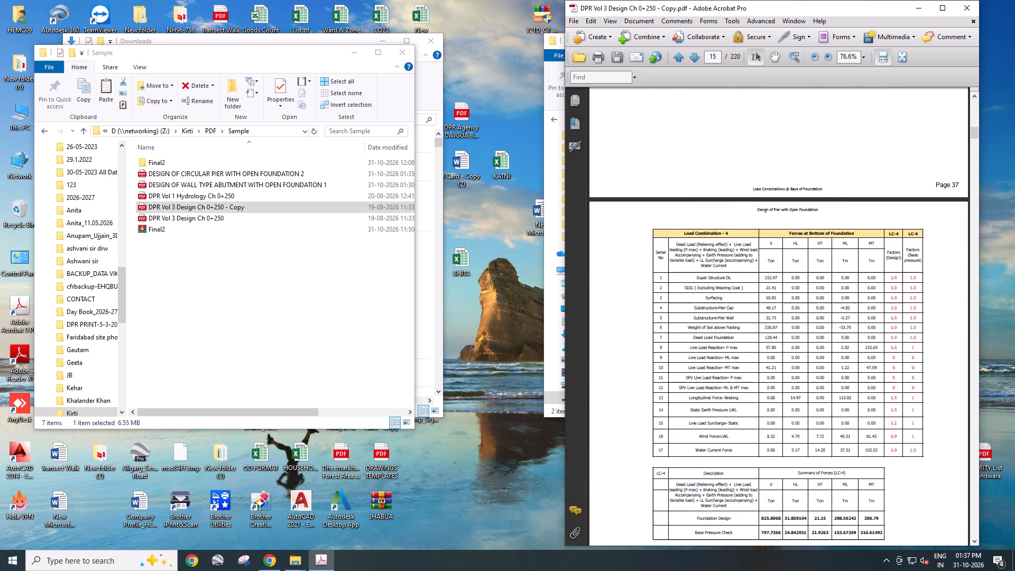
pyautogui.scroll(-20, 749, 213)
pyautogui.scroll(-20, 749, 213)
pyautogui.scroll(-7, 749, 213)
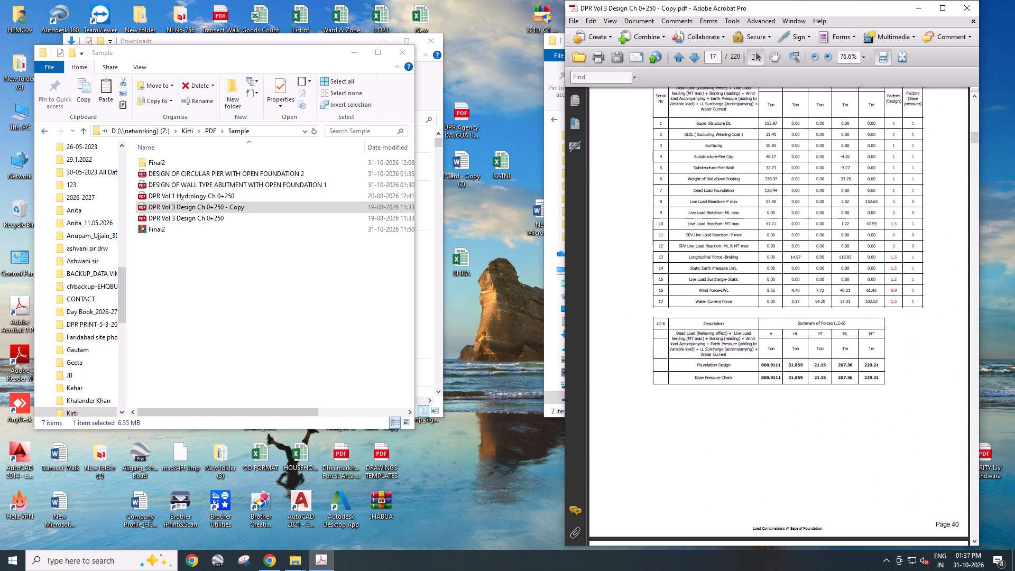
pyautogui.scroll(-19, 755, 191)
pyautogui.scroll(-10, 771, 186)
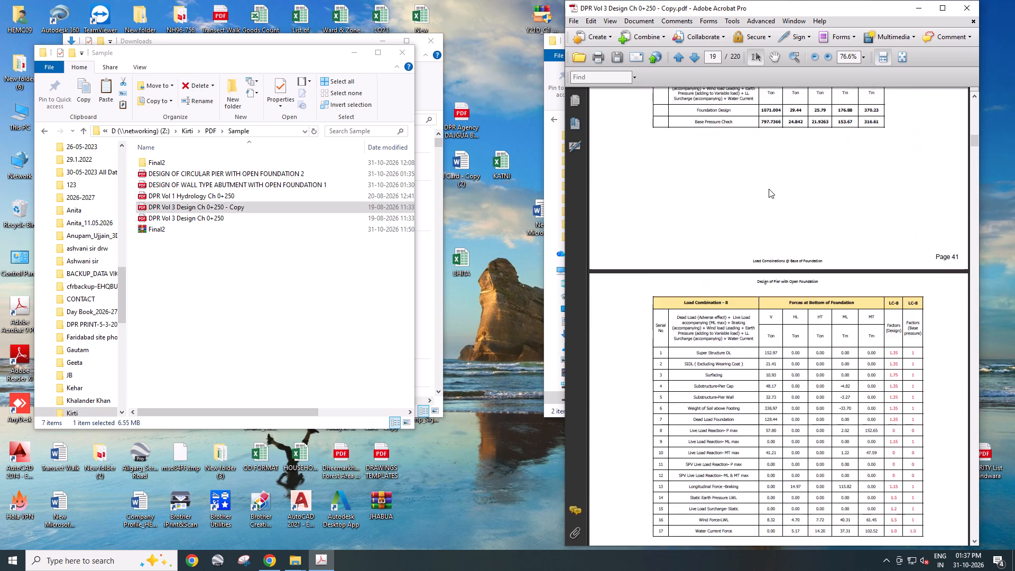
pyautogui.scroll(-20, 769, 189)
pyautogui.scroll(-20, 769, 189)
pyautogui.scroll(-5, 769, 189)
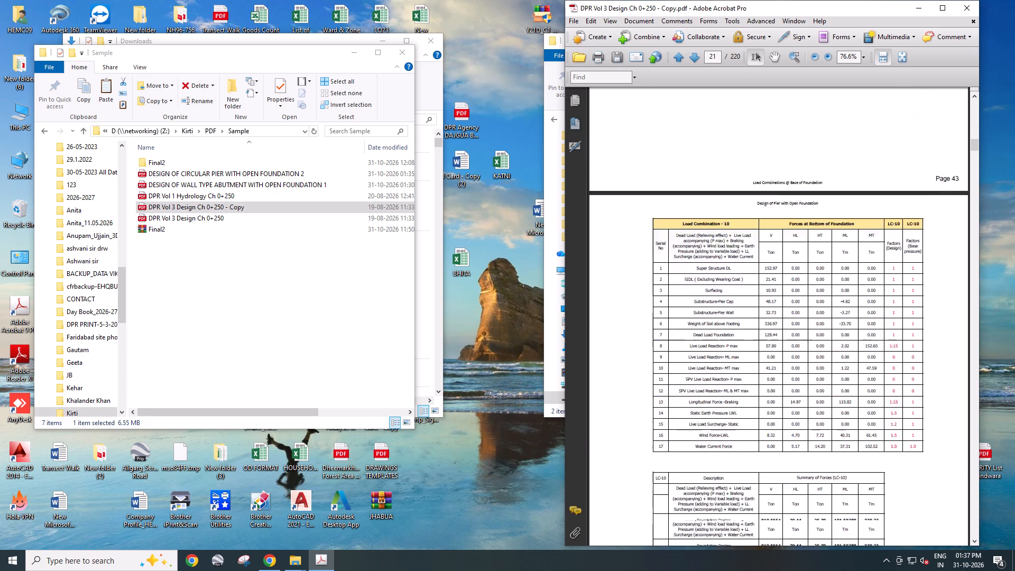
pyautogui.scroll(-13, 768, 211)
pyautogui.scroll(-18, 751, 261)
pyautogui.scroll(1, 808, 328)
pyautogui.scroll(-4, 808, 328)
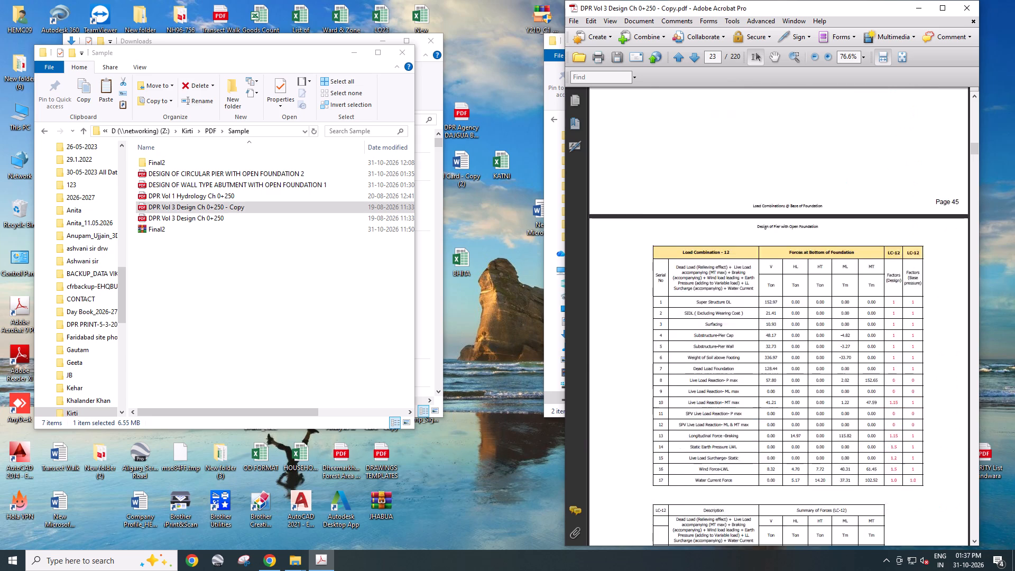
pyautogui.scroll(-20, 808, 328)
pyautogui.scroll(-20, 808, 328)
pyautogui.scroll(-2, 808, 328)
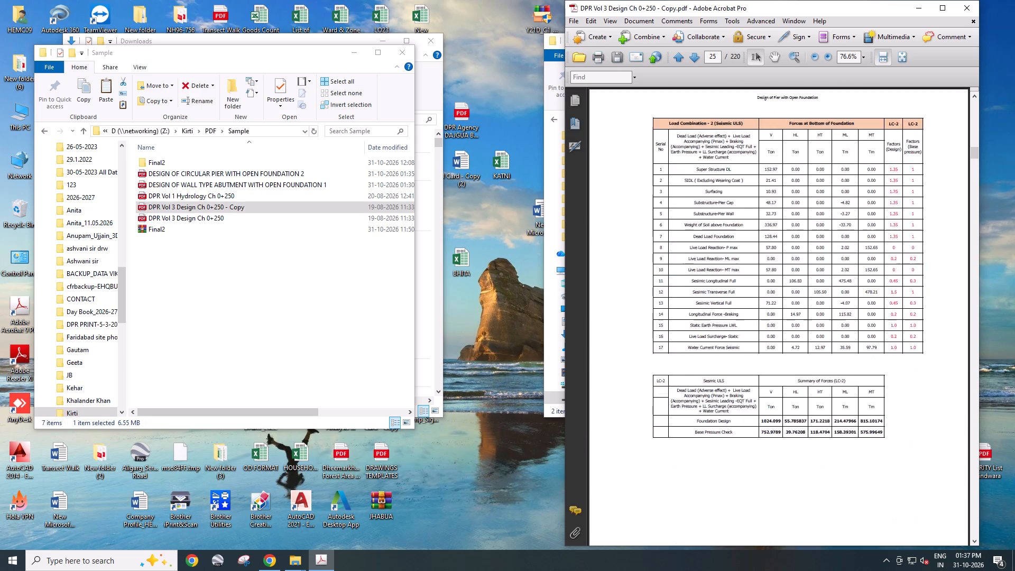
pyautogui.scroll(-20, 808, 328)
pyautogui.scroll(-20, 808, 328)
pyautogui.scroll(-1, 808, 328)
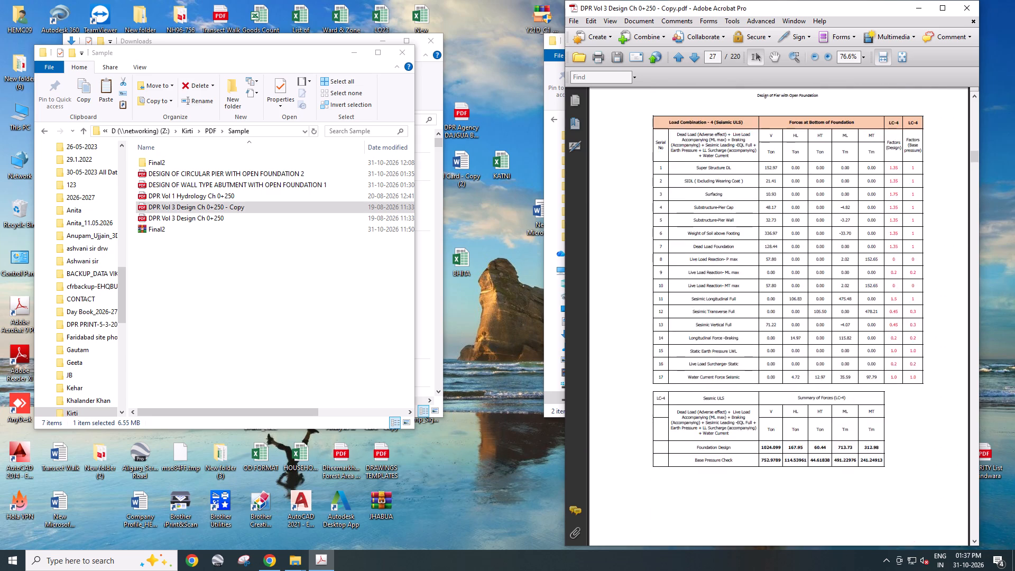
pyautogui.scroll(-20, 808, 328)
pyautogui.scroll(-20, 808, 328)
pyautogui.scroll(-1, 808, 328)
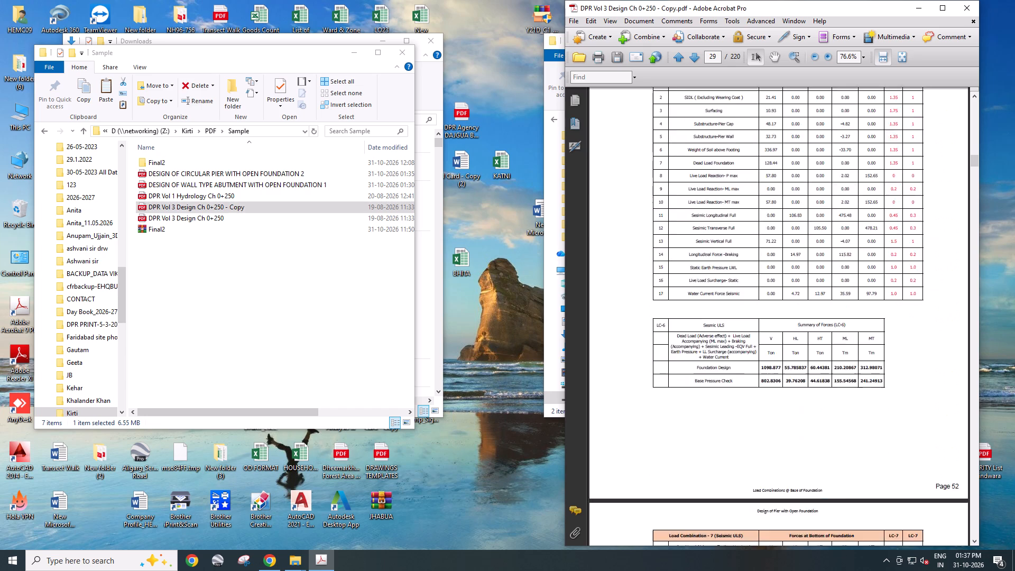
pyautogui.scroll(-20, 808, 324)
pyautogui.scroll(-18, 808, 324)
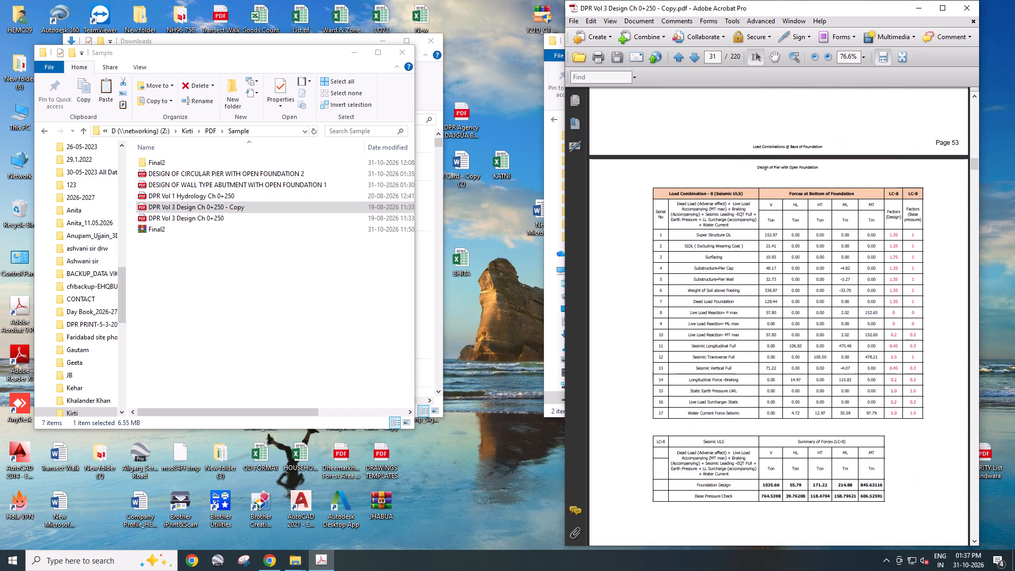
pyautogui.keyDown('ctrl'); pyautogui.scroll(-2, 808, 324); pyautogui.keyUp('ctrl')
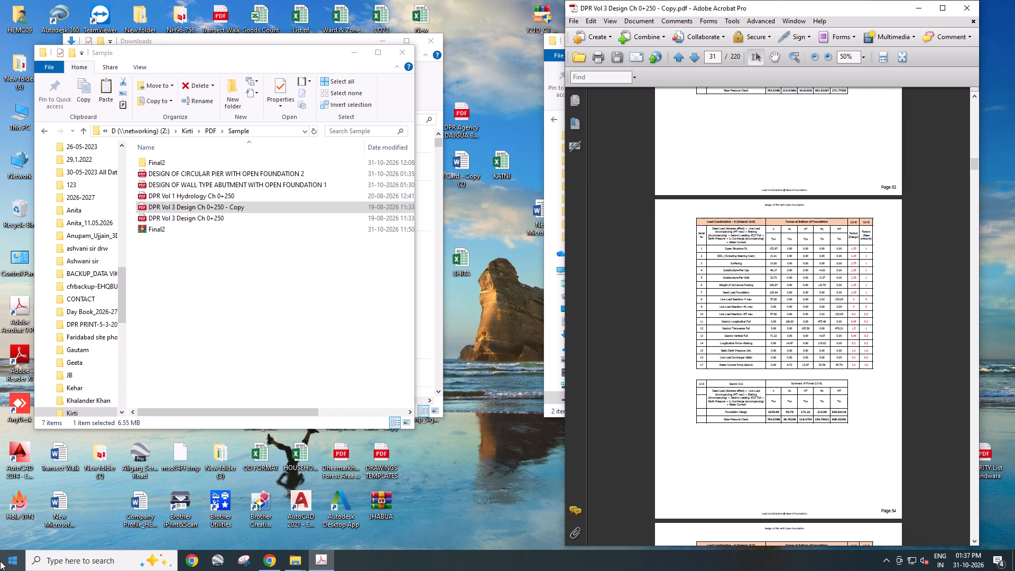
pyautogui.press('pagedown')
pyautogui.press('pagedown')
pyautogui.press('pagedown')
pyautogui.press('pagedown')
pyautogui.press('pagedown')
pyautogui.press('pagedown')
pyautogui.press('pagedown')
pyautogui.press('pagedown')
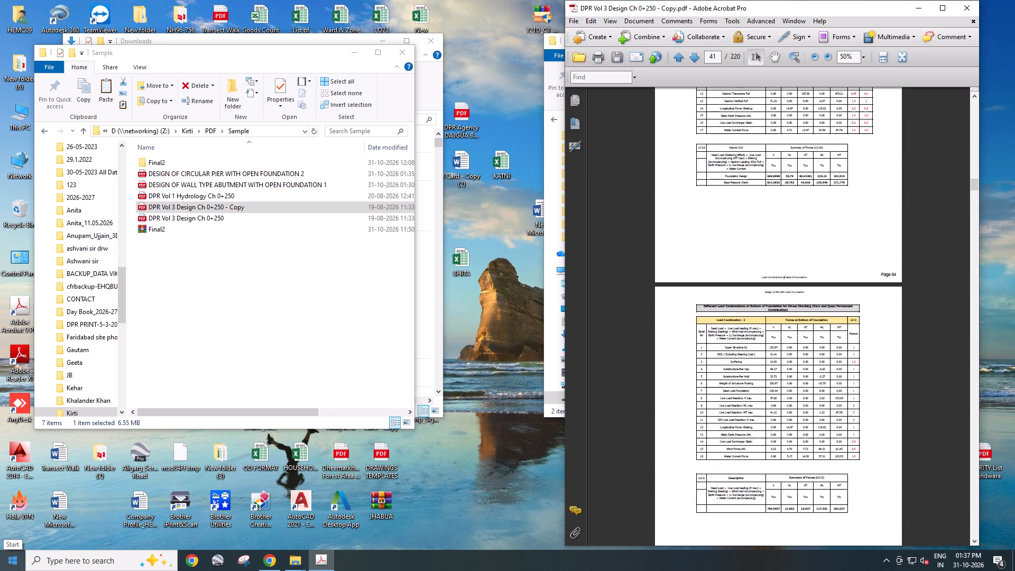
pyautogui.press('pagedown')
pyautogui.press('pagedown')
pyautogui.press('pagedown')
pyautogui.press('pagedown')
pyautogui.press('pagedown')
pyautogui.press('pagedown')
pyautogui.press('pagedown')
pyautogui.press('pagedown')
pyautogui.press('pagedown')
pyautogui.press('pagedown')
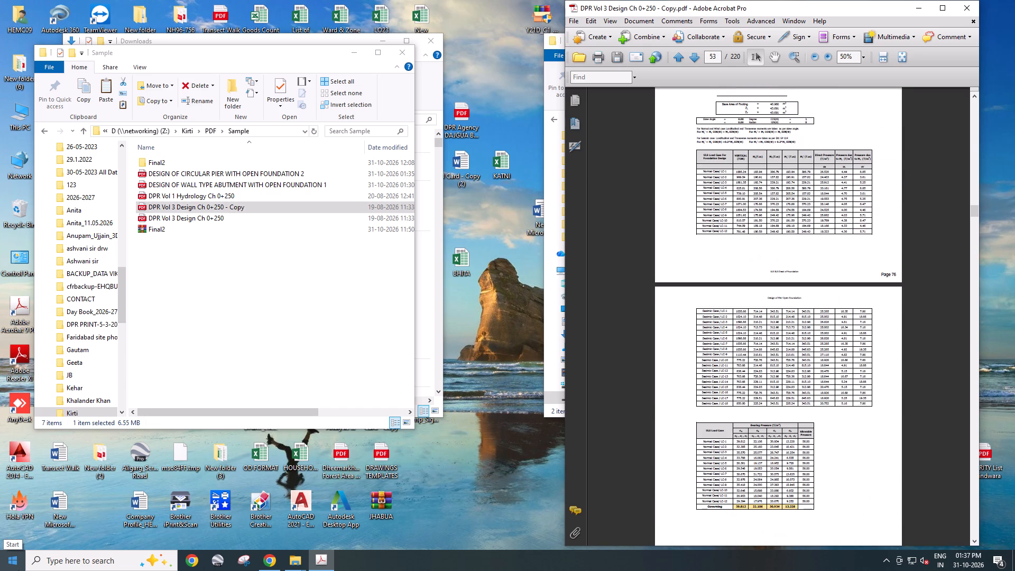
pyautogui.press('pagedown')
pyautogui.press('pagedown')
pyautogui.press('pagedown')
pyautogui.press('pagedown')
pyautogui.press('pagedown')
pyautogui.press('pagedown')
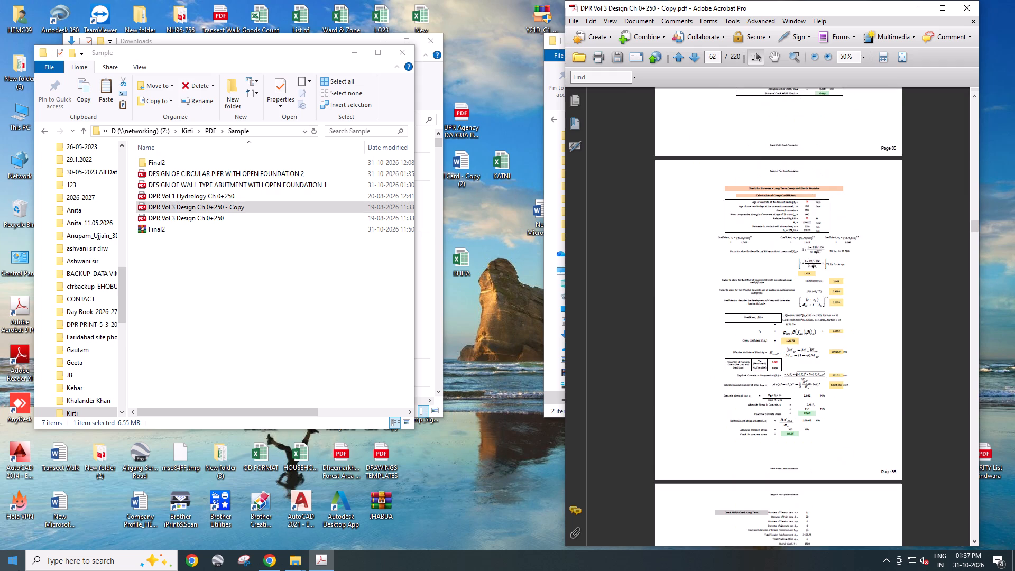
pyautogui.press('pagedown')
pyautogui.press('pagedown')
pyautogui.press('pagedown')
pyautogui.press('pagedown')
pyautogui.press('pagedown')
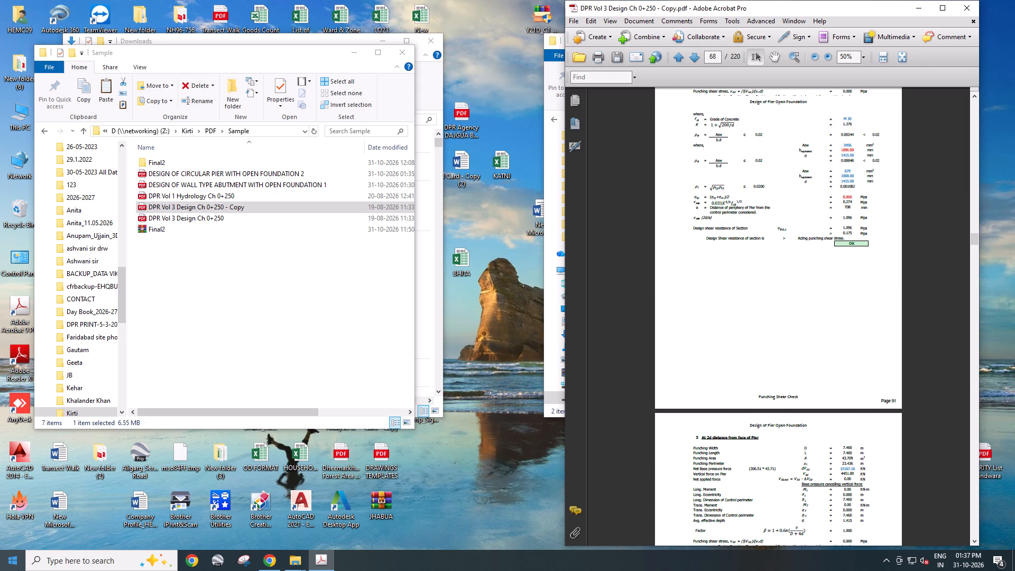
pyautogui.press('pagedown')
pyautogui.press('pagedown')
pyautogui.press('pagedown')
pyautogui.press('pagedown')
pyautogui.press('pagedown')
pyautogui.press('pagedown')
pyautogui.press('pagedown')
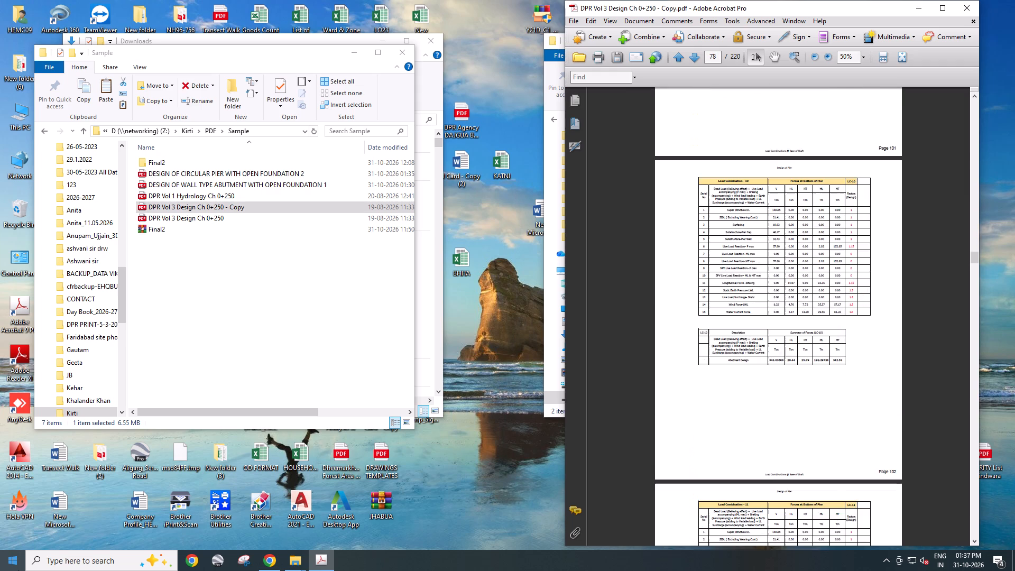
pyautogui.press('pagedown')
pyautogui.press('pagedown')
pyautogui.press('pagedown')
pyautogui.press('pagedown')
pyautogui.press('pagedown')
pyautogui.press('pagedown')
pyautogui.press('pagedown')
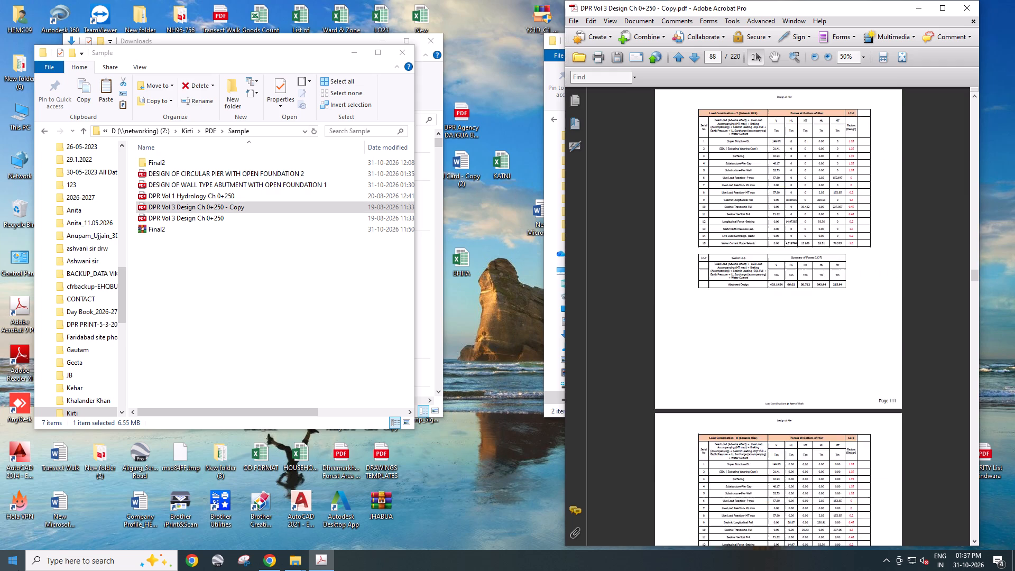
pyautogui.press('pagedown')
pyautogui.press('pagedown')
pyautogui.press('pagedown')
pyautogui.press('pagedown')
pyautogui.press('pagedown')
pyautogui.press('pagedown')
pyautogui.press('pagedown')
pyautogui.press('pagedown')
pyautogui.press('pagedown')
pyautogui.press('pagedown')
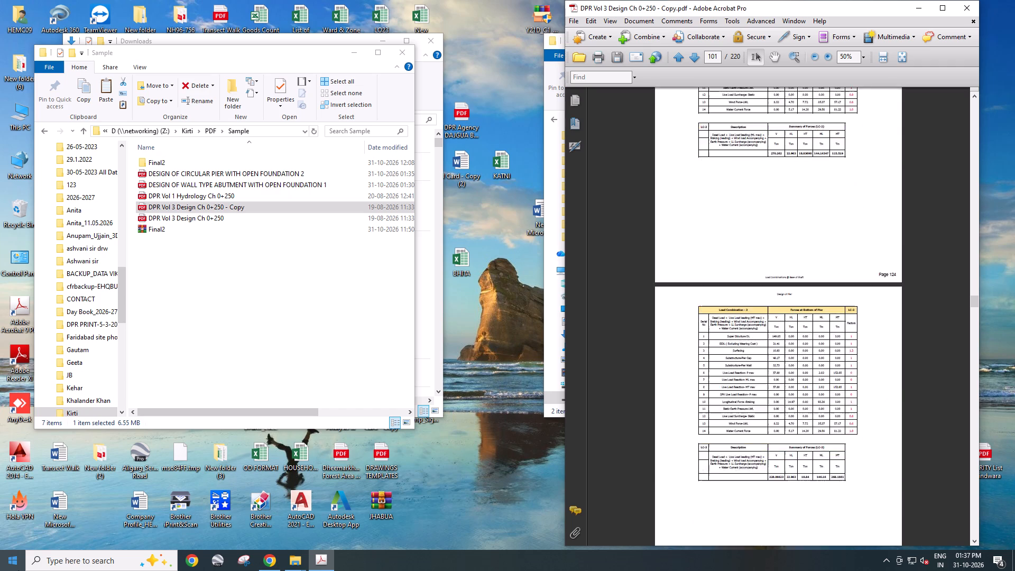
pyautogui.press('pagedown')
pyautogui.press('pagedown')
pyautogui.press('pagedown')
pyautogui.press('pagedown')
pyautogui.press('pagedown')
pyautogui.press('pagedown')
pyautogui.press('pagedown')
pyautogui.press('pagedown')
pyautogui.press('pagedown')
pyautogui.press('pagedown')
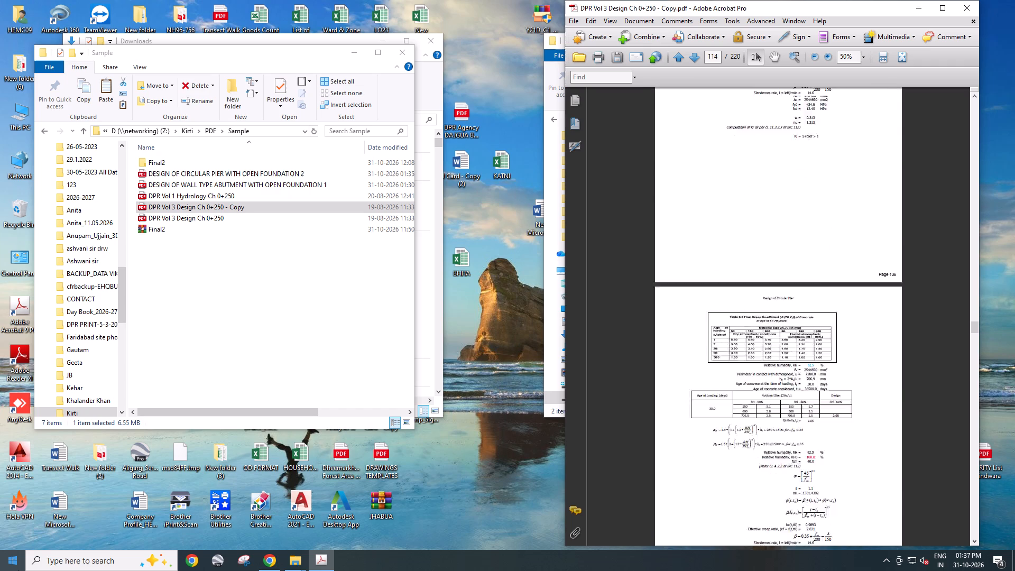
pyautogui.press('pagedown')
pyautogui.press('pagedown')
pyautogui.press('pagedown')
pyautogui.press('pagedown')
pyautogui.press('pagedown')
pyautogui.press('pagedown')
pyautogui.press('pagedown')
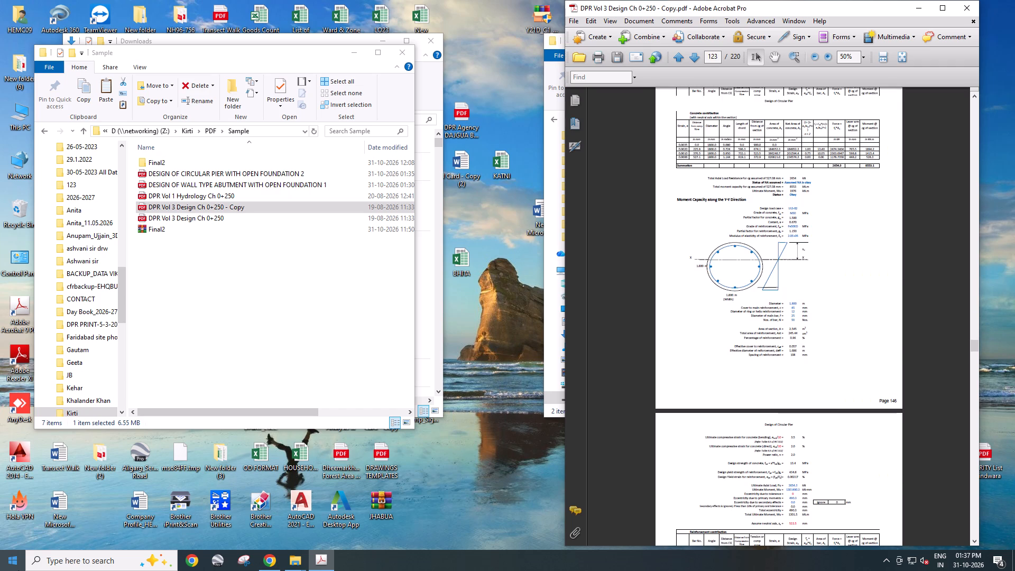
pyautogui.press('pagedown')
pyautogui.press('pagedown')
pyautogui.press('pagedown')
pyautogui.press('pagedown')
pyautogui.press('pagedown')
pyautogui.press('pagedown')
pyautogui.press('pagedown')
pyautogui.press('pagedown')
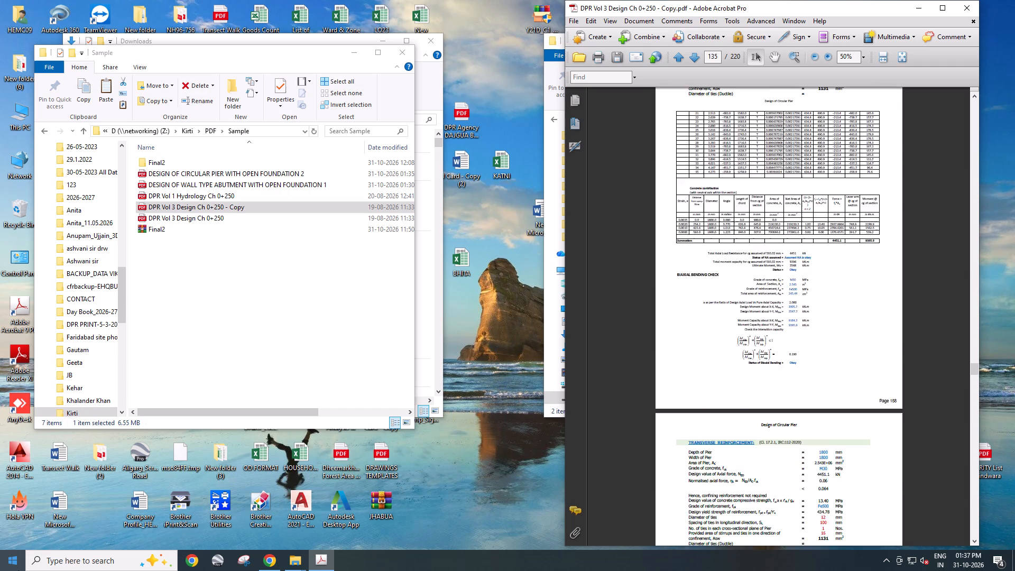
pyautogui.press('pagedown')
pyautogui.press('pagedown')
pyautogui.press('pagedown')
pyautogui.press('pagedown')
pyautogui.press('pagedown')
pyautogui.press('pagedown')
pyautogui.press('pagedown')
pyautogui.press('pagedown')
pyautogui.press('pagedown')
pyautogui.press('pagedown')
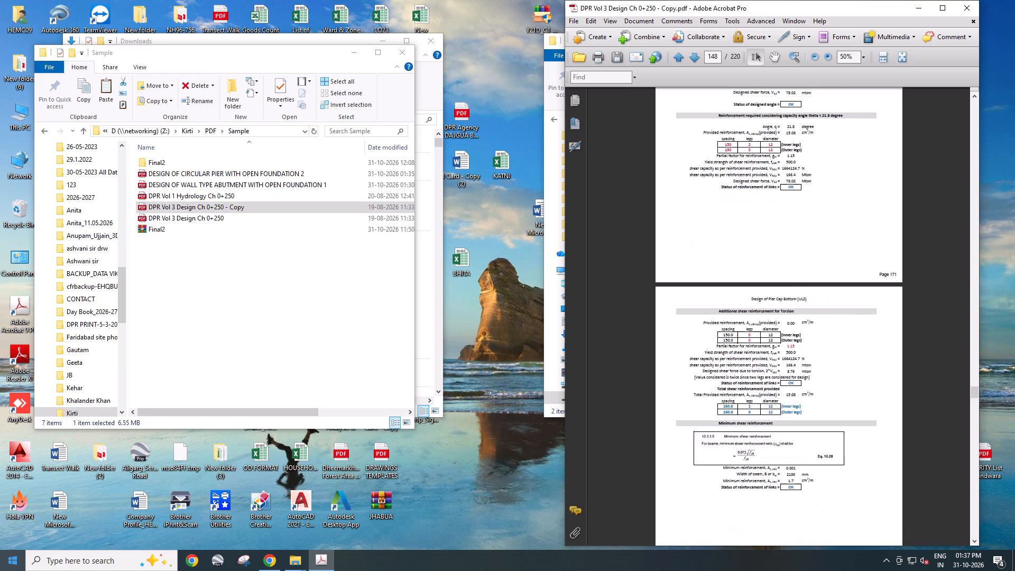
# Page through the remaining pier cap design and annexure sheets to find where the RCC solid slab section begins.
pyautogui.press('pagedown')
pyautogui.press('pagedown')
pyautogui.press('pagedown')
pyautogui.press('pagedown')
pyautogui.press('pagedown')
pyautogui.press('pagedown')
pyautogui.press('pagedown')
pyautogui.press('pagedown')
pyautogui.press('pagedown')
pyautogui.press('pagedown')
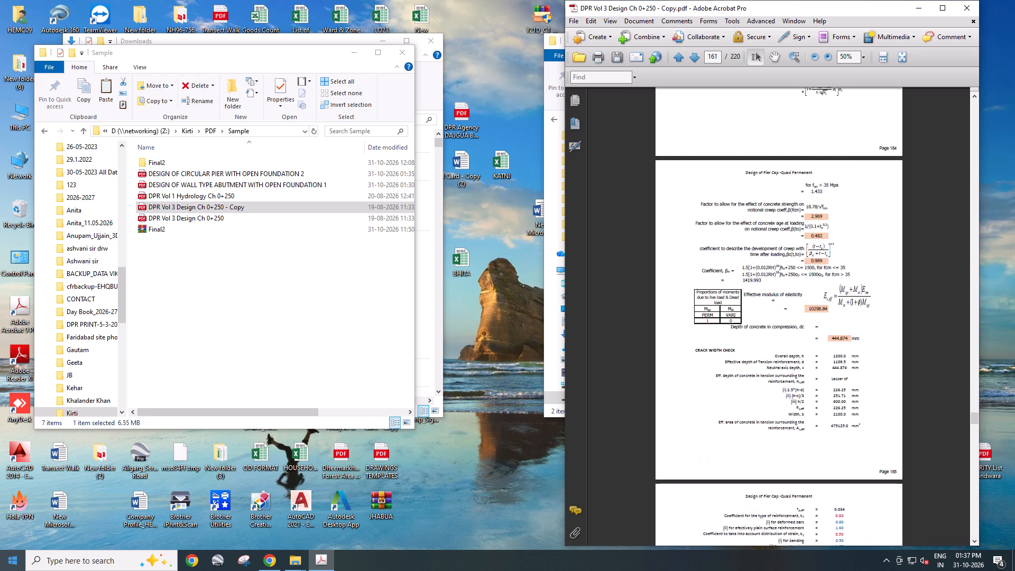
pyautogui.press('pagedown')
pyautogui.press('pagedown')
pyautogui.press('pagedown')
pyautogui.press('pagedown')
pyautogui.press('pagedown')
pyautogui.press('pagedown')
pyautogui.press('pagedown')
pyautogui.press('pagedown')
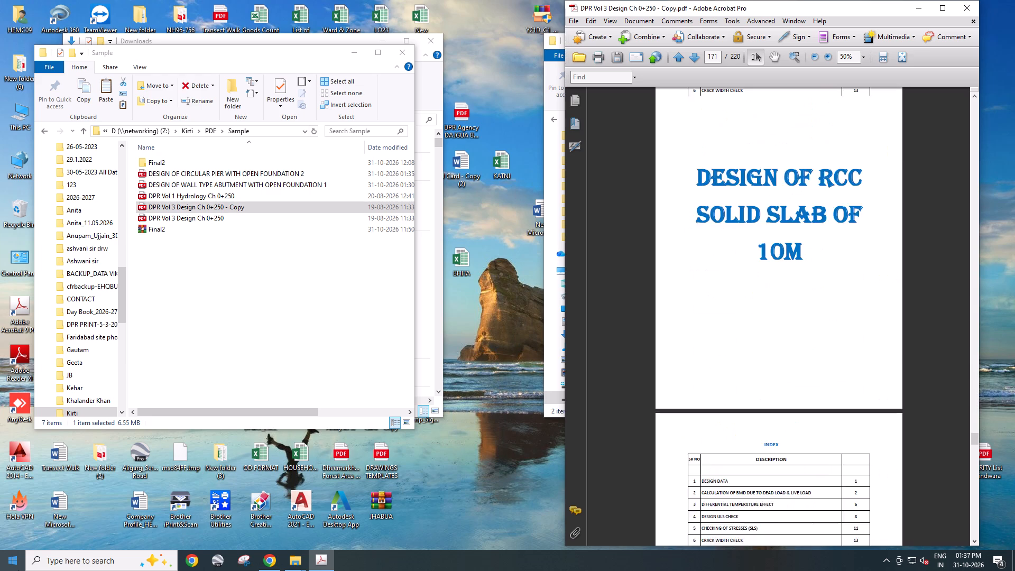
# Delete pages 1 to 170 of the copied PDF, everything before the RCC solid slab title page.
pyautogui.press('pageup')
pyautogui.scroll(2, 728, 186)
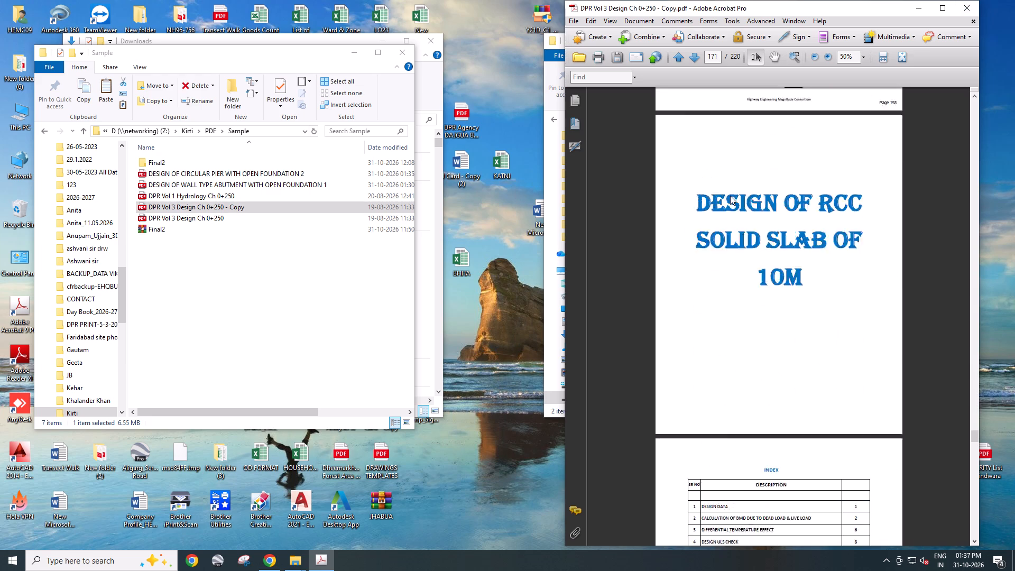
pyautogui.scroll(17, 730, 196)
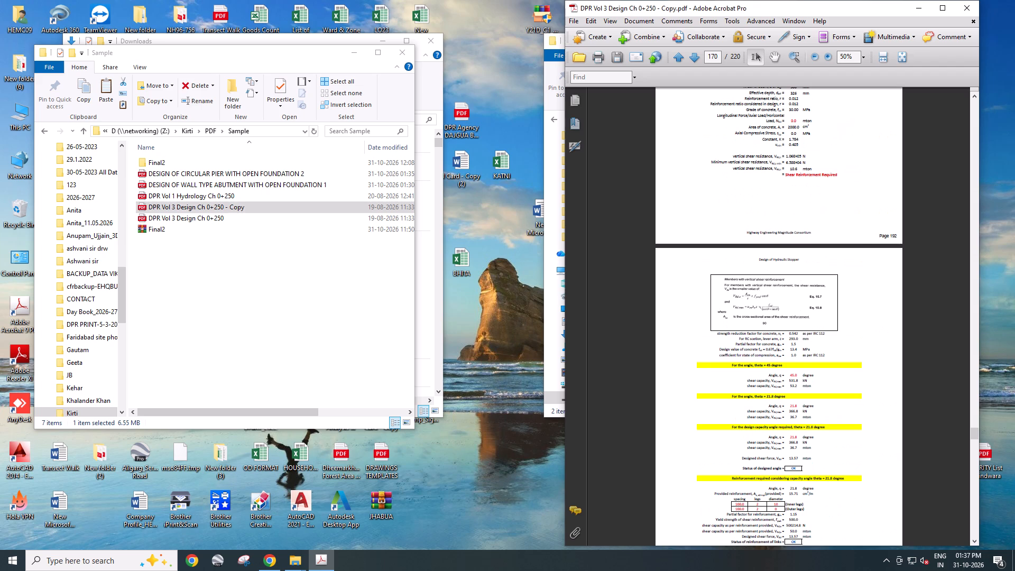
pyautogui.hotkey('ctrl', 'shift', 'd')
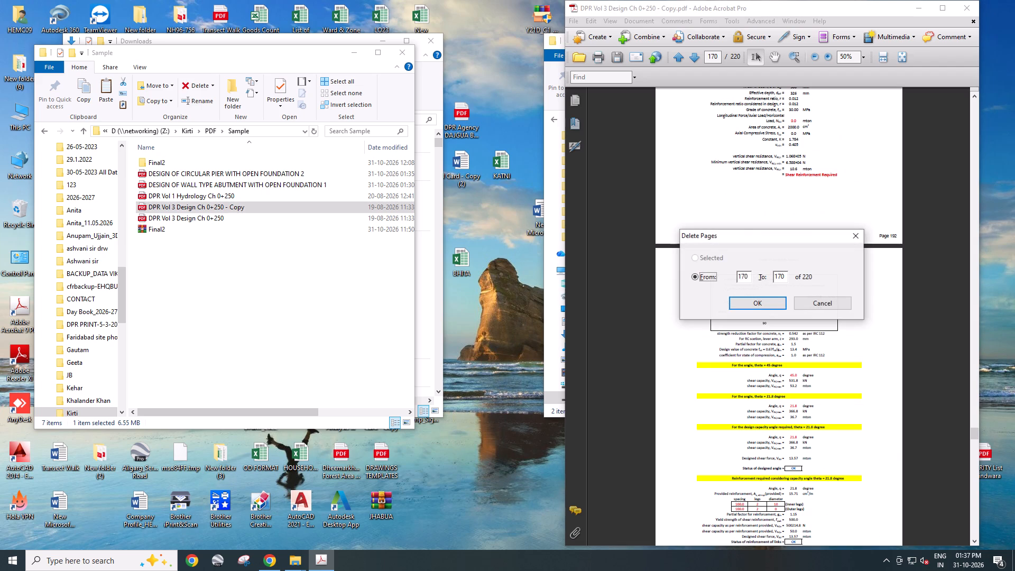
pyautogui.moveTo(748, 278); pyautogui.dragTo(727, 276)
pyautogui.press('1')
pyautogui.press('Return')
pyautogui.press('Return')
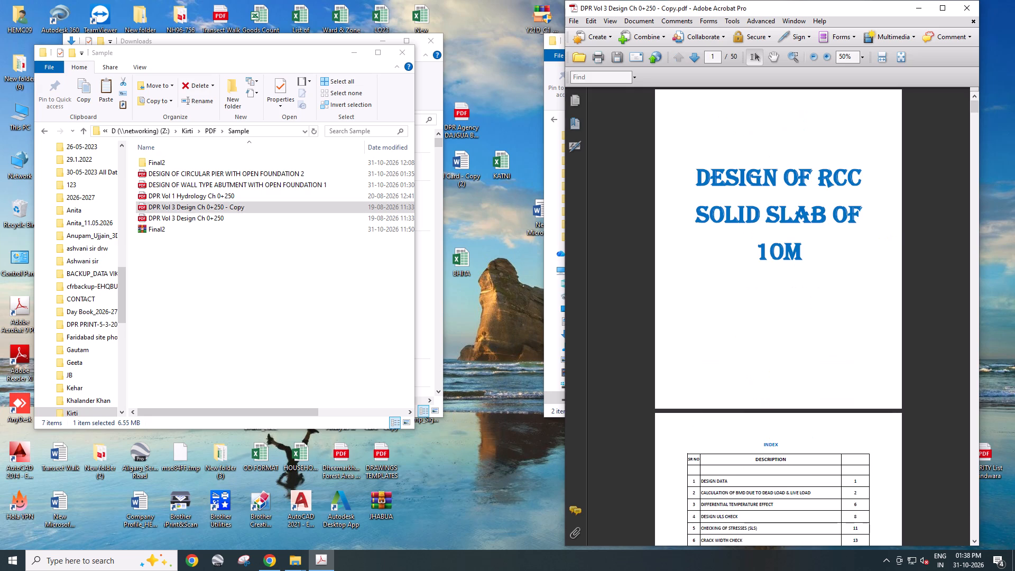
# Delete pages 2 to 50, from the index page onward, leaving only the RCC solid slab title page.
pyautogui.scroll(-13, 801, 251)
pyautogui.hotkey('ctrl', 'shift', 'd')
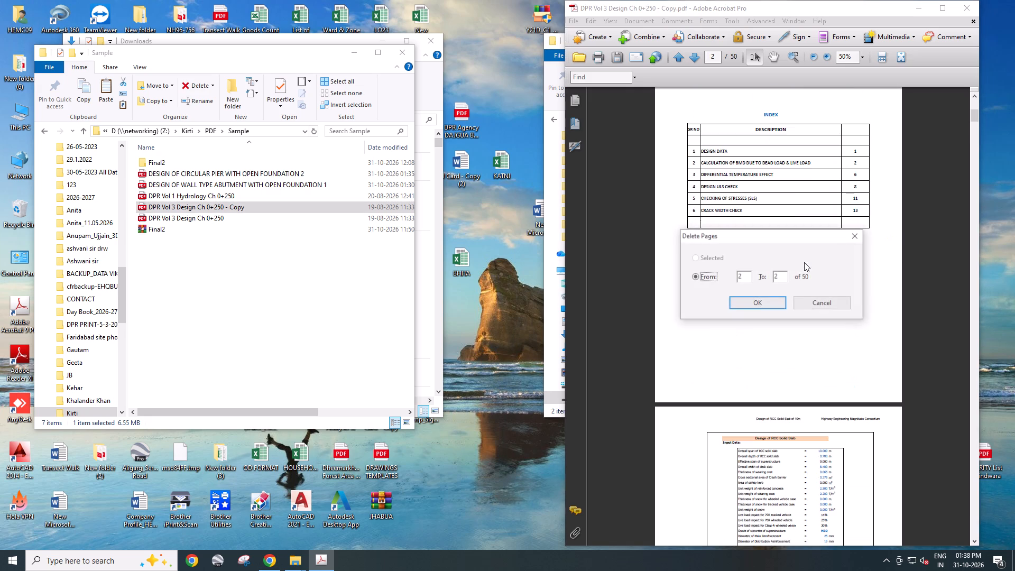
pyautogui.moveTo(789, 274); pyautogui.dragTo(761, 277)
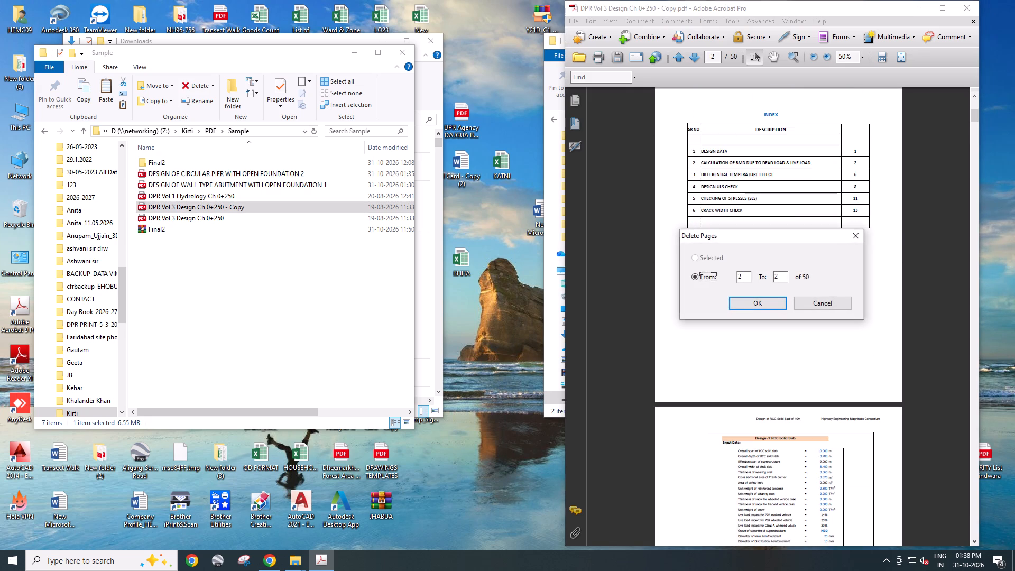
pyautogui.click(779, 278)
pyautogui.press('BackSpace')
pyautogui.write('50')
pyautogui.press('Return')
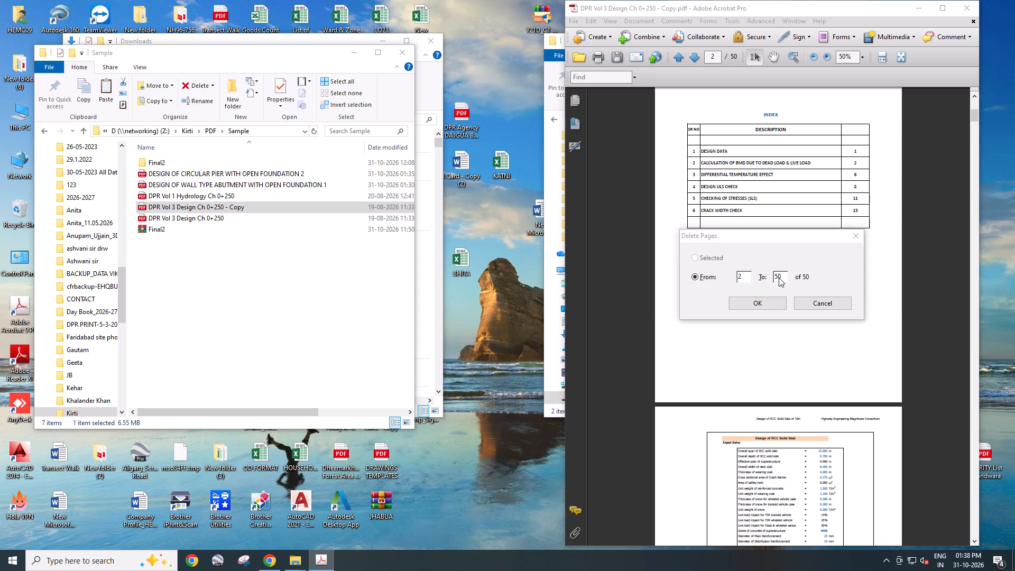
pyautogui.press('Return')
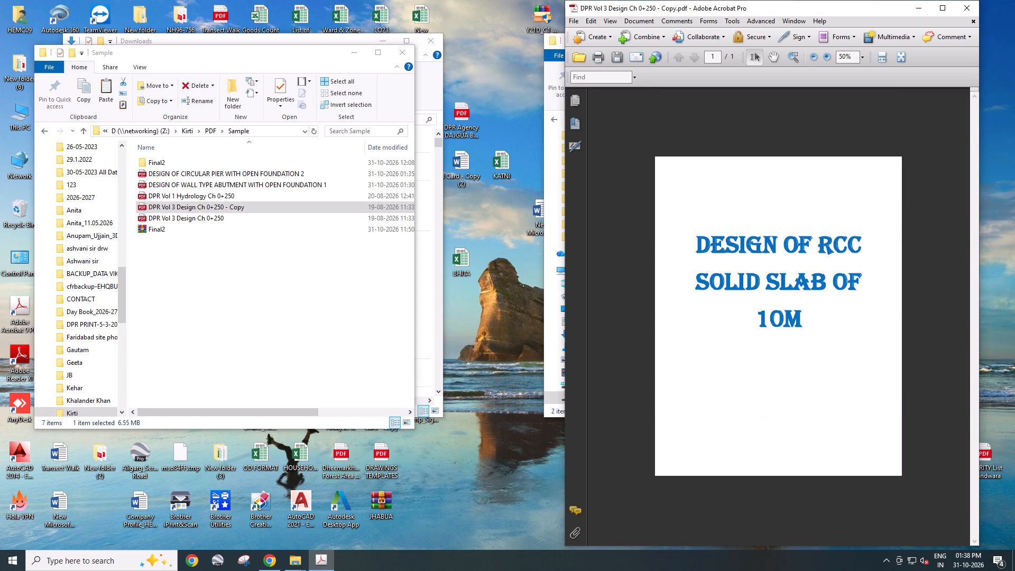
# Copy the title text "DESIGN OF RCC SOLID SLAB OF 10M" from the page, then close the PDF with its changes saved.
pyautogui.moveTo(703, 244); pyautogui.dragTo(816, 316)
pyautogui.hotkey('ctrl', 'c')
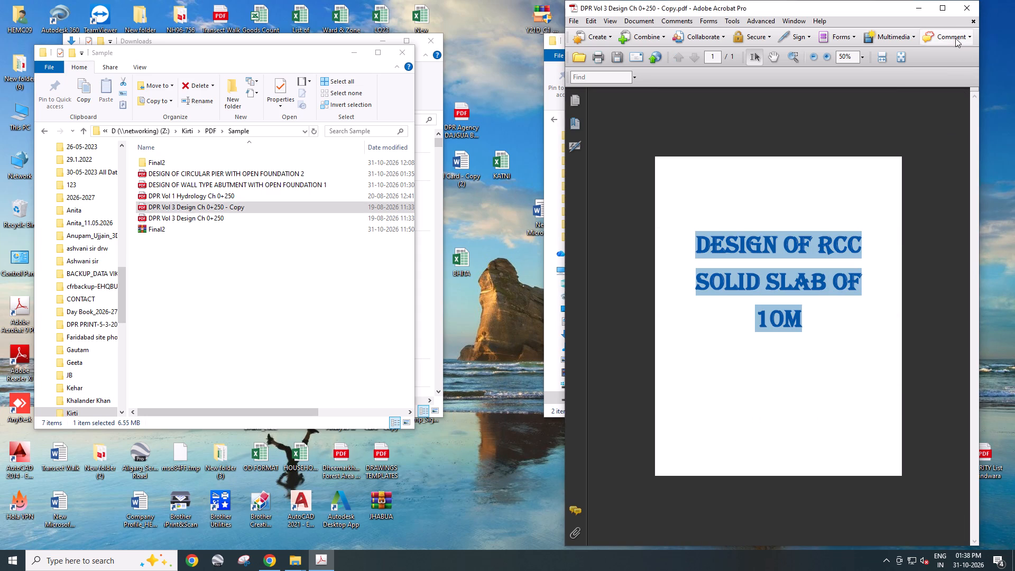
pyautogui.click(966, 12)
pyautogui.click(778, 302)
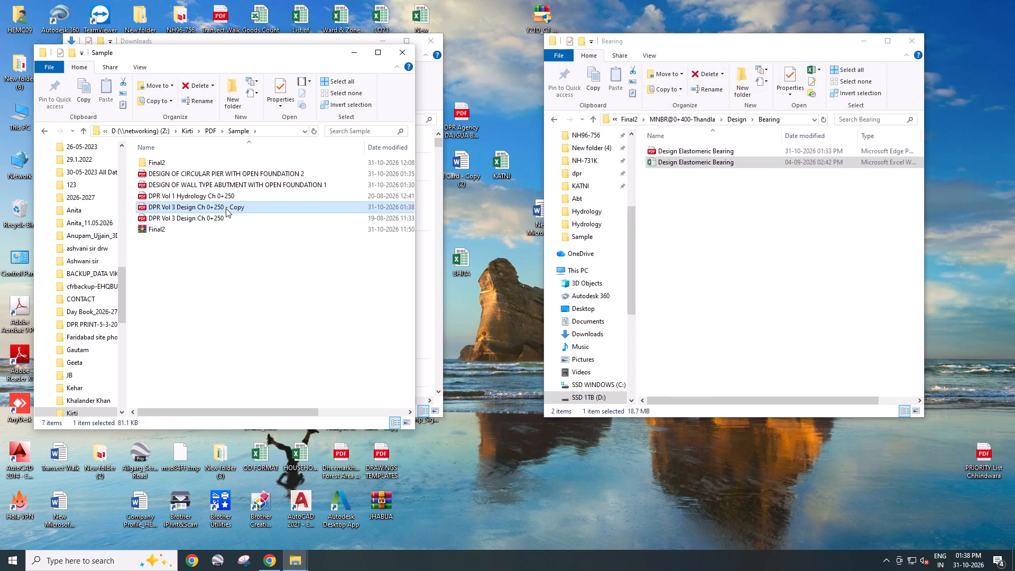
# Rename the shortened DPR Vol 3 Design Ch 0+250 copy as DESIGN OF RCC SOLID SLAB OF 10m using the copied title.
pyautogui.click(226, 208)
pyautogui.press('F2')
pyautogui.hotkey('ctrl', 'v')
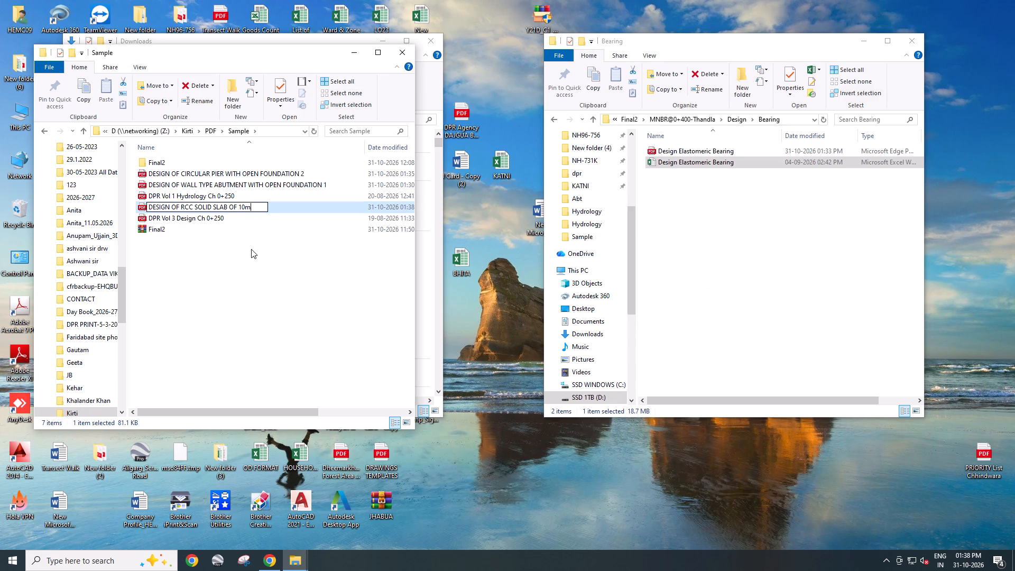
pyautogui.click(255, 280)
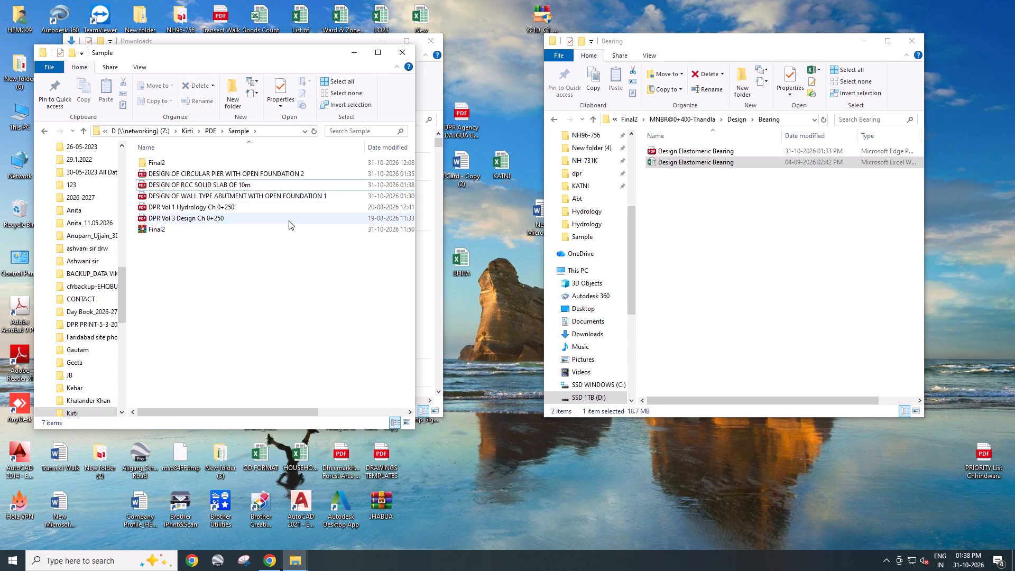
# Make a fresh copy of the DPR Vol 3 Design Ch 0+250 PDF in the Sample folder.
pyautogui.click(259, 181)
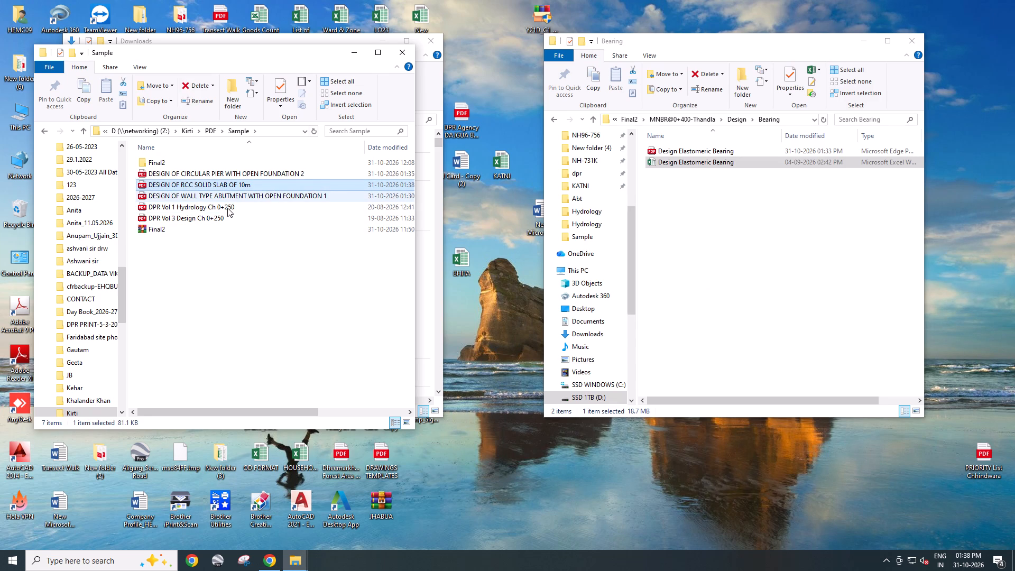
pyautogui.click(227, 208)
pyautogui.click(232, 219)
pyautogui.hotkey('ctrl', 'c')
pyautogui.hotkey('ctrl', 'v')
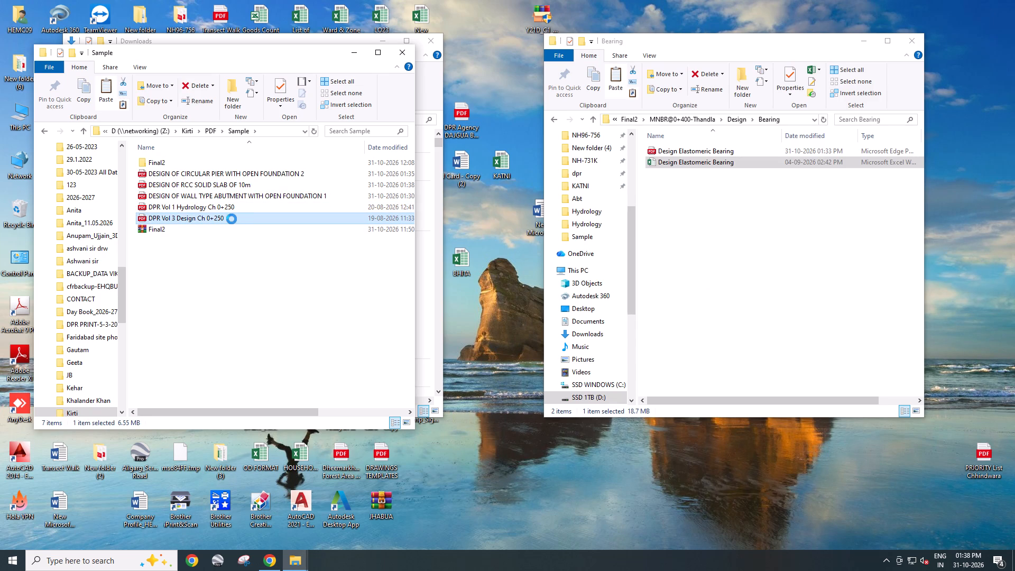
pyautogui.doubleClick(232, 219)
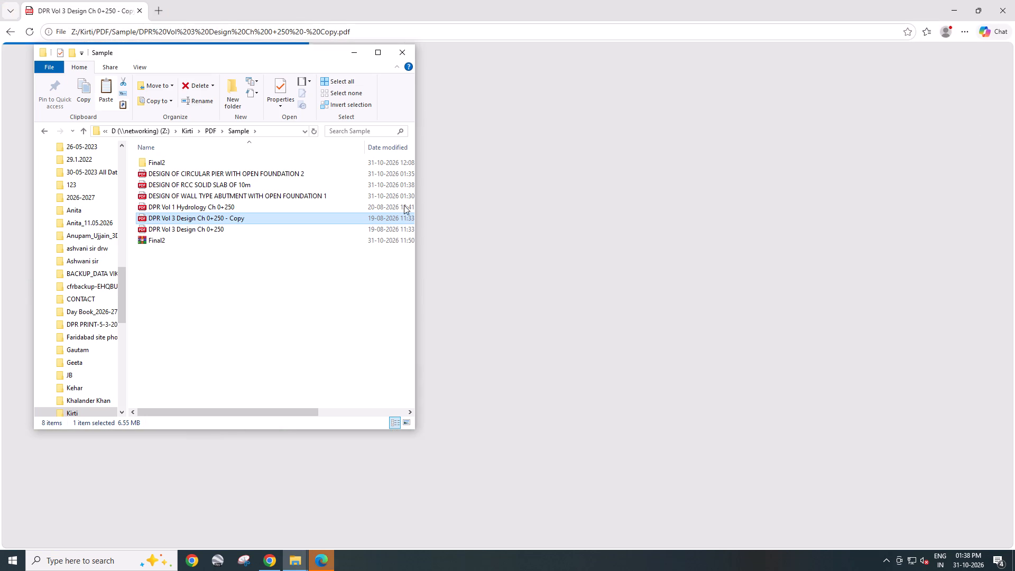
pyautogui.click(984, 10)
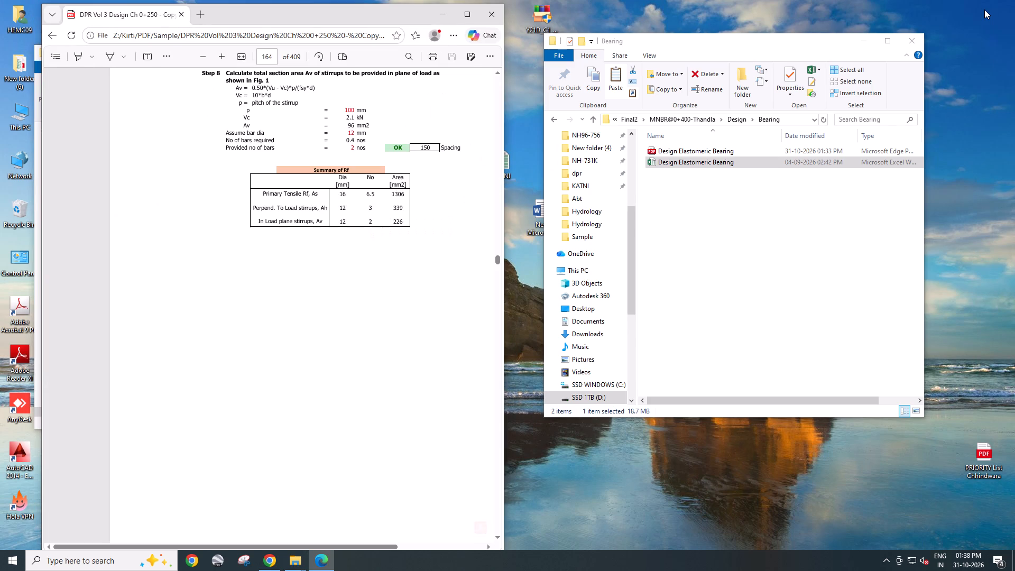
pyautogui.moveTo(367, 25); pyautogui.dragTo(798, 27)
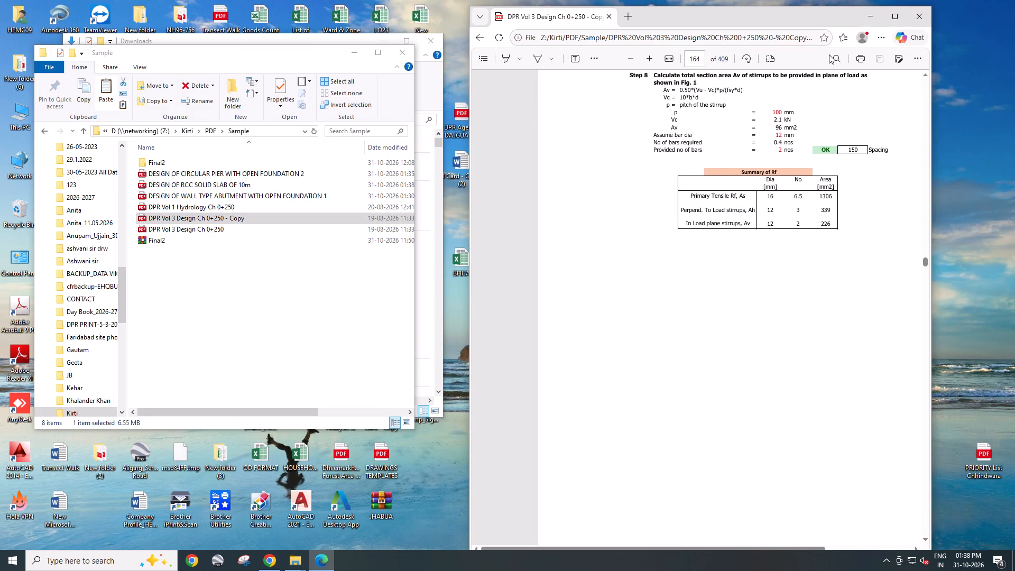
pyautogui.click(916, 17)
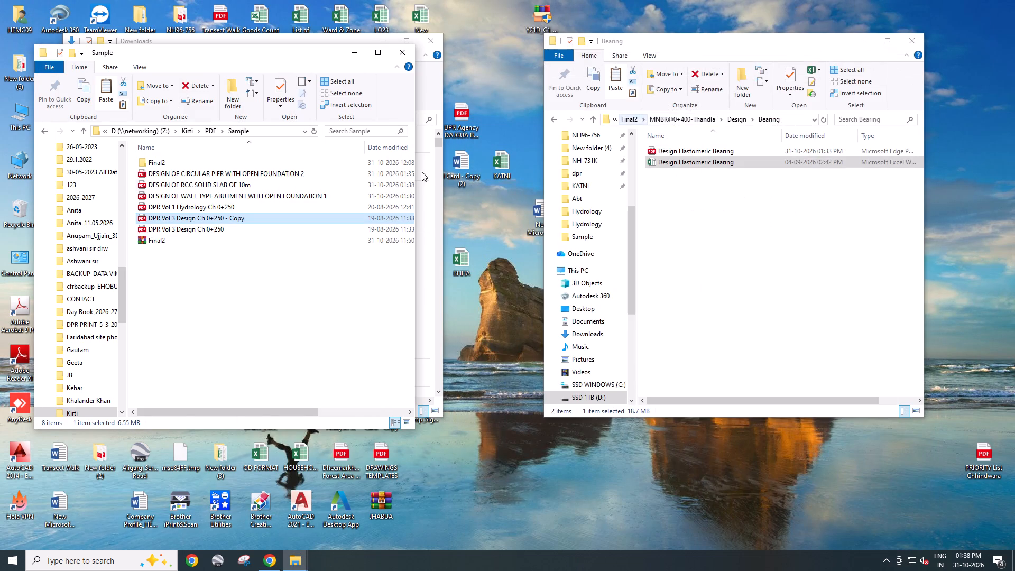
# Open the new DPR Vol 3 Design Ch 0+250 - Copy PDF in Adobe Acrobat.
pyautogui.rightClick(234, 221)
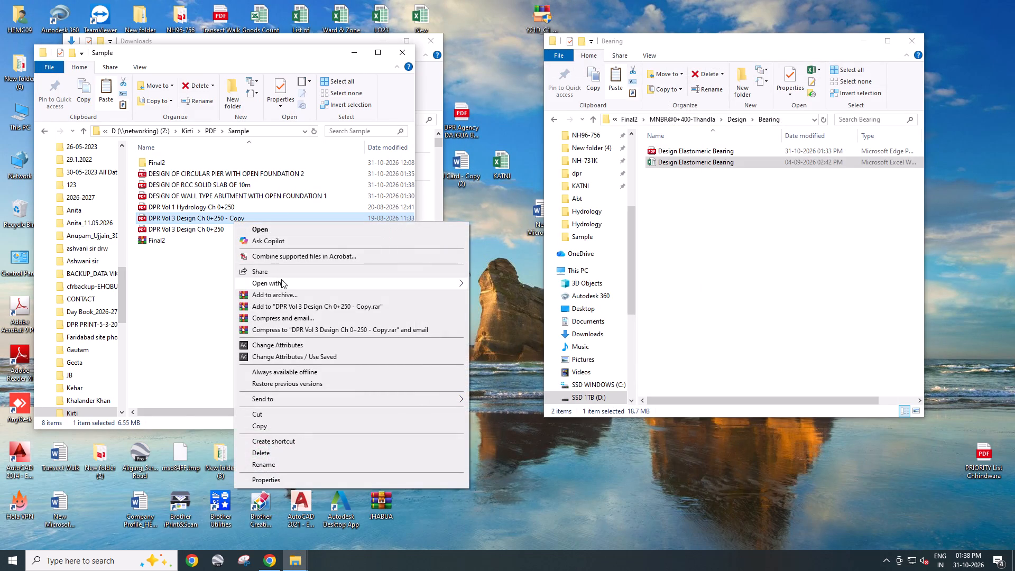
pyautogui.click(281, 279)
pyautogui.click(479, 282)
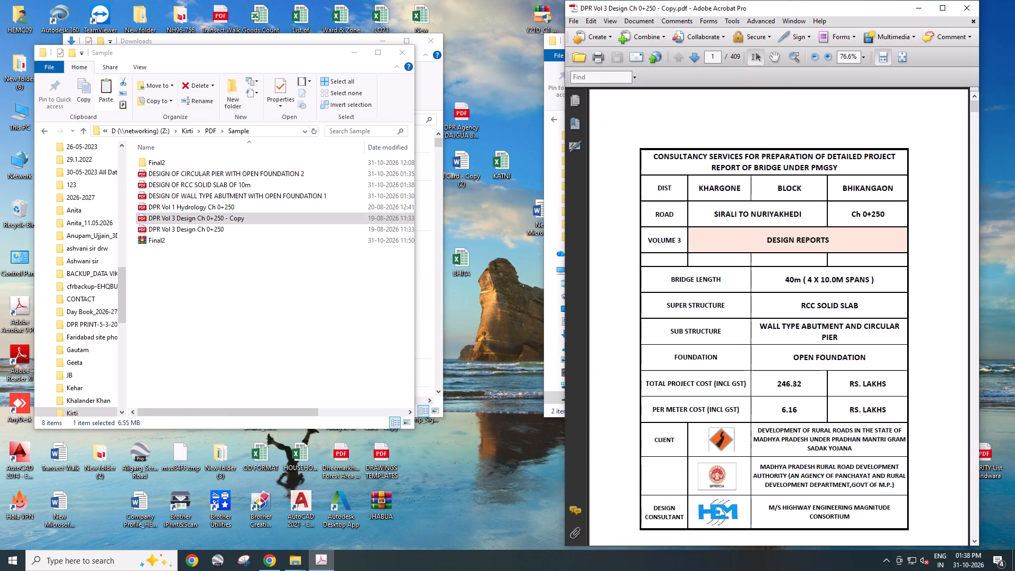
# Delete pages 1 to 163 of the new DPR Vol 3 Design copy.
pyautogui.scroll(2, 788, 233)
pyautogui.click(715, 57)
pyautogui.click(767, 211)
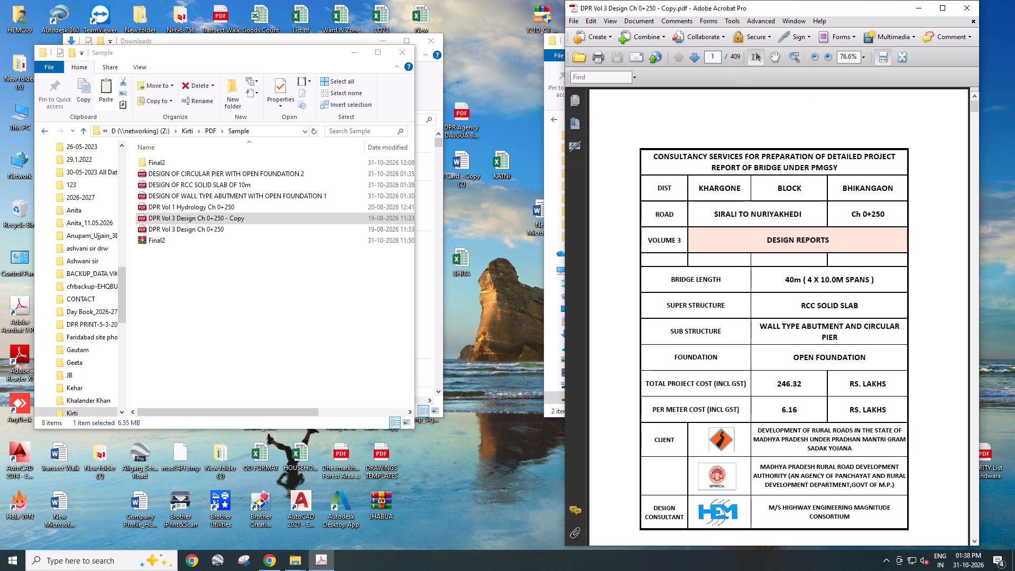
pyautogui.hotkey('ctrl', 'shift', 'd')
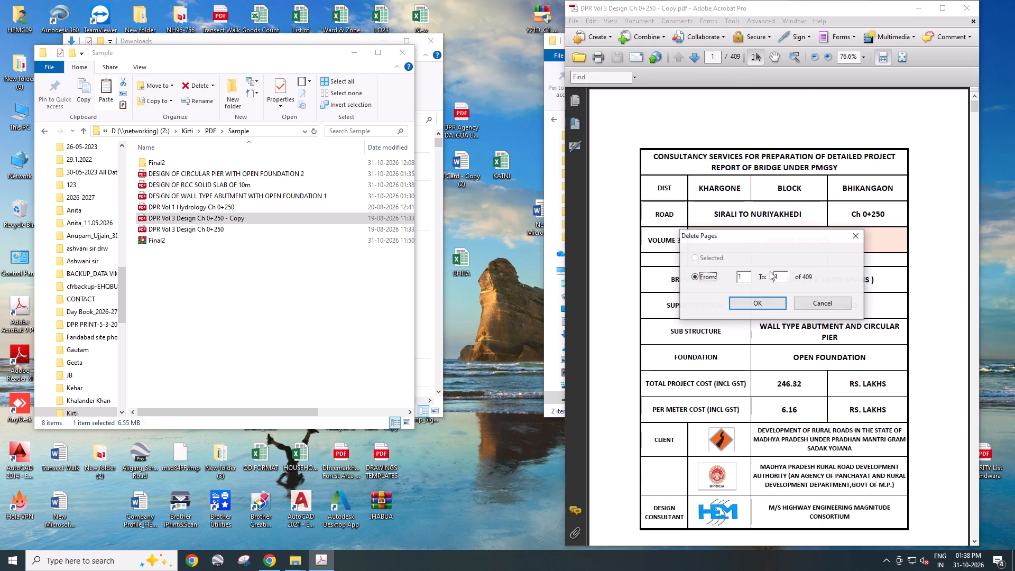
pyautogui.click(779, 278)
pyautogui.moveTo(779, 278); pyautogui.dragTo(773, 278)
pyautogui.write('163')
pyautogui.press('Return')
pyautogui.press('Return')
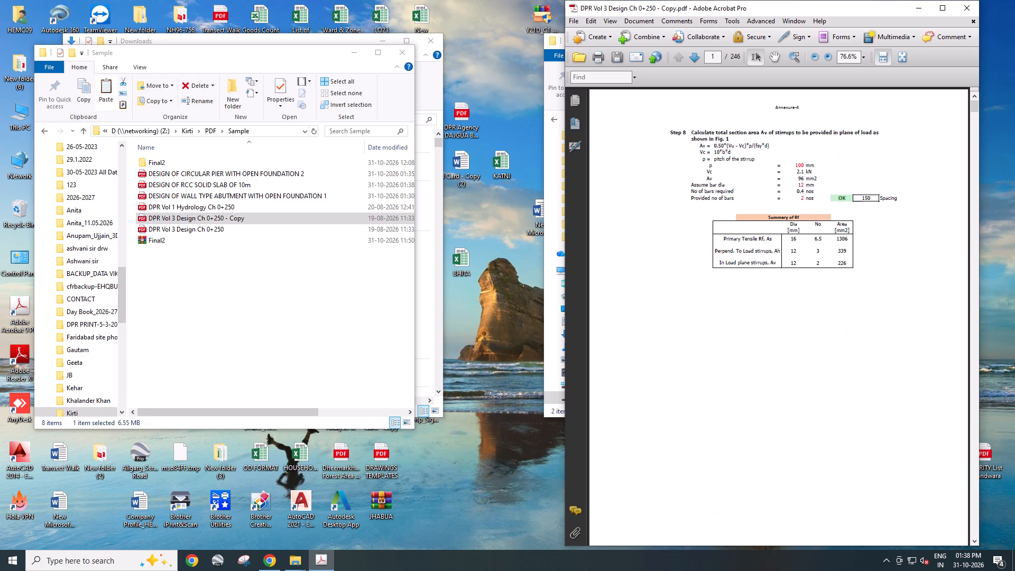
# Check the pages now at the start of the copy, through the circular pier title page and its index.
pyautogui.scroll(4, 769, 274)
pyautogui.scroll(-14, 769, 274)
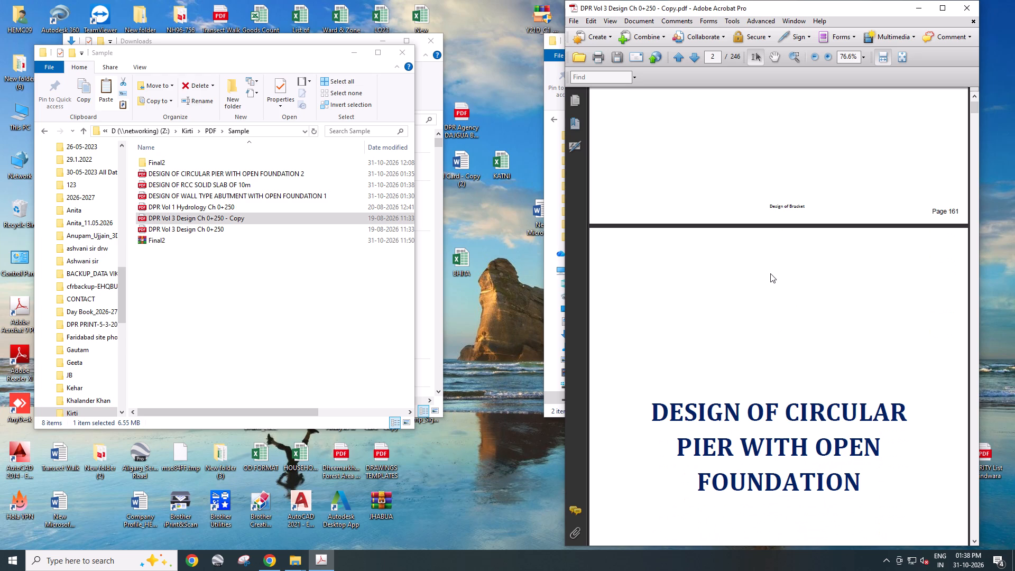
pyautogui.scroll(-3, 771, 273)
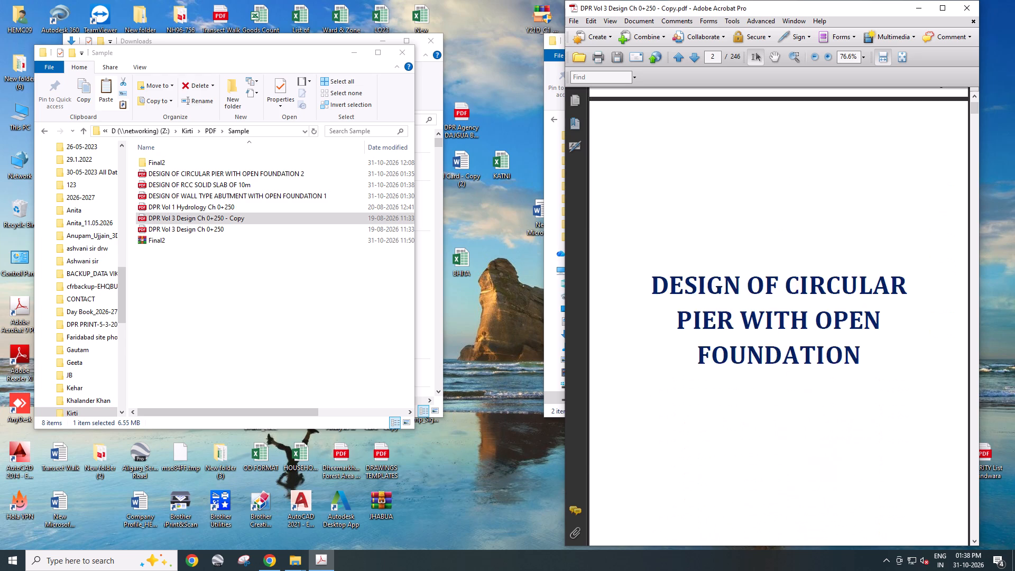
pyautogui.scroll(-12, 771, 273)
pyautogui.scroll(-11, 771, 273)
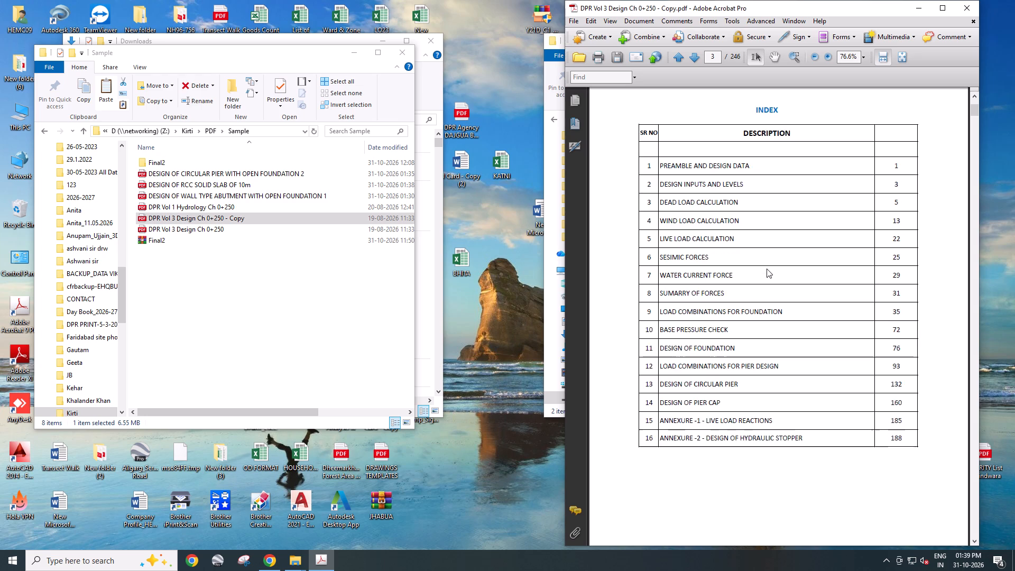
# Look through the pier calculation pages following the index, from the preamble into the circular pier design, for the next section's title page.
pyautogui.press('pagedown')
pyautogui.press('pagedown')
pyautogui.press('pagedown')
pyautogui.press('pagedown')
pyautogui.press('pagedown')
pyautogui.press('pagedown')
pyautogui.press('pagedown')
pyautogui.press('pagedown')
pyautogui.press('pagedown')
pyautogui.press('pagedown')
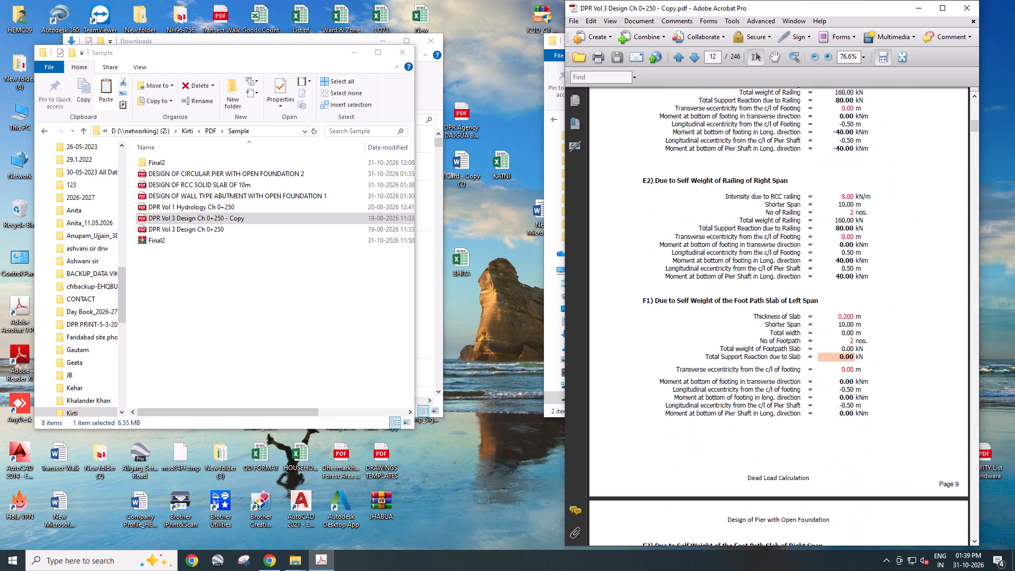
pyautogui.press('pagedown')
pyautogui.press('pagedown')
pyautogui.press('pagedown')
pyautogui.press('pagedown')
pyautogui.press('pagedown')
pyautogui.press('pagedown')
pyautogui.press('pagedown')
pyautogui.press('pagedown')
pyautogui.press('pagedown')
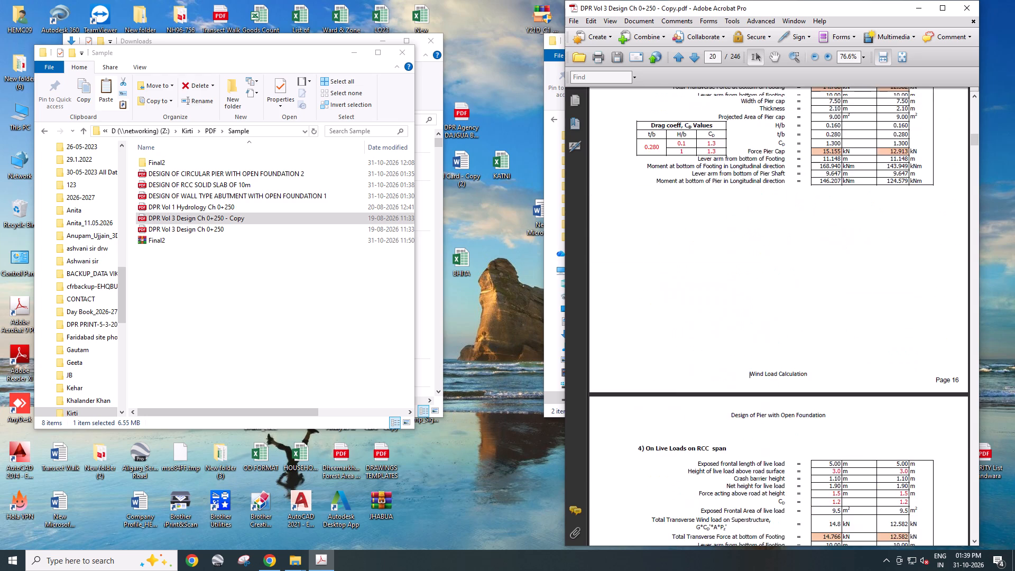
pyautogui.press('pagedown')
pyautogui.press('pagedown')
pyautogui.press('pagedown')
pyautogui.press('pagedown')
pyautogui.press('pagedown')
pyautogui.press('pagedown')
pyautogui.press('pagedown')
pyautogui.press('pagedown')
pyautogui.press('pagedown')
pyautogui.press('pagedown')
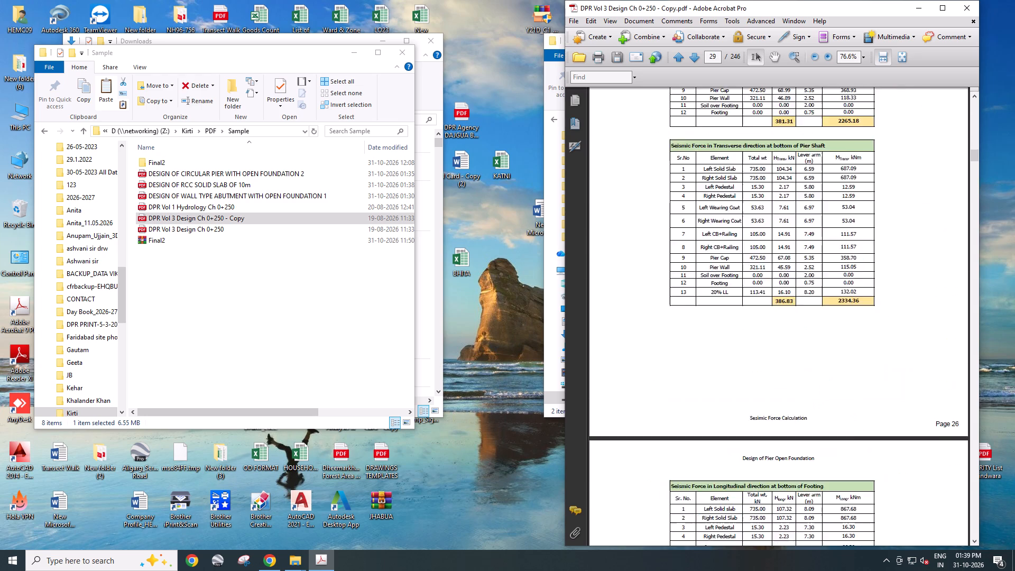
pyautogui.press('pagedown')
pyautogui.press('pagedown')
pyautogui.press('pagedown')
pyautogui.press('pagedown')
pyautogui.press('pagedown')
pyautogui.press('pagedown')
pyautogui.press('pagedown')
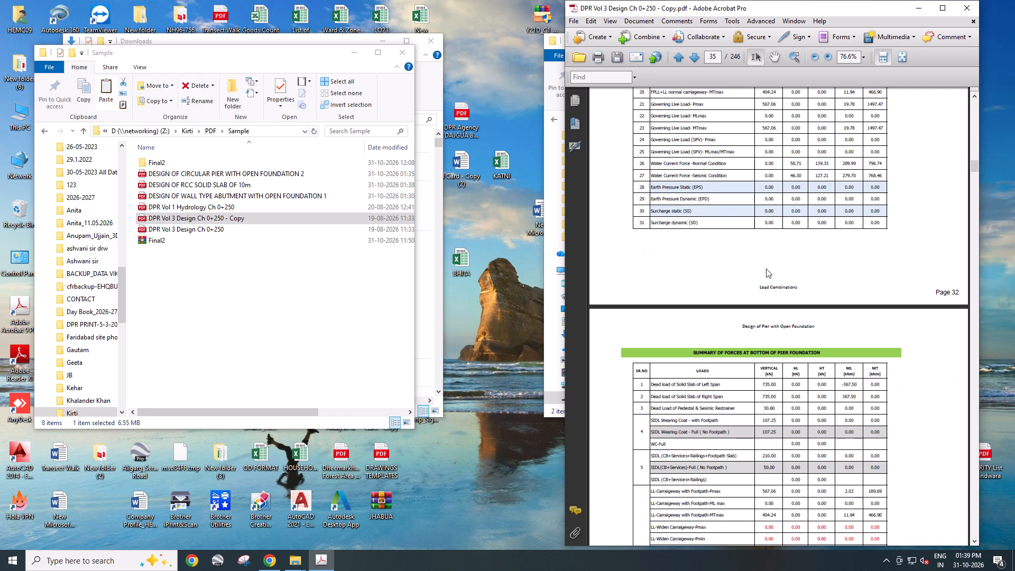
pyautogui.press('pagedown')
pyautogui.press('pagedown')
pyautogui.press('pagedown')
pyautogui.press('pagedown')
pyautogui.press('pagedown')
pyautogui.press('pagedown')
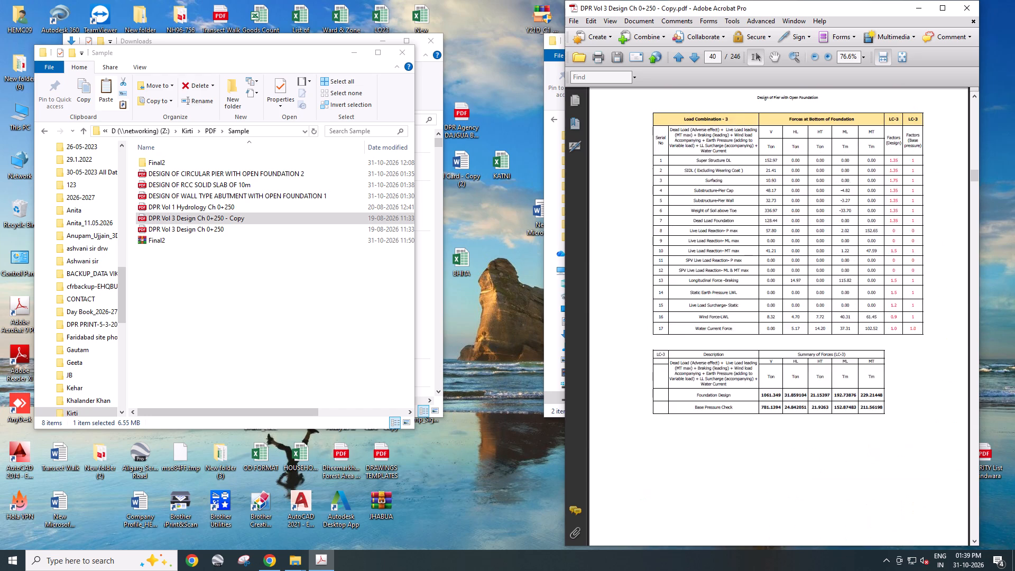
pyautogui.press('pagedown')
pyautogui.press('pagedown')
pyautogui.press('pagedown')
pyautogui.press('pagedown')
pyautogui.press('pagedown')
pyautogui.press('pagedown')
pyautogui.press('pagedown')
pyautogui.press('pagedown')
pyautogui.press('pagedown')
pyautogui.press('pagedown')
pyautogui.press('pagedown')
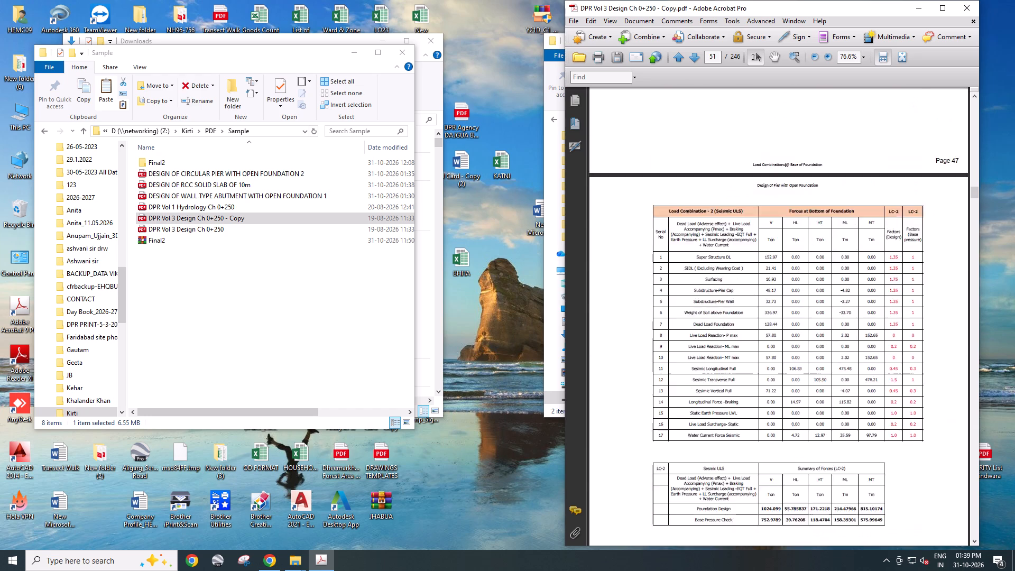
pyautogui.press('pagedown')
pyautogui.press('pagedown')
pyautogui.press('pagedown')
pyautogui.press('pagedown')
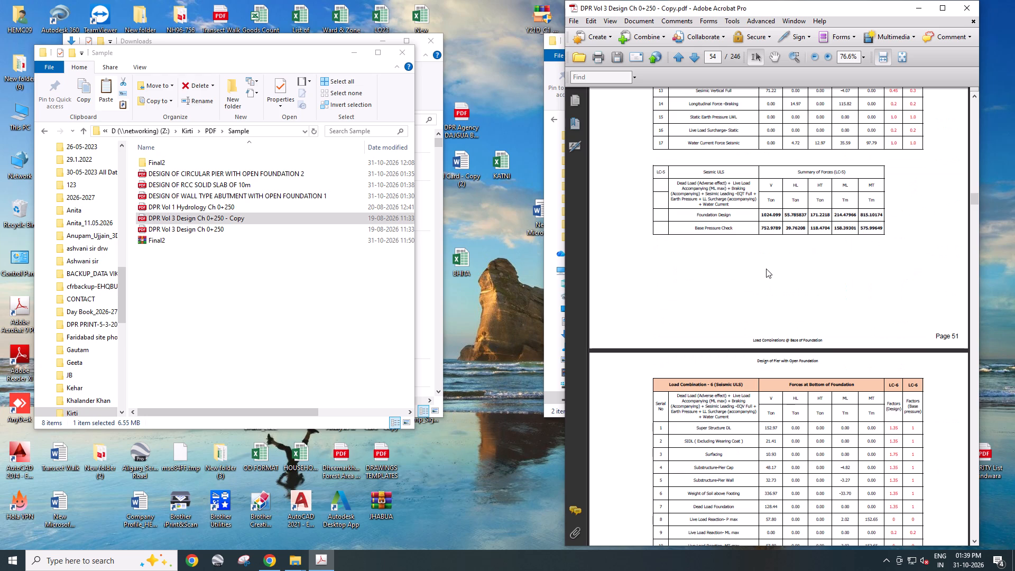
pyautogui.press('pagedown')
pyautogui.press('pagedown')
pyautogui.press('pagedown')
pyautogui.press('pagedown')
pyautogui.press('pagedown')
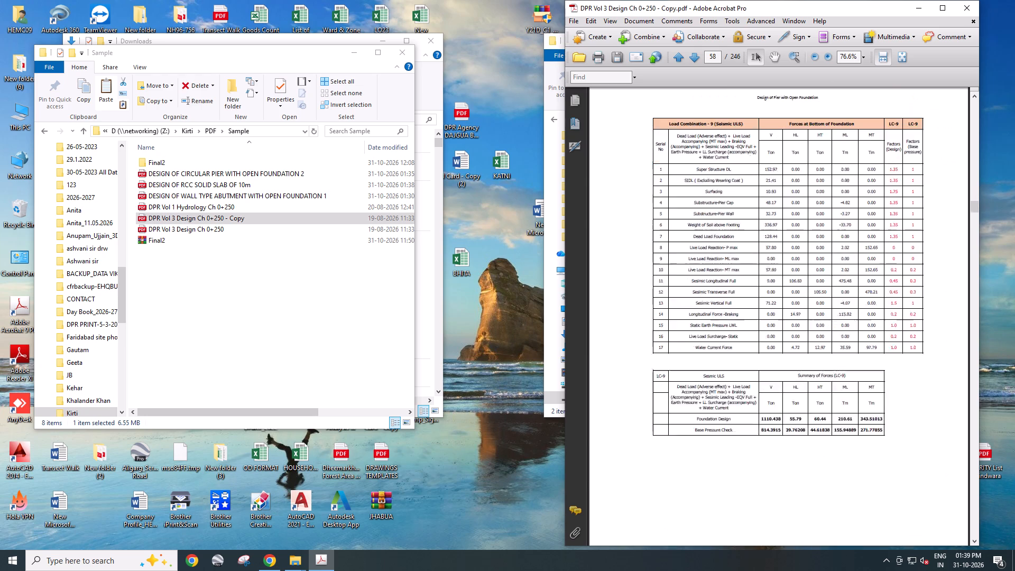
pyautogui.press('pagedown')
pyautogui.press('pagedown')
pyautogui.press('pagedown')
pyautogui.press('pagedown')
pyautogui.press('pagedown')
pyautogui.press('pagedown')
pyautogui.press('pagedown')
pyautogui.press('pagedown')
pyautogui.press('pagedown')
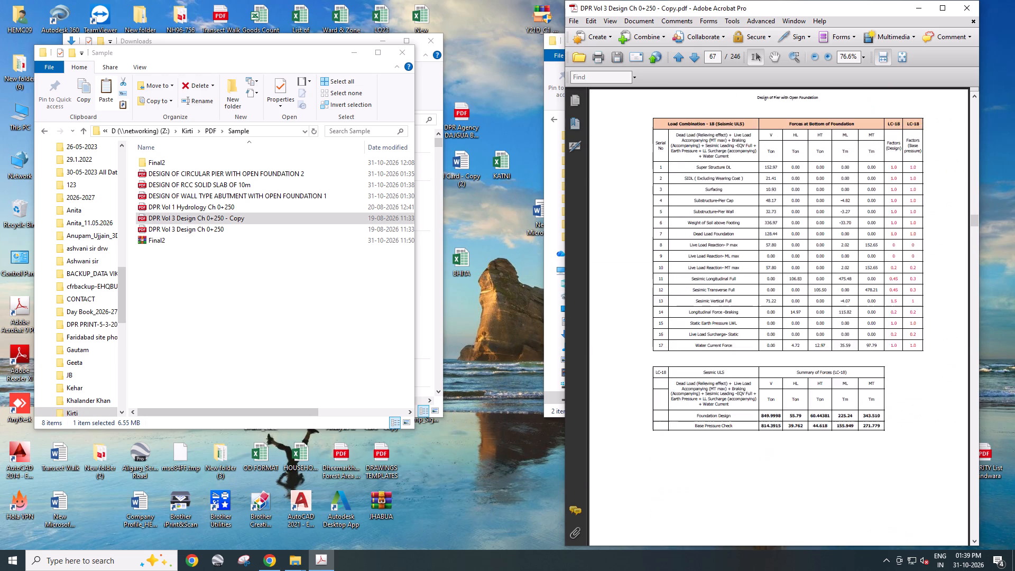
pyautogui.press('pagedown')
pyautogui.press('pagedown')
pyautogui.press('pagedown')
pyautogui.press('pagedown')
pyautogui.press('pagedown')
pyautogui.press('pagedown')
pyautogui.press('pagedown')
pyautogui.press('pagedown')
pyautogui.press('pagedown')
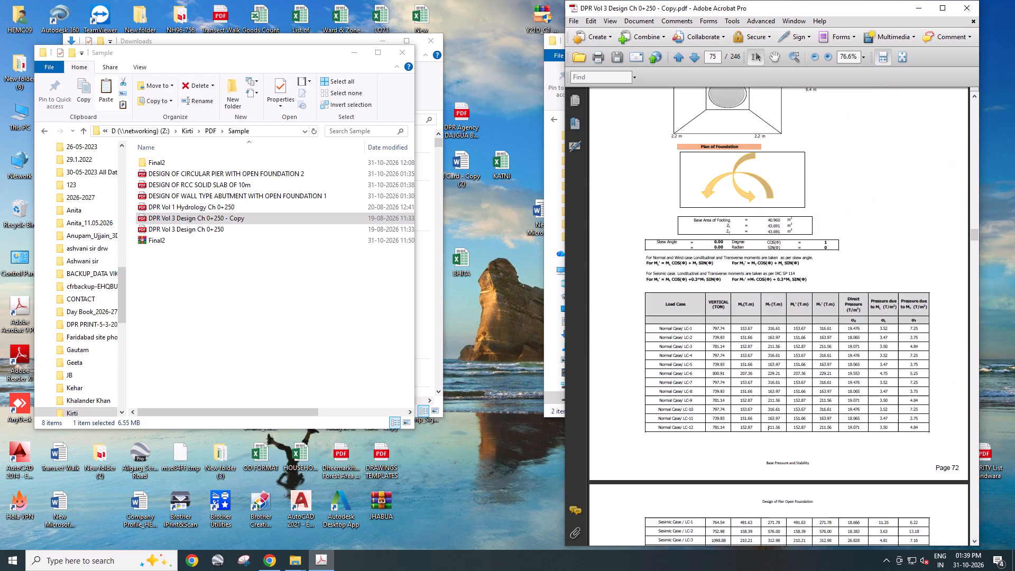
pyautogui.press('pagedown')
pyautogui.press('pagedown')
pyautogui.press('pagedown')
pyautogui.press('pagedown')
pyautogui.press('pagedown')
pyautogui.press('pagedown')
pyautogui.press('pagedown')
pyautogui.press('pagedown')
pyautogui.press('pagedown')
pyautogui.press('pagedown')
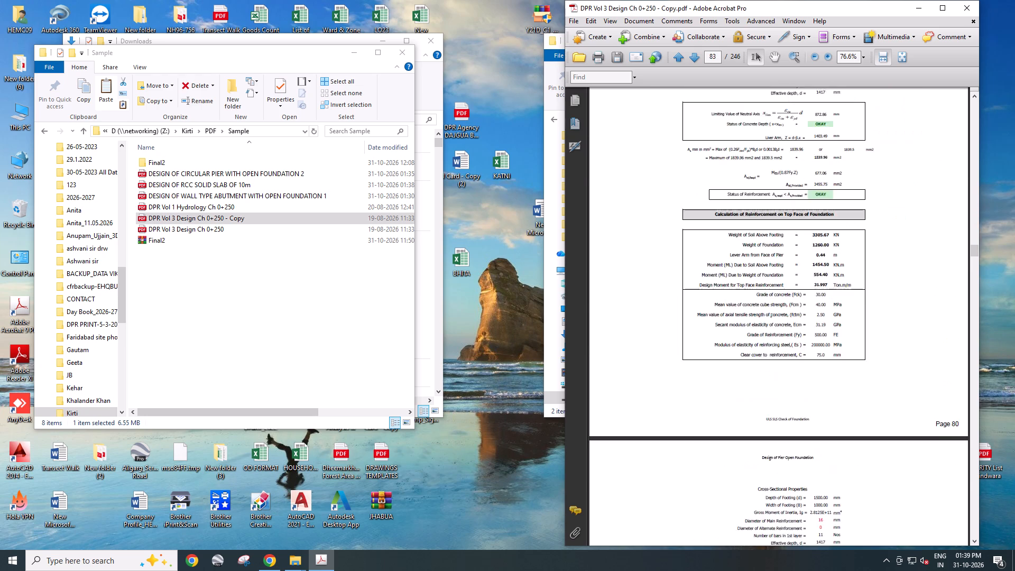
pyautogui.press('pagedown')
pyautogui.press('pagedown')
pyautogui.press('pagedown')
pyautogui.press('pagedown')
pyautogui.press('pagedown')
pyautogui.press('pagedown')
pyautogui.press('pagedown')
pyautogui.press('pagedown')
pyautogui.press('pagedown')
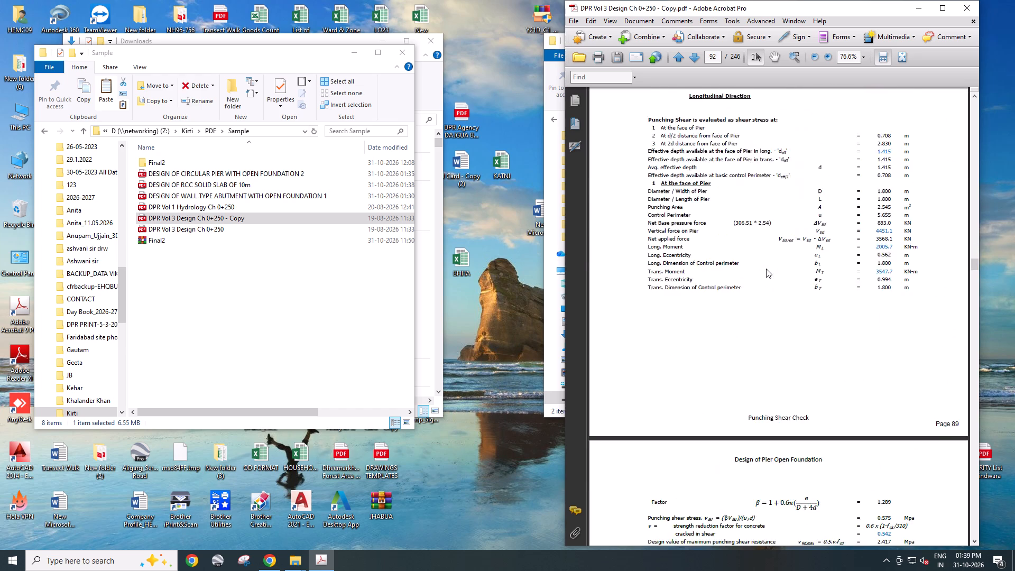
pyautogui.press('pagedown')
pyautogui.press('pagedown')
pyautogui.press('pagedown')
pyautogui.press('pagedown')
pyautogui.press('pagedown')
pyautogui.press('pagedown')
pyautogui.press('pagedown')
pyautogui.press('pagedown')
pyautogui.press('pagedown')
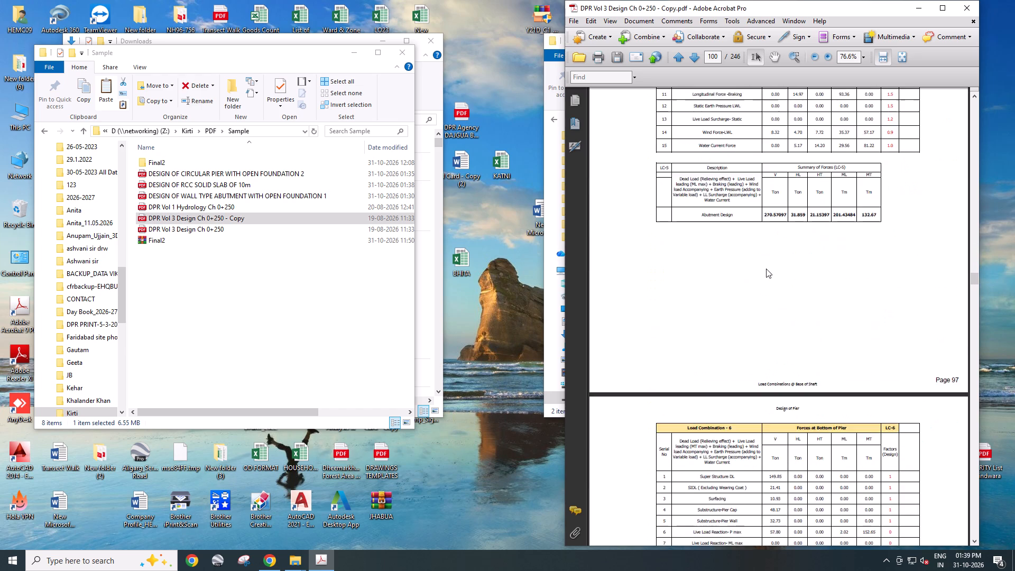
pyautogui.press('pagedown')
pyautogui.press('pagedown')
pyautogui.press('pagedown')
pyautogui.press('pagedown')
pyautogui.press('pagedown')
pyautogui.press('pagedown')
pyautogui.press('pagedown')
pyautogui.press('pagedown')
pyautogui.press('pagedown')
pyautogui.press('pagedown')
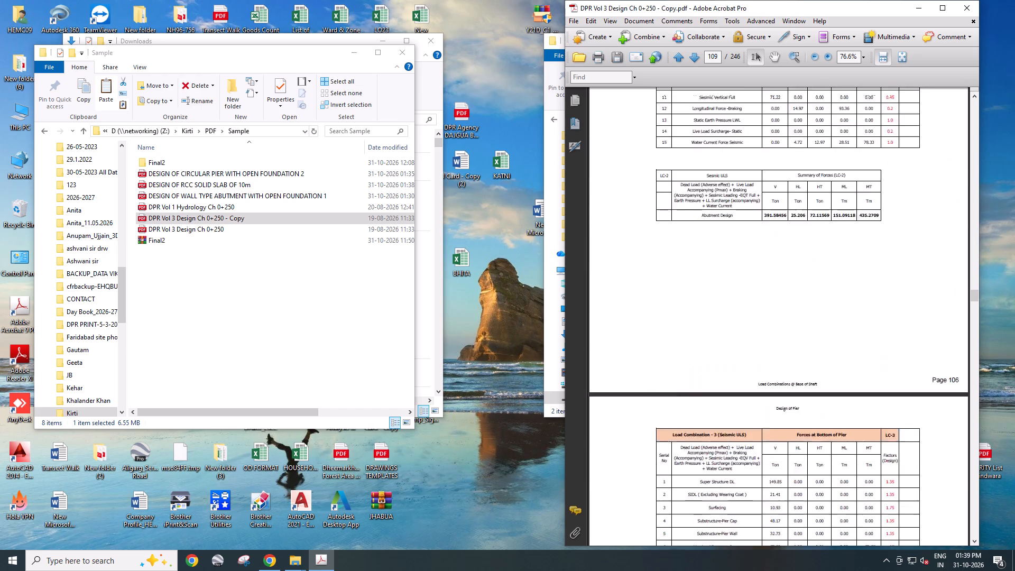
pyautogui.press('pagedown')
pyautogui.press('pagedown')
pyautogui.press('pagedown')
pyautogui.press('pagedown')
pyautogui.press('pagedown')
pyautogui.press('pagedown')
pyautogui.press('pagedown')
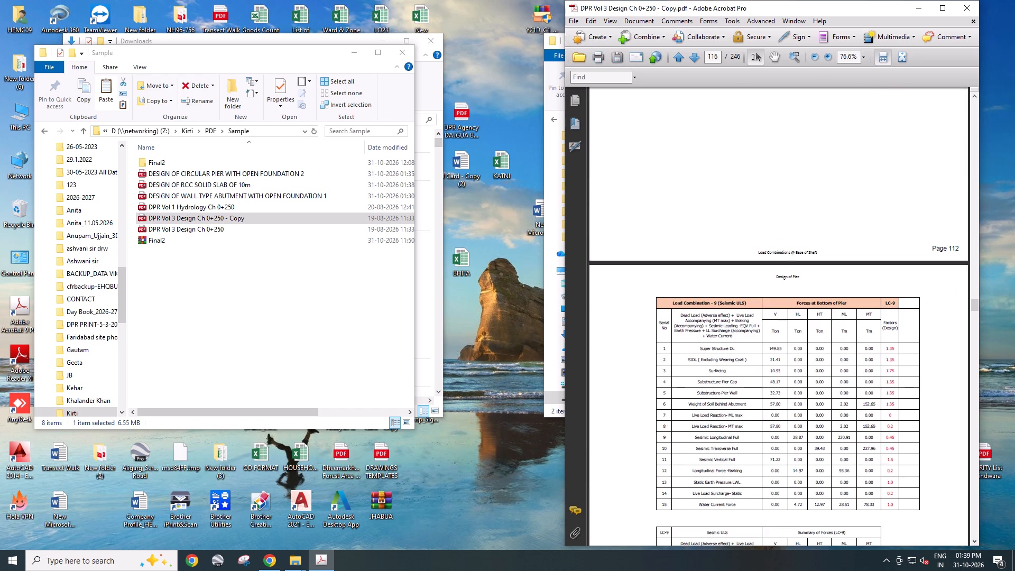
pyautogui.press('pagedown')
pyautogui.press('pagedown')
pyautogui.press('pagedown')
pyautogui.press('pagedown')
pyautogui.press('pagedown')
pyautogui.press('pagedown')
pyautogui.press('pagedown')
pyautogui.press('pagedown')
pyautogui.press('pagedown')
pyautogui.press('pagedown')
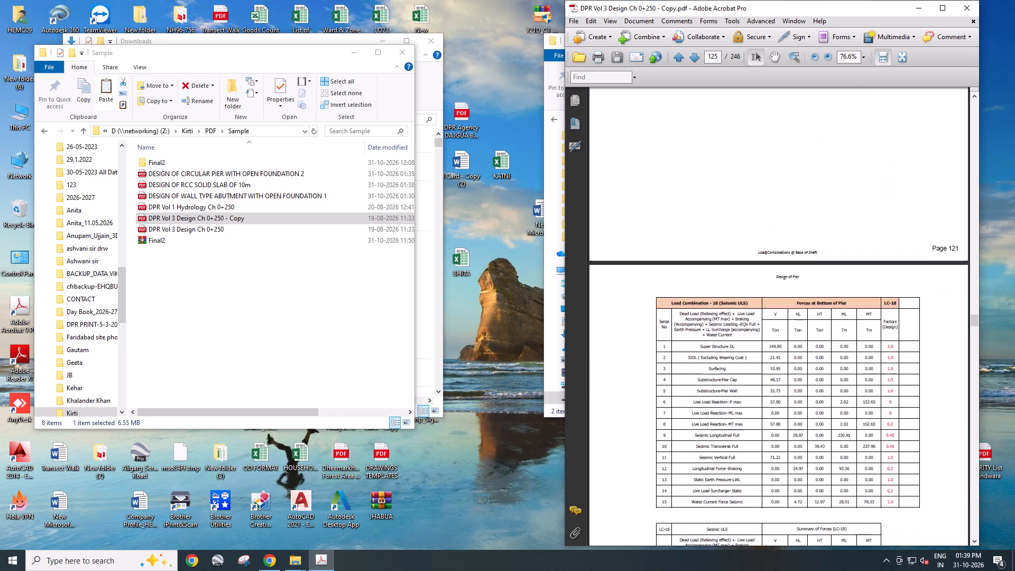
pyautogui.press('pagedown')
pyautogui.press('pagedown')
pyautogui.press('pagedown')
pyautogui.press('pagedown')
pyautogui.press('pagedown')
pyautogui.press('pagedown')
pyautogui.press('pagedown')
pyautogui.press('pagedown')
pyautogui.press('pagedown')
pyautogui.press('pagedown')
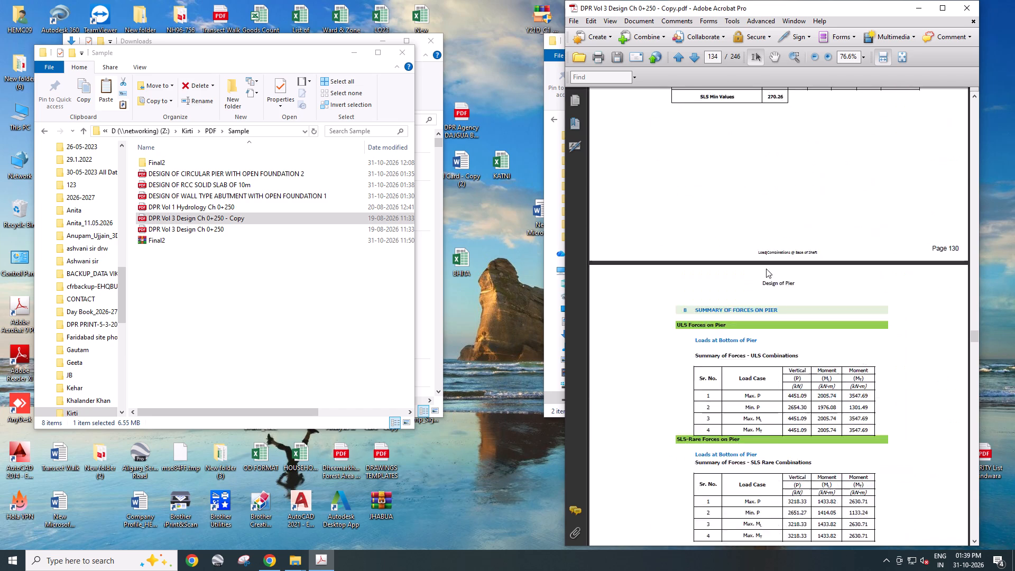
pyautogui.press('pagedown')
pyautogui.press('pagedown')
pyautogui.press('pagedown')
pyautogui.press('pagedown')
pyautogui.press('pagedown')
pyautogui.press('pagedown')
pyautogui.press('pagedown')
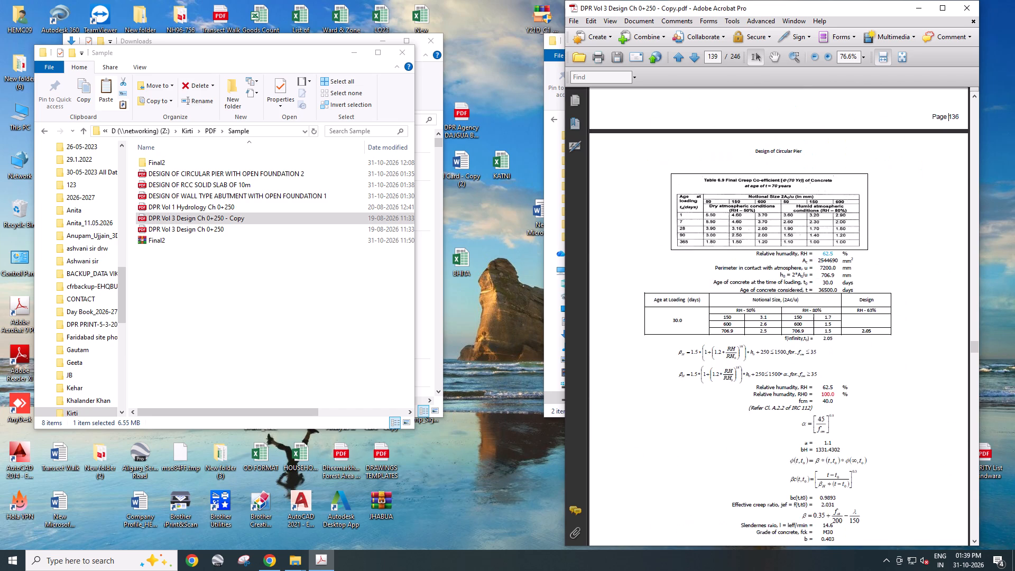
pyautogui.press('pagedown')
pyautogui.press('pagedown')
pyautogui.press('pagedown')
pyautogui.press('pagedown')
pyautogui.press('pagedown')
pyautogui.press('pagedown')
pyautogui.press('pagedown')
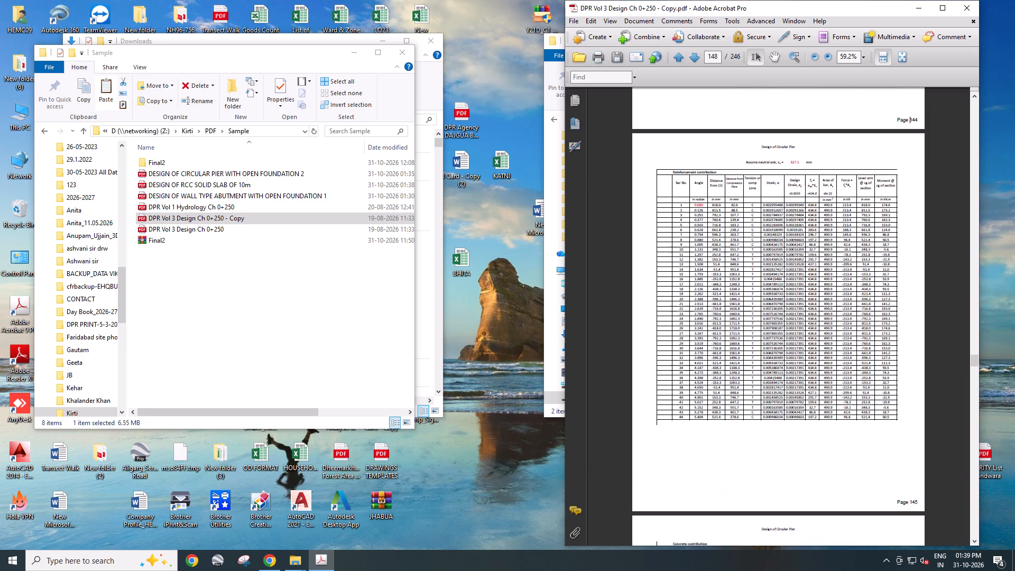
# Look through the remaining circular pier, pier cap and hydraulic stopper pages for the next section's title page.
pyautogui.press('pagedown')
pyautogui.press('pagedown')
pyautogui.press('pagedown')
pyautogui.press('pagedown')
pyautogui.press('pagedown')
pyautogui.press('pagedown')
pyautogui.press('pagedown')
pyautogui.press('pagedown')
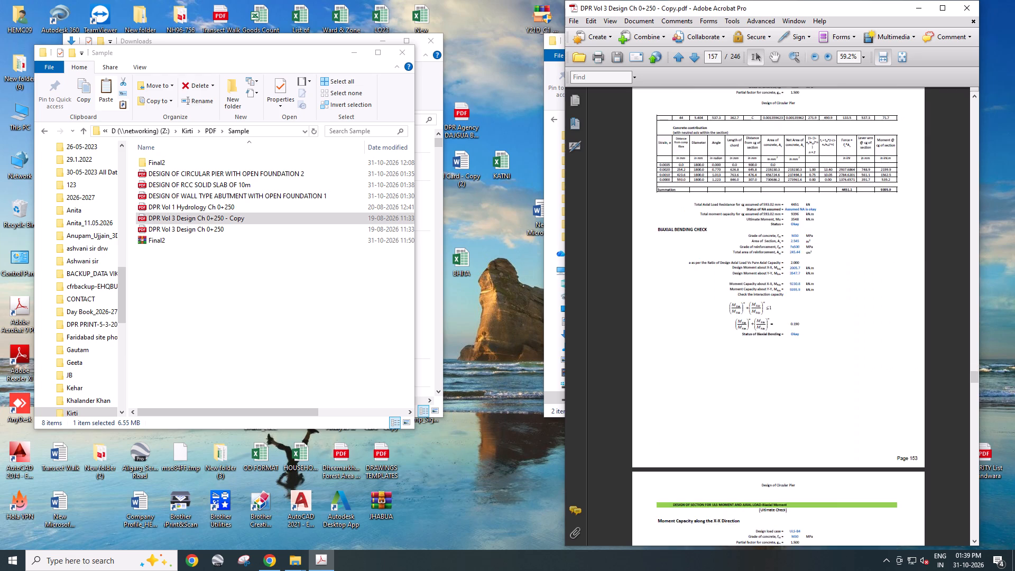
pyautogui.press('pagedown')
pyautogui.press('pagedown')
pyautogui.press('pagedown')
pyautogui.press('pagedown')
pyautogui.press('pagedown')
pyautogui.press('pagedown')
pyautogui.press('pagedown')
pyautogui.press('pagedown')
pyautogui.press('pagedown')
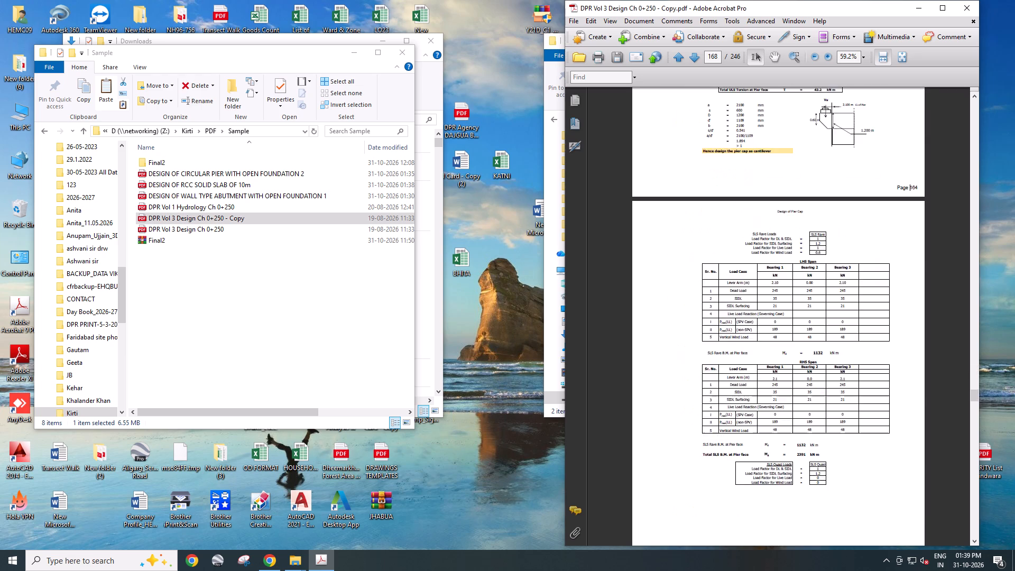
pyautogui.press('pagedown')
pyautogui.press('pagedown')
pyautogui.press('pagedown')
pyautogui.press('pagedown')
pyautogui.press('pagedown')
pyautogui.press('pagedown')
pyautogui.press('pagedown')
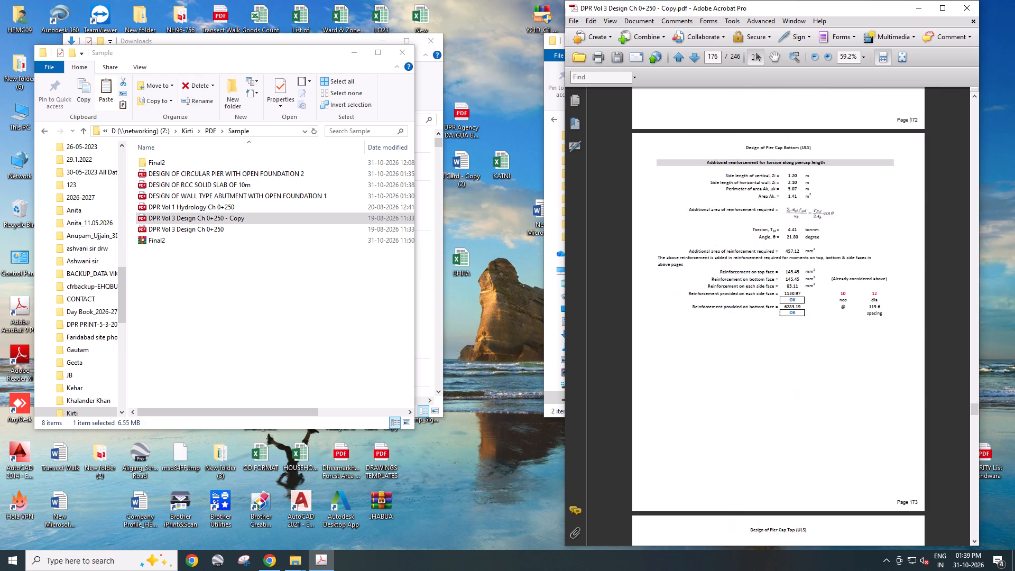
pyautogui.press('pagedown')
pyautogui.press('pagedown')
pyautogui.press('pagedown')
pyautogui.press('pagedown')
pyautogui.press('pagedown')
pyautogui.press('pagedown')
pyautogui.press('pagedown')
pyautogui.press('pagedown')
pyautogui.press('pagedown')
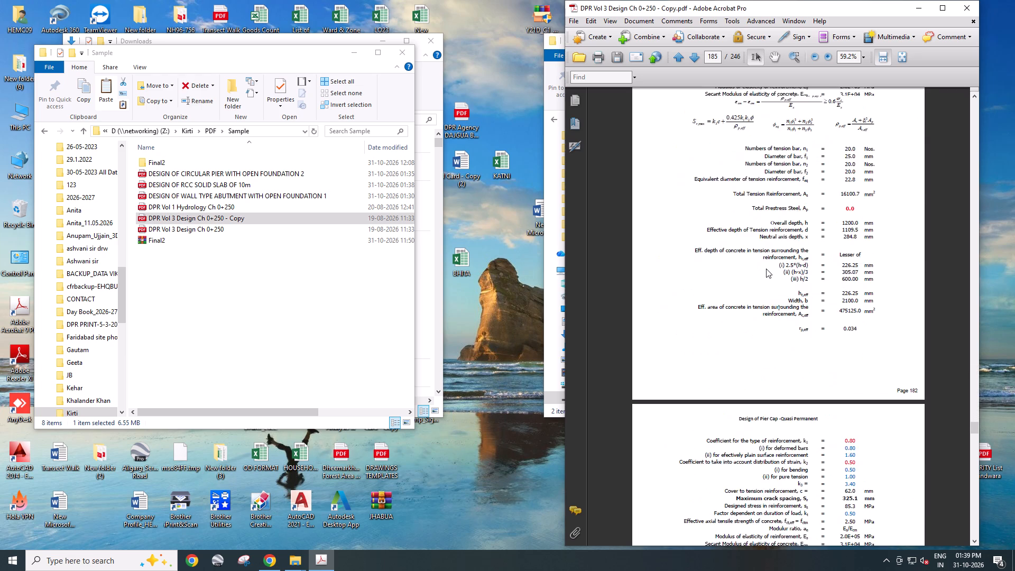
pyautogui.press('pagedown')
pyautogui.press('pagedown')
pyautogui.press('pagedown')
pyautogui.press('pagedown')
pyautogui.press('pagedown')
pyautogui.press('pagedown')
pyautogui.press('pagedown')
pyautogui.press('pagedown')
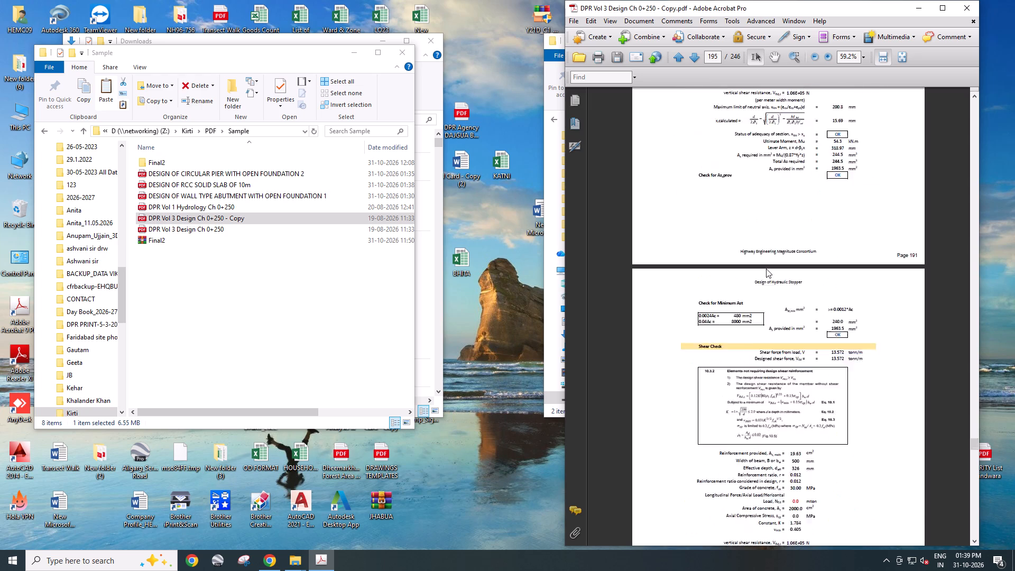
pyautogui.press('pagedown')
pyautogui.press('pagedown')
pyautogui.press('pagedown')
pyautogui.press('pageup')
pyautogui.press('pageup')
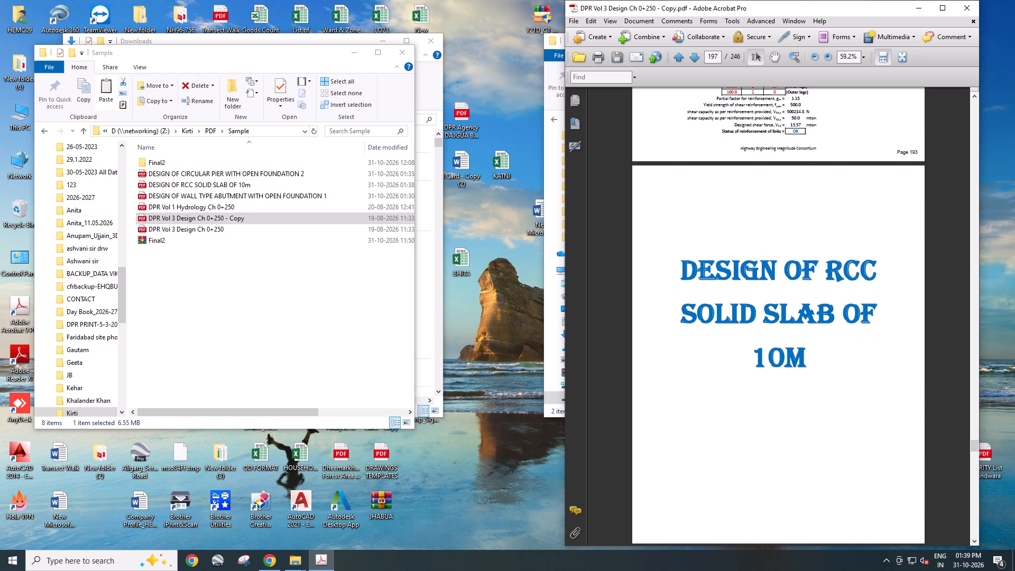
# Delete pages 1 to 197 of the DPR Vol 3 Design copy, through the RCC solid slab title page.
pyautogui.hotkey('ctrl', 'shift', 'd')
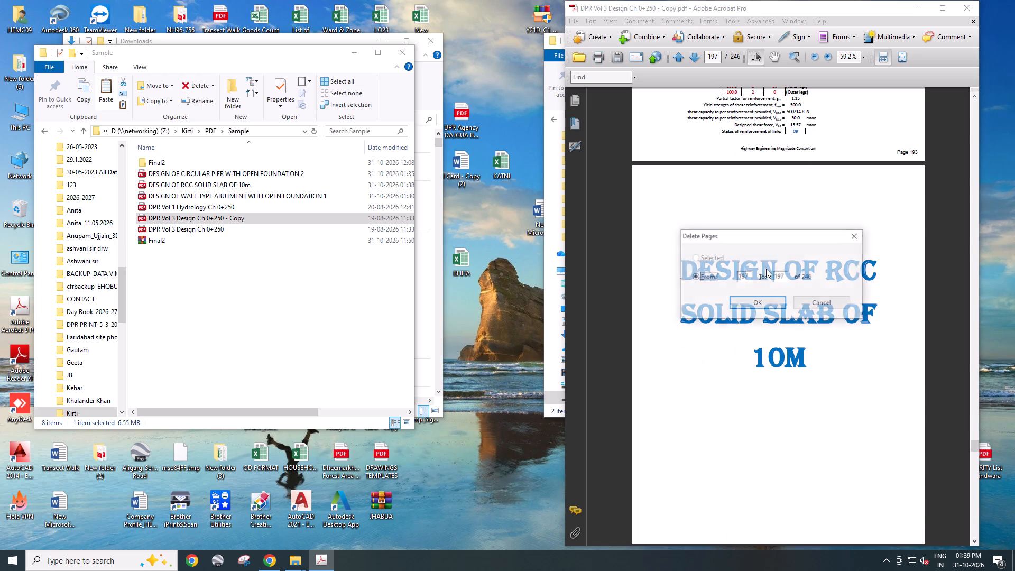
pyautogui.moveTo(747, 274); pyautogui.dragTo(730, 280)
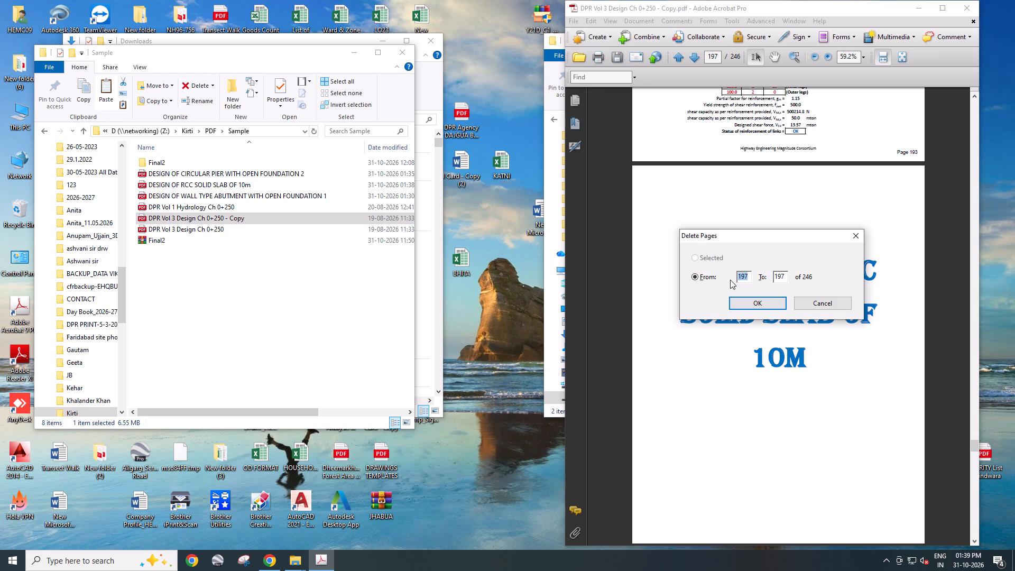
pyautogui.press('1')
pyautogui.press('Return')
pyautogui.press('Return')
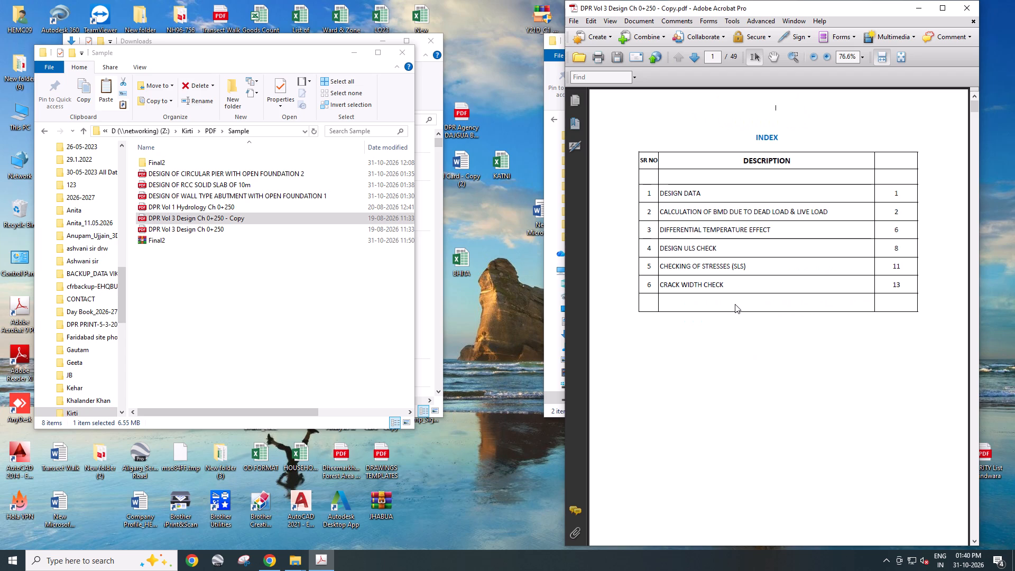
# Look through the RCC solid slab index and calculation pages to find where the following section's title page begins.
pyautogui.scroll(-4, 737, 306)
pyautogui.scroll(8, 739, 307)
pyautogui.scroll(-7, 739, 307)
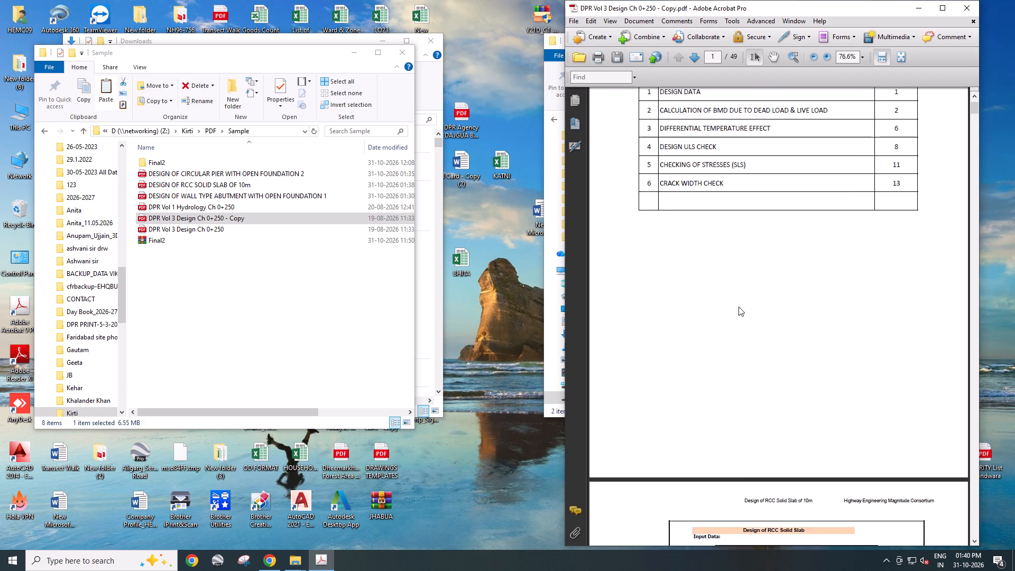
pyautogui.scroll(-20, 739, 307)
pyautogui.press('pagedown')
pyautogui.press('pagedown')
pyautogui.press('pagedown')
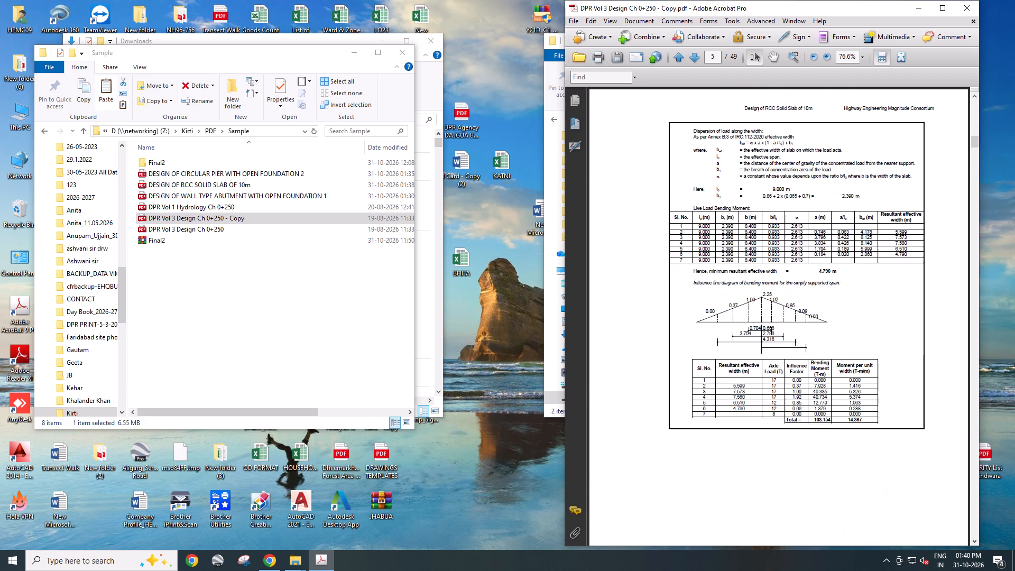
pyautogui.press('pagedown')
pyautogui.press('pagedown')
pyautogui.press('pagedown')
pyautogui.press('pagedown')
pyautogui.press('pagedown')
pyautogui.press('pagedown')
pyautogui.press('pagedown')
pyautogui.press('pagedown')
pyautogui.press('pagedown')
pyautogui.press('pagedown')
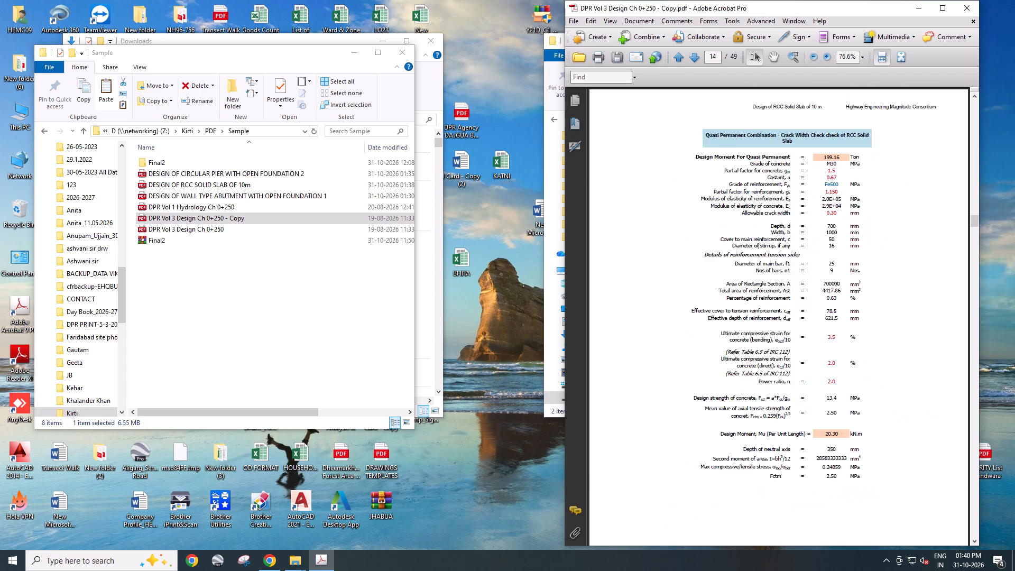
pyautogui.press('pagedown')
pyautogui.press('pagedown')
pyautogui.press('pagedown')
pyautogui.press('pagedown')
pyautogui.press('pagedown')
pyautogui.press('pagedown')
pyautogui.press('pagedown')
pyautogui.press('pageup')
pyautogui.press('pageup')
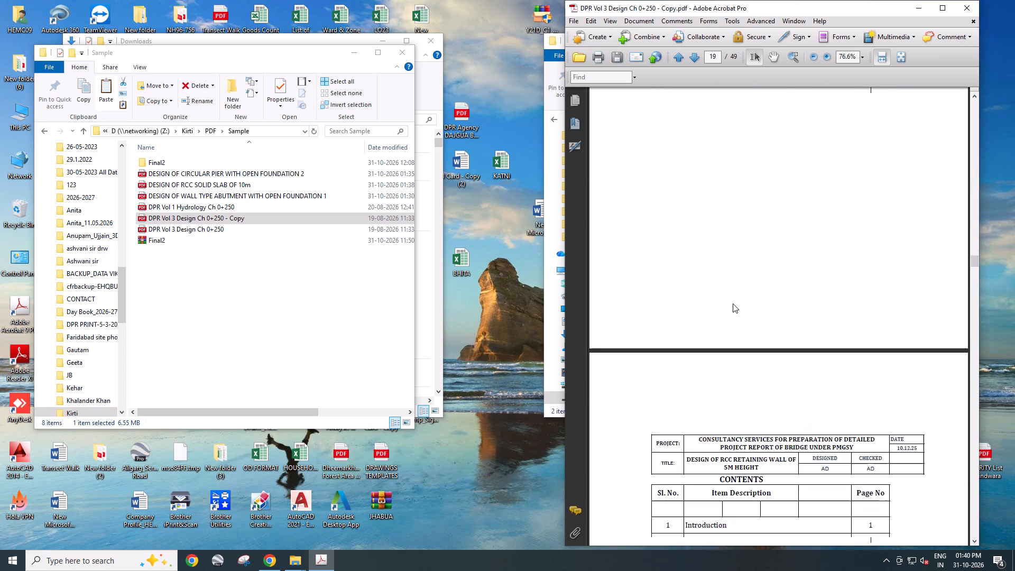
pyautogui.press('pageup')
pyautogui.press('pagedown')
pyautogui.press('pagedown')
pyautogui.press('pageup')
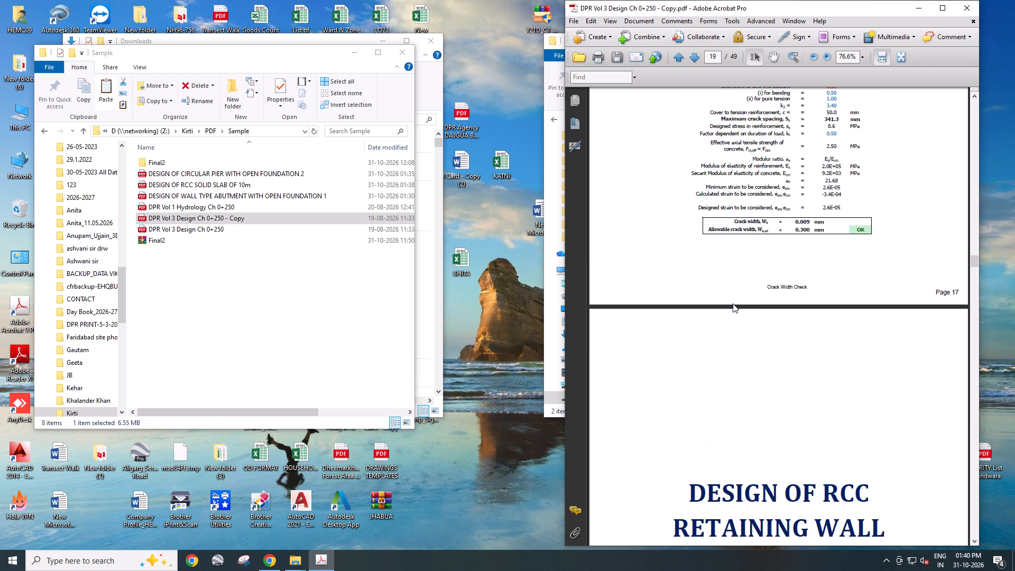
pyautogui.scroll(-4, 733, 303)
pyautogui.scroll(14, 733, 303)
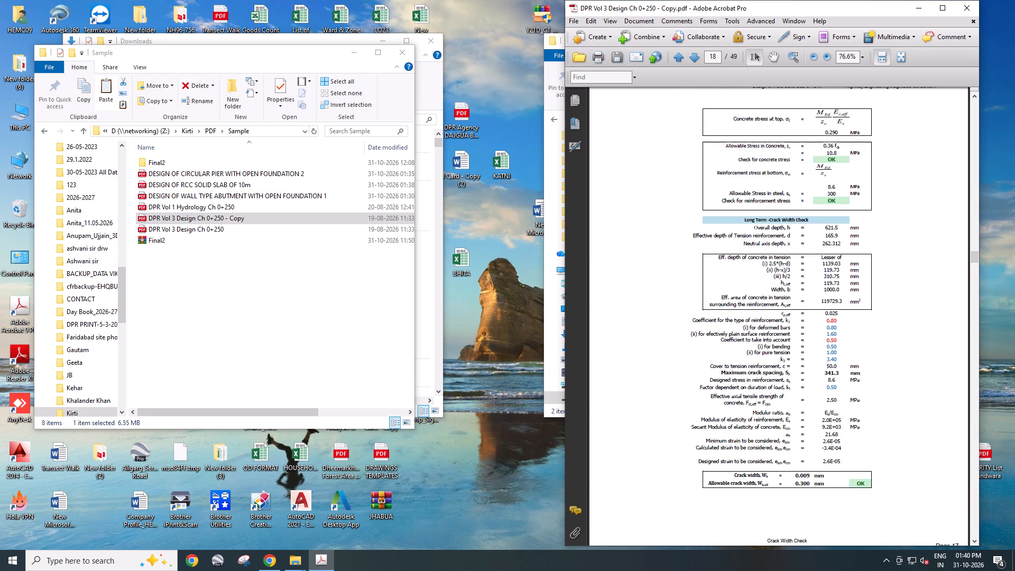
# Delete pages 1 to 18 of the copy, through the solid slab's last crack width page.
pyautogui.hotkey('ctrl', 'shift', 'd')
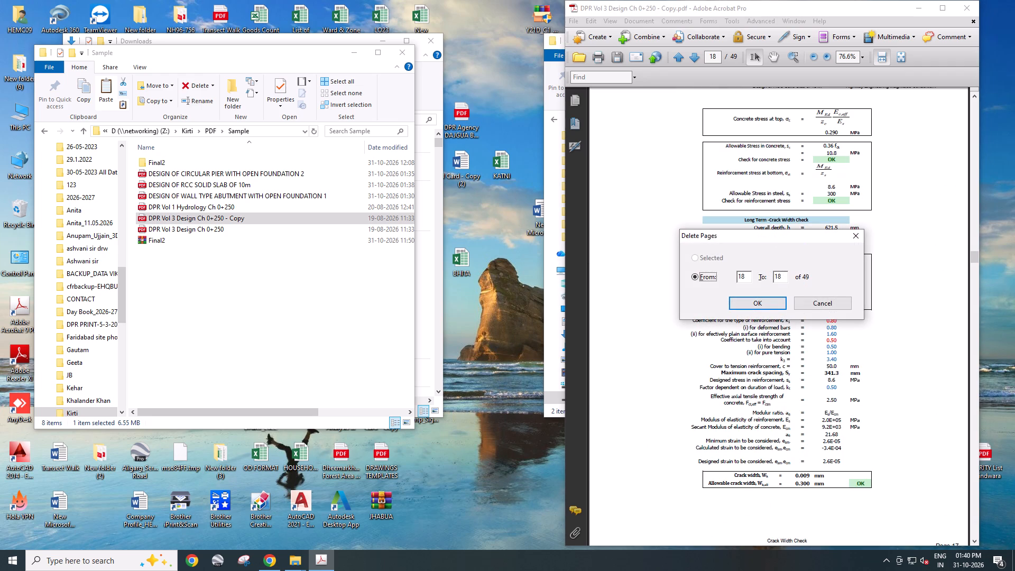
pyautogui.moveTo(748, 273); pyautogui.dragTo(726, 275)
pyautogui.press('1')
pyautogui.press('Return')
pyautogui.press('Return')
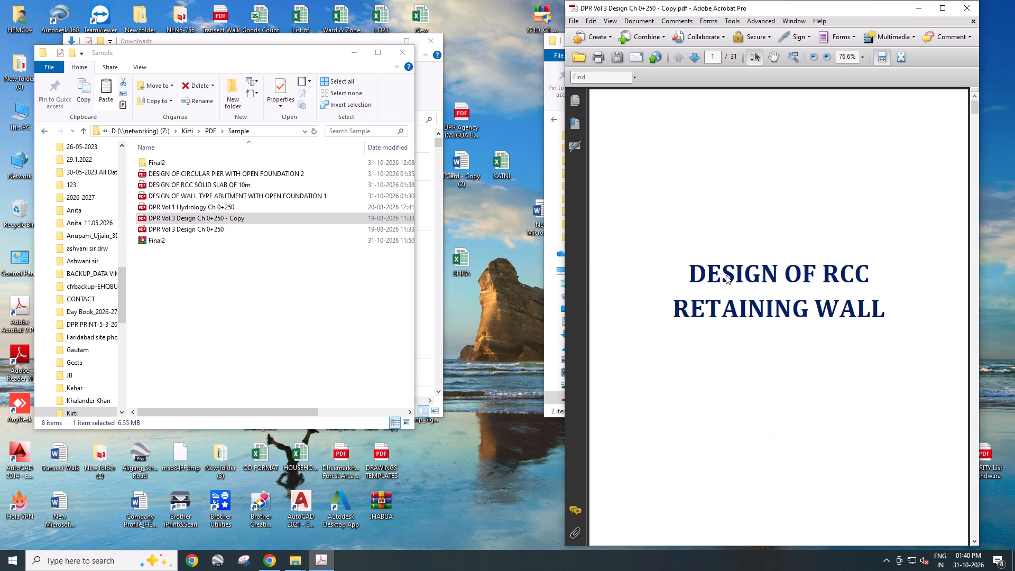
# Delete pages 2 to 31 of the copy, from the contents page onwards, leaving only the retaining wall title page.
pyautogui.scroll(-18, 726, 275)
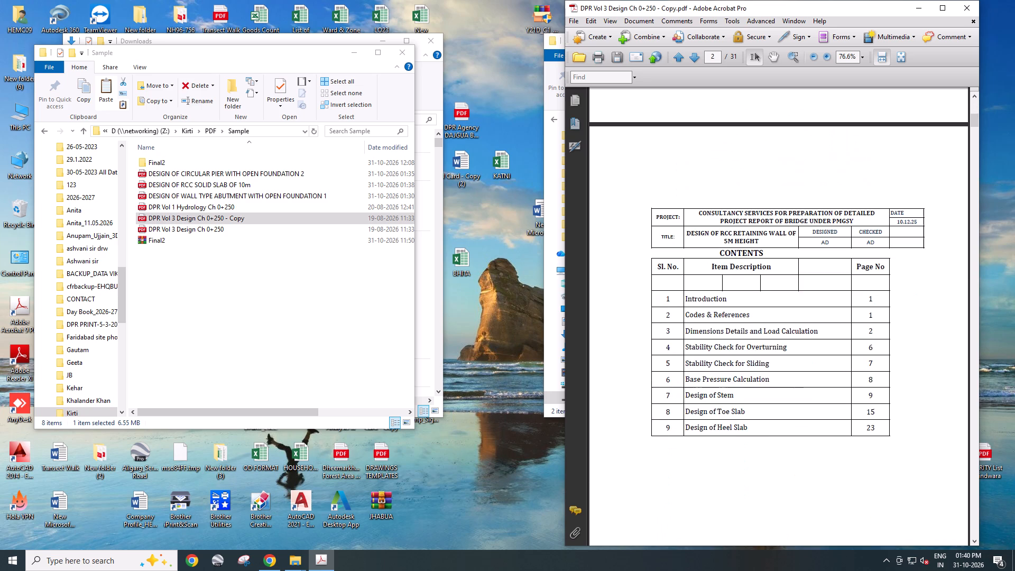
pyautogui.hotkey('ctrl', 'shift', 'd')
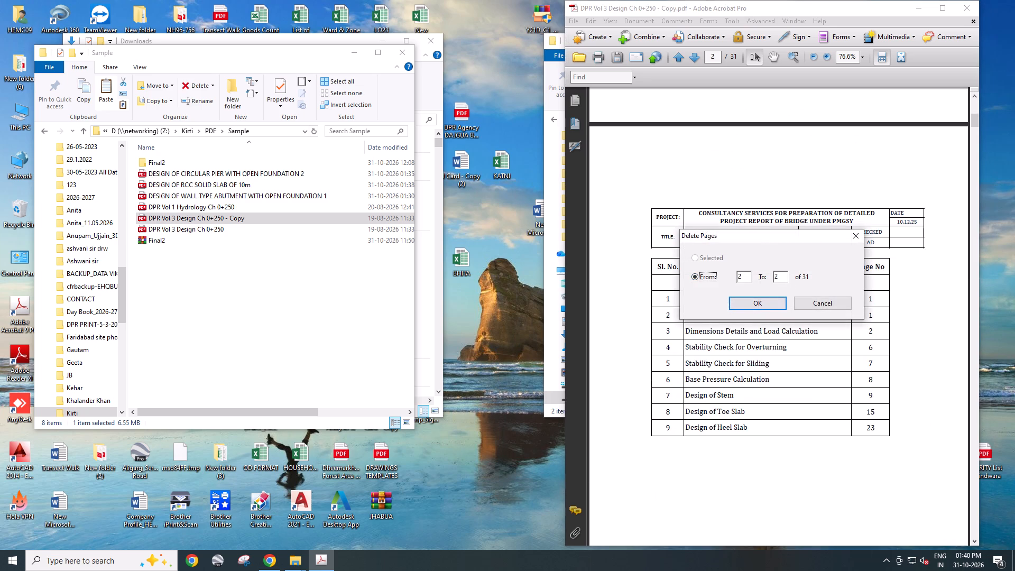
pyautogui.moveTo(781, 278); pyautogui.dragTo(771, 277)
pyautogui.write('31')
pyautogui.press('Return')
pyautogui.press('Return')
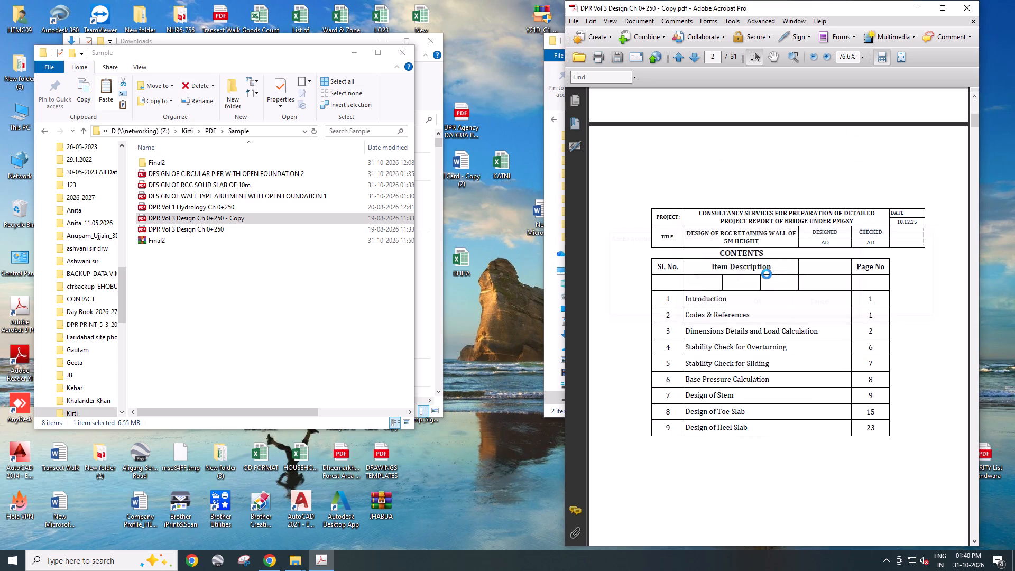
# Copy the title text DESIGN OF RCC RETAINING WALL from the page, and close the PDF saving its changes.
pyautogui.scroll(-4, 765, 273)
pyautogui.moveTo(680, 242); pyautogui.dragTo(862, 273)
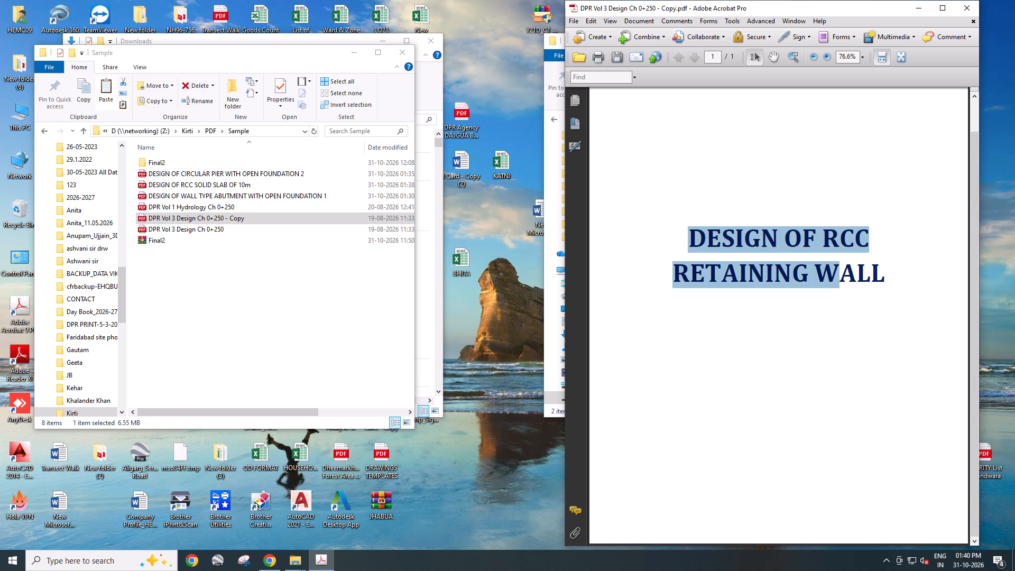
pyautogui.moveTo(862, 273); pyautogui.dragTo(906, 280)
pyautogui.hotkey('ctrl', 'c')
pyautogui.click(962, 13)
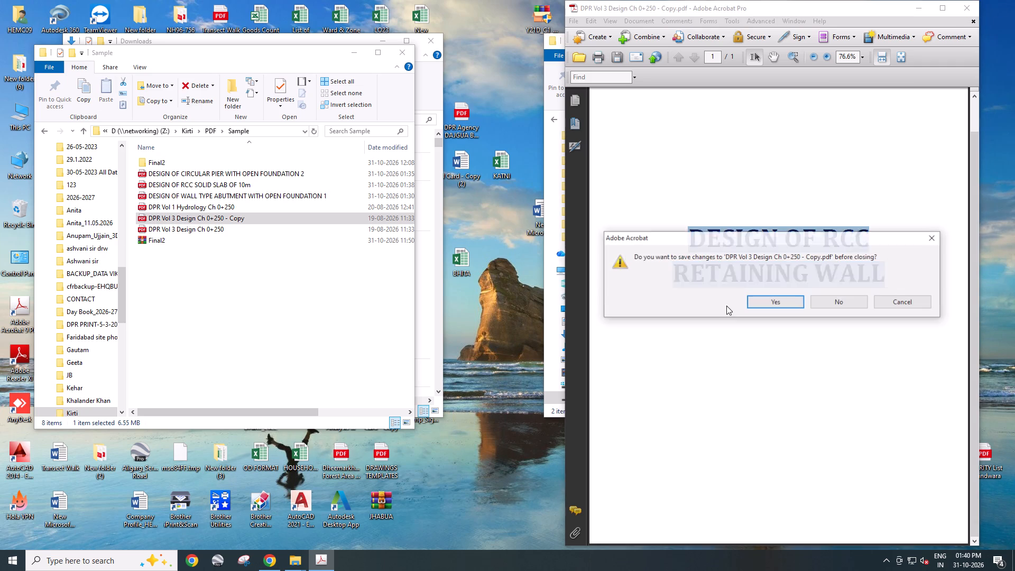
pyautogui.click(774, 300)
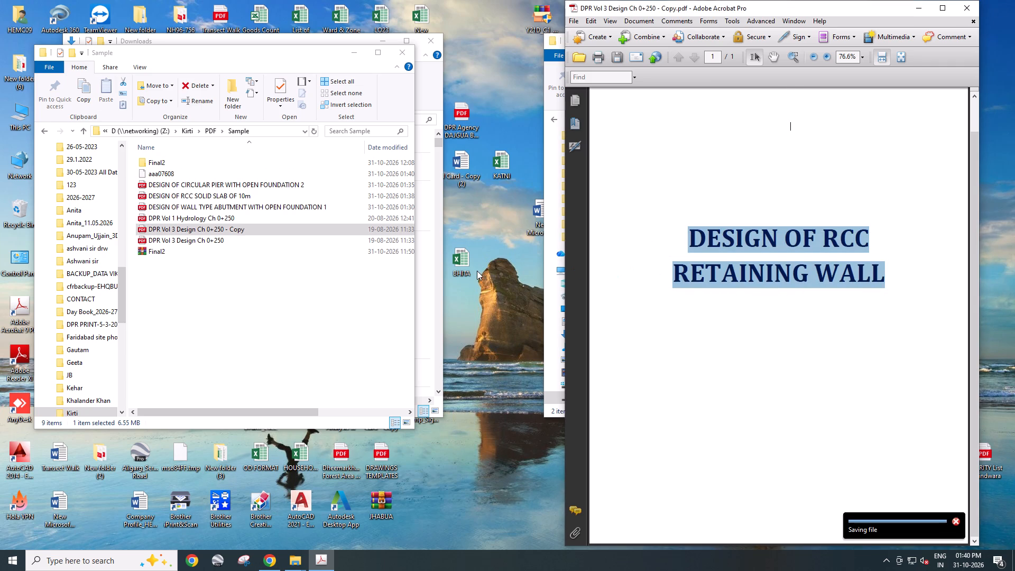
# Rename the DPR Vol 3 Design Ch 0+250 - Copy file as DESIGN OF RCC RETAINING WALL.
pyautogui.click(239, 218)
pyautogui.press('F2')
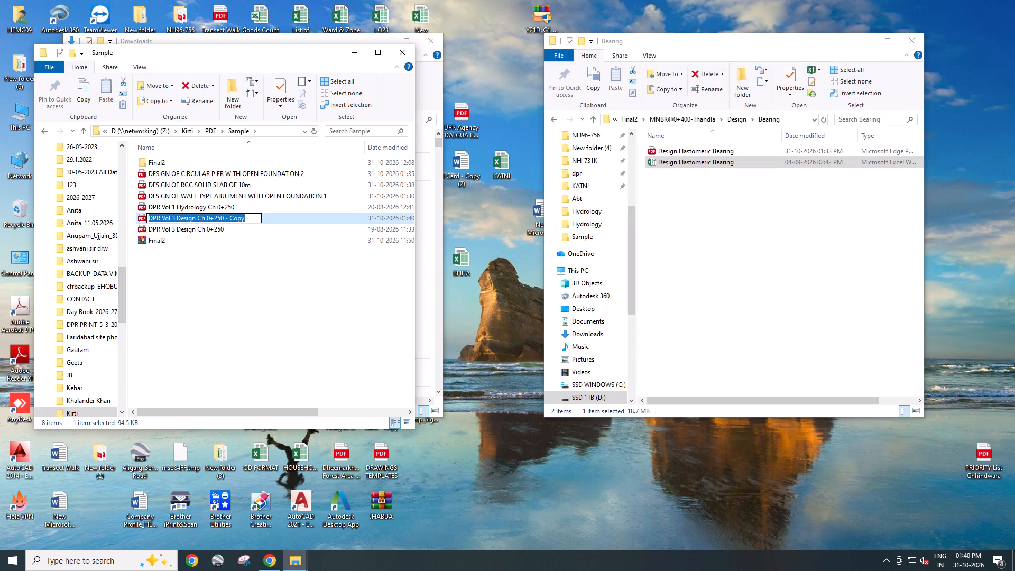
pyautogui.hotkey('ctrl', 'v')
pyautogui.press('space')
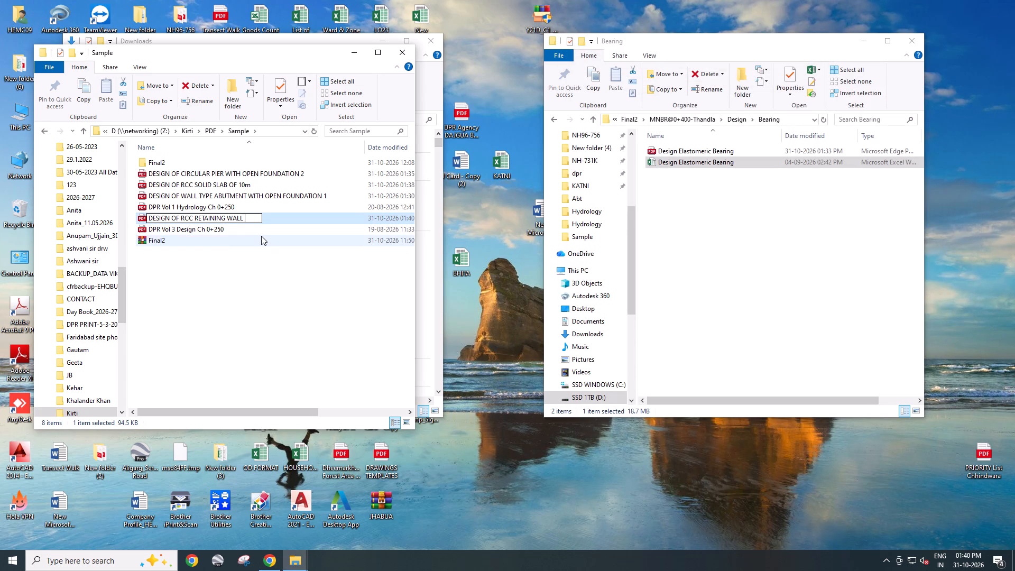
pyautogui.click(255, 289)
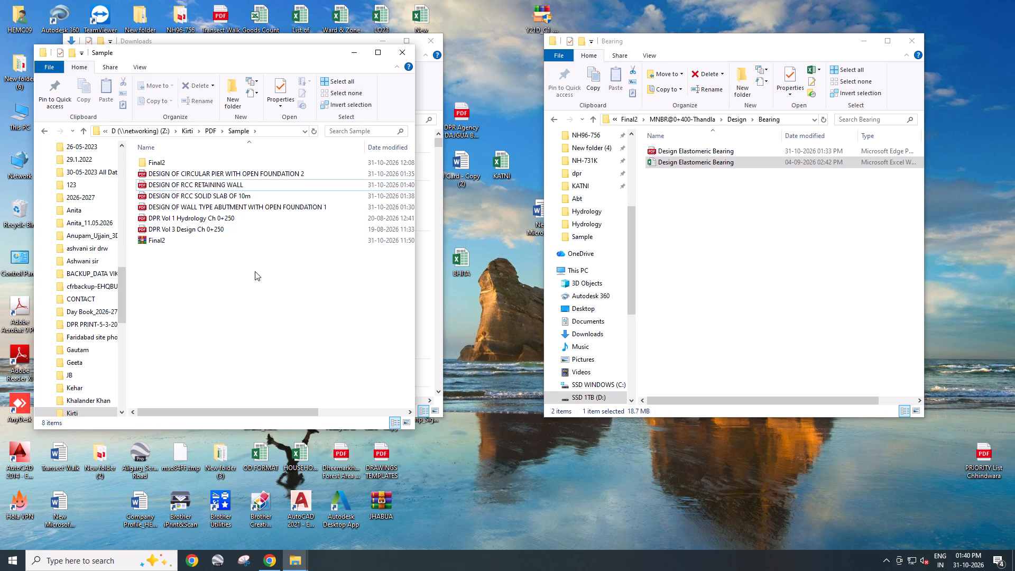
pyautogui.click(255, 271)
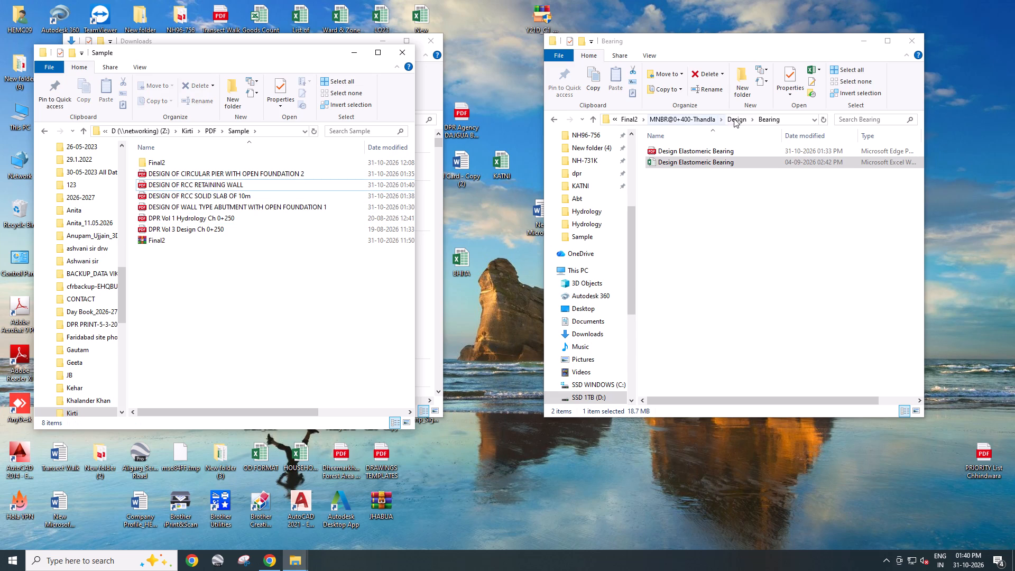
# Go up to the MNBR@0+400-Thandla Design folder and copy the Bearing folder's name, closing the sample PDF opened in Edge.
pyautogui.click(736, 118)
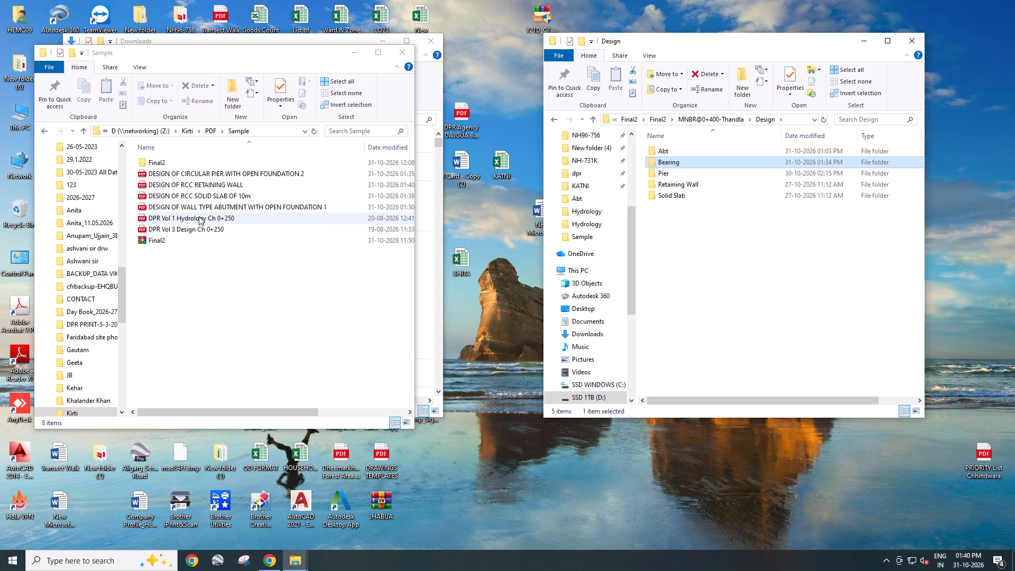
pyautogui.doubleClick(226, 226)
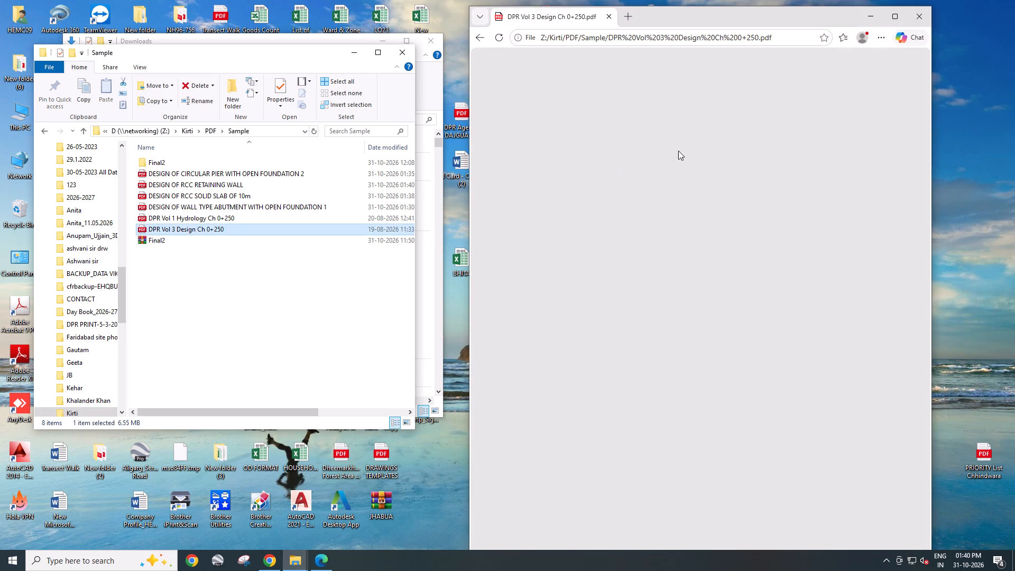
pyautogui.hotkey('alt', 'Tab')
pyautogui.click(676, 163)
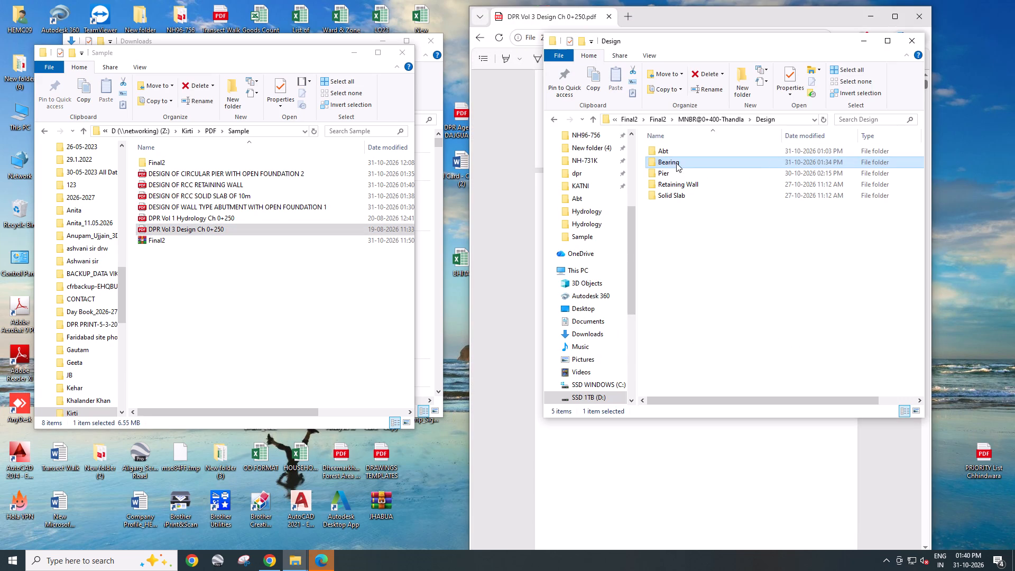
pyautogui.press('F2')
pyautogui.hotkey('ctrl', 'c')
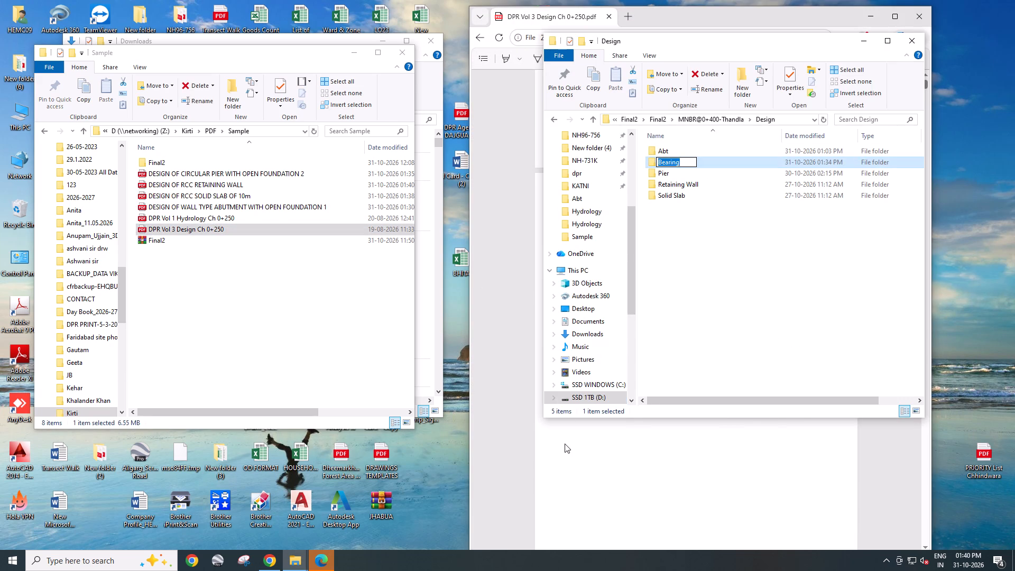
pyautogui.click(565, 444)
pyautogui.click(921, 22)
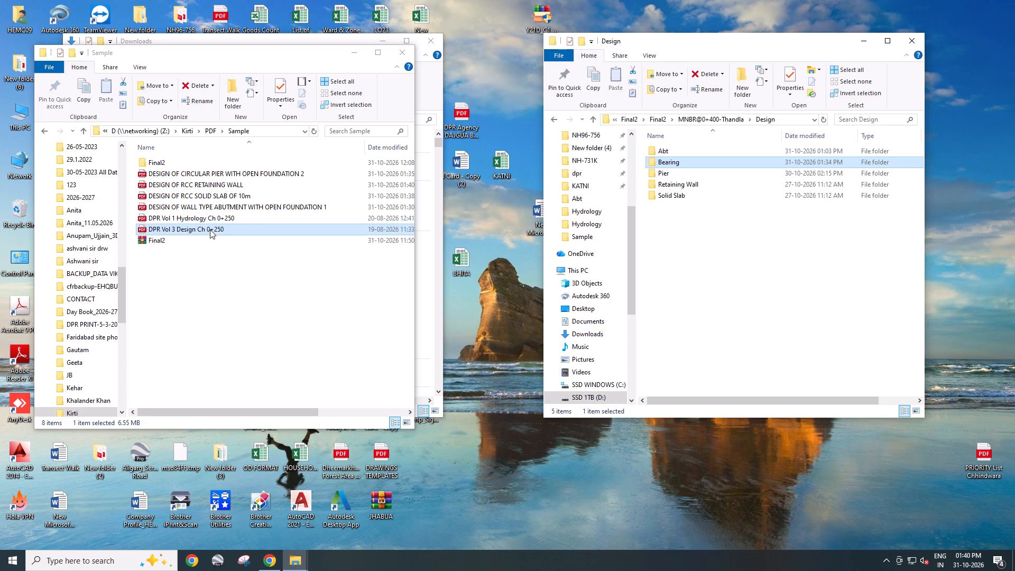
# Open the sample DPR Vol 3 Design Ch 0+250 PDF in Adobe Acrobat and maximise its window.
pyautogui.rightClick(210, 231)
pyautogui.click(274, 289)
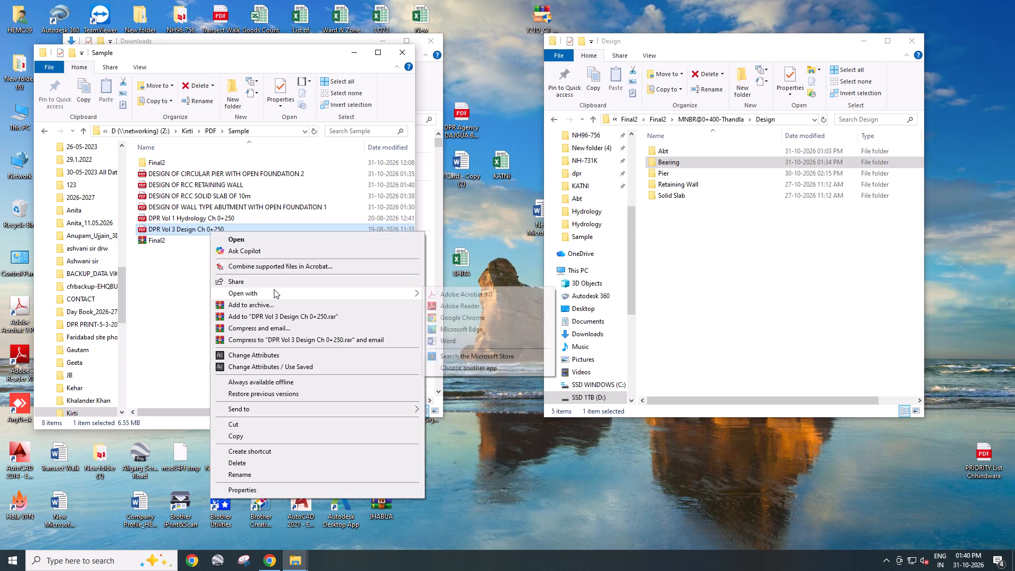
pyautogui.click(440, 296)
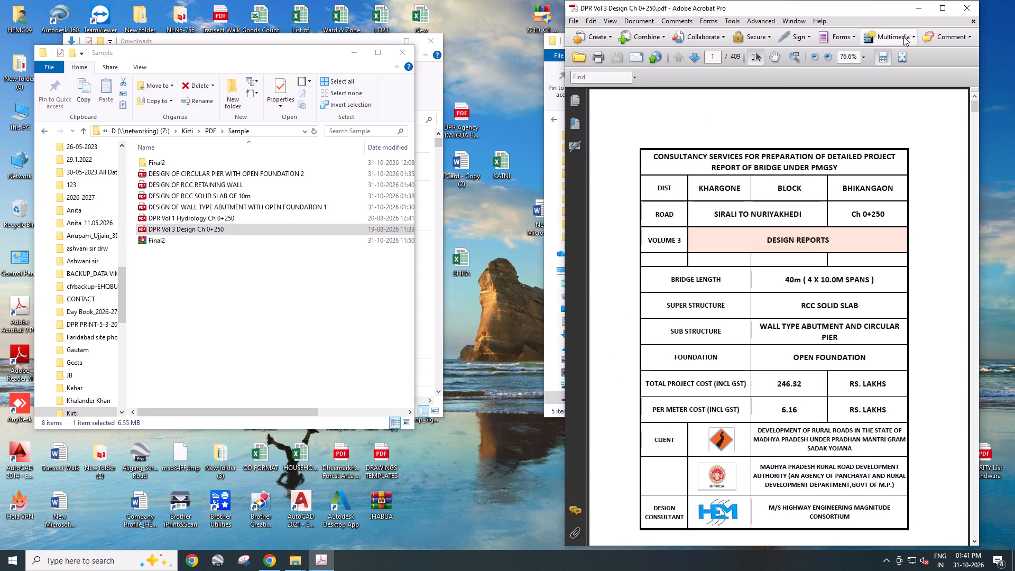
pyautogui.click(944, 12)
# Search the sample design volume for Bearing, stepping through the matches across the whole document to look for a bearing design title page.
pyautogui.hotkey('ctrl', 'f')
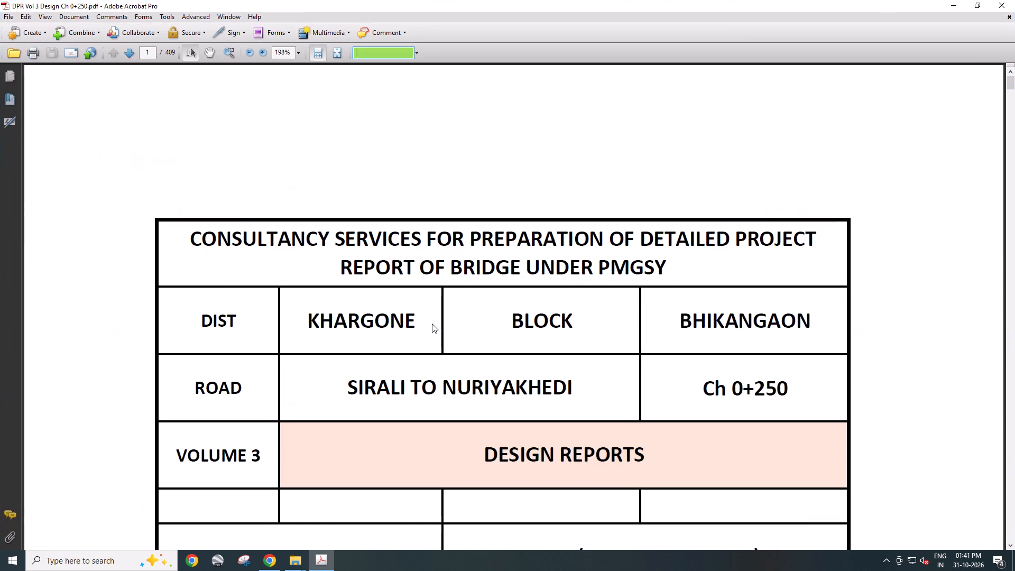
pyautogui.hotkey('ctrl', 'v')
pyautogui.press('.')
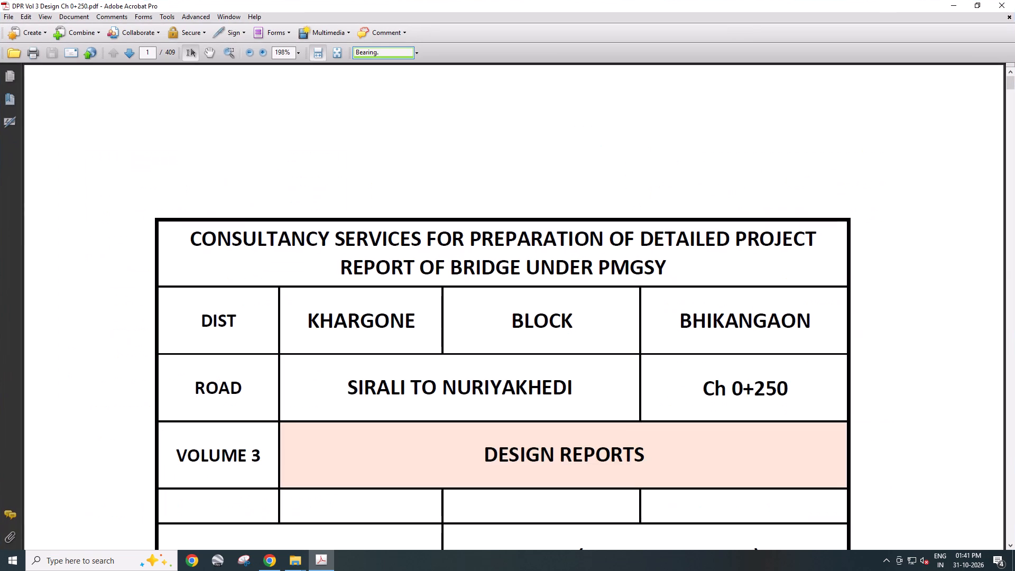
pyautogui.press('BackSpace')
pyautogui.press('Return')
pyautogui.press('Return')
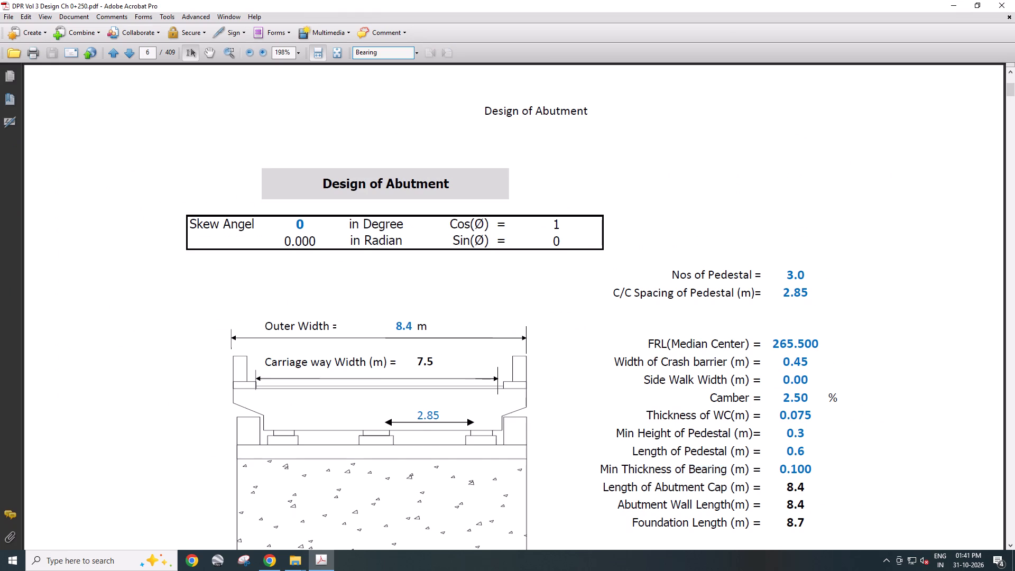
pyautogui.press('Return')
pyautogui.press('Return')
pyautogui.press('Return')
pyautogui.press('Return')
pyautogui.press('Return')
pyautogui.press('Return')
pyautogui.press('Return')
pyautogui.press('Return')
pyautogui.press('Return')
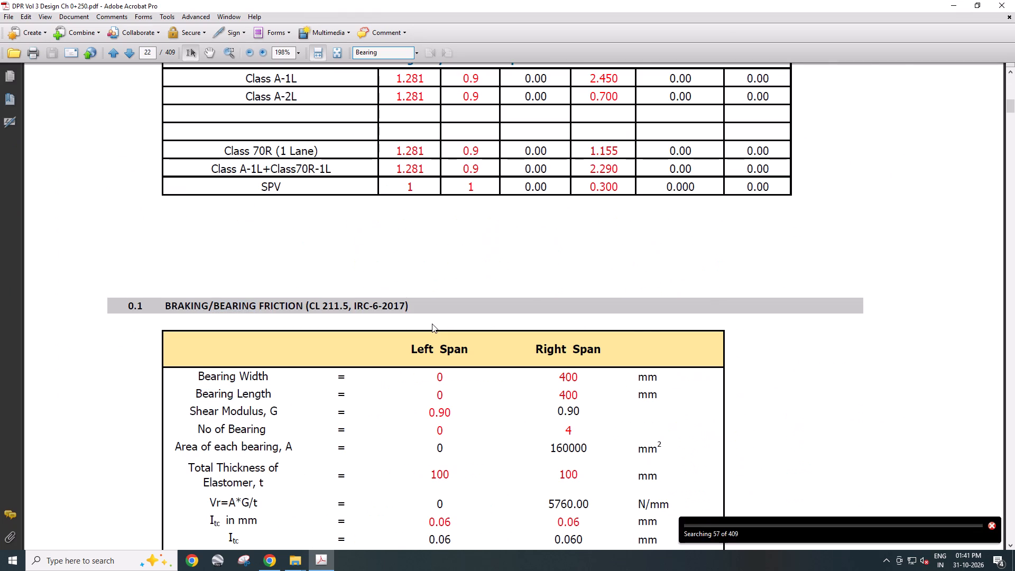
pyautogui.press('Return')
pyautogui.press('Return')
pyautogui.press('Return')
pyautogui.press('Return')
pyautogui.press('Return')
pyautogui.press('Return')
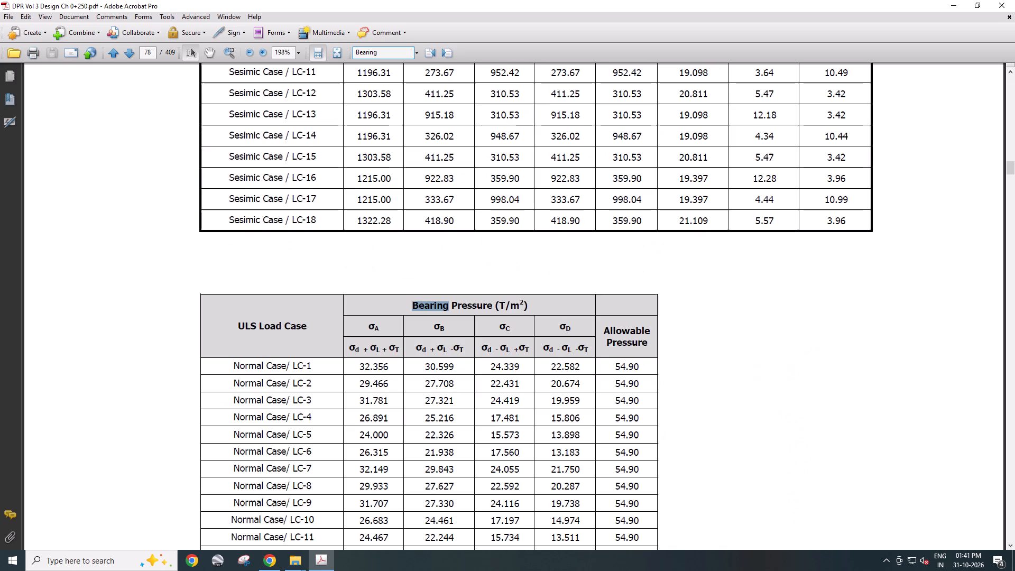
pyautogui.press('Return')
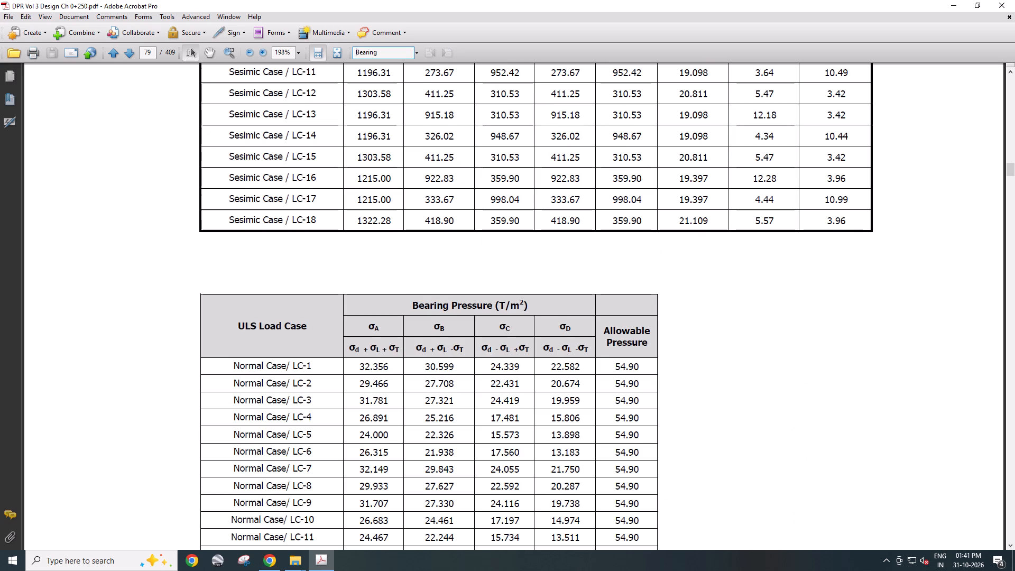
pyautogui.keyDown('ctrl'); pyautogui.scroll(-4, 432, 324); pyautogui.keyUp('ctrl')
pyautogui.press('Return')
pyautogui.press('Return')
pyautogui.press('Return')
pyautogui.press('Return')
pyautogui.press('Return')
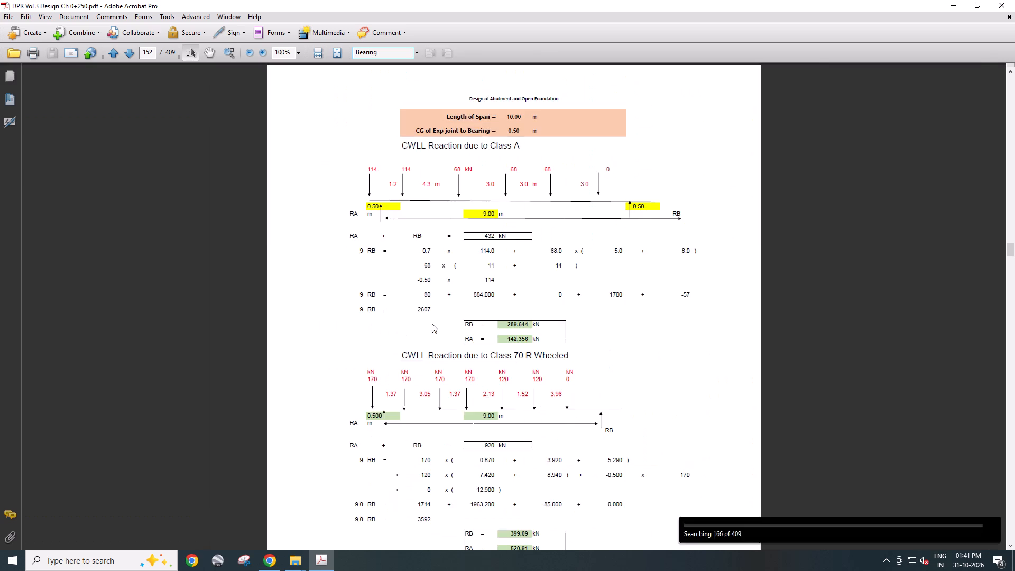
pyautogui.press('Return')
pyautogui.press('Return')
pyautogui.press('Return')
pyautogui.press('Return')
pyautogui.press('Return')
pyautogui.press('Return')
pyautogui.press('Return')
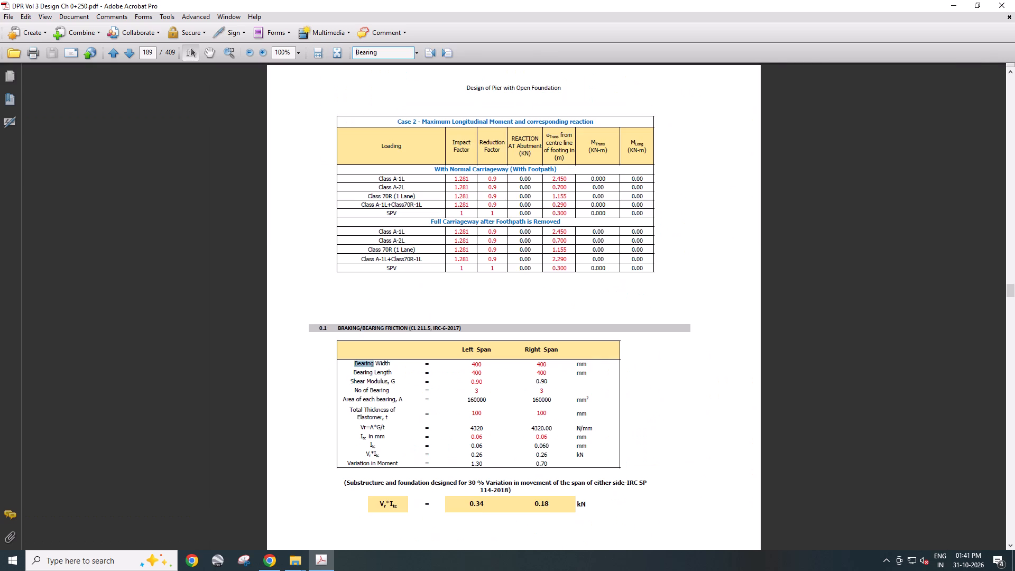
pyautogui.press('Return')
pyautogui.press('Return')
pyautogui.press('Return')
pyautogui.press('Return')
pyautogui.press('Return')
pyautogui.press('Return')
pyautogui.press('Return')
pyautogui.press('Return')
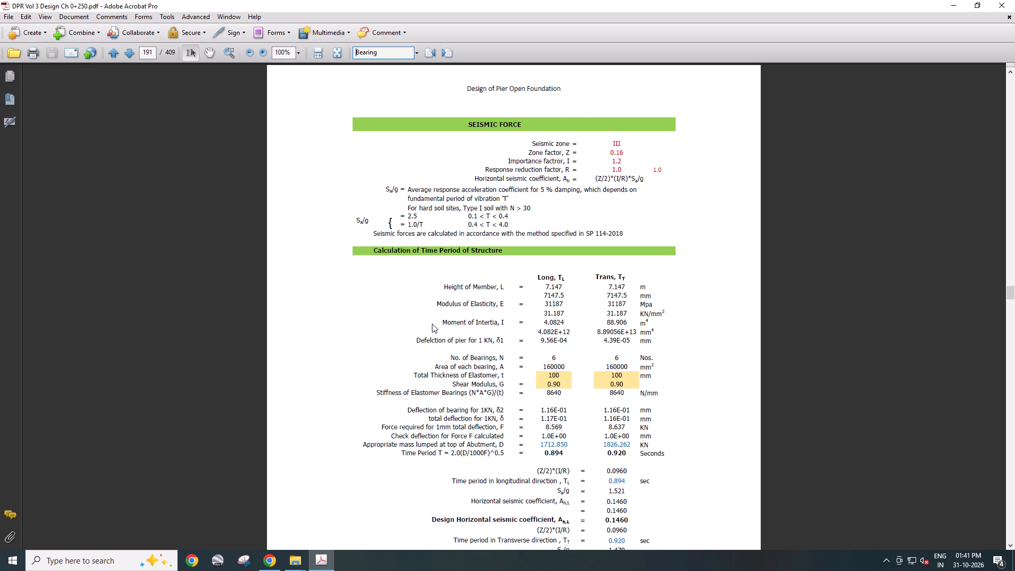
pyautogui.press('Return')
pyautogui.press('Return')
pyautogui.press('Return')
pyautogui.press('Return')
pyautogui.press('Return')
pyautogui.press('Return')
pyautogui.press('Return')
pyautogui.press('Return')
pyautogui.press('Return')
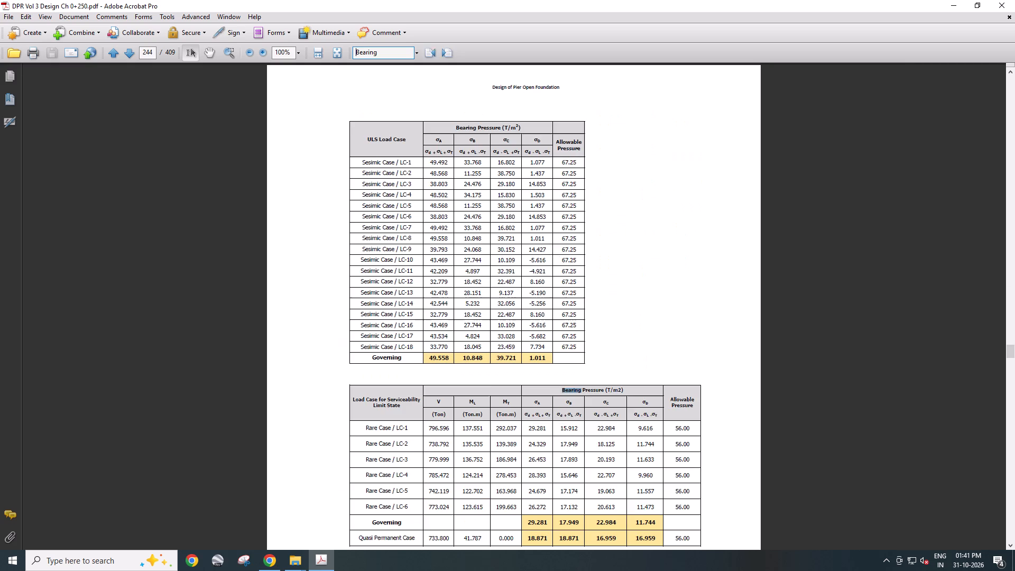
pyautogui.press('Return')
pyautogui.press('Return')
pyautogui.press('Return')
pyautogui.press('Return')
pyautogui.press('Return')
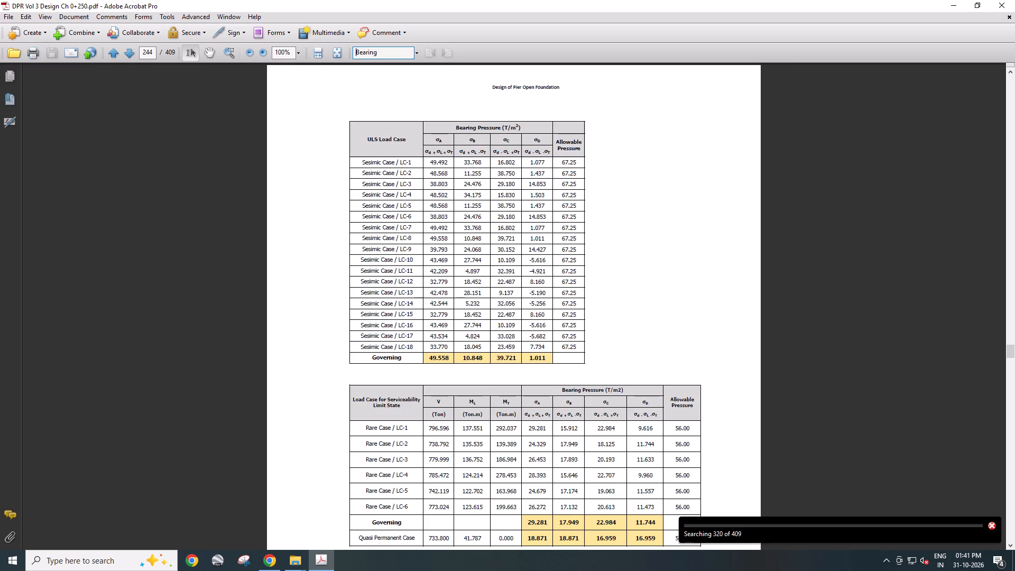
pyautogui.press('Return')
pyautogui.press('Return')
pyautogui.press('Return')
pyautogui.press('Return')
pyautogui.press('Return')
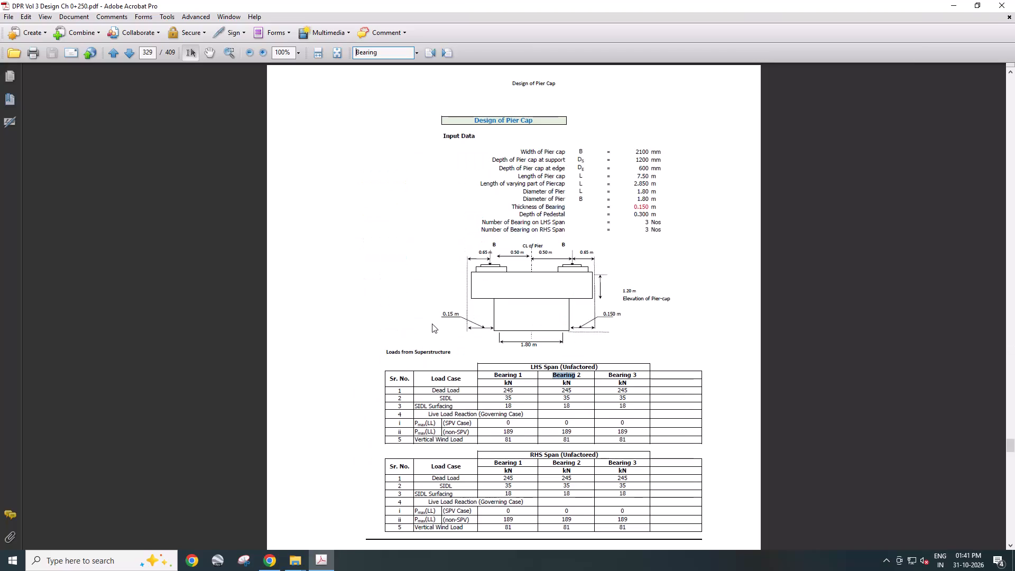
pyautogui.press('Return')
pyautogui.press('Return')
pyautogui.press('Return')
pyautogui.press('Return')
pyautogui.press('Return')
pyautogui.press('Return')
pyautogui.press('Return')
pyautogui.press('Return')
pyautogui.press('Return')
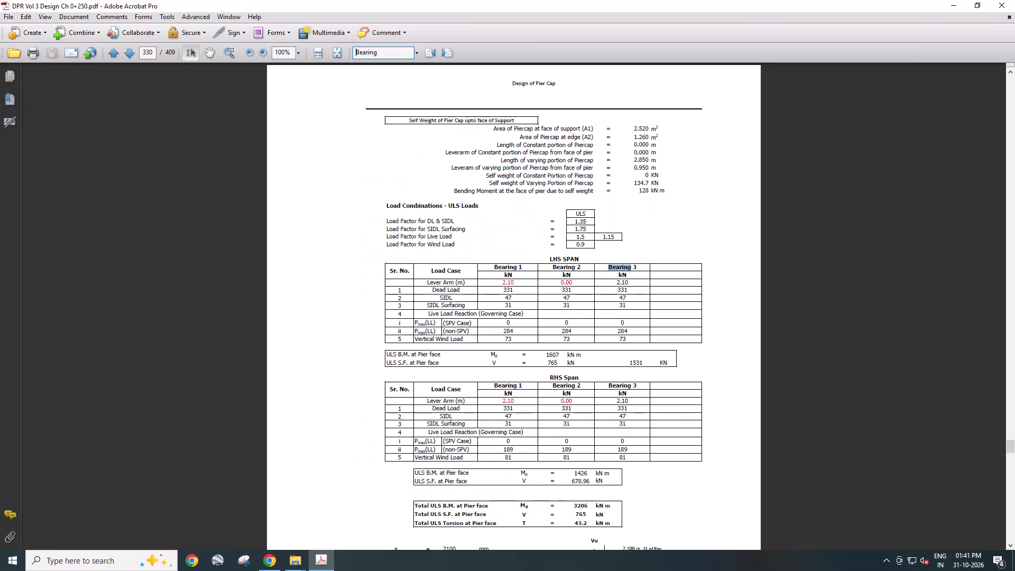
pyautogui.press('Return')
pyautogui.press('Return')
pyautogui.press('Return')
pyautogui.press('Return')
pyautogui.press('Return')
pyautogui.press('Return')
pyautogui.press('Return')
pyautogui.press('Return')
pyautogui.press('Return')
pyautogui.press('Return')
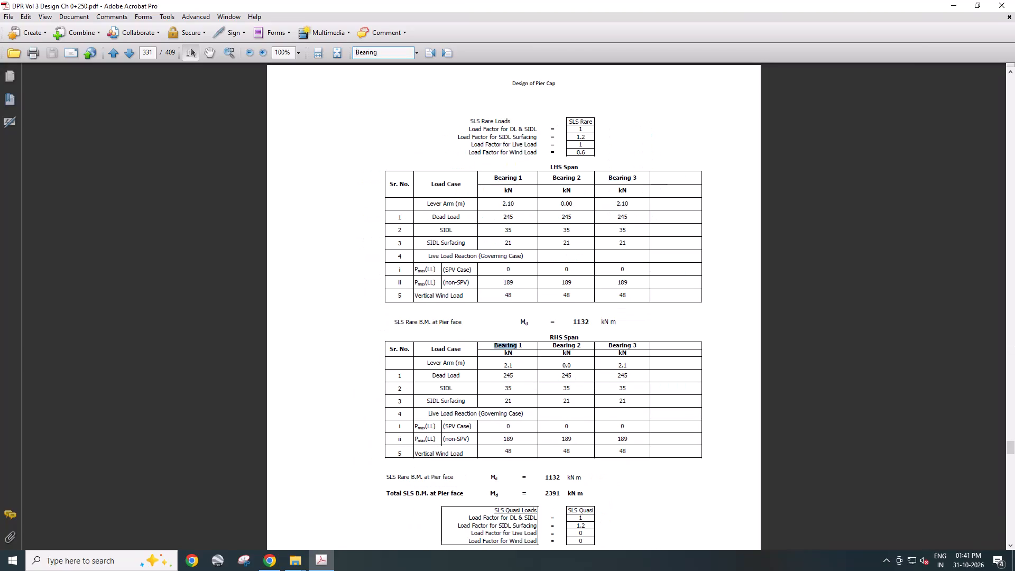
pyautogui.press('Return')
pyautogui.press('Return')
pyautogui.press('Return')
pyautogui.press('Return')
pyautogui.press('Return')
pyautogui.press('Return')
pyautogui.press('Return')
pyautogui.press('Return')
pyautogui.press('Return')
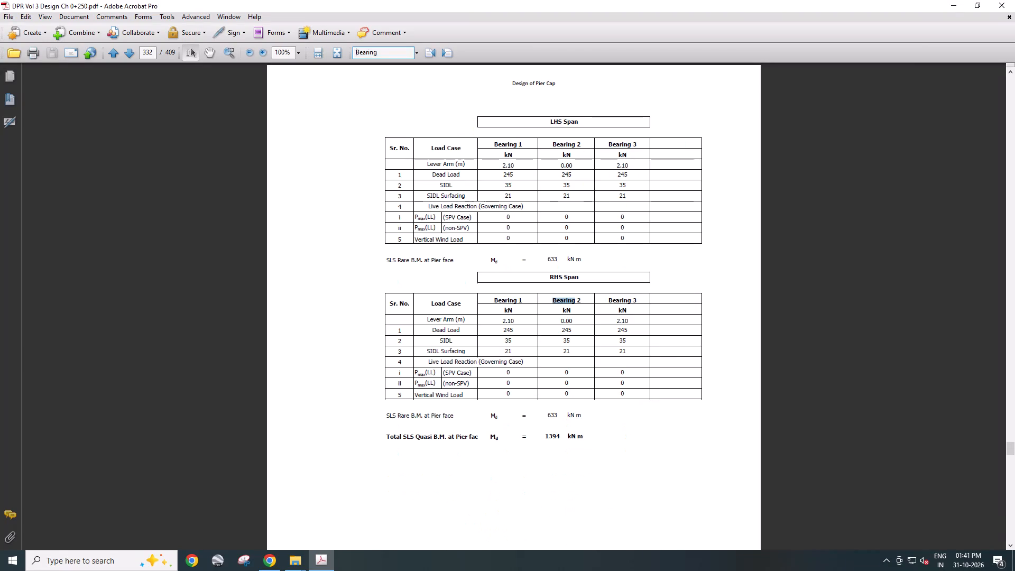
pyautogui.press('Return')
pyautogui.press('Return')
pyautogui.press('Return')
pyautogui.press('Return')
pyautogui.press('Return')
pyautogui.press('Return')
pyautogui.press('Return')
pyautogui.press('Return')
pyautogui.press('Return')
pyautogui.press('Return')
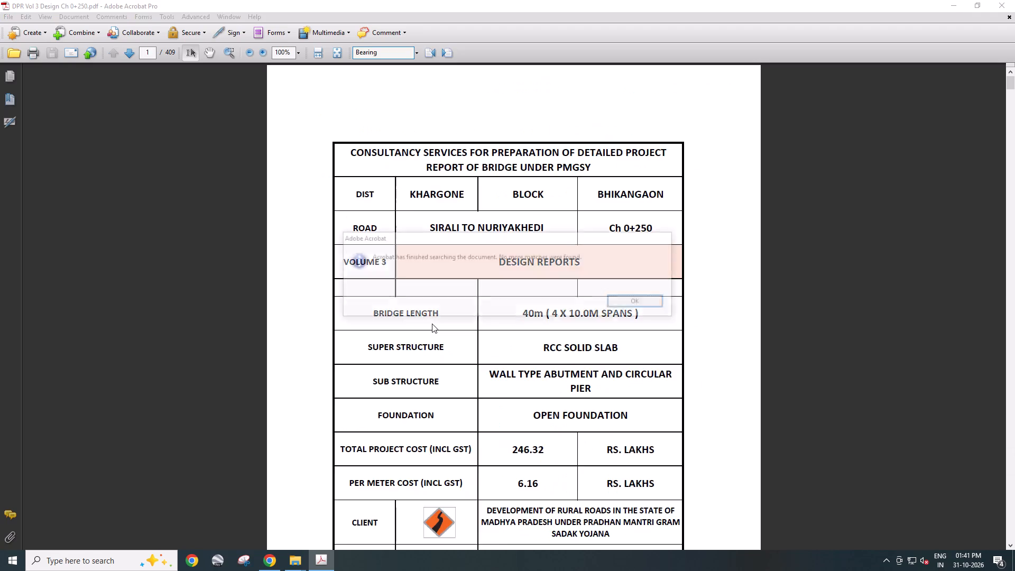
pyautogui.press('Return')
pyautogui.press('Return')
# Examine the volume's opening pages, from the abutment title page and index to the preamble and level details.
pyautogui.scroll(3, 432, 322)
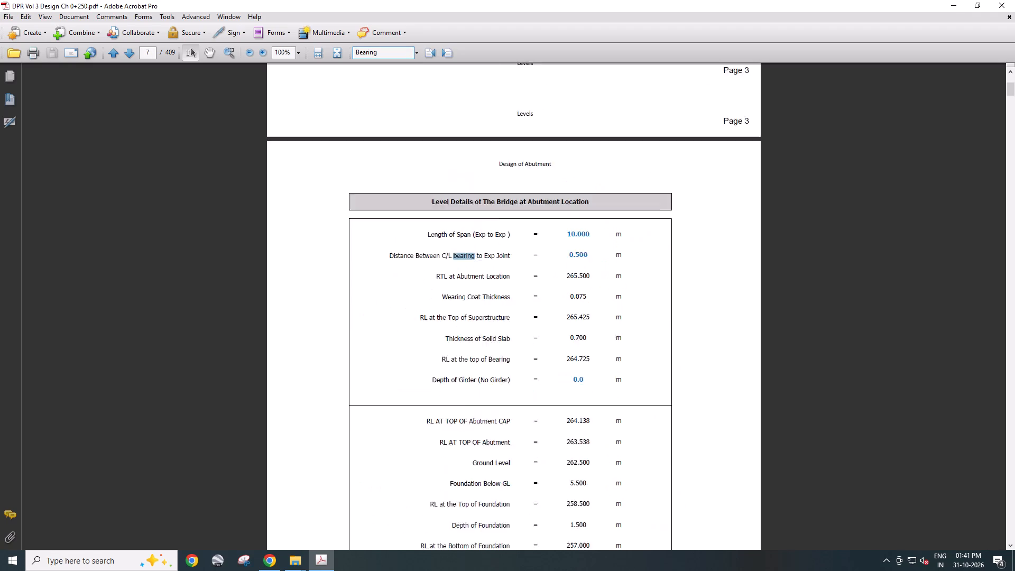
pyautogui.scroll(20, 432, 322)
pyautogui.scroll(20, 432, 322)
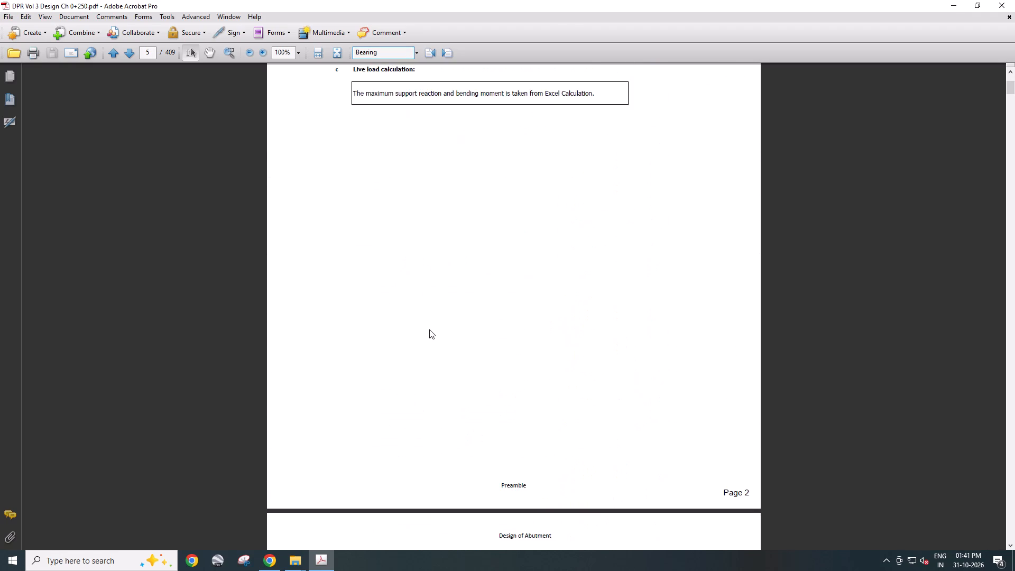
pyautogui.scroll(20, 429, 329)
pyautogui.scroll(6, 429, 329)
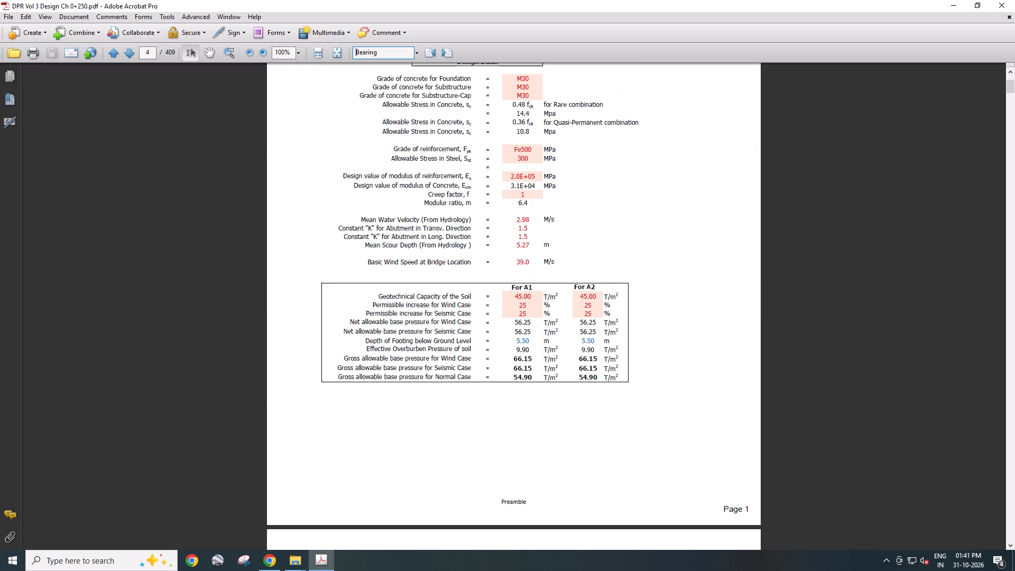
pyautogui.scroll(20, 426, 324)
pyautogui.scroll(15, 426, 324)
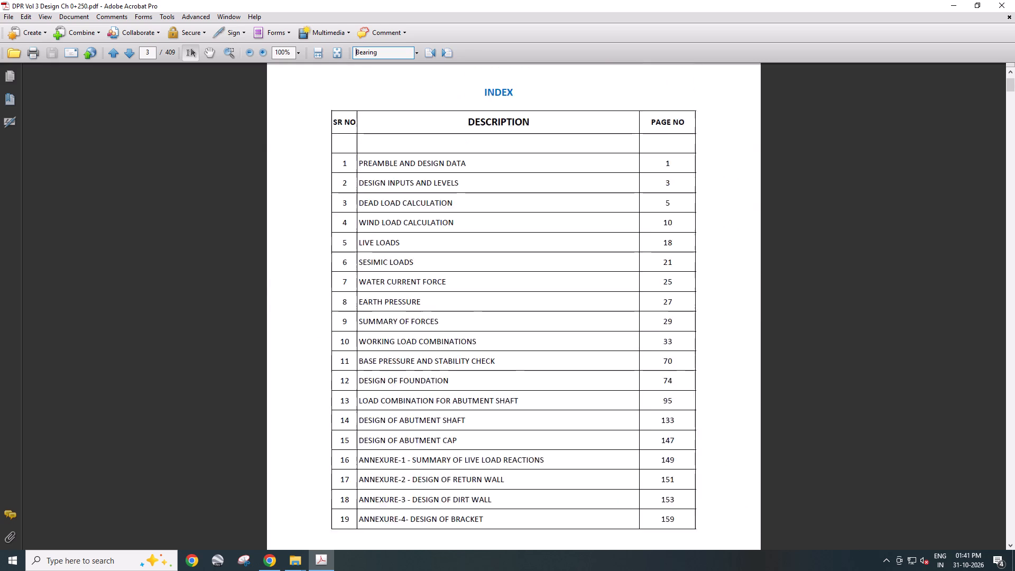
pyautogui.scroll(19, 426, 322)
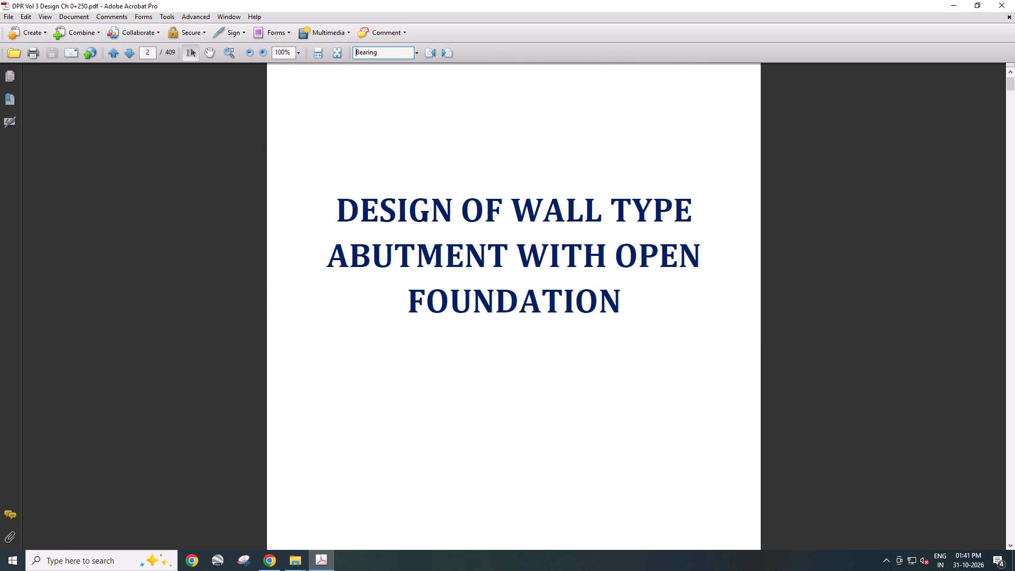
pyautogui.click(980, 7)
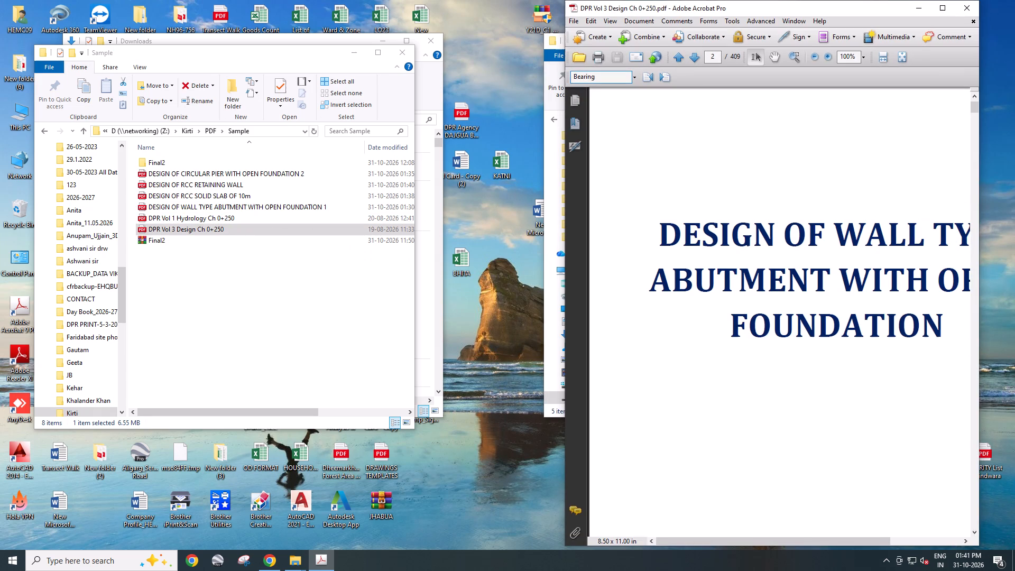
pyautogui.keyDown('ctrl'); pyautogui.scroll(-2, 670, 305); pyautogui.keyUp('ctrl')
pyautogui.scroll(-9, 670, 305)
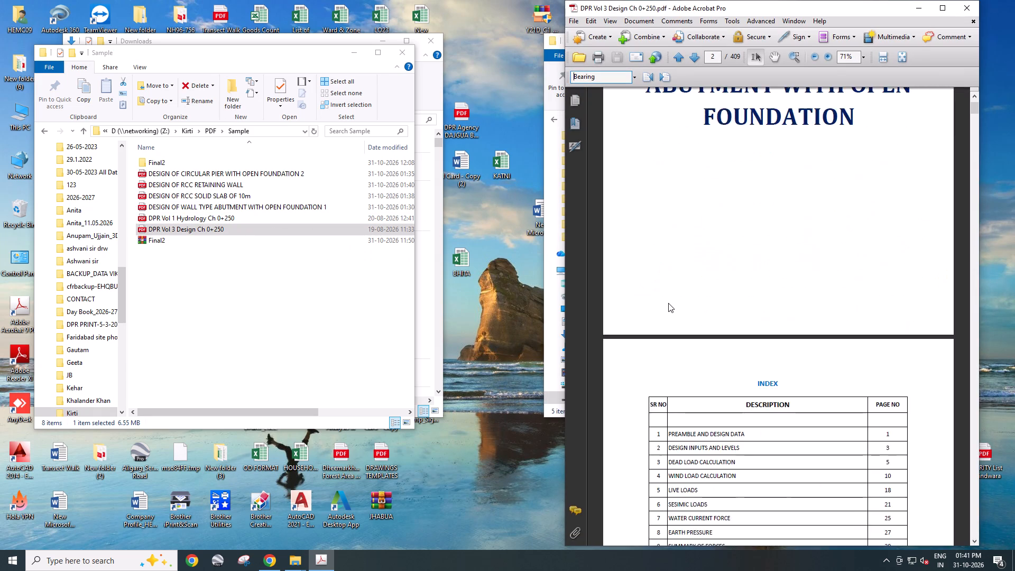
pyautogui.scroll(-20, 668, 303)
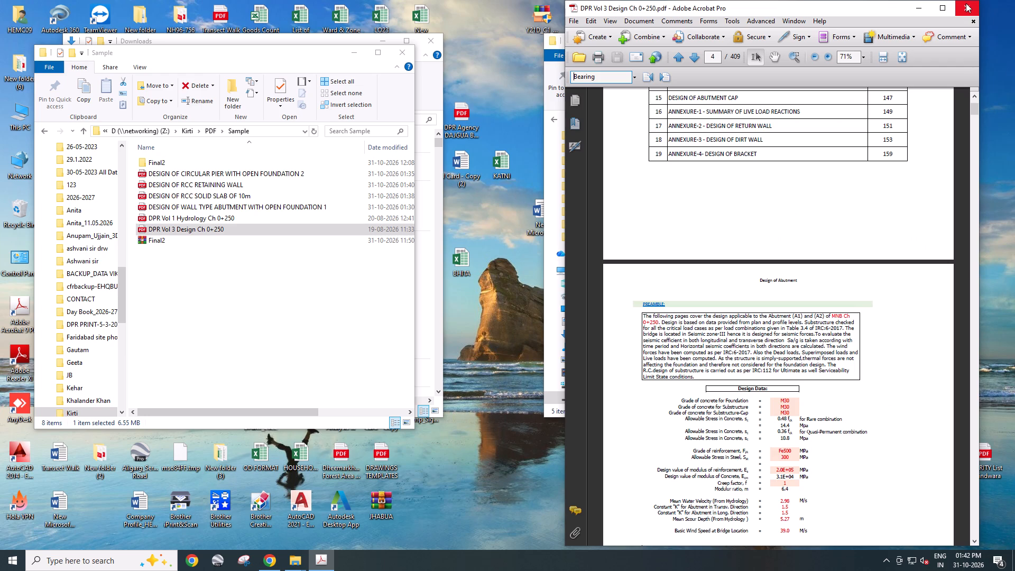
pyautogui.scroll(-6, 897, 221)
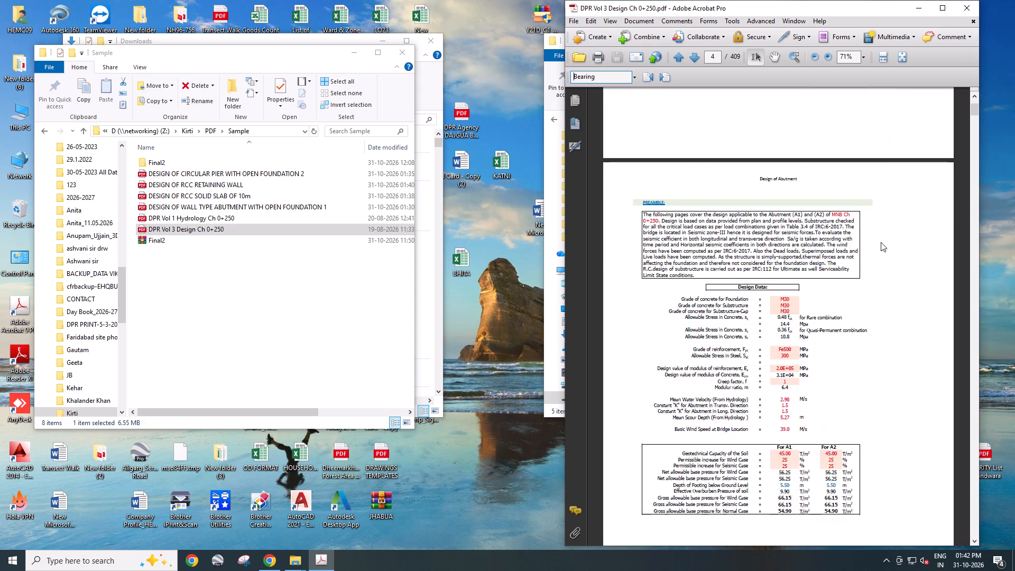
pyautogui.scroll(-20, 881, 242)
pyautogui.scroll(-1, 881, 242)
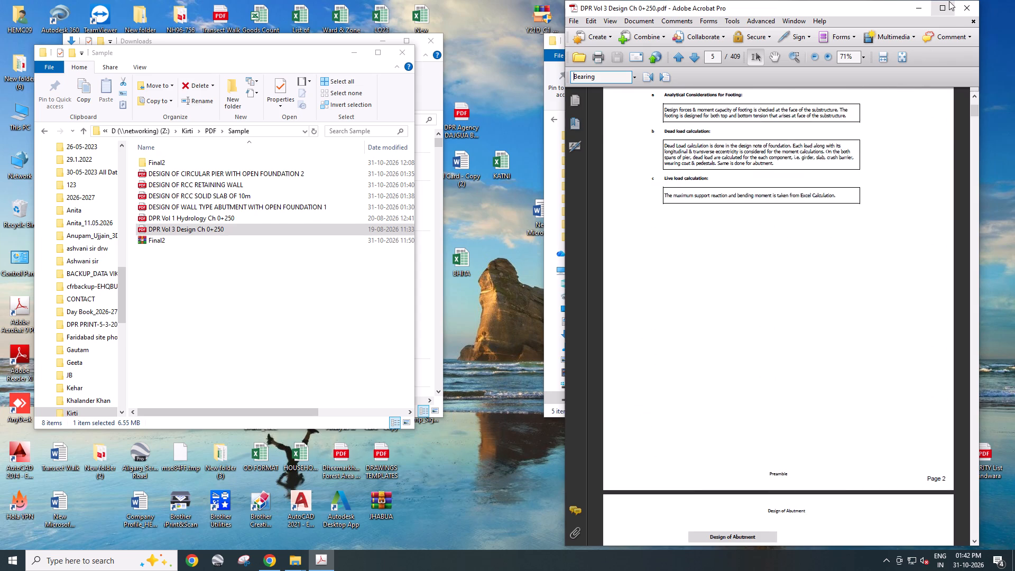
pyautogui.click(949, 1)
pyautogui.scroll(-4, 564, 299)
pyautogui.scroll(14, 561, 298)
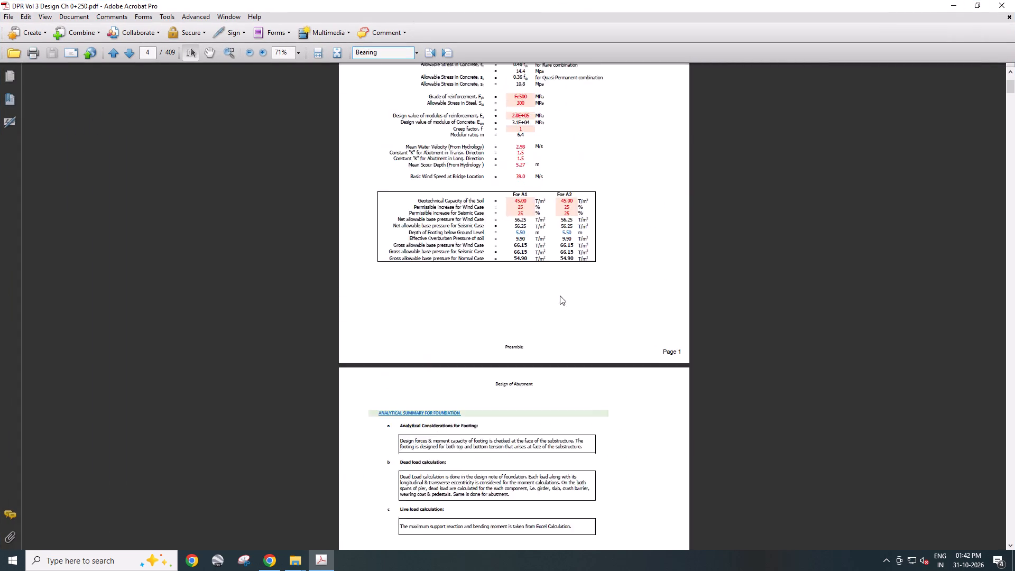
pyautogui.scroll(20, 560, 296)
pyautogui.scroll(20, 560, 296)
pyautogui.scroll(3, 560, 296)
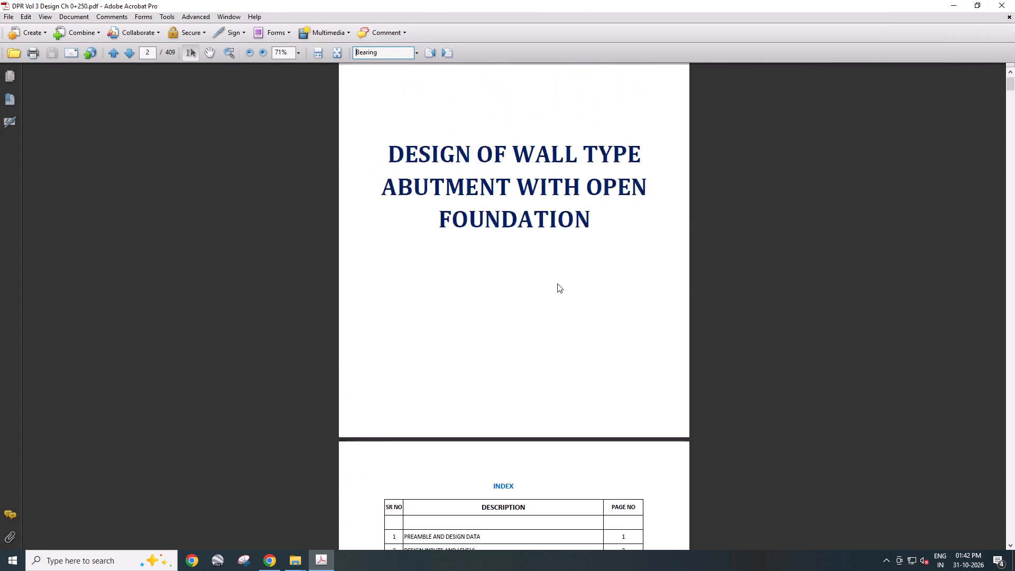
pyautogui.scroll(2, 557, 283)
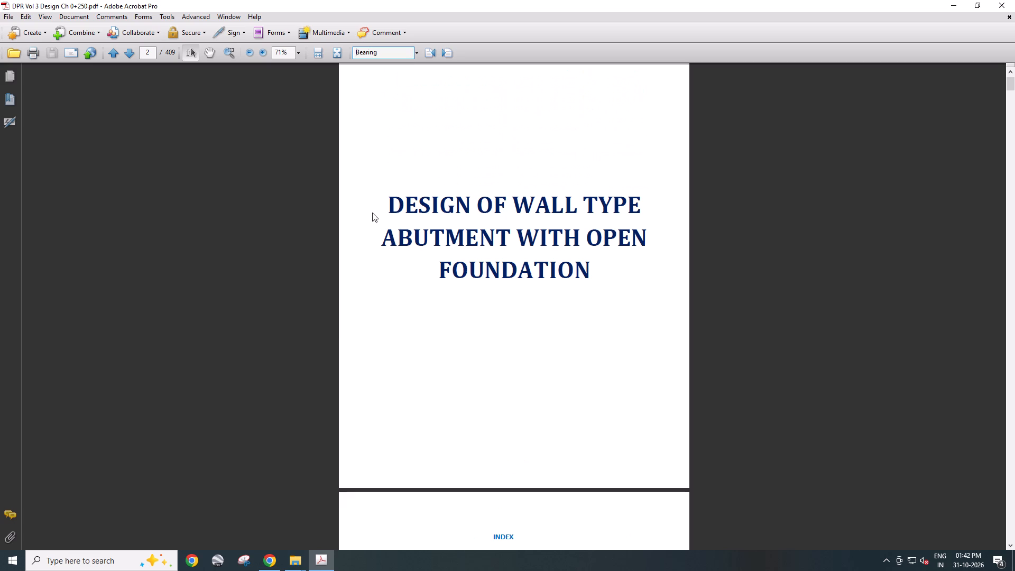
# Search the sample design volume for DESIGN, stepping through the matches from the abutment title page through the load combination pages to find section title pages.
pyautogui.hotkey('alt', 'Tab')
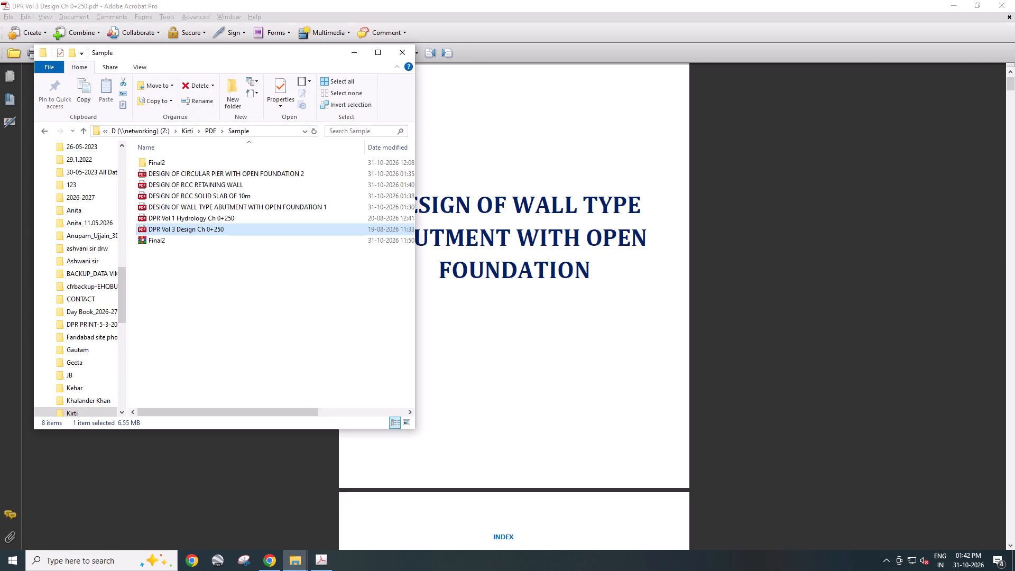
pyautogui.hotkey('alt', 'Tab')
pyautogui.moveTo(393, 201); pyautogui.dragTo(472, 206)
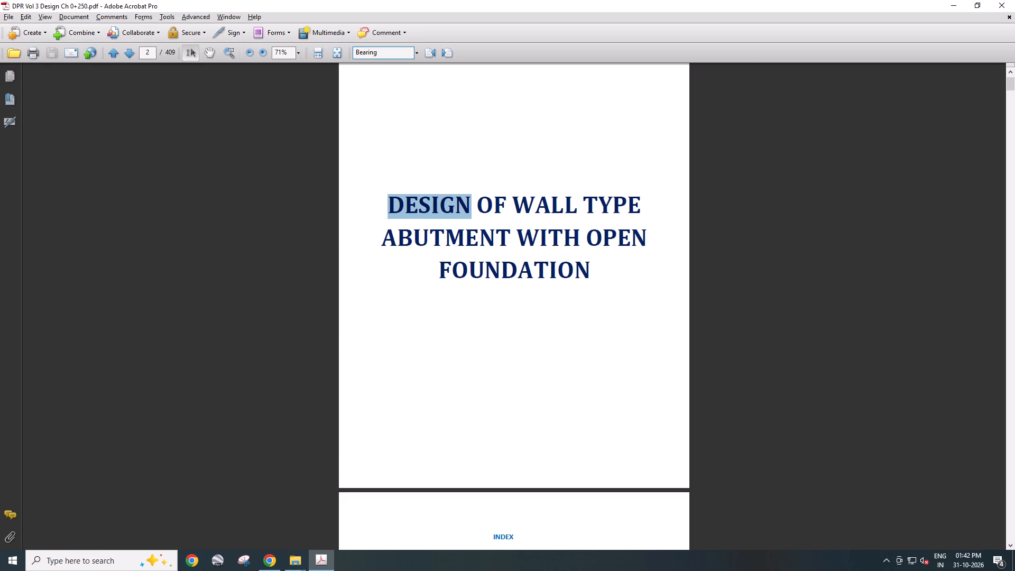
pyautogui.hotkey('ctrl', 'c')
pyautogui.click(382, 53)
pyautogui.click(383, 53)
pyautogui.hotkey('ctrl', 'v')
pyautogui.press('Return')
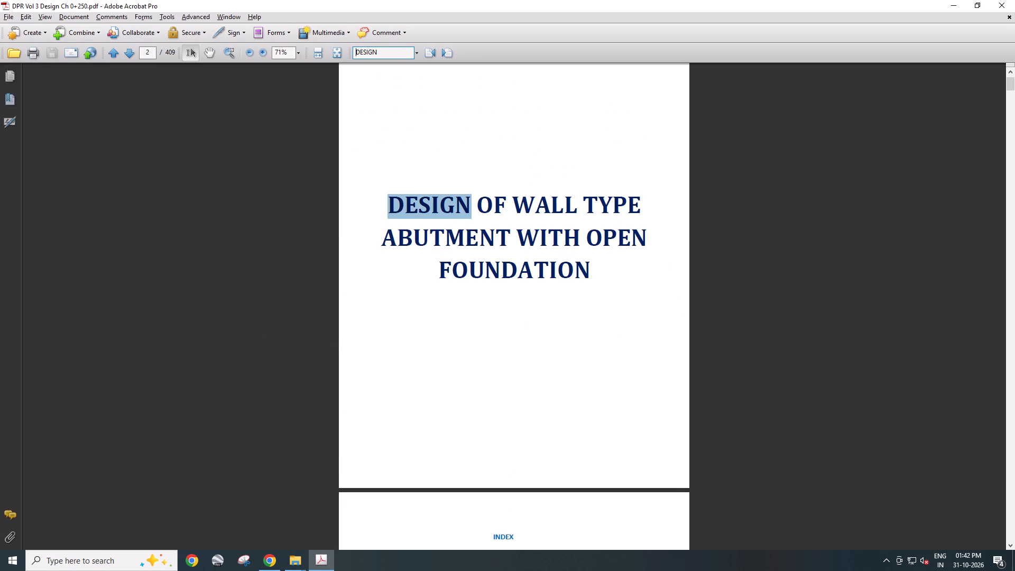
pyautogui.press('Return')
pyautogui.press('Return')
pyautogui.press('Return')
pyautogui.press('Return')
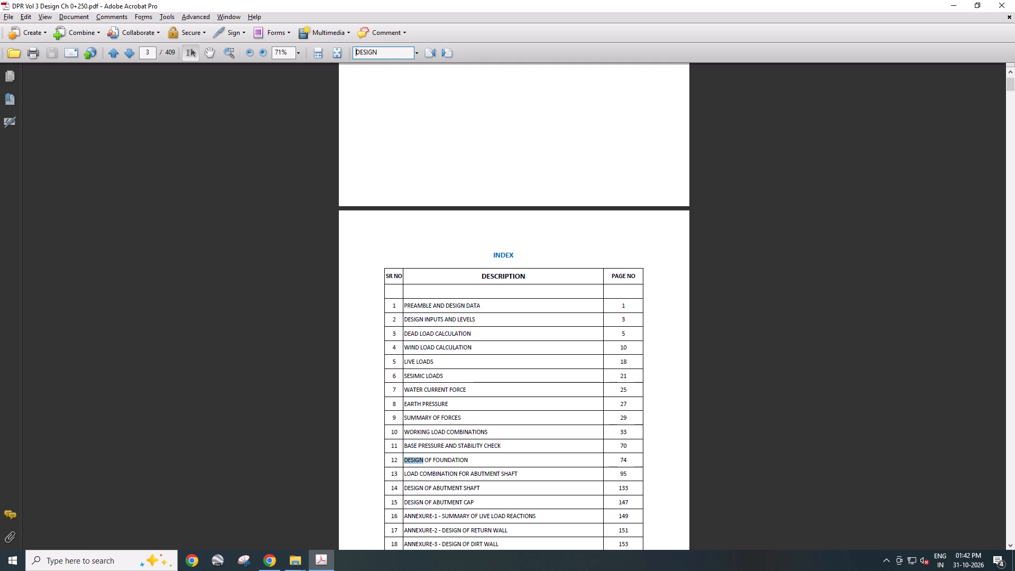
pyautogui.press('Return')
pyautogui.press('Return')
pyautogui.press('Return')
pyautogui.press('Return')
pyautogui.press('Return')
pyautogui.press('Return')
pyautogui.press('Return')
pyautogui.press('Return')
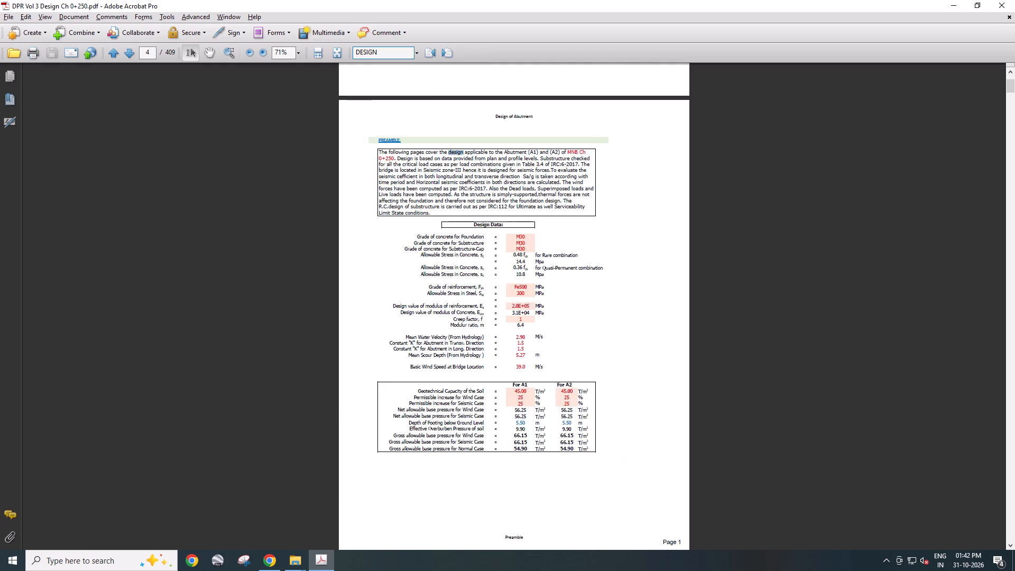
pyautogui.press('Return')
pyautogui.press('Return')
pyautogui.press('Return')
pyautogui.press('Return')
pyautogui.press('Return')
pyautogui.press('Return')
pyautogui.press('Return')
pyautogui.press('Return')
pyautogui.press('Return')
pyautogui.press('Return')
pyautogui.press('Return')
pyautogui.press('Return')
pyautogui.press('Return')
pyautogui.press('Return')
pyautogui.press('Return')
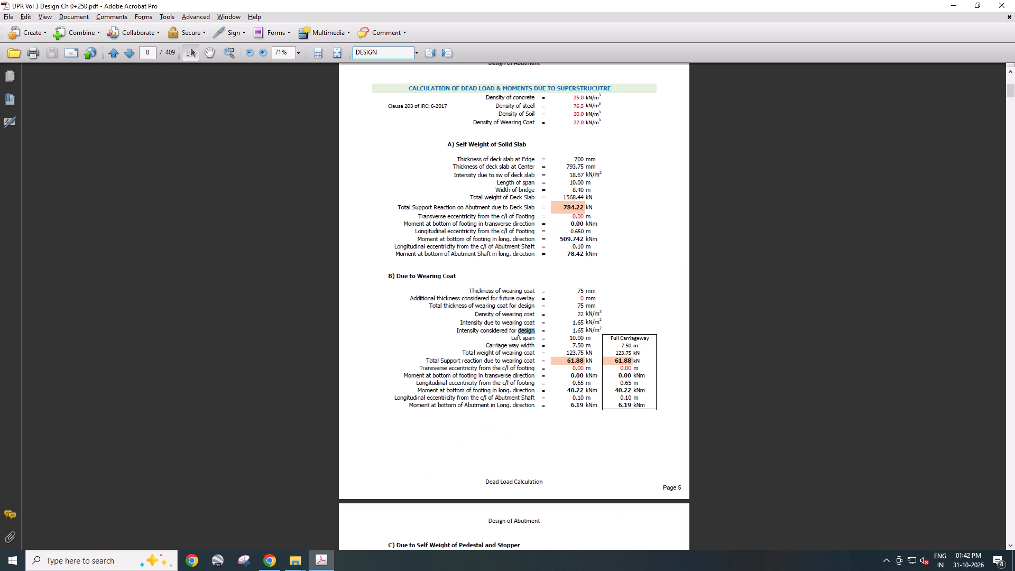
pyautogui.press('Return')
pyautogui.press('Return')
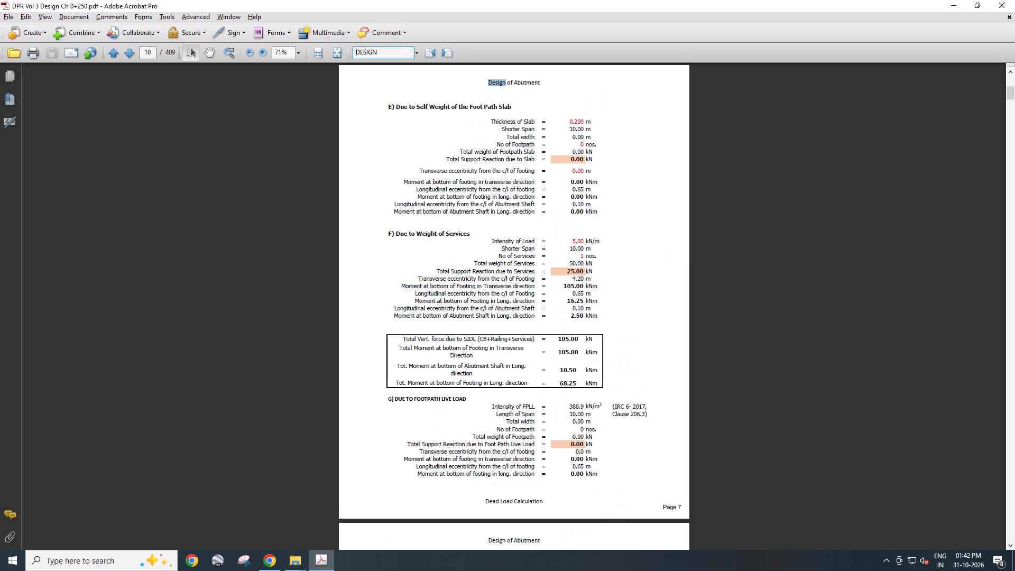
pyautogui.press('Return')
pyautogui.press('Return')
pyautogui.press('Return')
pyautogui.press('Return')
pyautogui.press('Return')
pyautogui.press('Return')
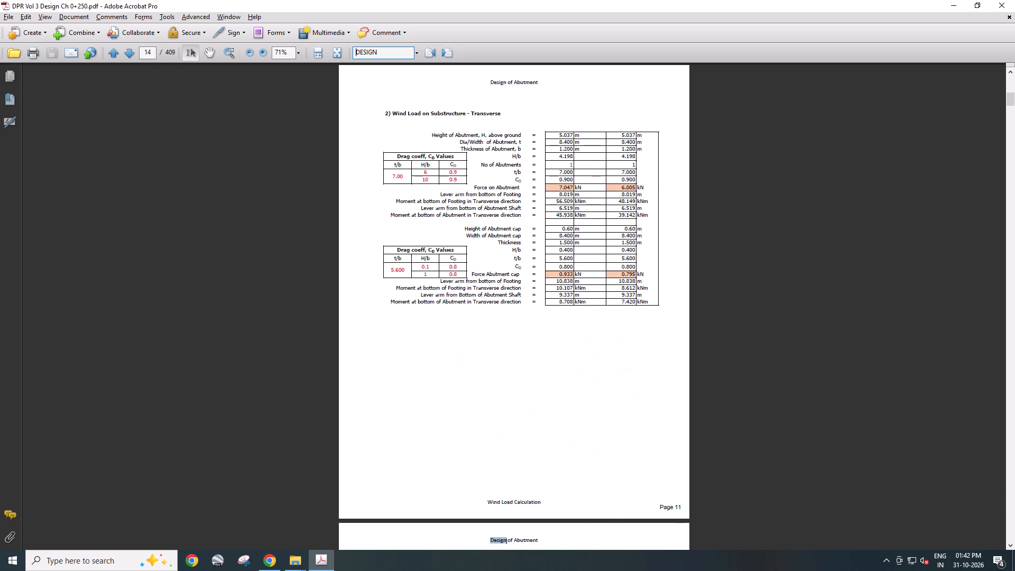
pyautogui.press('Return')
pyautogui.press('Return')
pyautogui.press('Return')
pyautogui.press('Return')
pyautogui.press('Return')
pyautogui.press('Return')
pyautogui.press('Return')
pyautogui.press('Return')
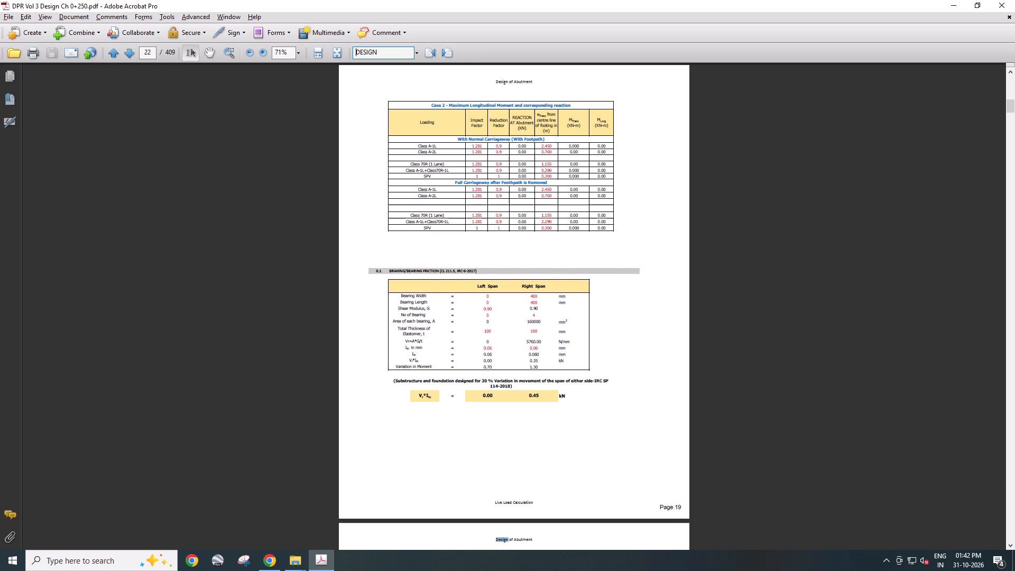
pyautogui.press('Return')
pyautogui.press('Return')
pyautogui.press('Return')
pyautogui.press('Return')
pyautogui.press('Return')
pyautogui.press('Return')
pyautogui.press('Return')
pyautogui.press('Return')
pyautogui.press('Return')
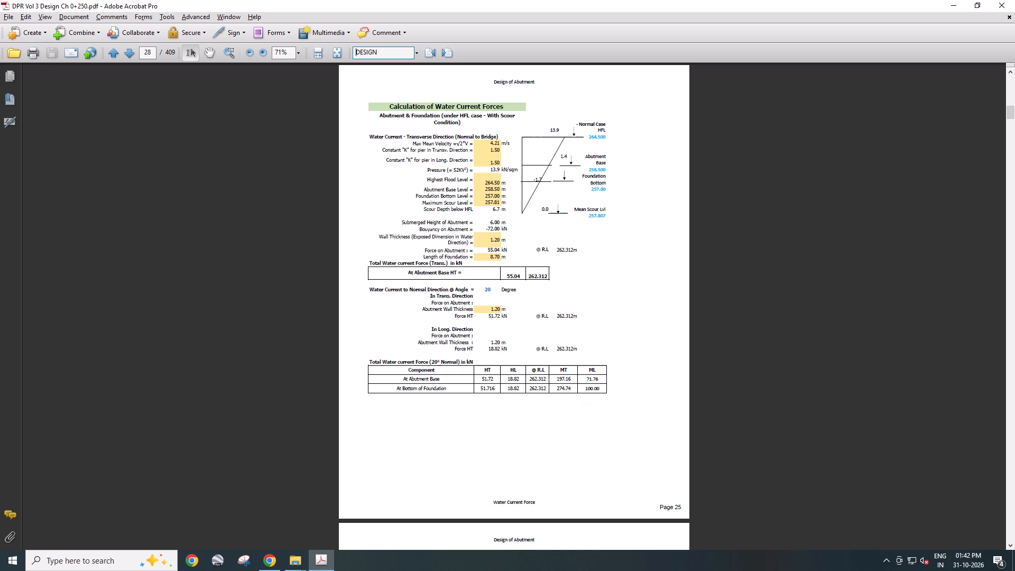
pyautogui.press('Return')
pyautogui.press('Return')
pyautogui.press('Return')
pyautogui.press('Return')
pyautogui.press('Return')
pyautogui.press('Return')
pyautogui.press('Return')
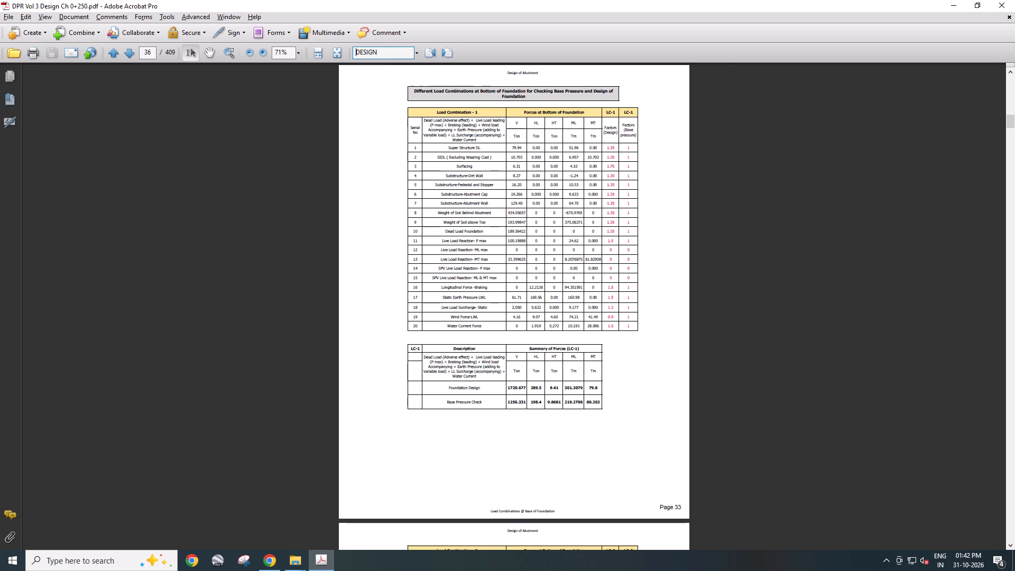
pyautogui.press('Return')
pyautogui.press('Return')
pyautogui.press('Return')
pyautogui.press('Return')
pyautogui.press('Return')
pyautogui.press('Return')
pyautogui.press('Return')
pyautogui.press('Return')
pyautogui.press('Return')
pyautogui.press('Return')
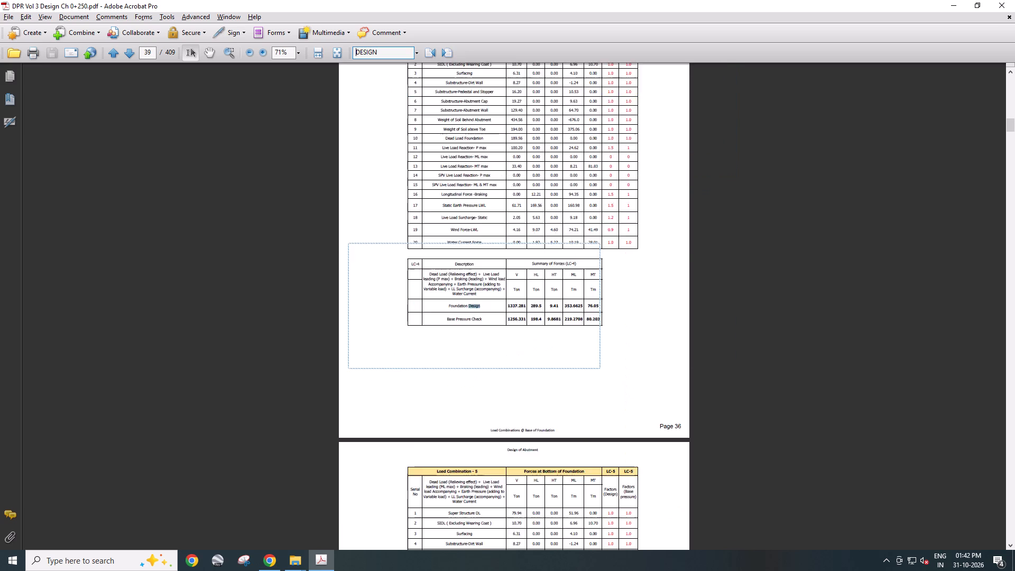
pyautogui.press('Return')
pyautogui.press('Return')
pyautogui.press('Return')
pyautogui.press('Return')
pyautogui.press('Return')
pyautogui.press('Return')
pyautogui.press('Return')
pyautogui.press('Return')
pyautogui.press('Return')
pyautogui.press('Return')
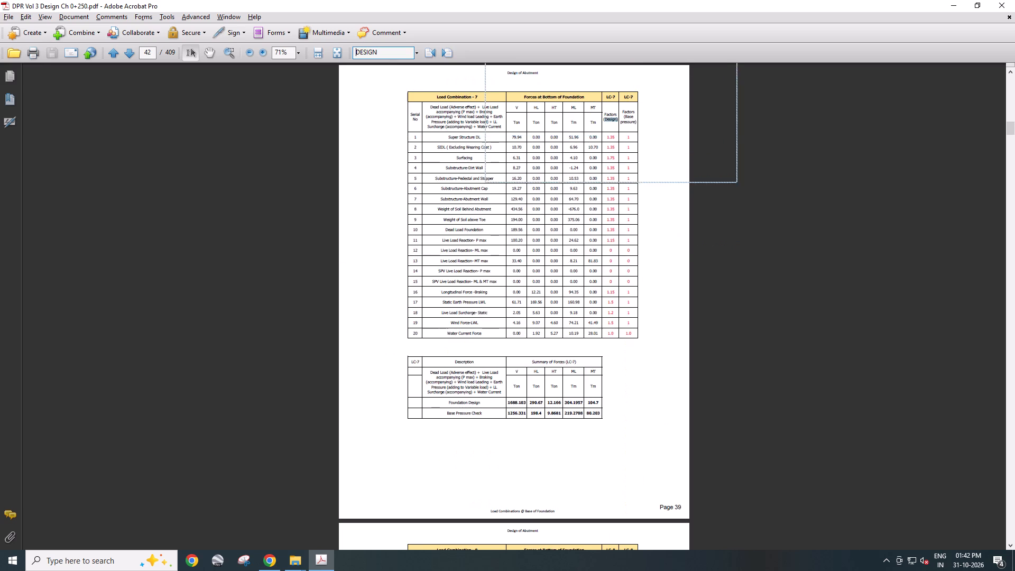
pyautogui.press('Return')
pyautogui.press('Return')
pyautogui.press('Return')
pyautogui.press('Return')
pyautogui.press('Return')
pyautogui.press('Return')
pyautogui.press('Return')
pyautogui.press('Return')
pyautogui.press('Return')
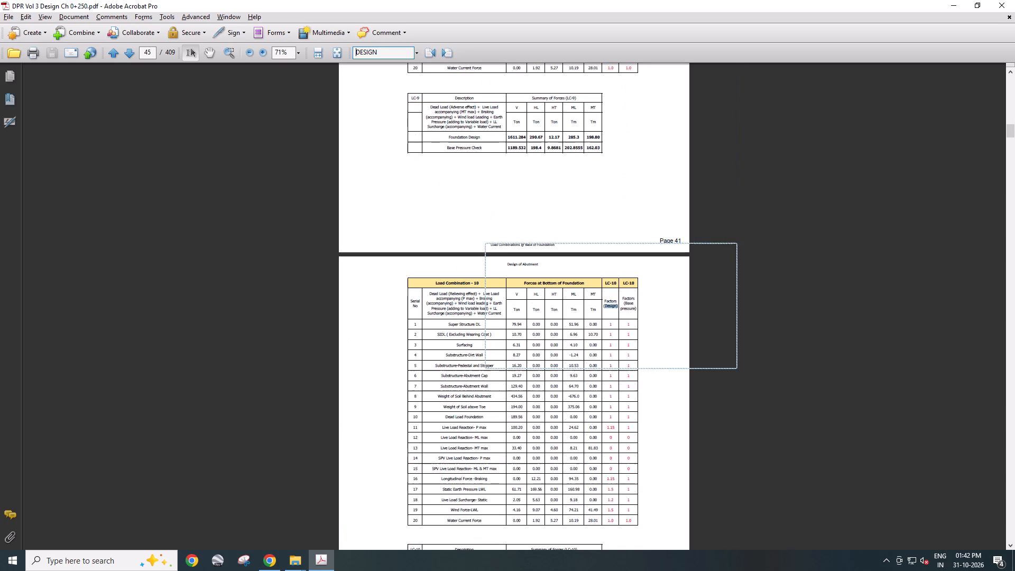
pyautogui.press('Return')
pyautogui.press('Return')
pyautogui.press('Return')
pyautogui.press('Return')
pyautogui.press('Return')
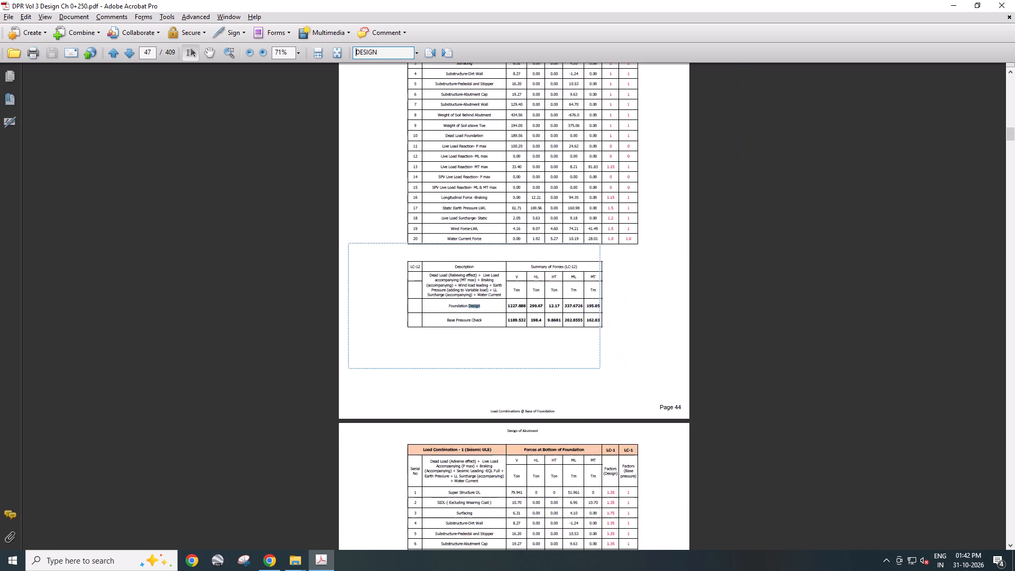
pyautogui.press('Return')
pyautogui.press('Return')
pyautogui.press('Return')
pyautogui.press('Return')
pyautogui.press('Return')
pyautogui.press('Return')
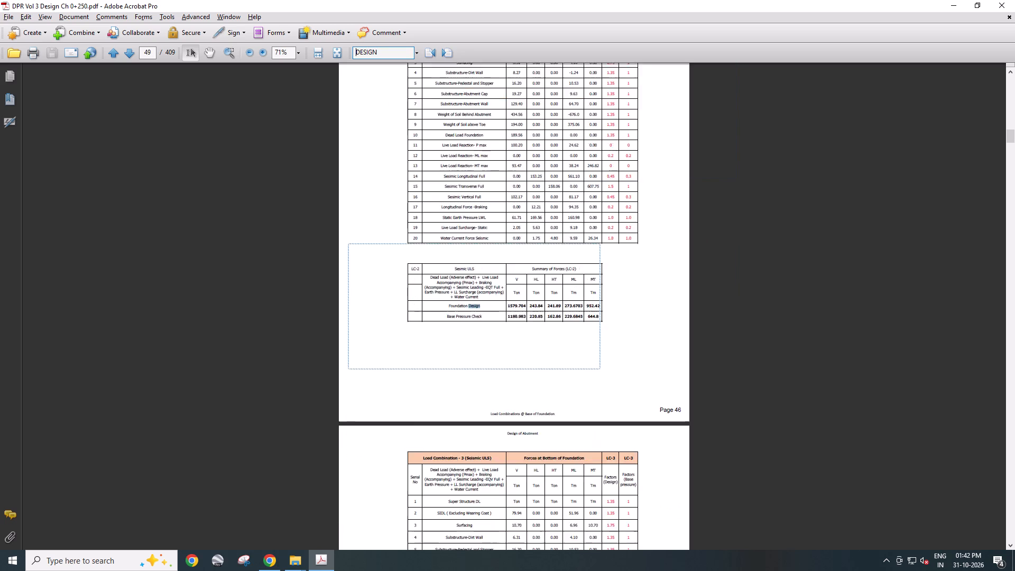
pyautogui.press('Return')
pyautogui.press('Return')
pyautogui.press('Return')
pyautogui.press('Return')
pyautogui.press('Return')
pyautogui.press('Return')
pyautogui.press('Return')
pyautogui.press('Return')
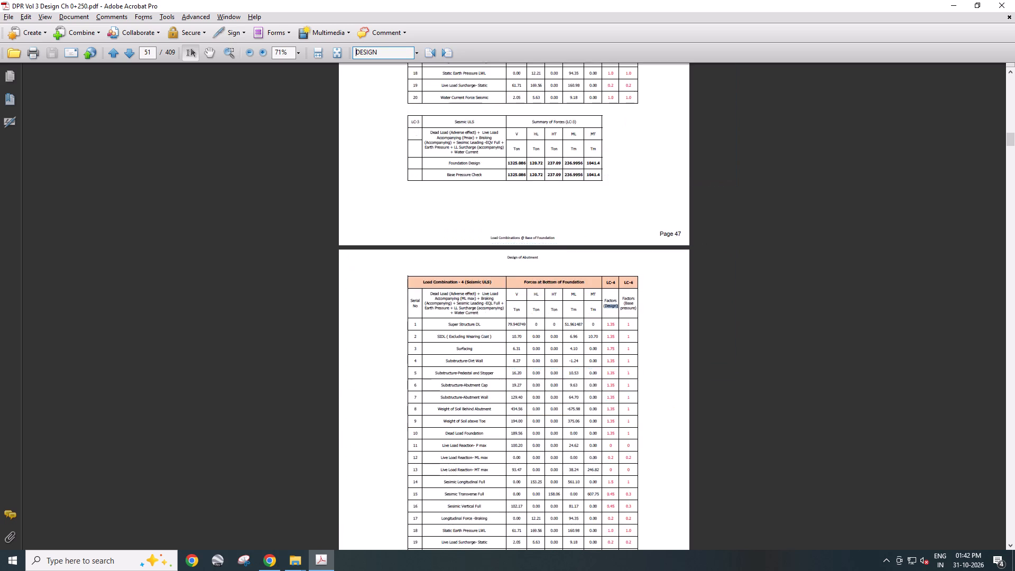
pyautogui.press('Return')
pyautogui.press('Return')
pyautogui.press('Return')
pyautogui.press('Return')
pyautogui.press('Return')
pyautogui.press('Return')
pyautogui.press('Return')
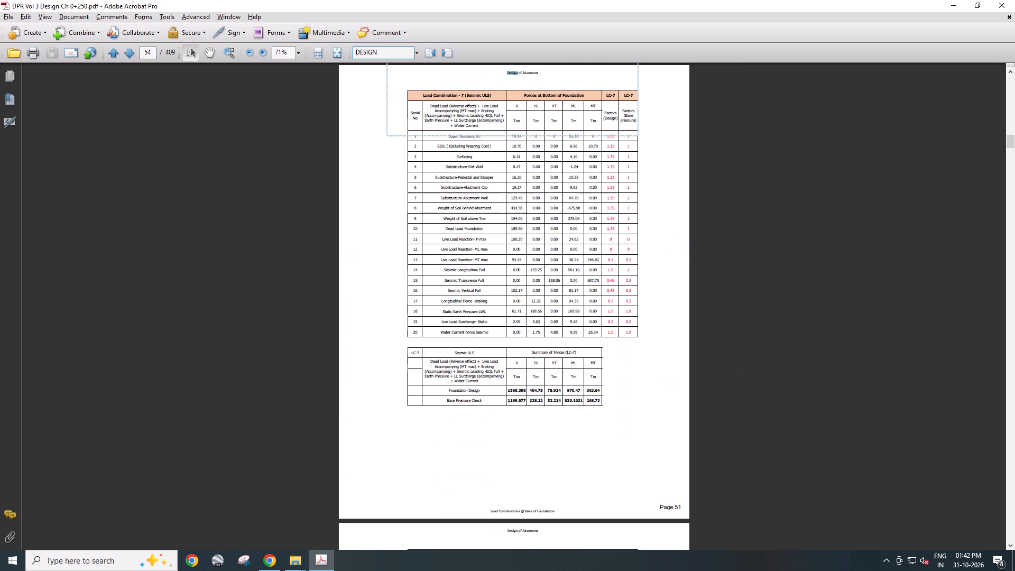
pyautogui.press('Return')
pyautogui.press('Return')
pyautogui.press('Return')
pyautogui.press('Return')
pyautogui.press('Return')
pyautogui.press('Return')
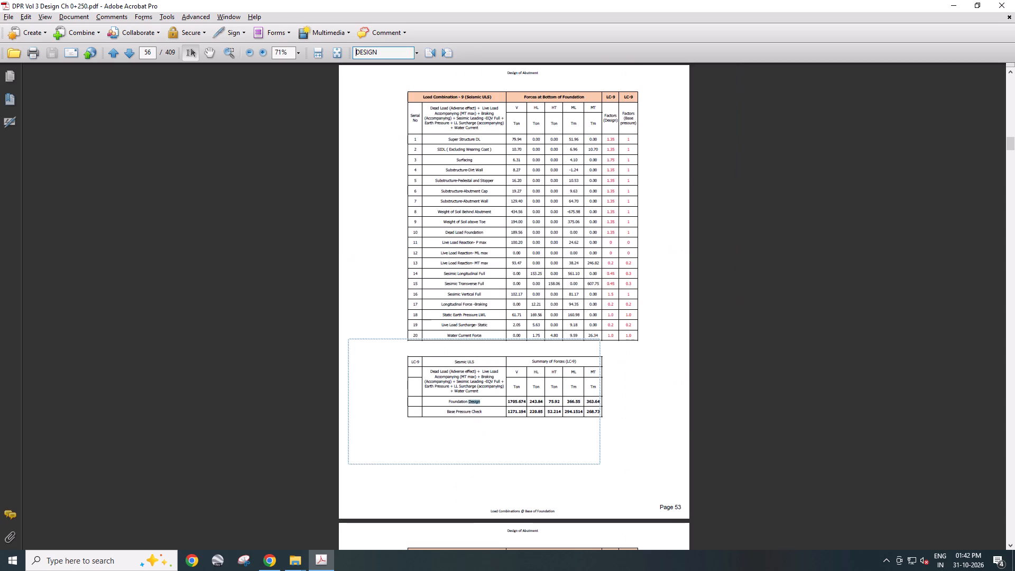
pyautogui.press('Return')
pyautogui.press('Return')
pyautogui.press('Return')
pyautogui.press('Return')
pyautogui.press('Return')
pyautogui.press('Return')
pyautogui.press('Return')
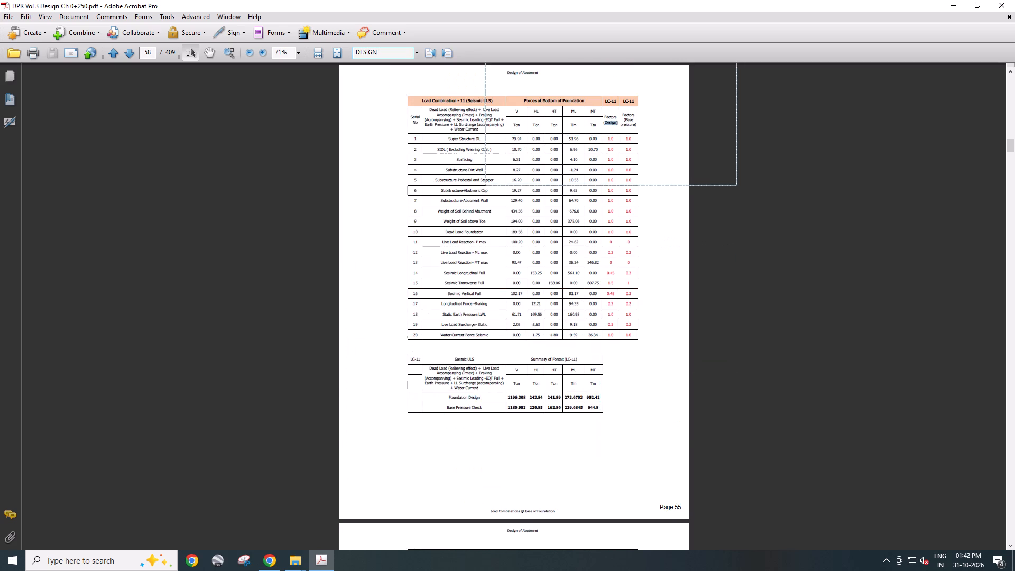
pyautogui.press('Return')
pyautogui.press('Return')
pyautogui.press('Return')
pyautogui.press('Return')
pyautogui.press('Return')
pyautogui.press('Return')
pyautogui.press('Return')
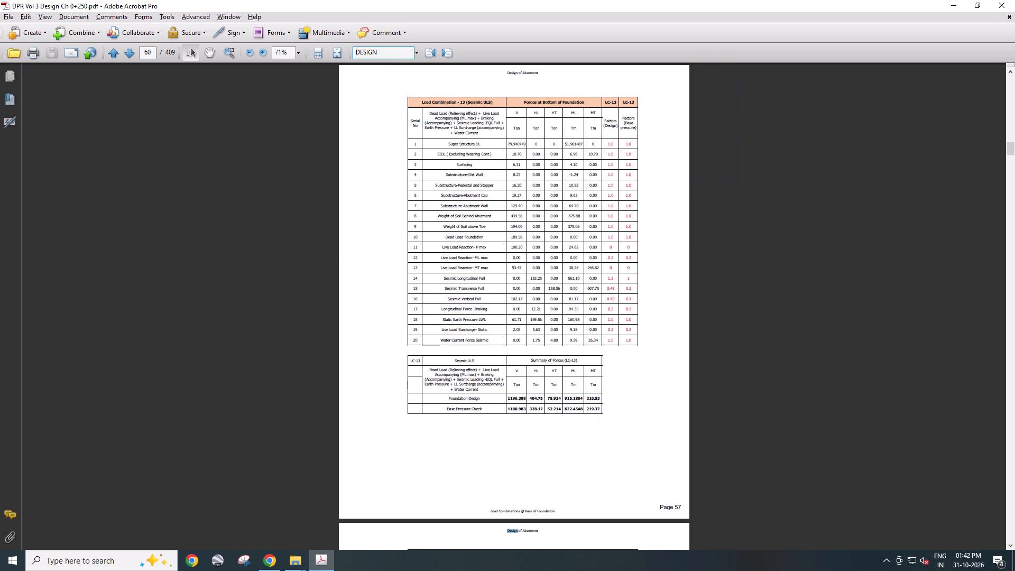
pyautogui.press('Return')
pyautogui.press('Return')
pyautogui.press('Return')
pyautogui.press('Return')
pyautogui.press('Return')
pyautogui.press('Return')
pyautogui.press('Return')
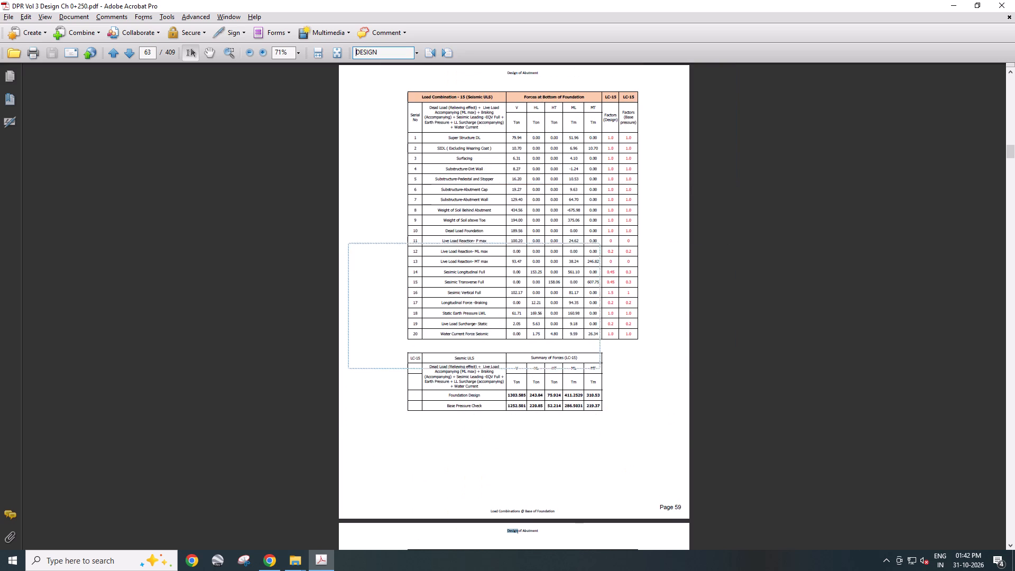
pyautogui.press('Return')
pyautogui.press('Return')
pyautogui.press('Return')
pyautogui.press('Return')
pyautogui.press('Return')
pyautogui.press('Return')
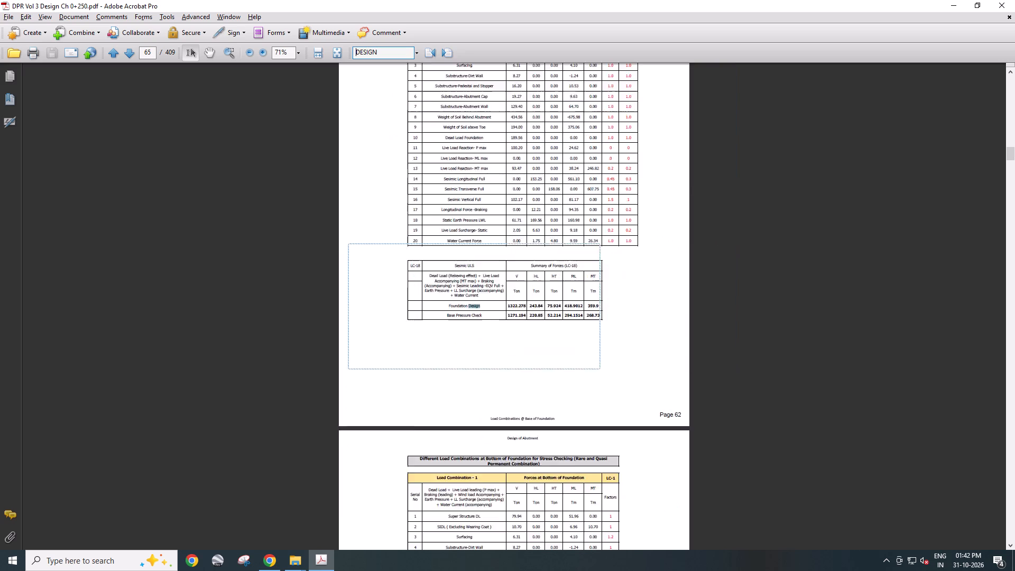
# Continue through the DESIGN matches from the foundation load combinations to the foundation shear check pages, looking for section title pages.
pyautogui.press('Return')
pyautogui.press('Return')
pyautogui.press('Return')
pyautogui.press('Return')
pyautogui.press('Return')
pyautogui.press('Return')
pyautogui.press('Return')
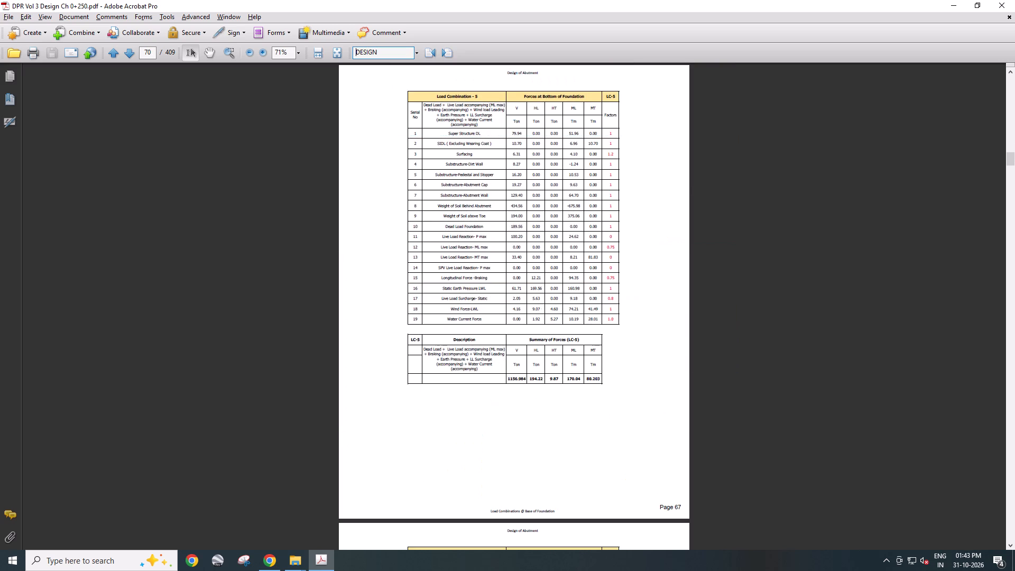
pyautogui.press('Return')
pyautogui.press('Return')
pyautogui.press('Return')
pyautogui.press('Return')
pyautogui.press('Return')
pyautogui.press('Return')
pyautogui.press('Return')
pyautogui.press('Return')
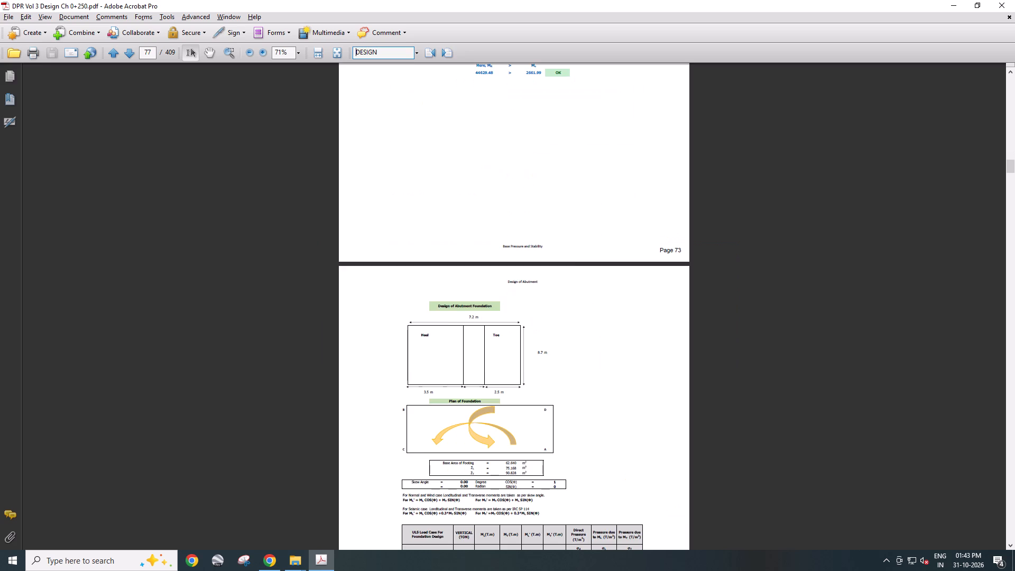
pyautogui.press('Return')
pyautogui.press('Return')
pyautogui.press('Return')
pyautogui.press('Return')
pyautogui.press('Return')
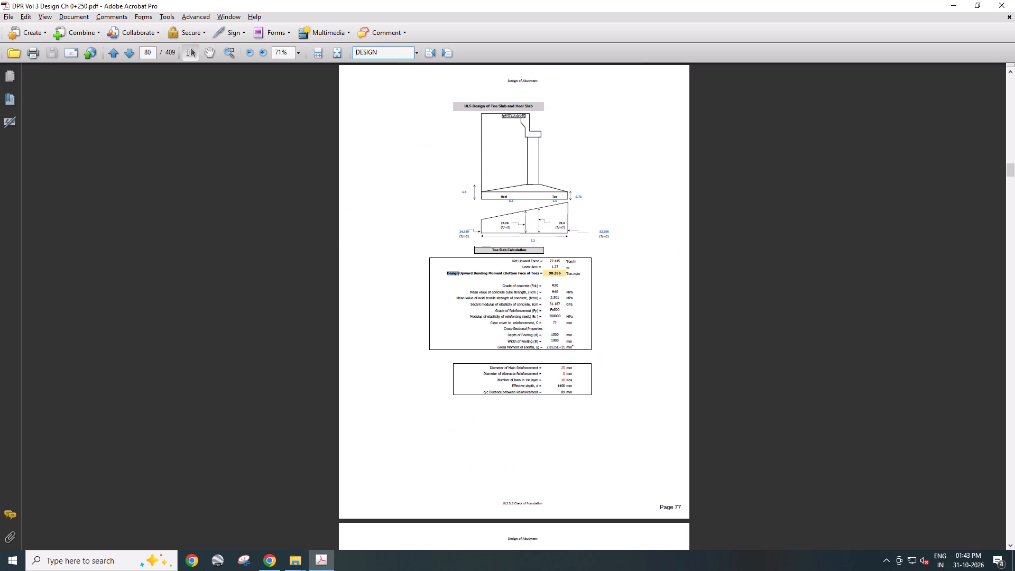
pyautogui.press('Return')
pyautogui.press('Return')
pyautogui.press('Return')
pyautogui.press('Return')
pyautogui.press('Return')
pyautogui.press('Return')
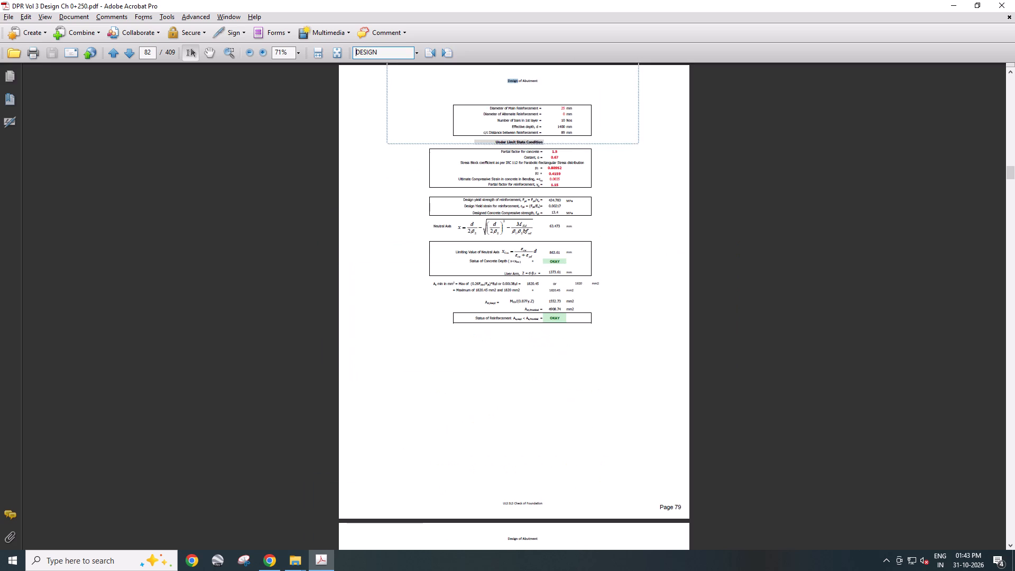
pyautogui.press('Return')
pyautogui.press('Return')
pyautogui.press('Return')
pyautogui.press('Return')
pyautogui.press('Return')
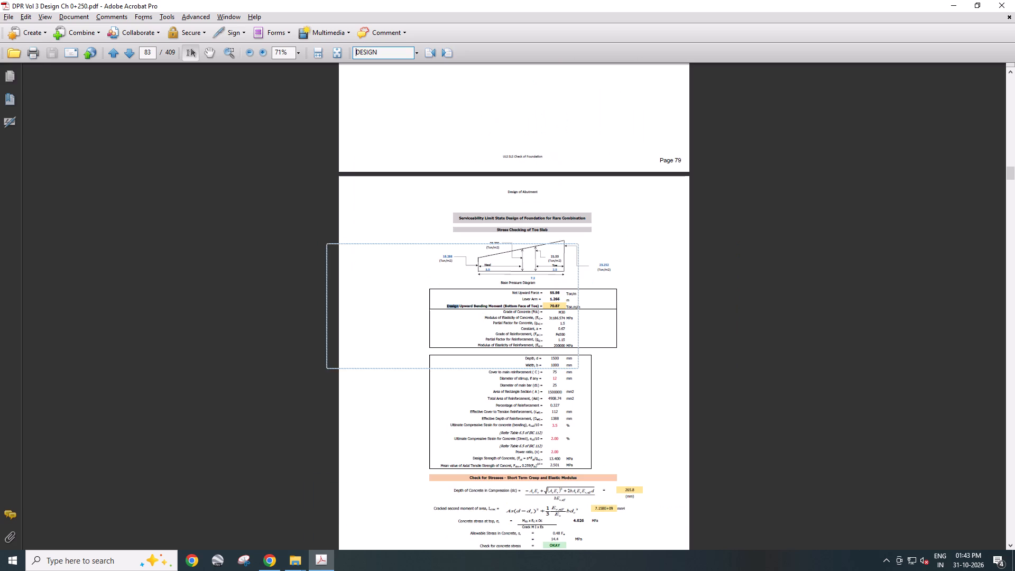
pyautogui.press('Return')
pyautogui.press('Return')
pyautogui.press('Return')
pyautogui.press('Return')
pyautogui.press('Return')
pyautogui.press('Return')
pyautogui.press('Return')
pyautogui.press('Return')
pyautogui.press('Return')
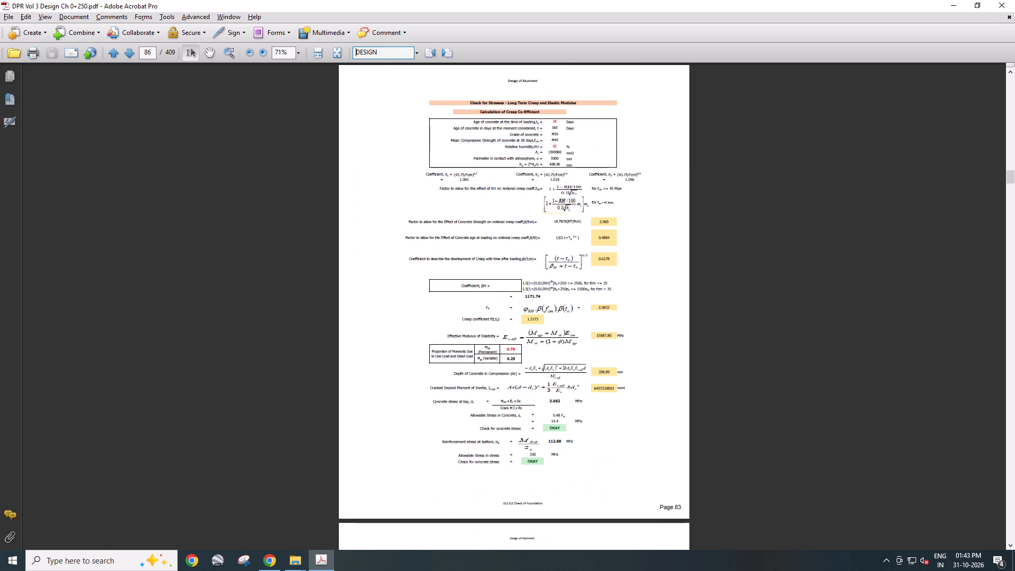
pyautogui.press('Return')
pyautogui.press('Return')
pyautogui.press('Return')
pyautogui.press('Return')
pyautogui.press('Return')
pyautogui.press('Return')
pyautogui.press('Return')
pyautogui.press('Return')
pyautogui.press('Return')
pyautogui.press('Return')
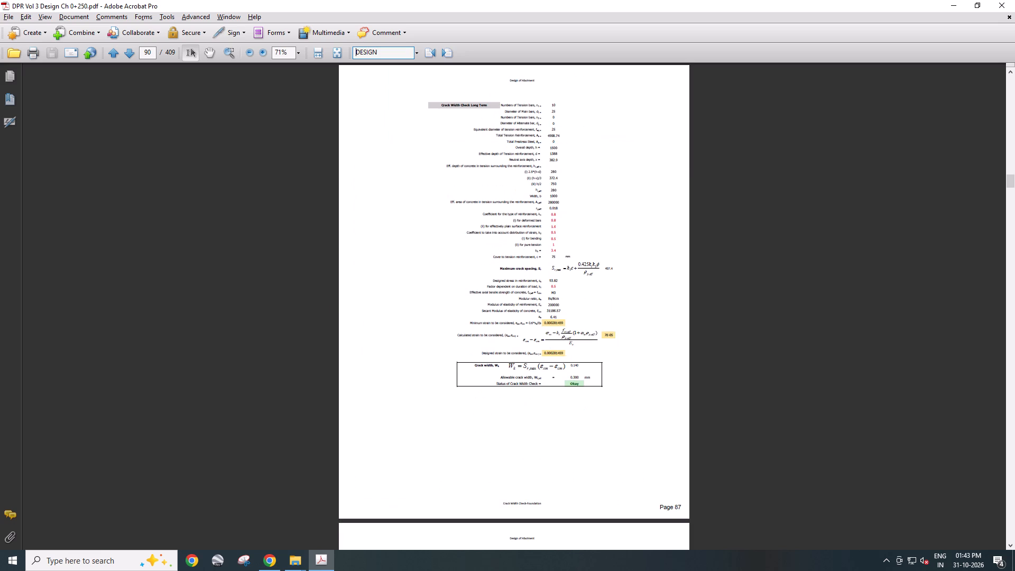
pyautogui.press('Return')
pyautogui.press('Return')
pyautogui.press('Return')
pyautogui.press('Return')
pyautogui.press('Return')
pyautogui.press('Return')
pyautogui.press('Return')
pyautogui.press('Return')
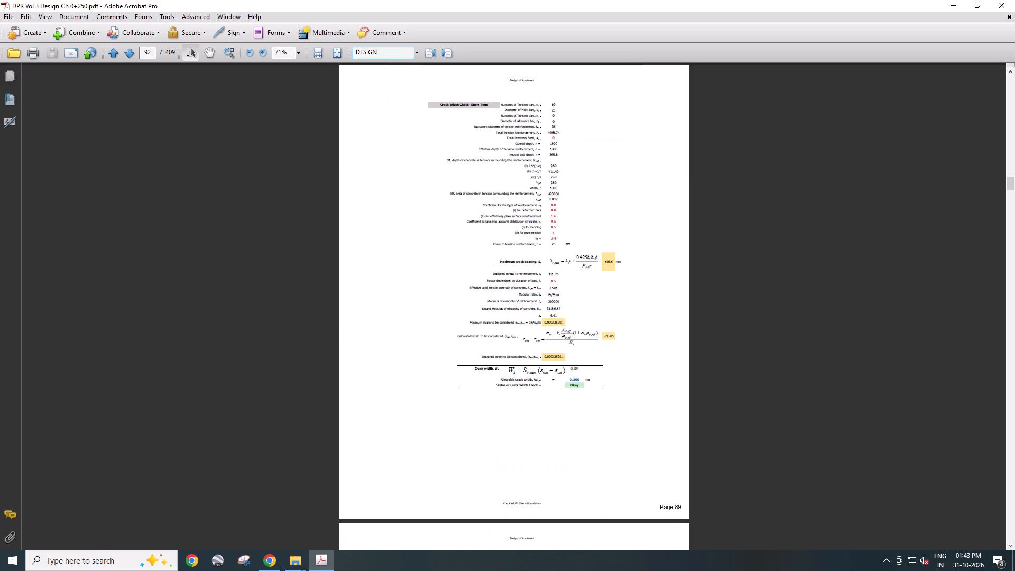
pyautogui.press('Return')
pyautogui.press('Return')
pyautogui.press('Return')
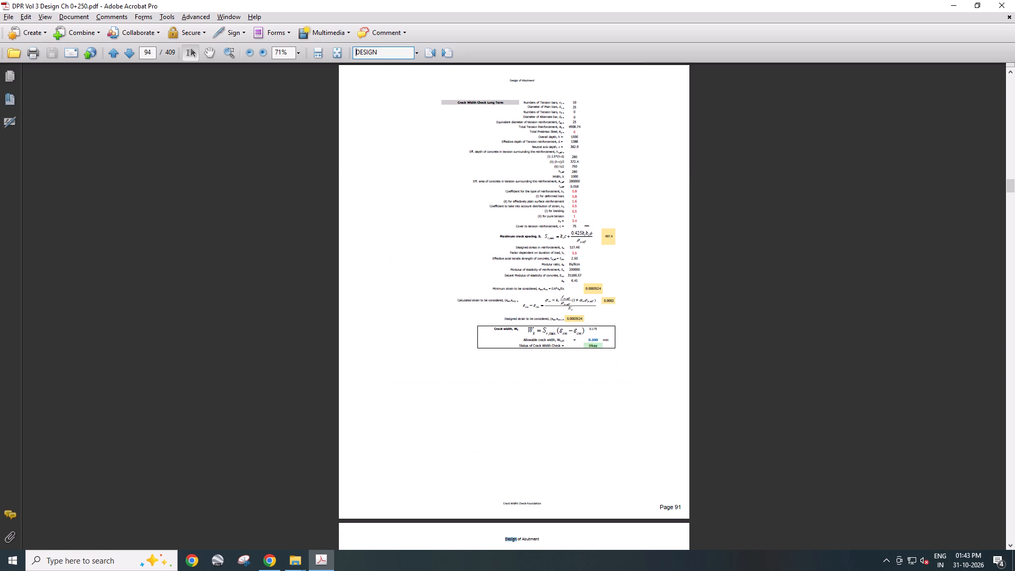
pyautogui.press('Return')
pyautogui.press('Return')
pyautogui.press('Return')
pyautogui.press('Return')
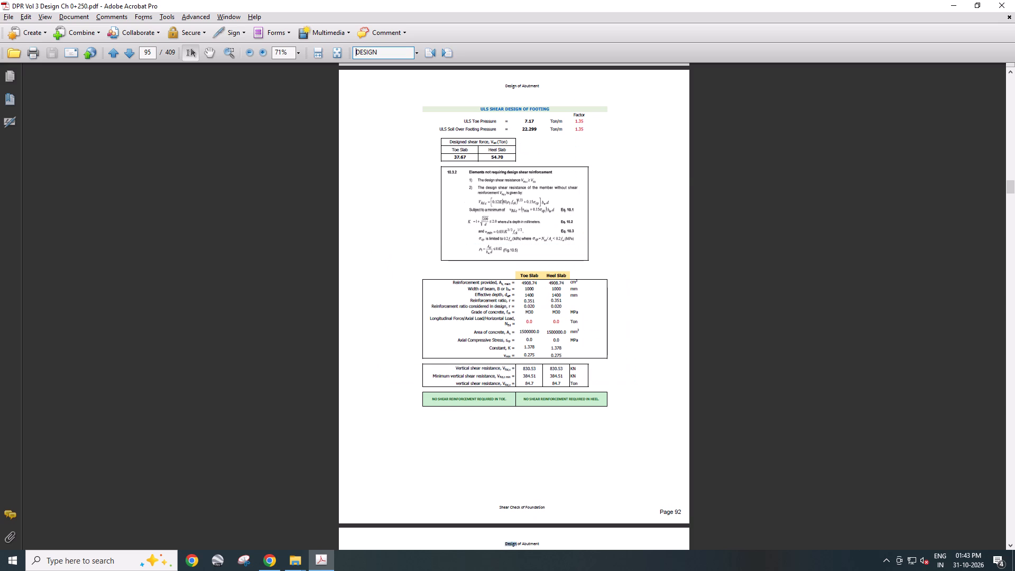
pyautogui.press('Return')
pyautogui.press('Return')
pyautogui.press('Return')
pyautogui.press('Return')
pyautogui.press('Return')
pyautogui.press('Return')
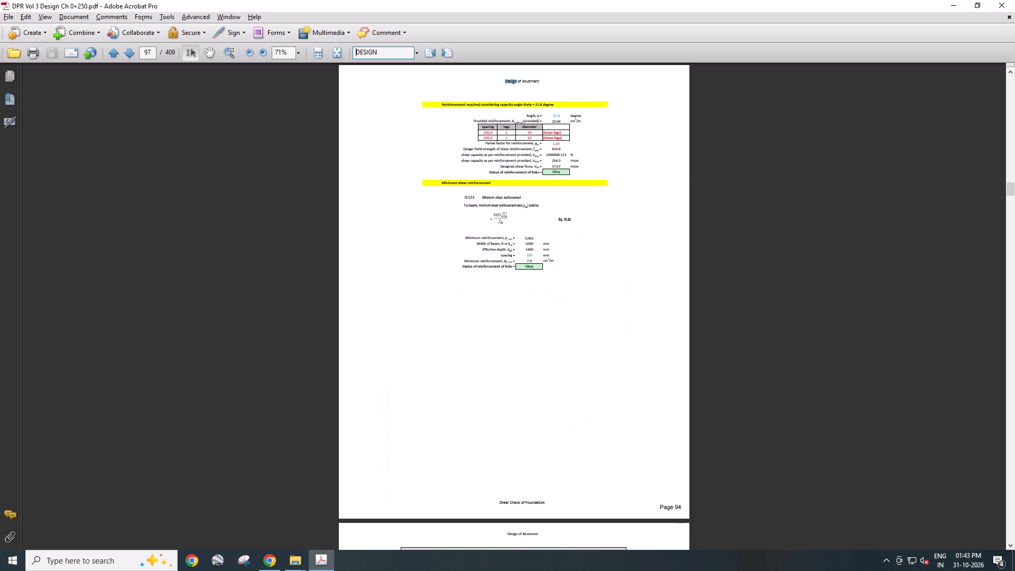
# Step through the DESIGN matches across the abutment shaft load combination pages, looking for the next section title page.
pyautogui.press('Return')
pyautogui.press('Return')
pyautogui.press('Return')
pyautogui.press('Return')
pyautogui.press('Return')
pyautogui.press('Return')
pyautogui.press('Return')
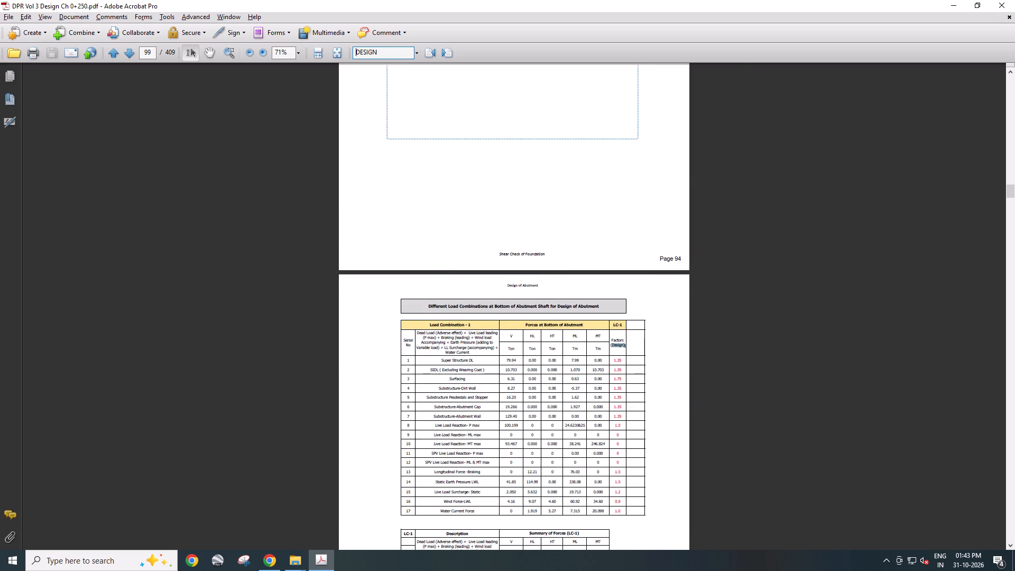
pyautogui.press('Return')
pyautogui.press('Return')
pyautogui.press('Return')
pyautogui.press('Return')
pyautogui.press('Return')
pyautogui.press('Return')
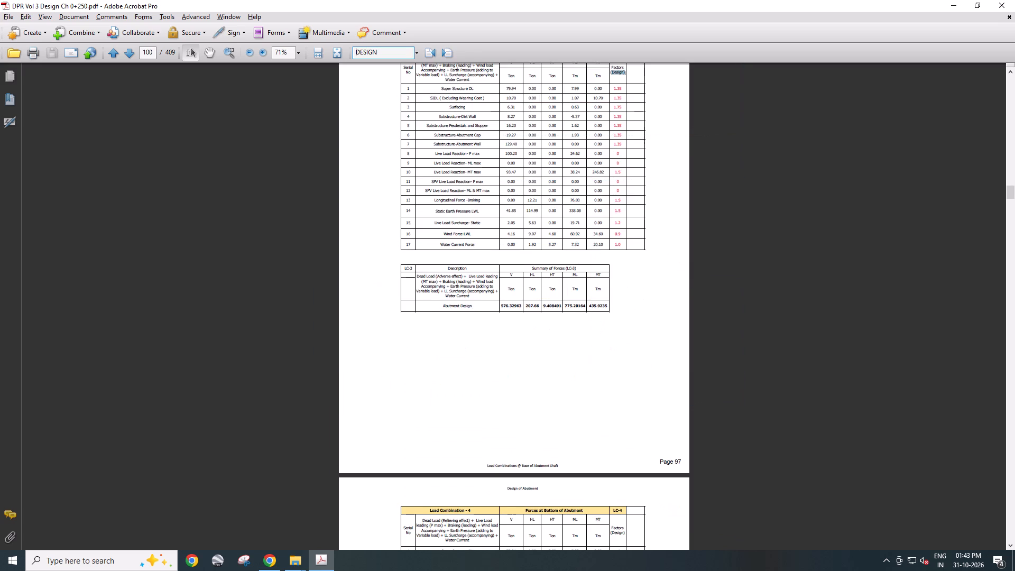
pyautogui.press('Return')
pyautogui.press('Return')
pyautogui.press('Return')
pyautogui.press('Return')
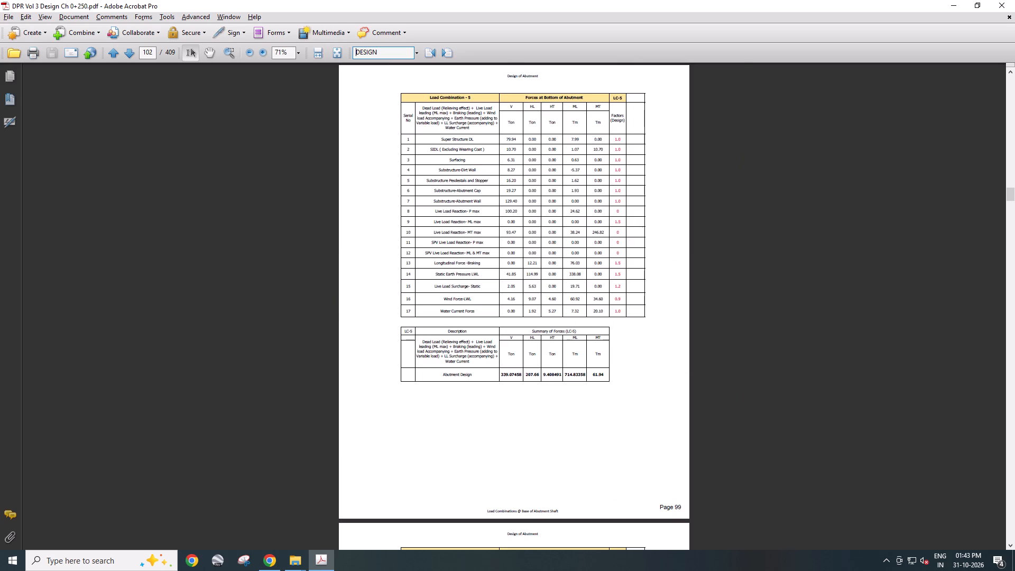
pyautogui.press('Return')
pyautogui.press('Return')
pyautogui.press('Return')
pyautogui.press('Return')
pyautogui.press('Return')
pyautogui.press('Return')
pyautogui.press('Return')
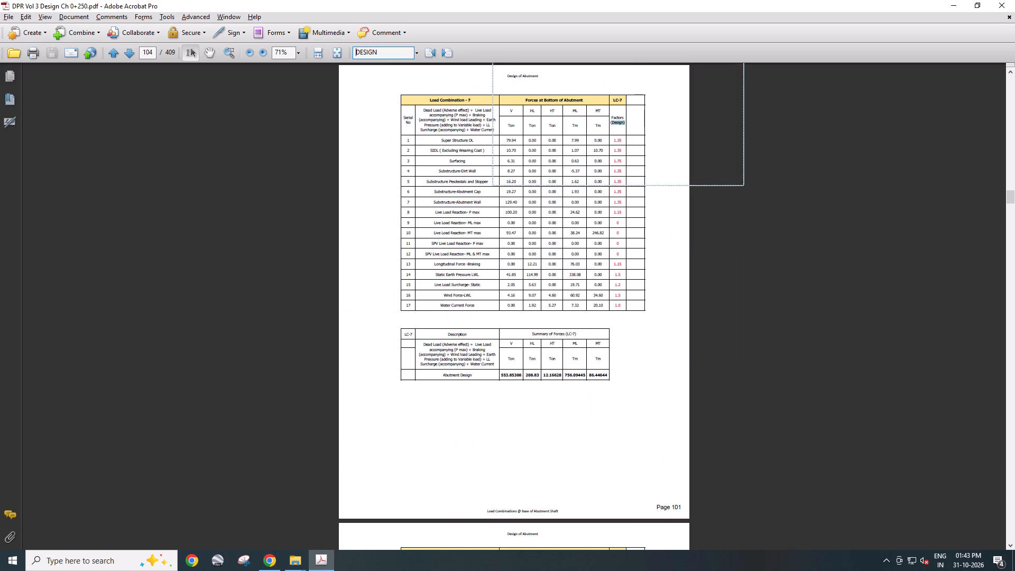
pyautogui.press('Return')
pyautogui.press('Return')
pyautogui.press('Return')
pyautogui.press('Return')
pyautogui.press('Return')
pyautogui.press('Return')
pyautogui.press('Return')
pyautogui.press('Return')
pyautogui.press('Return')
pyautogui.press('Return')
pyautogui.press('Return')
pyautogui.press('Return')
pyautogui.press('Return')
pyautogui.press('Return')
pyautogui.press('Return')
pyautogui.press('Return')
pyautogui.press('Return')
pyautogui.press('Return')
pyautogui.press('Return')
pyautogui.press('Return')
pyautogui.press('Return')
pyautogui.press('Return')
pyautogui.press('Return')
pyautogui.press('Return')
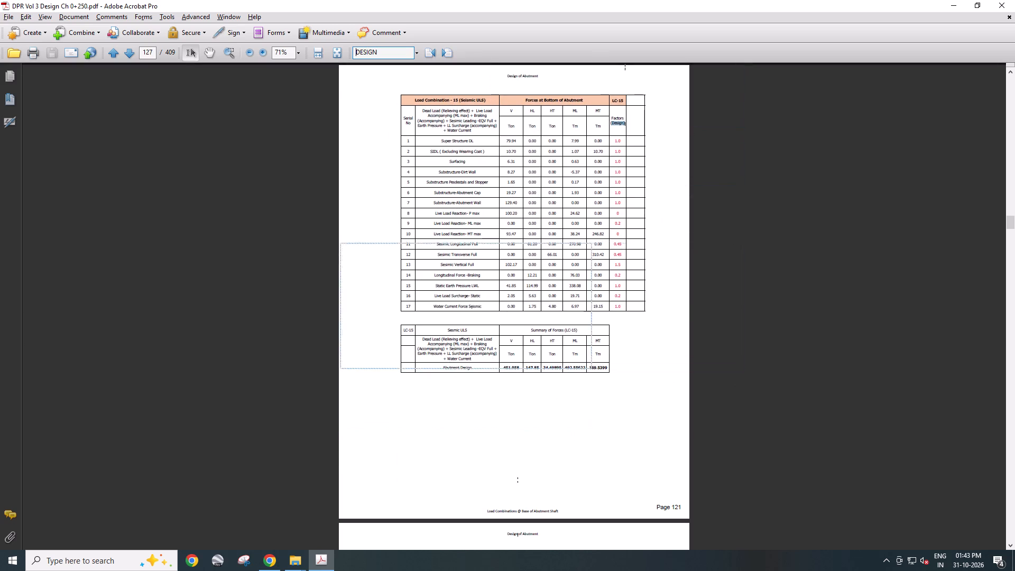
# Continue through the DESIGN matches from the abutment shaft load combinations through the abutment wall and crack width checks to the abutment cap design.
pyautogui.press('Return')
pyautogui.press('Return')
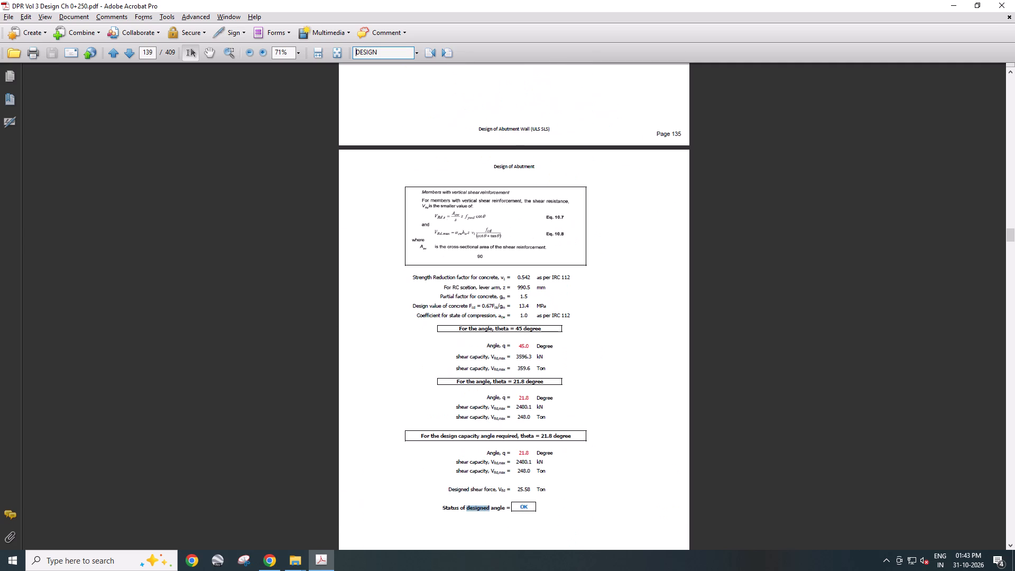
pyautogui.press('Return')
pyautogui.press('Return')
pyautogui.press('Return')
pyautogui.press('Return')
pyautogui.press('Return')
pyautogui.press('Return')
pyautogui.press('Return')
pyautogui.press('Return')
pyautogui.press('Return')
pyautogui.press('Return')
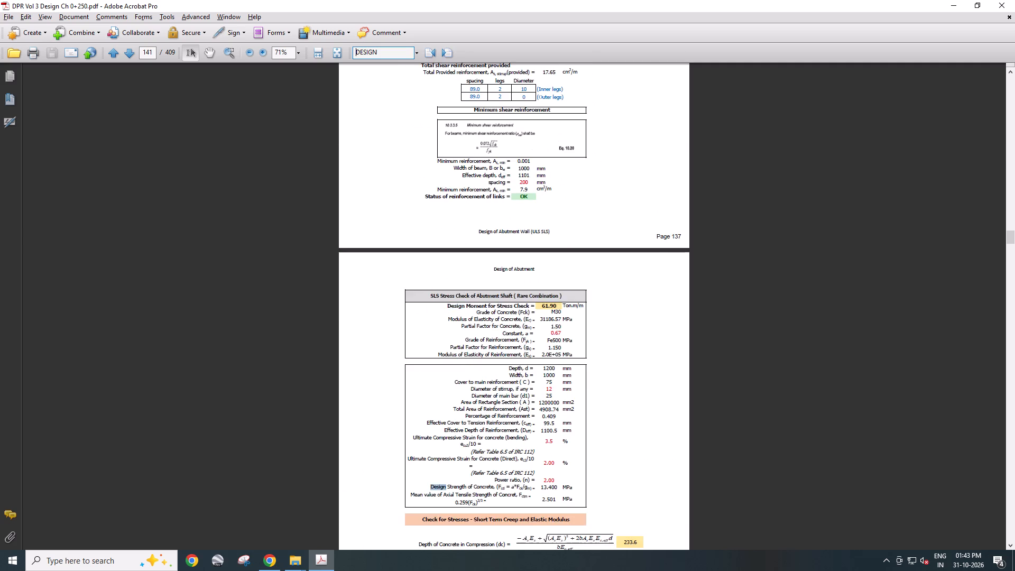
pyautogui.press('Return')
pyautogui.press('Return')
pyautogui.press('Return')
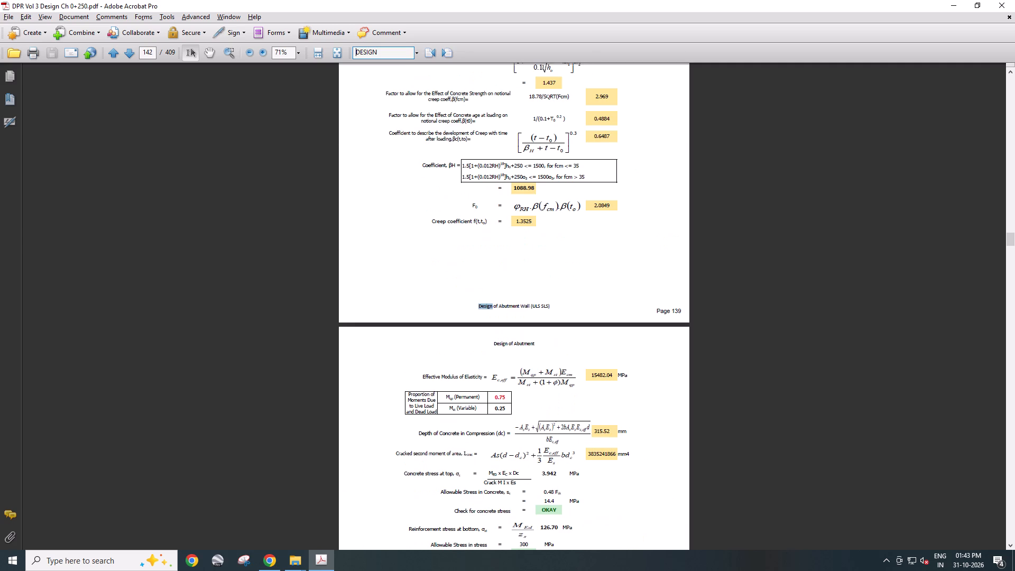
pyautogui.press('Return')
pyautogui.press('Return')
pyautogui.press('Return')
pyautogui.press('Return')
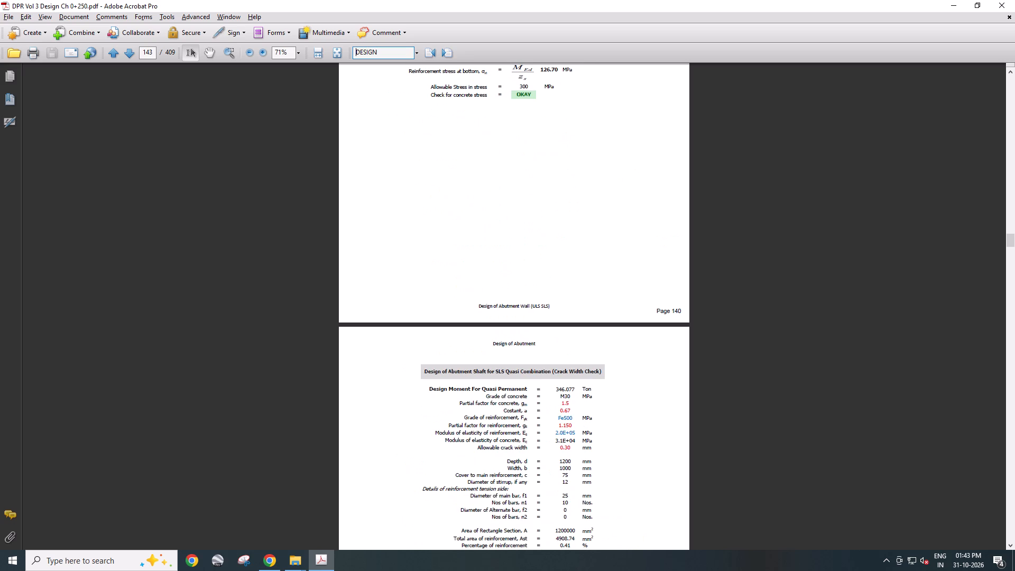
pyautogui.press('Return')
pyautogui.press('Return')
pyautogui.press('Return')
pyautogui.press('Return')
pyautogui.press('Return')
pyautogui.press('Return')
pyautogui.press('Return')
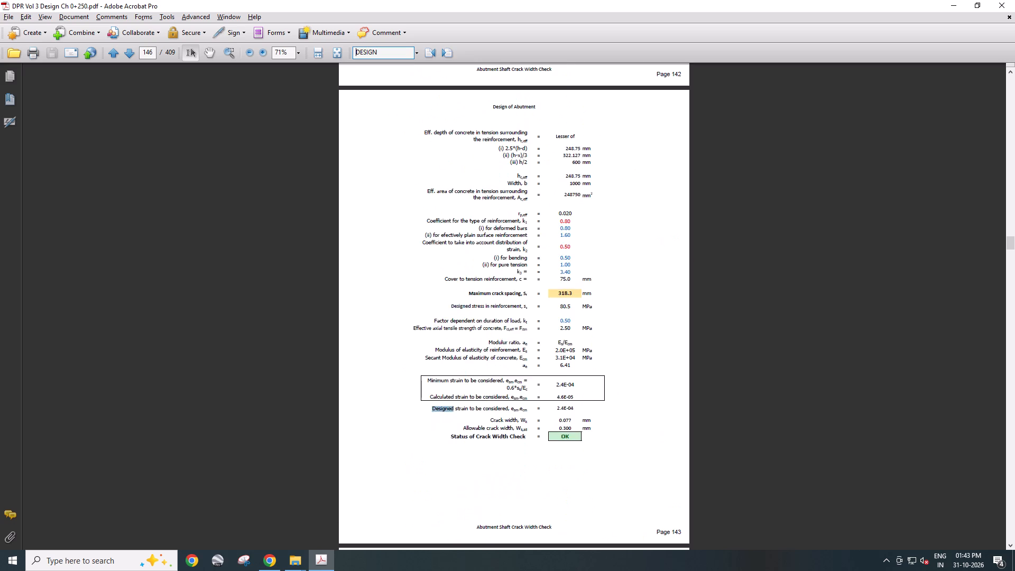
pyautogui.press('Return')
pyautogui.press('Return')
pyautogui.press('Return')
pyautogui.press('Return')
pyautogui.press('Return')
pyautogui.press('Return')
pyautogui.press('Return')
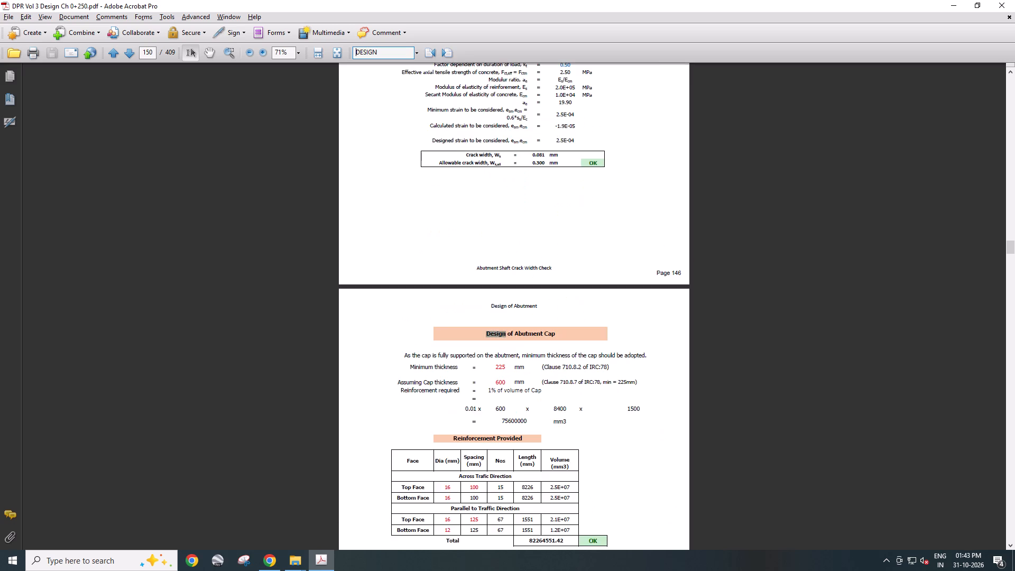
# Step through the DESIGN matches from the abutment cap across the live load, return wall and dirt wall annexures, looking for section title pages.
pyautogui.press('Return')
pyautogui.press('Return')
pyautogui.press('Return')
pyautogui.press('Return')
pyautogui.press('Return')
pyautogui.press('Return')
pyautogui.press('Return')
pyautogui.press('Return')
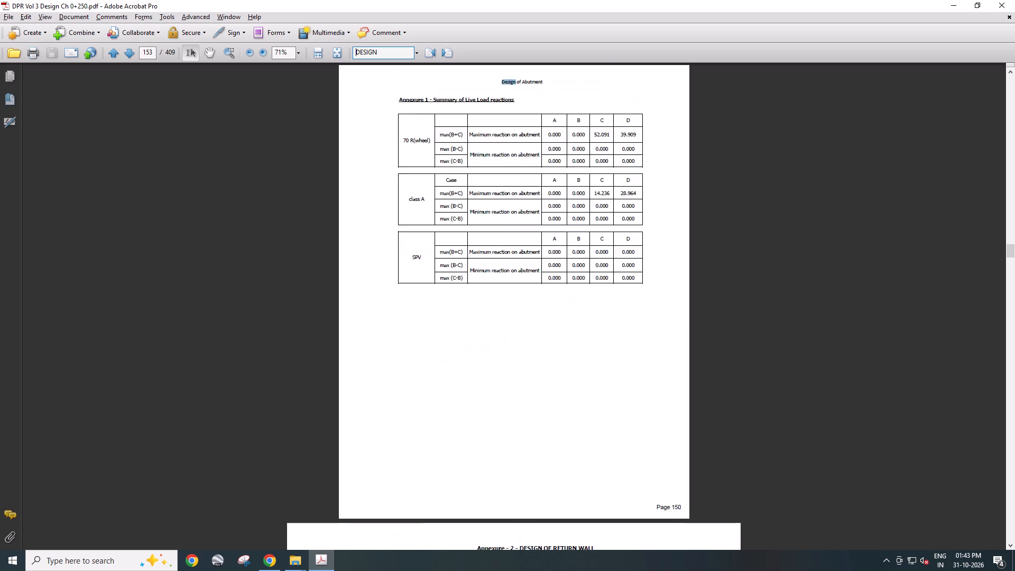
pyautogui.press('Return')
pyautogui.press('Return')
pyautogui.press('Return')
pyautogui.press('Return')
pyautogui.press('Return')
pyautogui.press('Return')
pyautogui.press('Return')
pyautogui.press('Return')
pyautogui.press('Return')
pyautogui.press('Return')
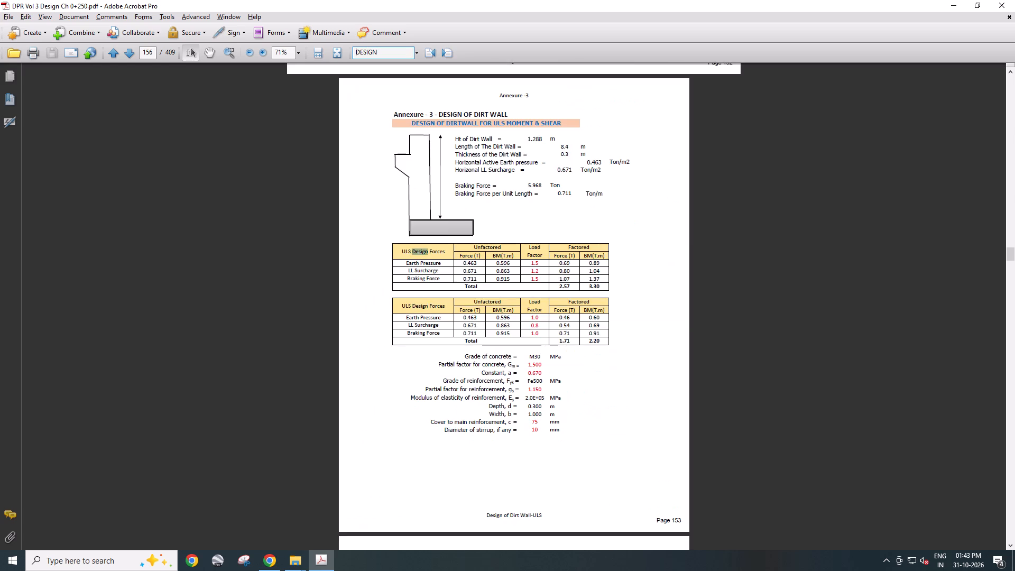
pyautogui.press('Return')
pyautogui.press('Return')
pyautogui.press('Return')
pyautogui.press('Return')
pyautogui.press('Return')
pyautogui.press('Return')
pyautogui.press('Return')
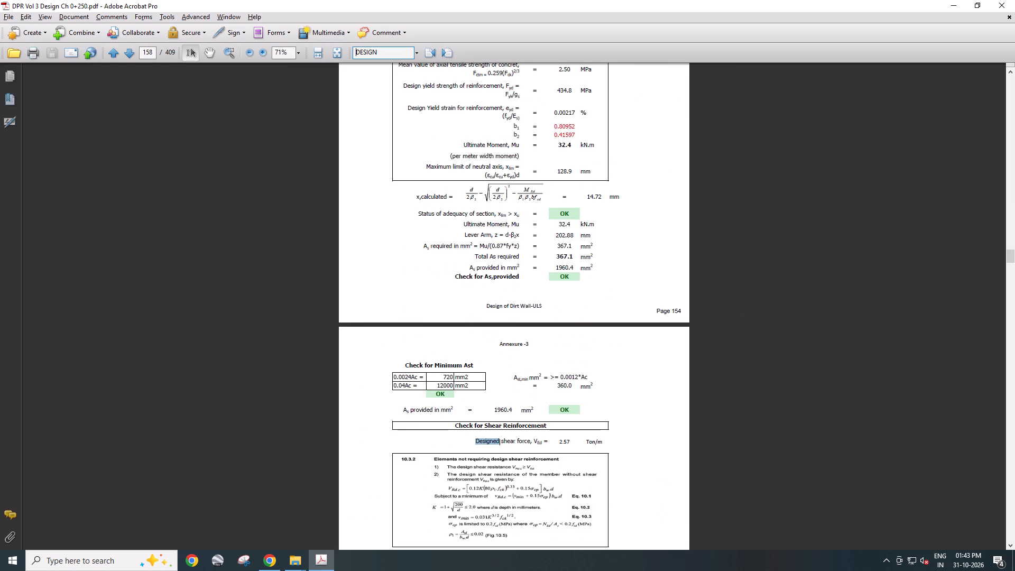
pyautogui.press('Return')
pyautogui.press('Return')
pyautogui.press('Return')
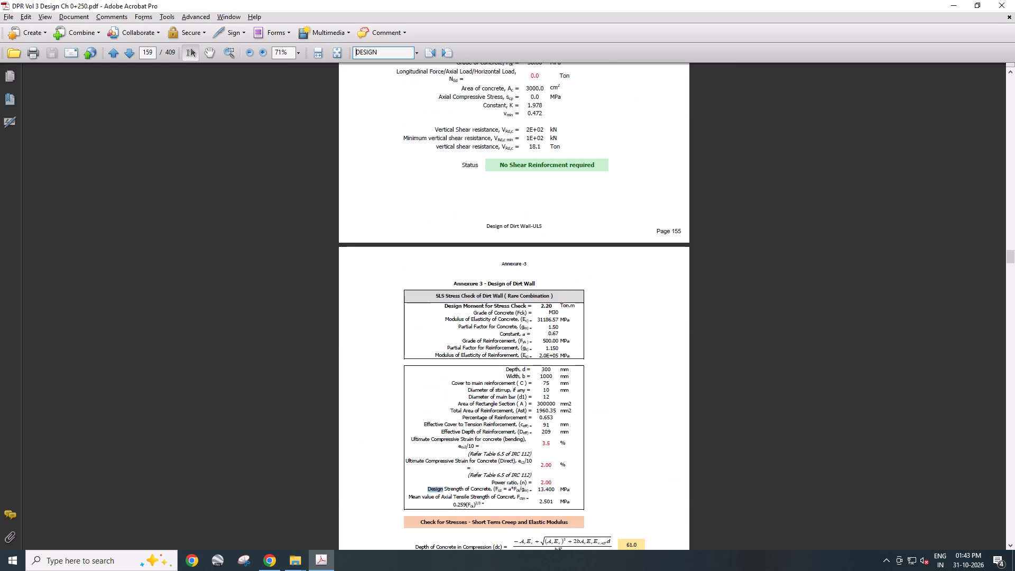
pyautogui.press('Return')
pyautogui.press('Return')
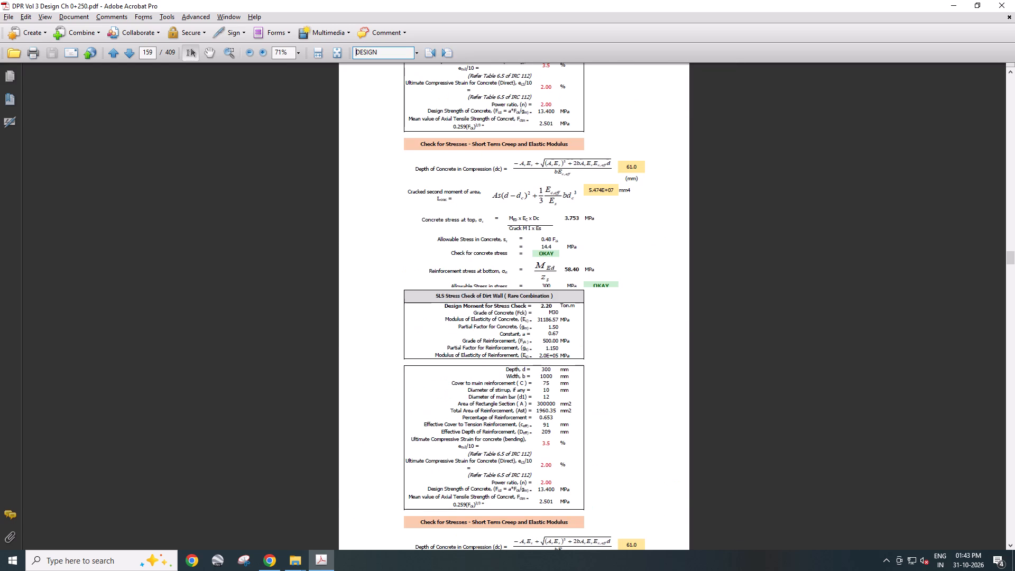
pyautogui.press('Return')
pyautogui.press('Return')
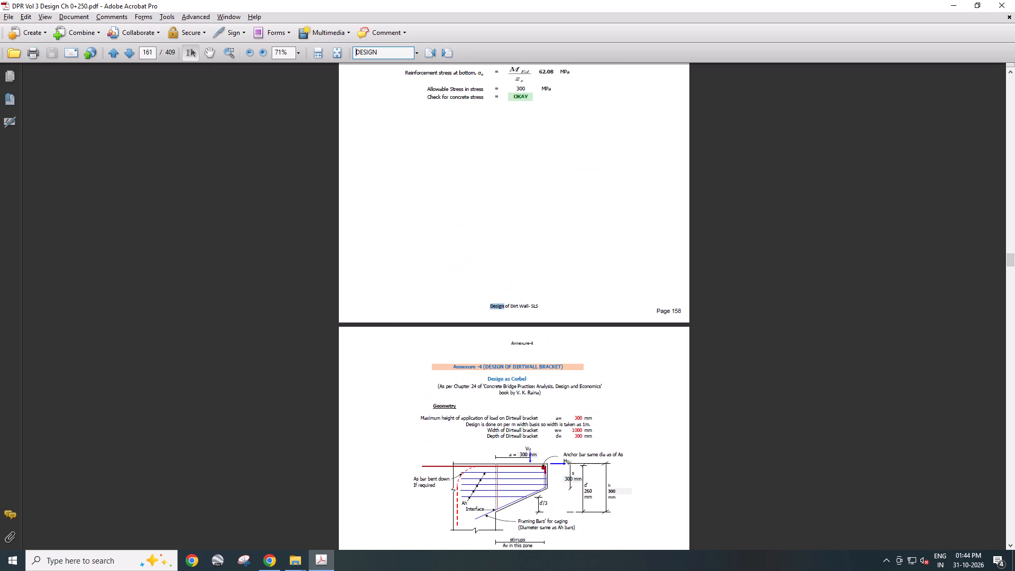
# Continue through the DESIGN matches across the dirtwall bracket annexure to the circular pier with open foundation title page.
pyautogui.press('Return')
pyautogui.press('Return')
pyautogui.press('Return')
pyautogui.press('Return')
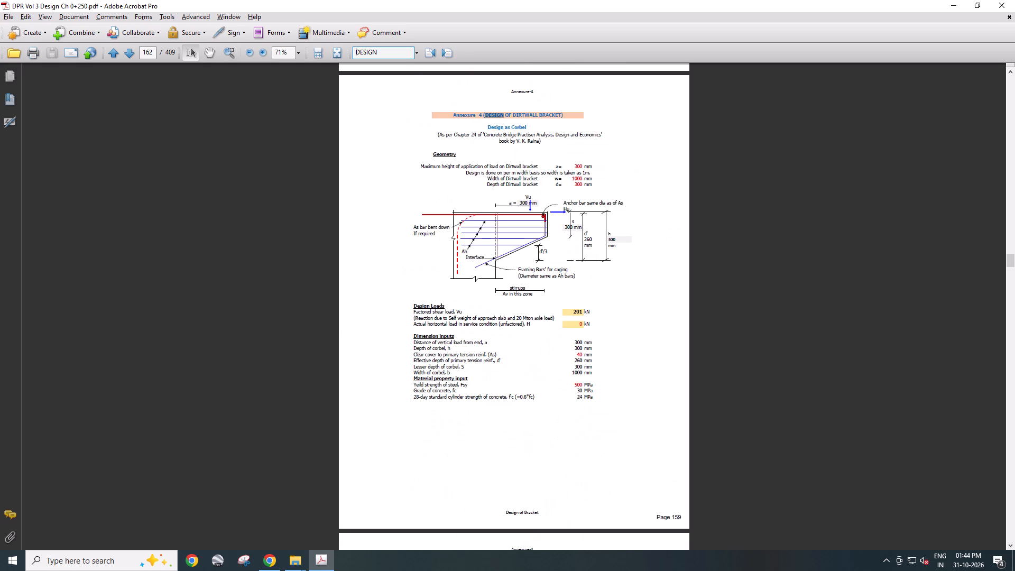
pyautogui.press('Return')
pyautogui.press('Return')
pyautogui.press('Return')
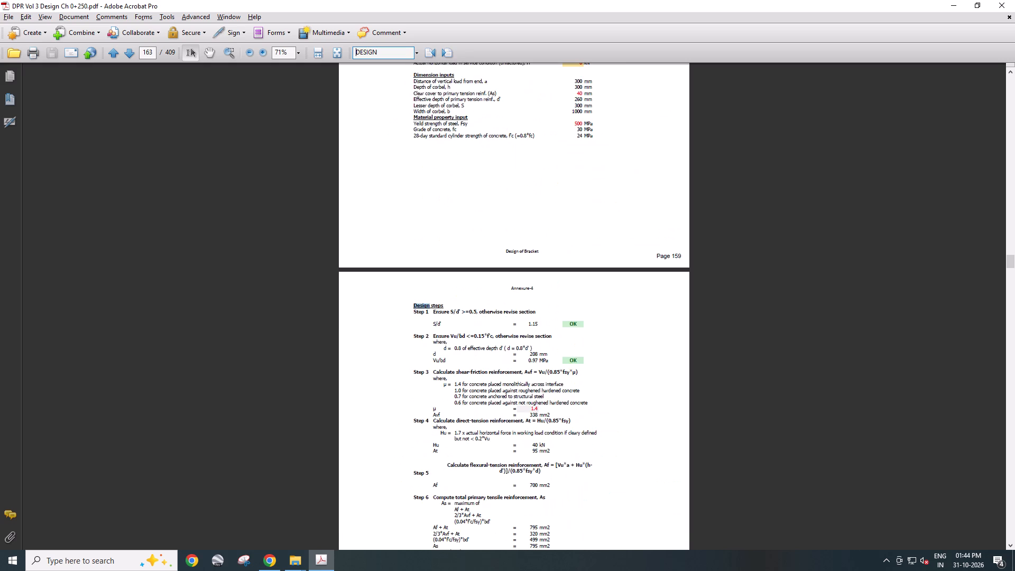
pyautogui.press('Return')
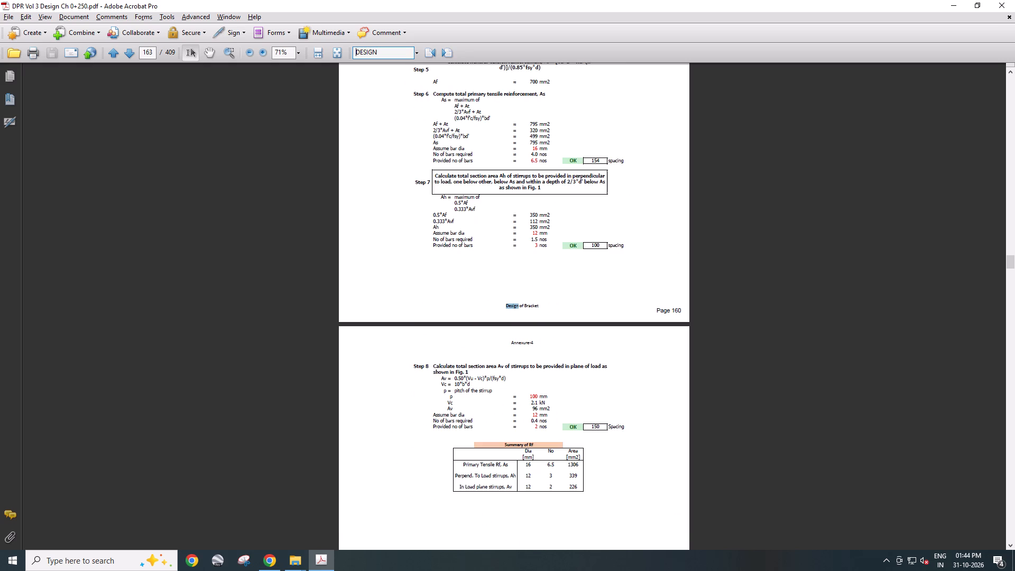
pyautogui.press('Return')
pyautogui.press('Return')
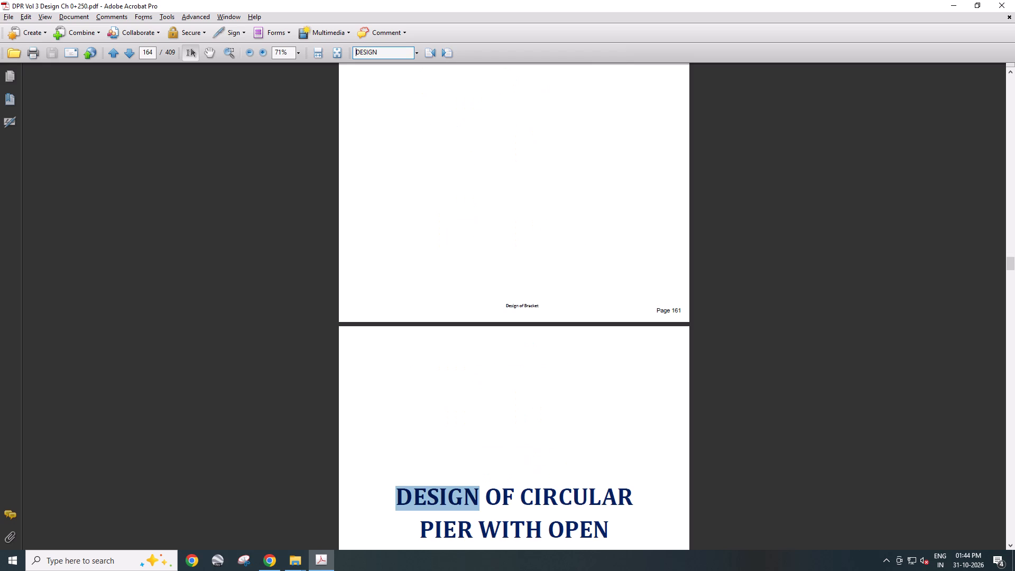
# Check the circular pier with open foundation title page against the PDFs already in the Sample folder, returning to the design volume.
pyautogui.scroll(-3, 383, 53)
pyautogui.scroll(-5, 438, 191)
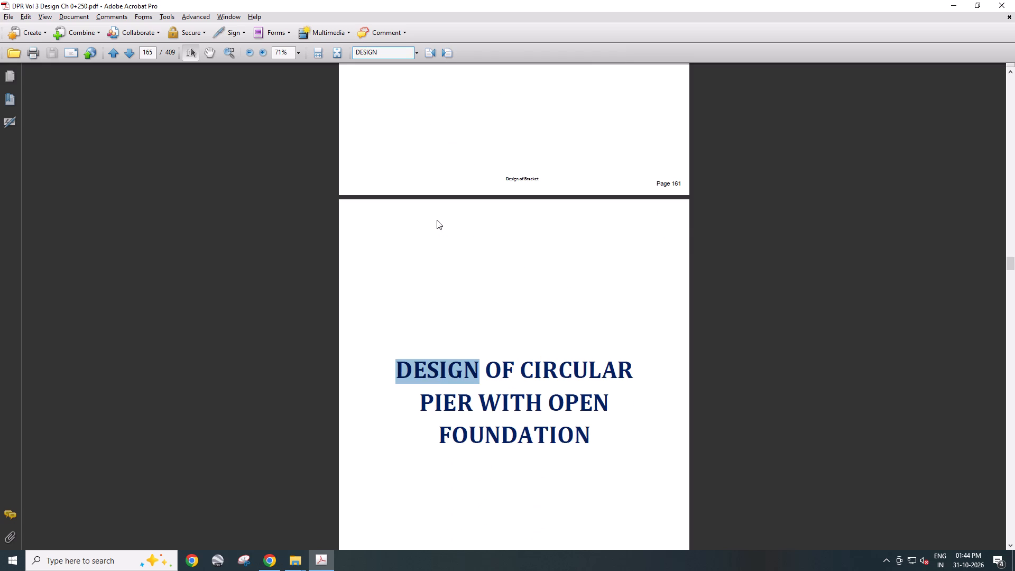
pyautogui.hotkey('alt', 'Tab')
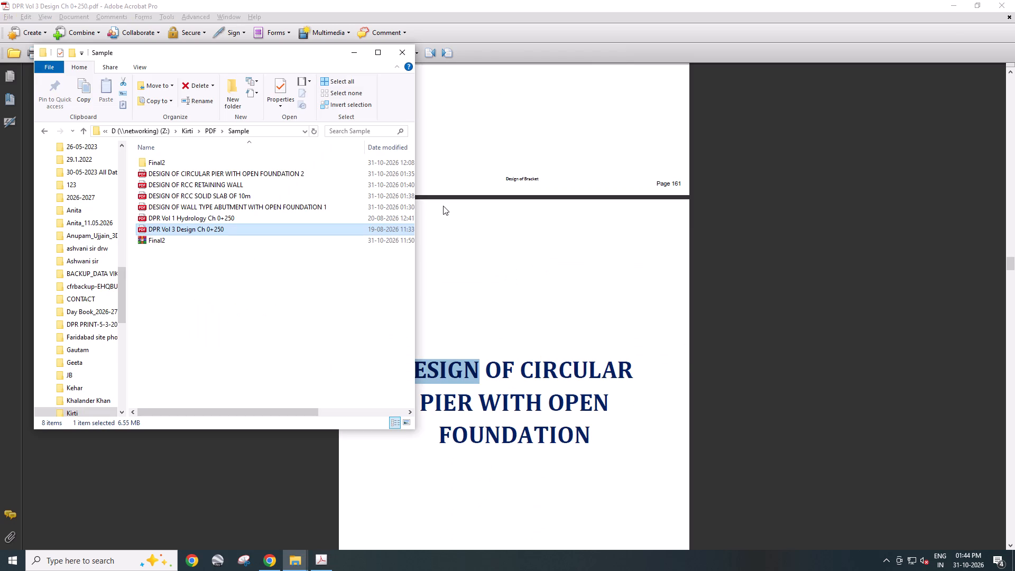
pyautogui.hotkey('alt', 'Tab')
# Step through the DESIGN matches from the circular pier section's index to the foundation reinforcement pages, looking for the next section title page.
pyautogui.press('Return')
pyautogui.press('Return')
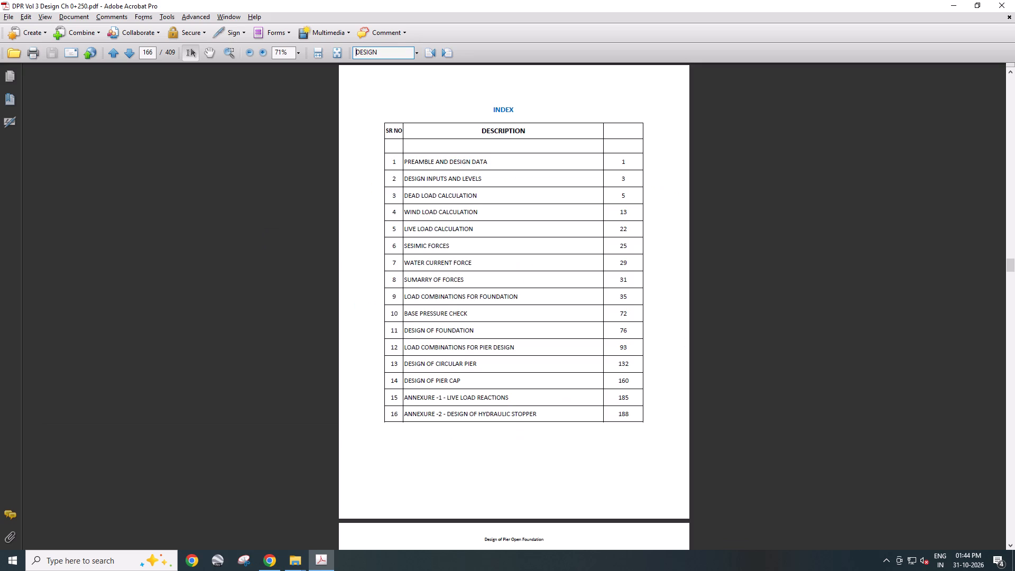
pyautogui.press('Return')
pyautogui.press('Return')
pyautogui.press('Return')
pyautogui.press('Return')
pyautogui.press('Return')
pyautogui.press('Return')
pyautogui.press('Return')
pyautogui.press('Return')
pyautogui.press('Return')
pyautogui.press('Return')
pyautogui.press('Return')
pyautogui.press('Return')
pyautogui.press('Return')
pyautogui.press('Return')
pyautogui.press('Return')
pyautogui.press('Return')
pyautogui.press('Return')
pyautogui.press('Return')
pyautogui.press('Return')
pyautogui.press('Return')
pyautogui.press('Return')
pyautogui.press('Return')
pyautogui.press('Return')
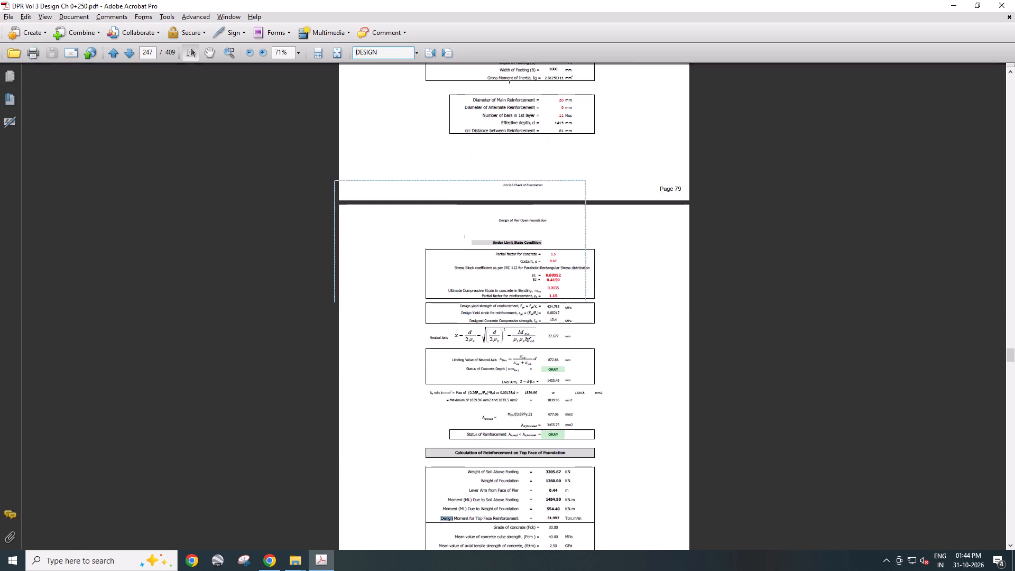
# Continue through the DESIGN matches across the pier foundation's reinforcement, crack width, shear and punching shear check pages.
pyautogui.press('Return')
pyautogui.press('Return')
pyautogui.press('Return')
pyautogui.press('Return')
pyautogui.press('Return')
pyautogui.press('Return')
pyautogui.press('Return')
pyautogui.press('Return')
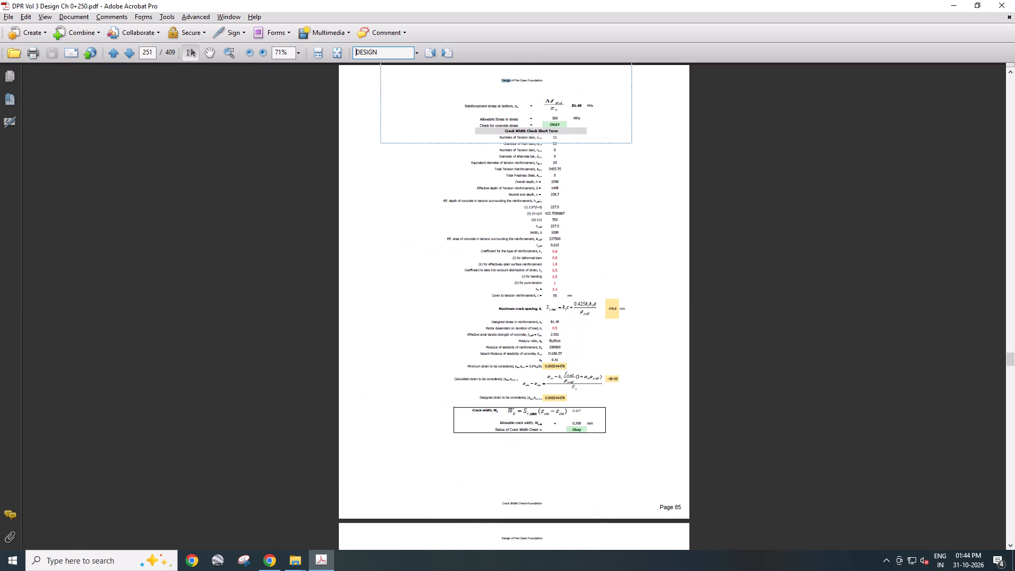
pyautogui.press('Return')
pyautogui.press('Return')
pyautogui.press('Return')
pyautogui.press('Return')
pyautogui.press('Return')
pyautogui.press('Return')
pyautogui.press('Return')
pyautogui.press('Return')
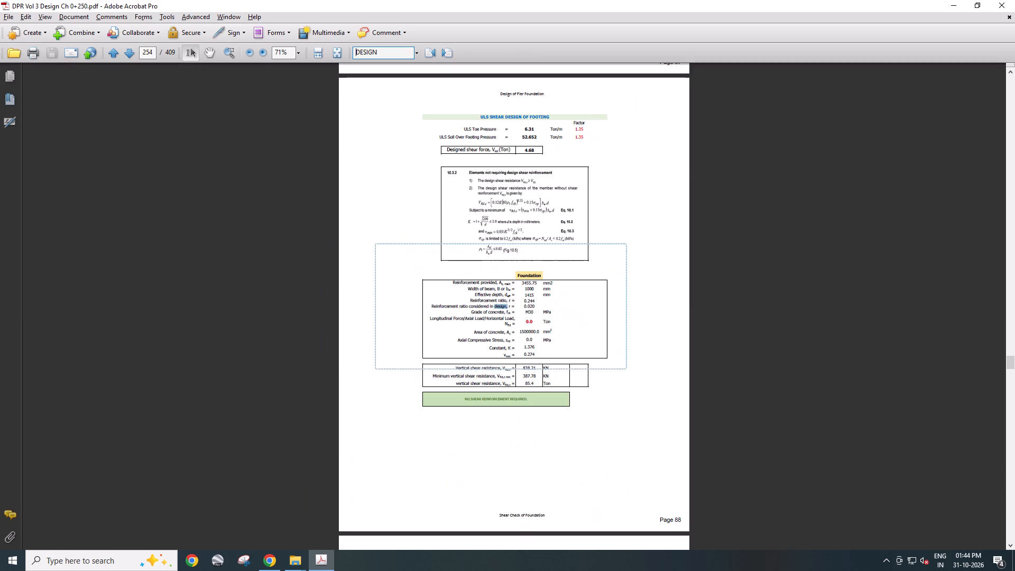
pyautogui.press('Return')
pyautogui.press('Return')
pyautogui.press('Return')
pyautogui.press('Return')
pyautogui.press('Return')
pyautogui.press('Return')
pyautogui.press('Return')
pyautogui.press('Return')
pyautogui.press('Return')
pyautogui.press('Return')
pyautogui.press('Return')
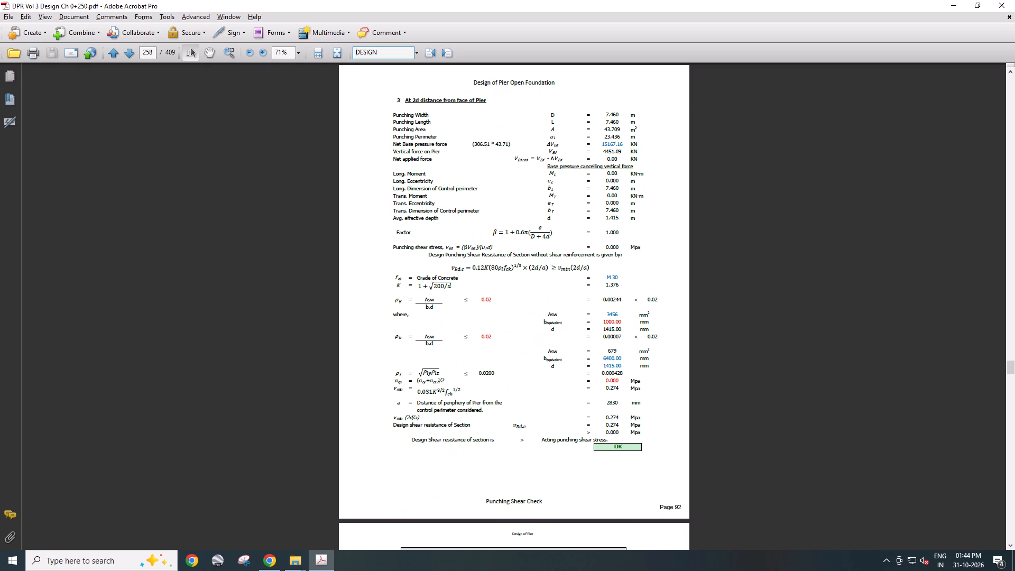
# Continue through the DESIGN matches across the pier's normal-case load combinations at the base of the shaft, looking for the next section title page.
pyautogui.press('Return')
pyautogui.press('Return')
pyautogui.press('Return')
pyautogui.press('Return')
pyautogui.press('Return')
pyautogui.press('Return')
pyautogui.press('Return')
pyautogui.press('Return')
pyautogui.press('Return')
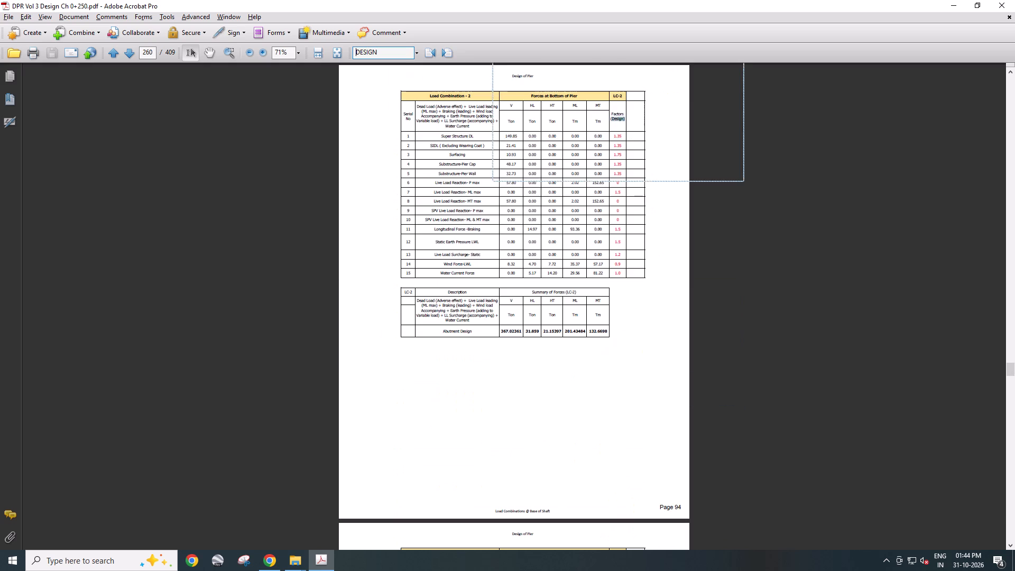
pyautogui.press('Return')
pyautogui.press('Return')
pyautogui.press('Return')
pyautogui.press('Return')
pyautogui.press('Return')
pyautogui.press('Return')
pyautogui.press('Return')
pyautogui.press('Return')
pyautogui.press('Return')
pyautogui.press('Return')
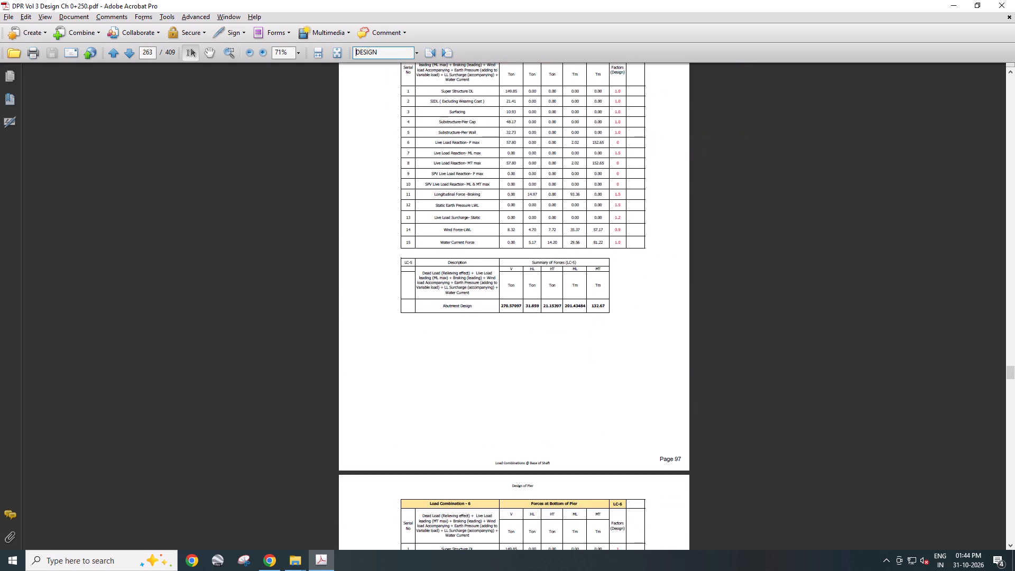
pyautogui.press('Return')
pyautogui.press('Return')
pyautogui.press('Return')
pyautogui.press('Return')
pyautogui.press('Return')
pyautogui.press('Return')
pyautogui.press('Return')
pyautogui.press('Return')
pyautogui.press('Return')
pyautogui.press('Return')
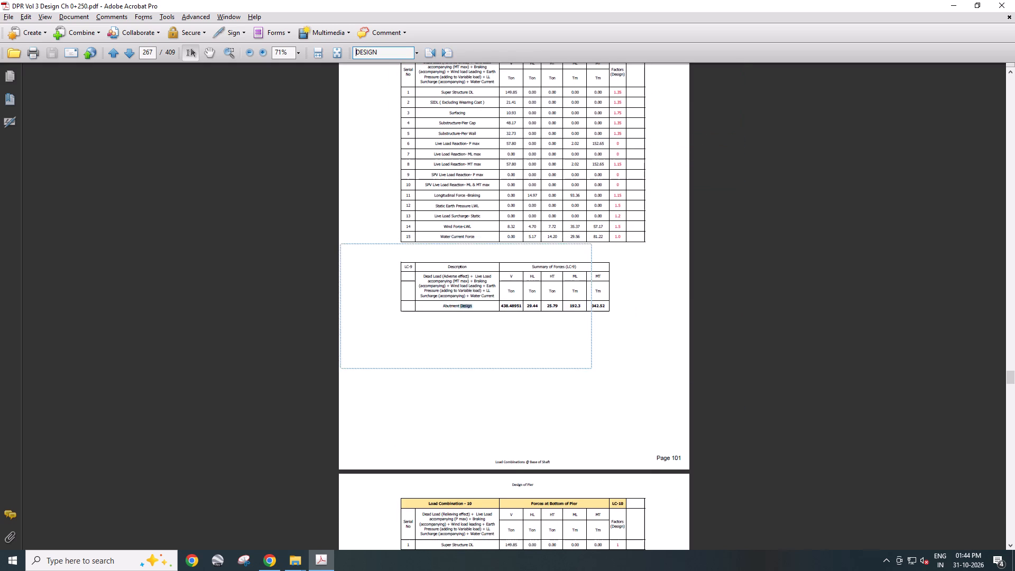
pyautogui.press('Return')
pyautogui.press('Return')
pyautogui.press('Return')
pyautogui.press('Return')
pyautogui.press('Return')
pyautogui.press('Return')
pyautogui.press('Return')
pyautogui.press('Return')
pyautogui.press('Return')
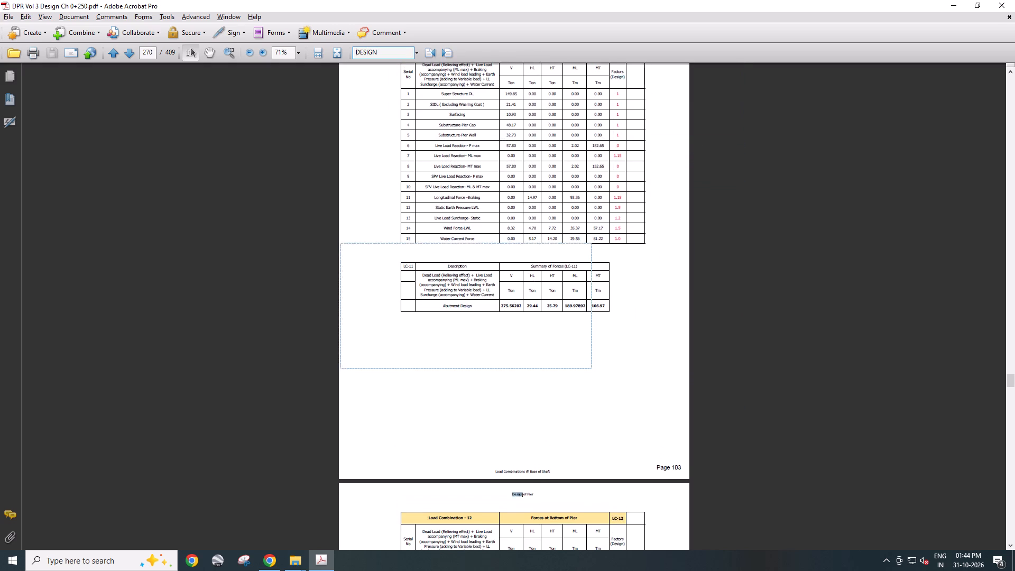
# Step through the DESIGN matches across the seismic ULS load combination pages for the pier shaft.
pyautogui.press('Return')
pyautogui.press('Return')
pyautogui.press('Return')
pyautogui.press('Return')
pyautogui.press('Return')
pyautogui.press('Return')
pyautogui.press('Return')
pyautogui.press('Return')
pyautogui.press('Return')
pyautogui.press('Return')
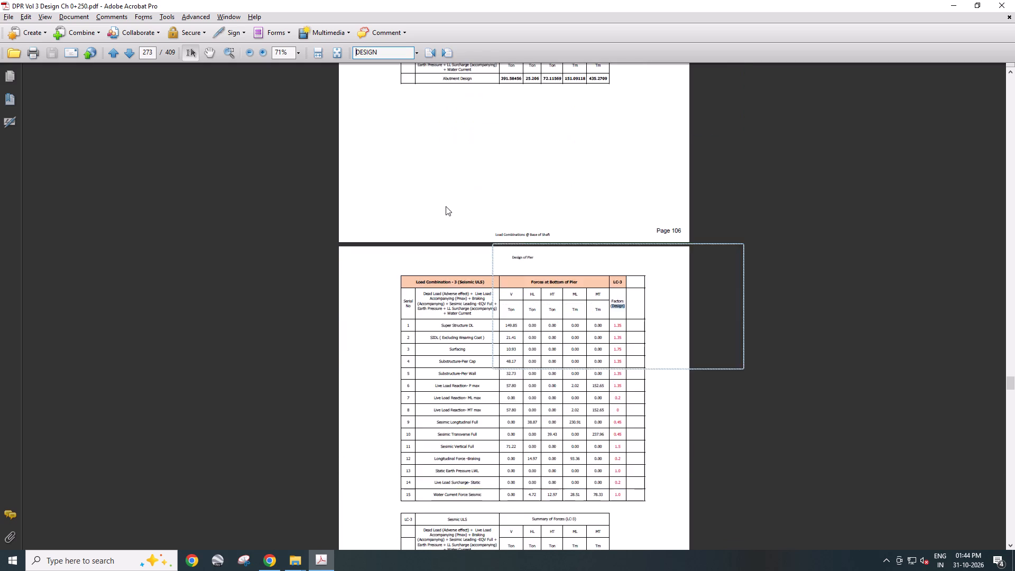
pyautogui.press('Return')
pyautogui.press('Return')
pyautogui.press('Return')
pyautogui.press('Return')
pyautogui.press('Return')
pyautogui.press('Return')
pyautogui.press('Return')
pyautogui.press('Return')
pyautogui.press('Return')
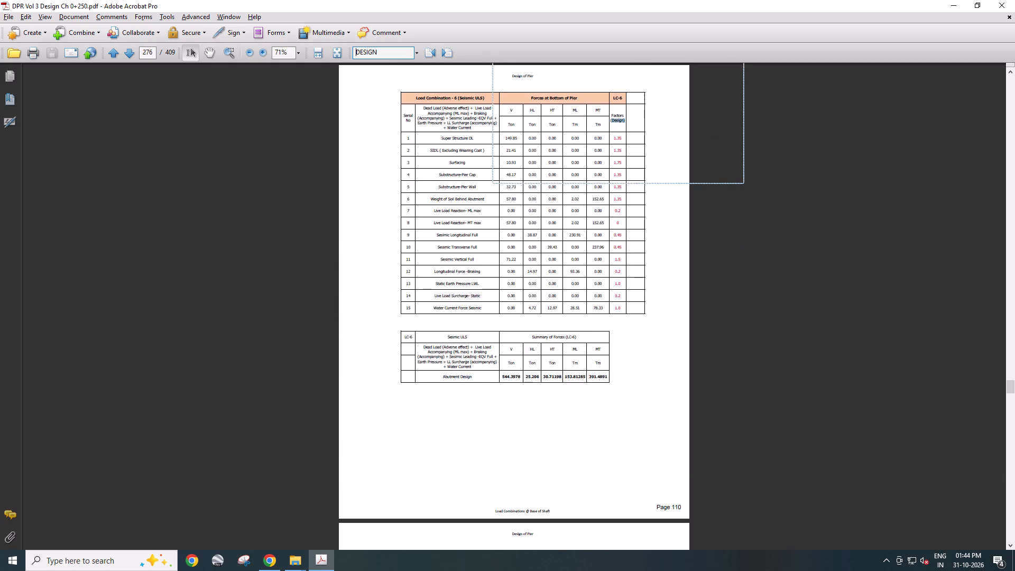
pyautogui.press('Return')
pyautogui.press('Return')
pyautogui.press('Return')
pyautogui.press('Return')
pyautogui.press('Return')
pyautogui.press('Return')
pyautogui.press('Return')
pyautogui.press('Return')
pyautogui.press('Return')
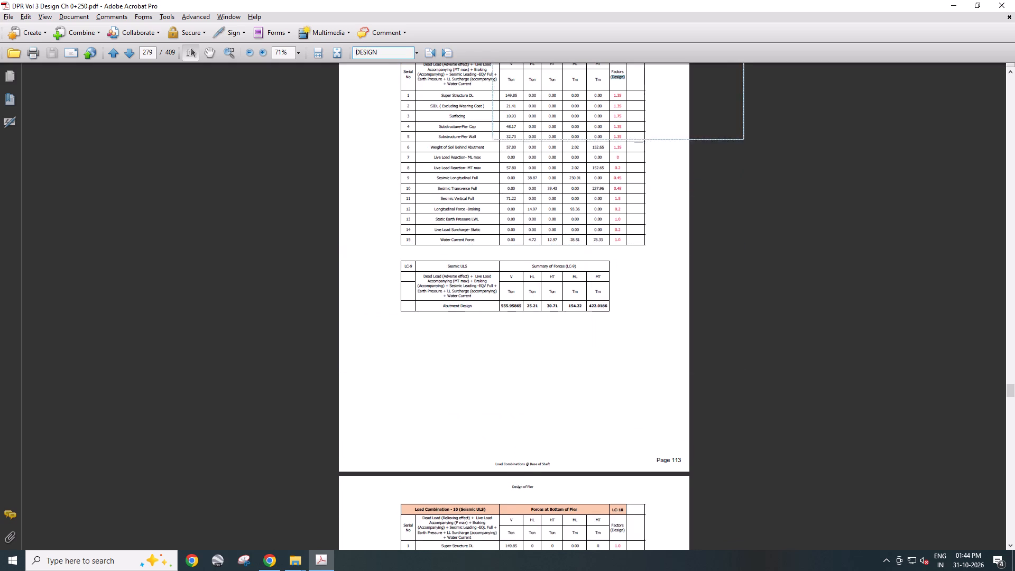
pyautogui.press('Return')
pyautogui.press('Return')
pyautogui.press('Return')
pyautogui.press('Return')
pyautogui.press('Return')
pyautogui.press('Return')
pyautogui.press('Return')
pyautogui.press('Return')
pyautogui.press('Return')
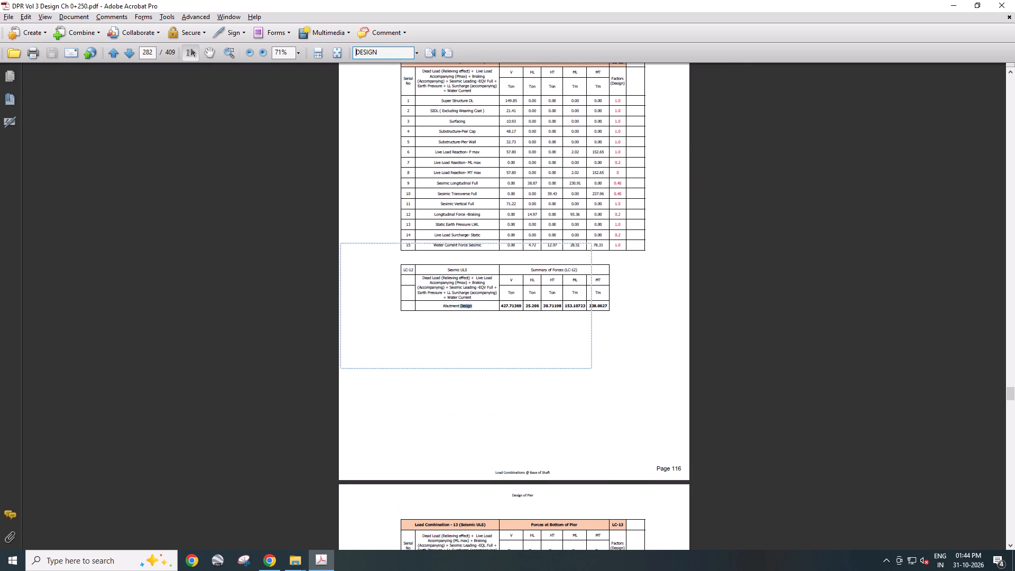
pyautogui.press('Return')
pyautogui.press('Return')
pyautogui.press('Return')
pyautogui.press('Return')
pyautogui.press('Return')
pyautogui.press('Return')
pyautogui.press('Return')
pyautogui.press('Return')
pyautogui.press('Return')
pyautogui.press('Return')
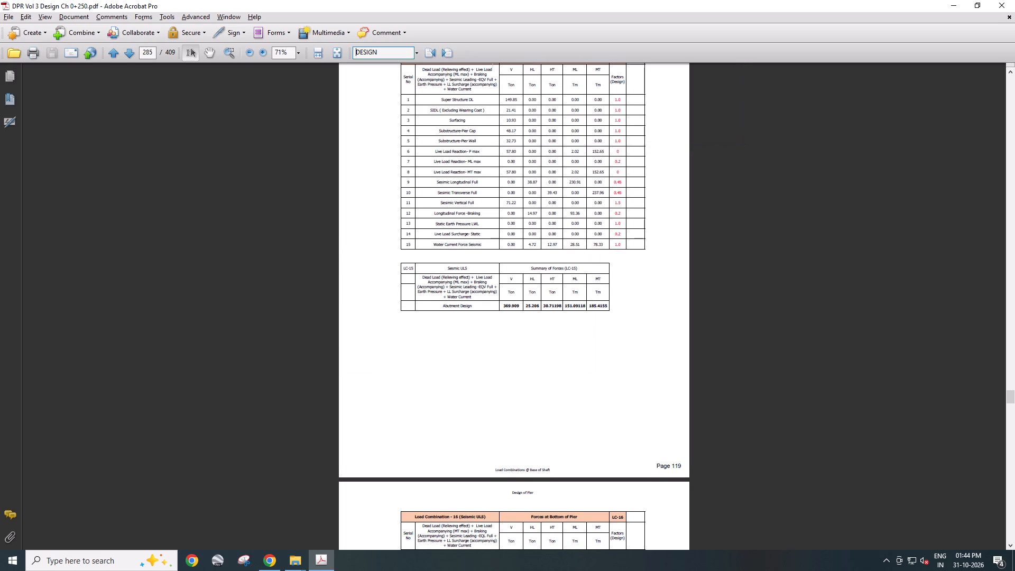
pyautogui.press('Return')
pyautogui.press('Return')
pyautogui.press('Return')
pyautogui.press('Return')
pyautogui.press('Return')
pyautogui.press('Return')
pyautogui.press('Return')
pyautogui.press('Return')
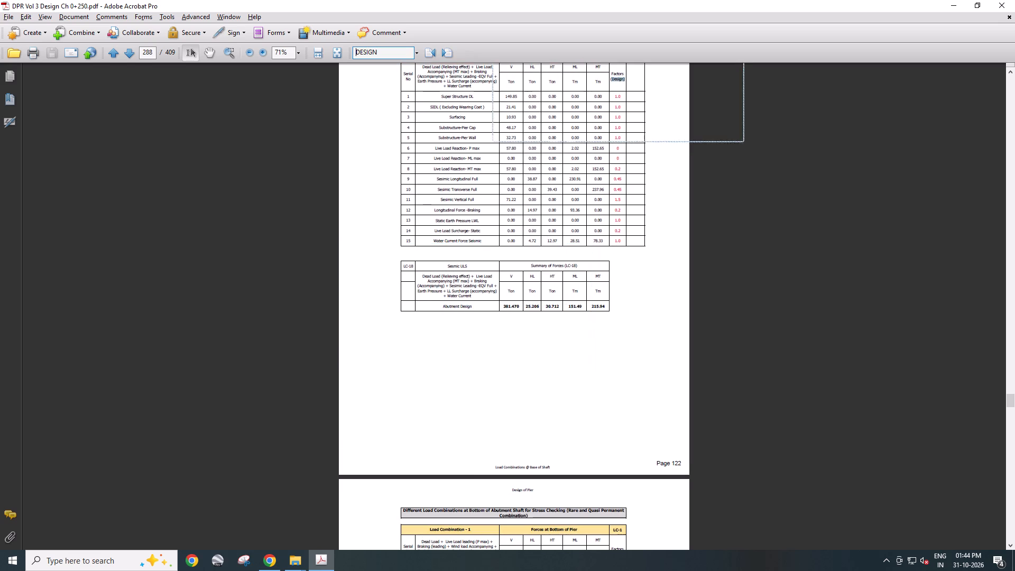
# Continue through the DESIGN matches from the stress-checking load combinations and ULS load case summary to the circular pier's slenderness check.
pyautogui.press('Return')
pyautogui.press('Return')
pyautogui.press('Return')
pyautogui.press('Return')
pyautogui.press('Return')
pyautogui.press('Return')
pyautogui.press('Return')
pyautogui.press('Return')
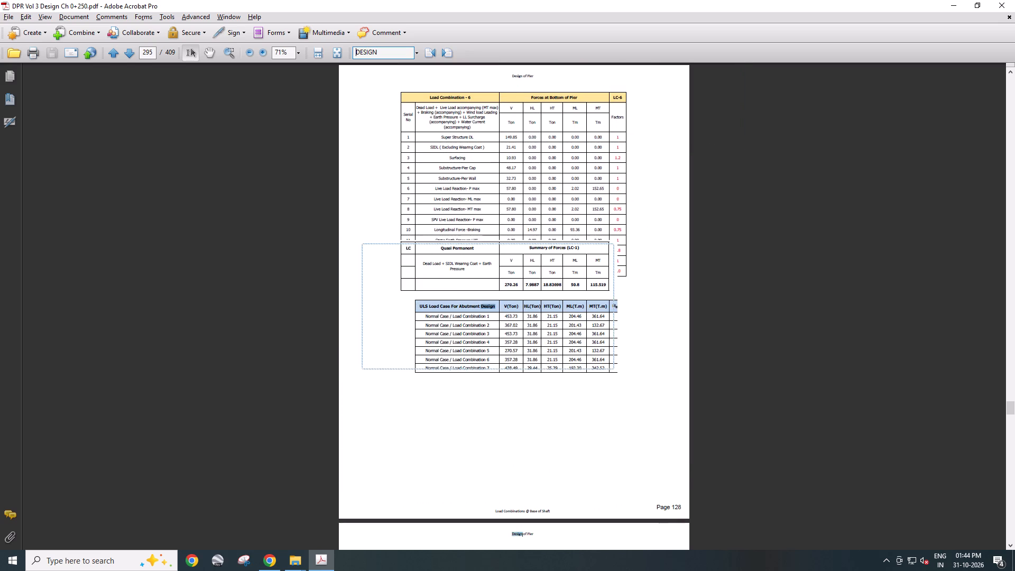
pyautogui.press('Return')
pyautogui.press('Return')
pyautogui.press('Return')
pyautogui.press('Return')
pyautogui.press('Return')
pyautogui.press('Return')
pyautogui.press('Return')
pyautogui.press('Return')
pyautogui.press('Return')
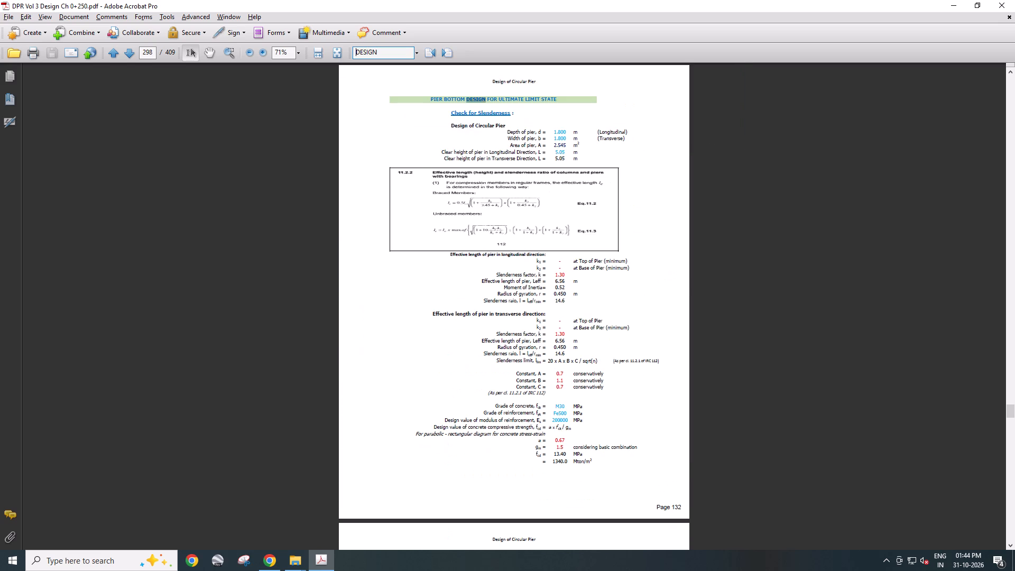
# Step through the DESIGN matches from the circular pier's slenderness check to its substructure bottom ULS and minimum reinforcement checks.
pyautogui.press('Return')
pyautogui.press('Return')
pyautogui.press('Return')
pyautogui.press('Return')
pyautogui.press('Return')
pyautogui.press('Return')
pyautogui.press('Return')
pyautogui.press('Return')
pyautogui.press('Return')
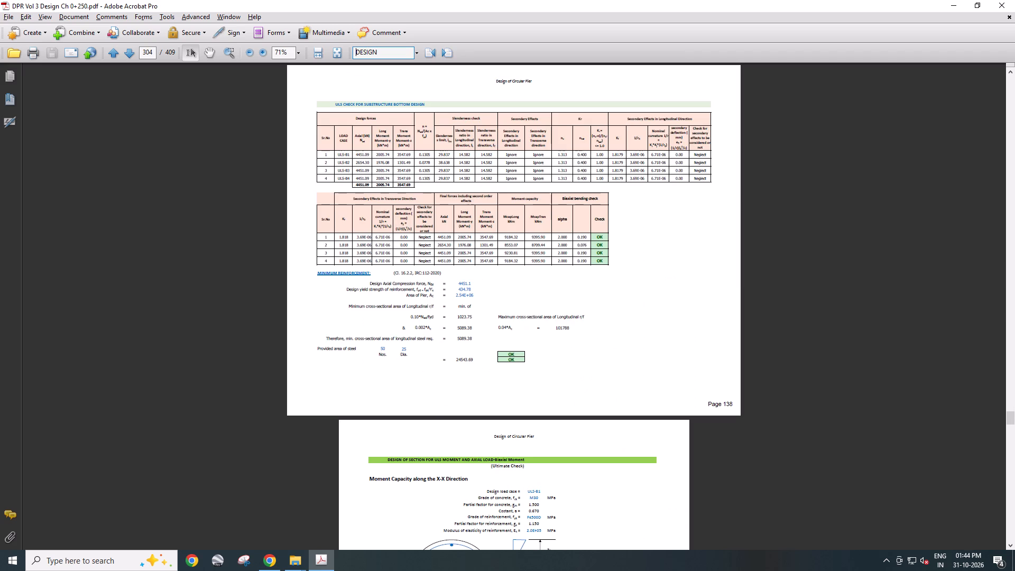
# Continue through the DESIGN matches across the circular pier's moment capacity checks for the first ULS load case, looking for the next section title page.
pyautogui.press('Return')
pyautogui.press('Return')
pyautogui.press('Return')
pyautogui.press('Return')
pyautogui.press('Return')
pyautogui.press('Return')
pyautogui.press('Return')
pyautogui.press('Return')
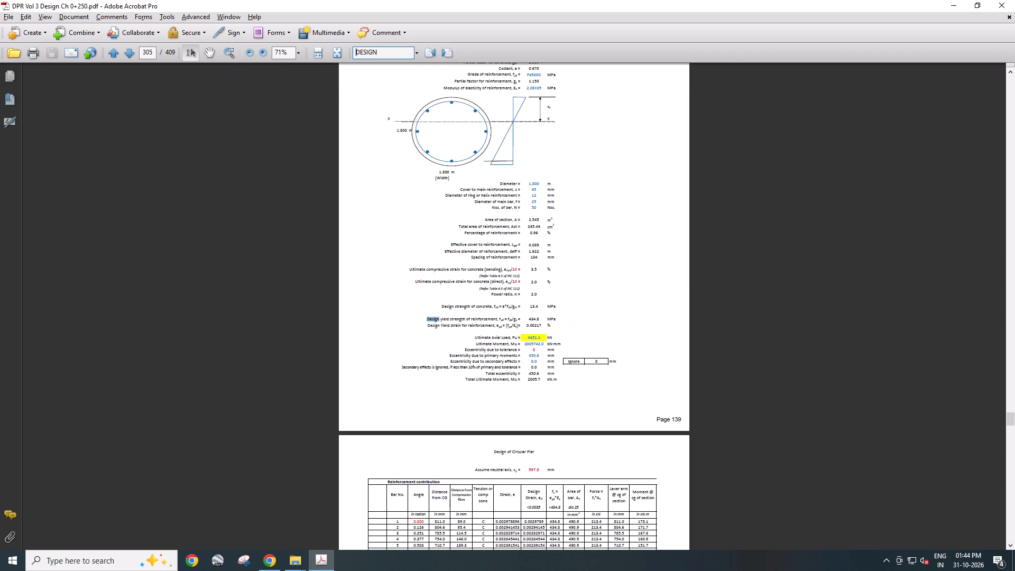
pyautogui.press('Return')
pyautogui.press('Return')
pyautogui.press('Return')
pyautogui.press('Return')
pyautogui.press('Return')
pyautogui.press('Return')
pyautogui.press('Return')
pyautogui.press('Return')
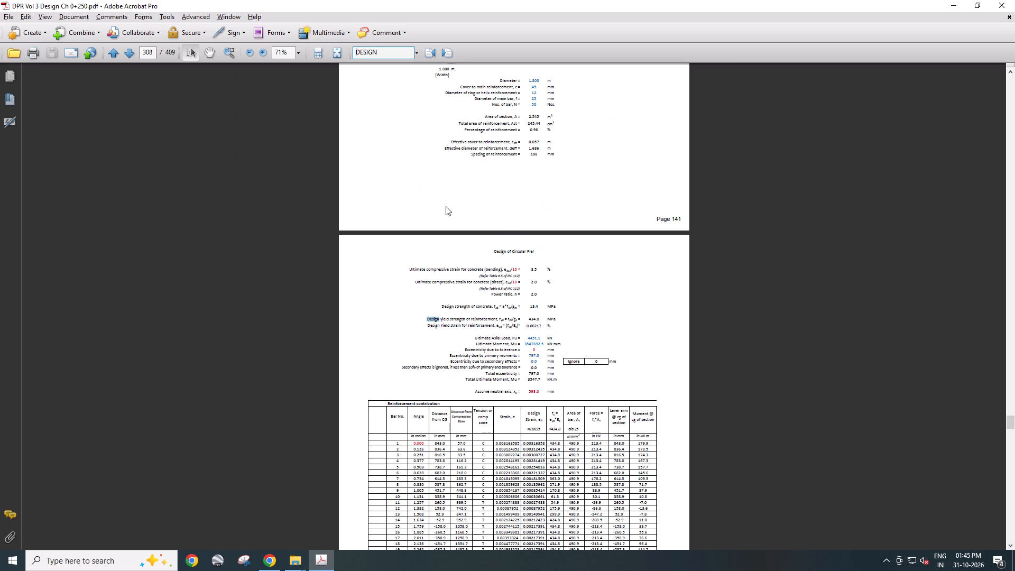
# Step through the DESIGN matches from the first load case's biaxial bending check to the second load case's moment capacity pages.
pyautogui.press('Return')
pyautogui.press('Return')
pyautogui.press('Return')
pyautogui.press('Return')
pyautogui.press('Return')
pyautogui.press('Return')
pyautogui.press('Return')
pyautogui.press('Return')
pyautogui.press('Return')
pyautogui.press('Return')
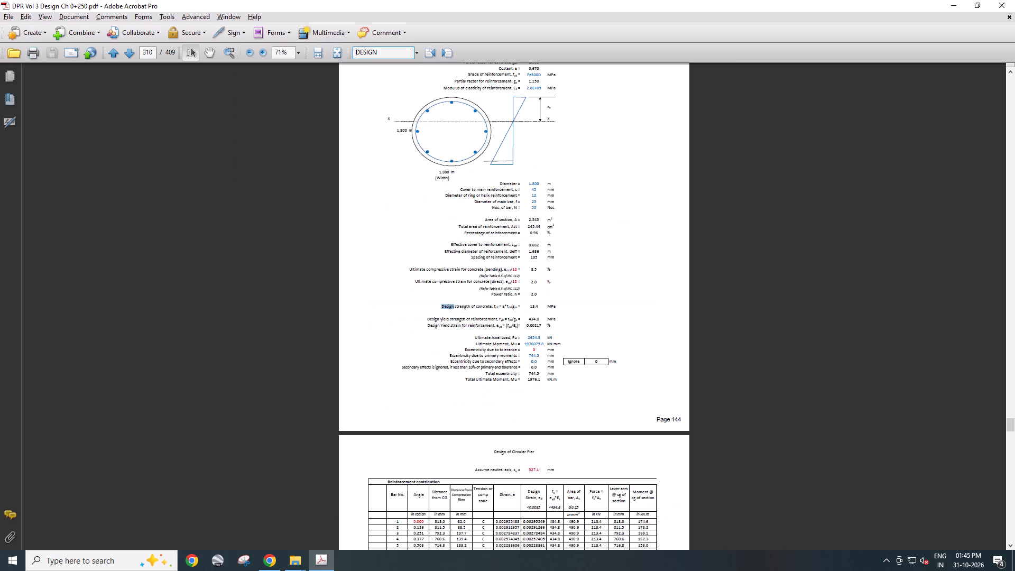
pyautogui.press('Return')
pyautogui.press('Return')
pyautogui.press('Return')
pyautogui.press('Return')
pyautogui.press('Return')
pyautogui.press('Return')
pyautogui.press('Return')
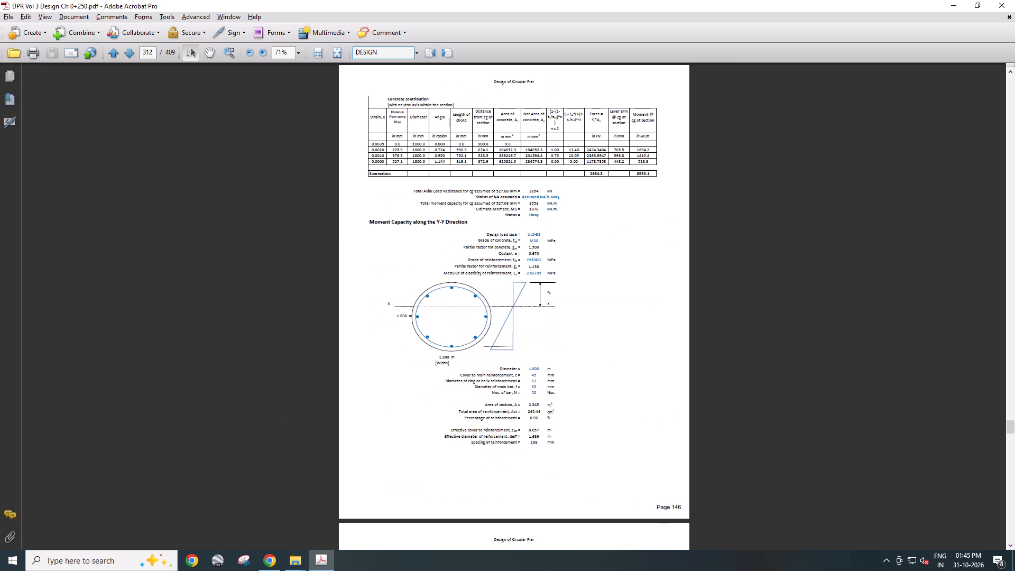
# Continue through the DESIGN matches from the second load case's Y-Y moment capacity to the third load case's moment capacity pages.
pyautogui.press('Return')
pyautogui.press('Return')
pyautogui.press('Return')
pyautogui.press('Return')
pyautogui.press('Return')
pyautogui.press('Return')
pyautogui.press('Return')
pyautogui.press('Return')
pyautogui.press('Return')
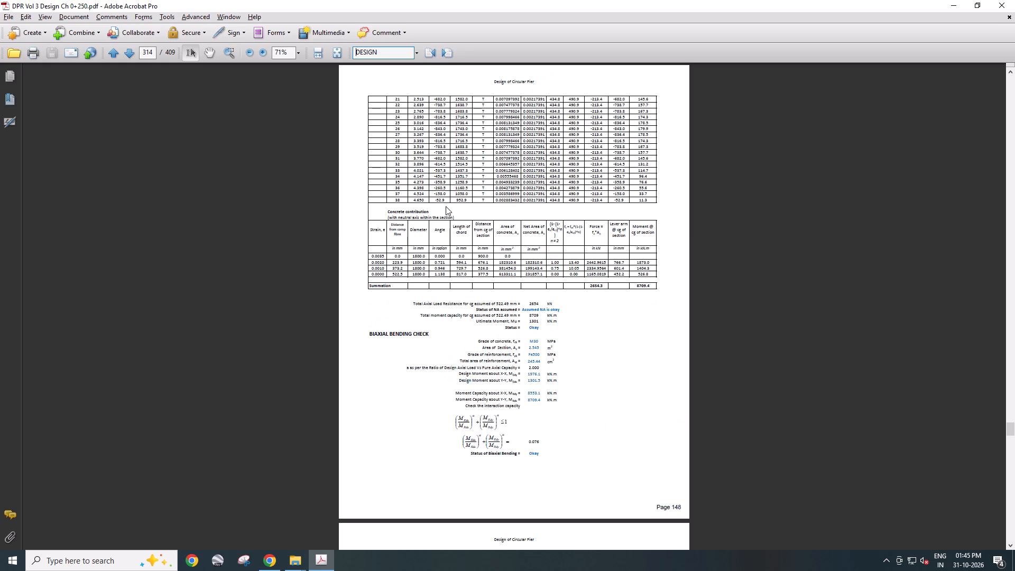
pyautogui.press('Return')
pyautogui.press('Return')
pyautogui.press('Return')
pyautogui.press('Return')
pyautogui.press('Return')
pyautogui.press('Return')
pyautogui.press('Return')
pyautogui.press('Return')
pyautogui.press('Return')
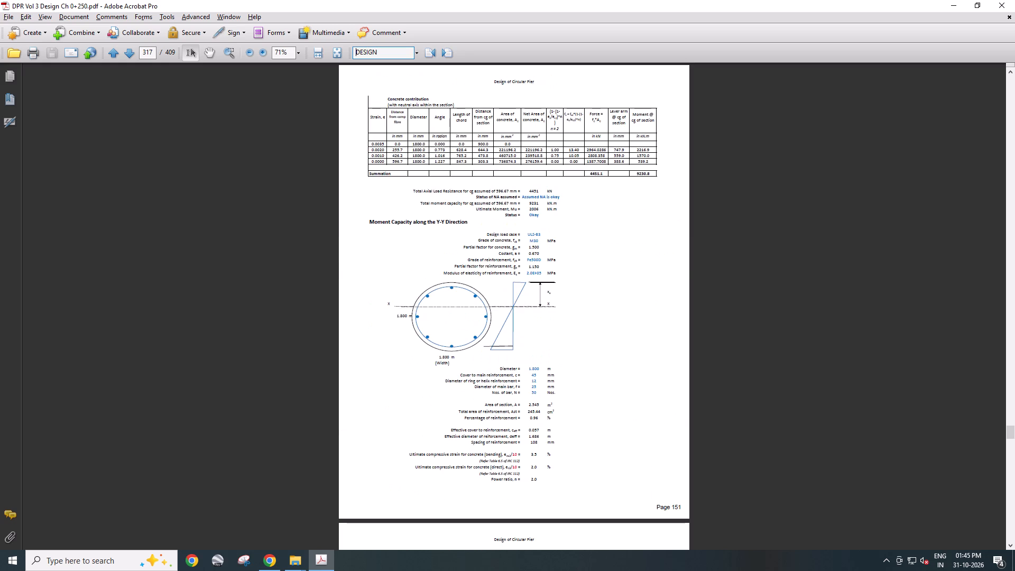
# Step through the DESIGN matches from the third load case's biaxial bending check to the fourth load case's X-X moment capacity.
pyautogui.press('Return')
pyautogui.press('Return')
pyautogui.press('Return')
pyautogui.press('Return')
pyautogui.press('Return')
pyautogui.press('Return')
pyautogui.press('Return')
pyautogui.press('Return')
pyautogui.press('Return')
pyautogui.press('Return')
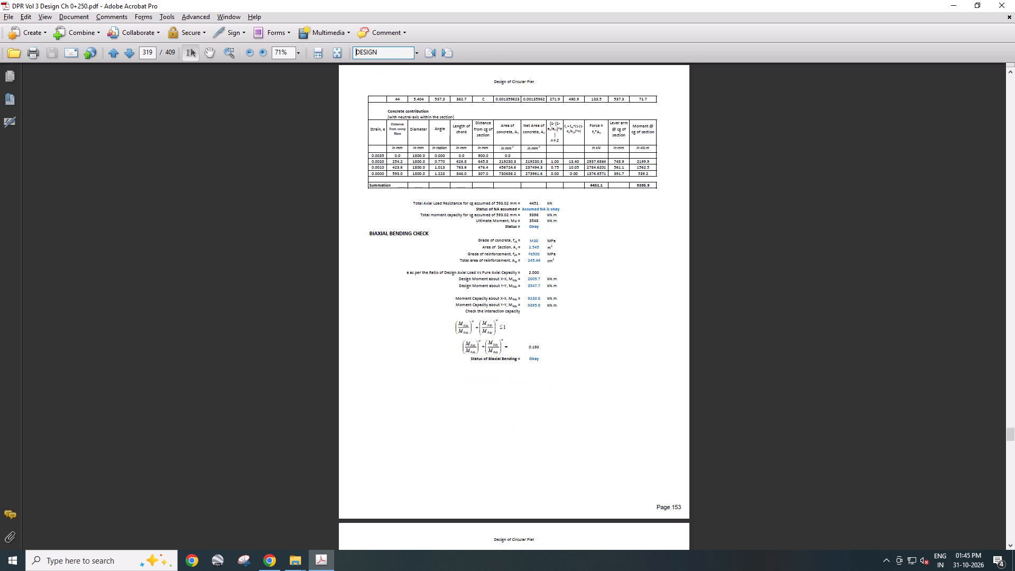
pyautogui.press('Return')
pyautogui.press('Return')
pyautogui.press('Return')
pyautogui.press('Return')
pyautogui.press('Return')
pyautogui.press('Return')
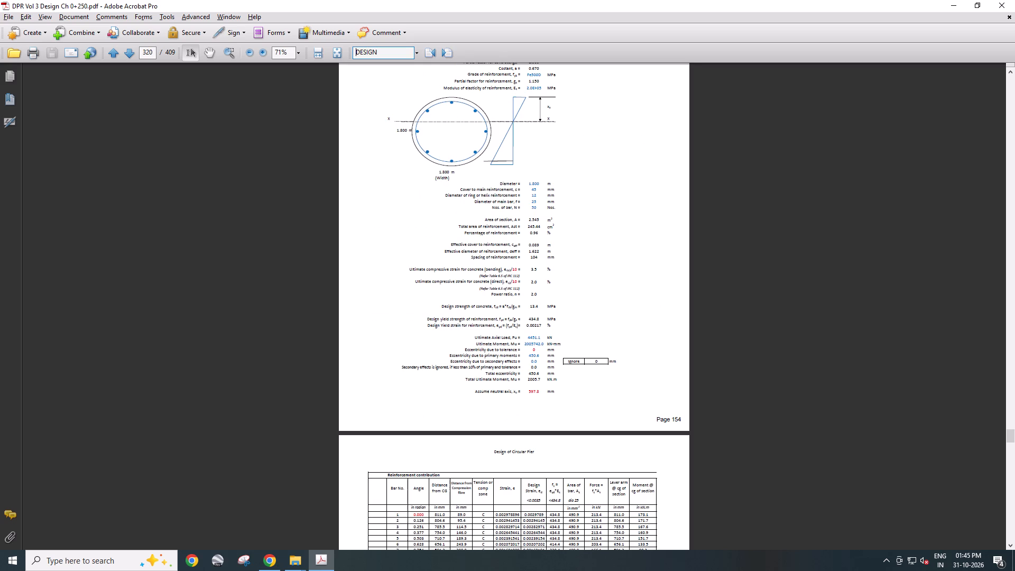
# Continue through the DESIGN matches from the fourth load case's moment capacity to the circular pier's transverse reinforcement page.
pyautogui.press('Return')
pyautogui.press('Return')
pyautogui.press('Return')
pyautogui.press('Return')
pyautogui.press('Return')
pyautogui.press('Return')
pyautogui.press('Return')
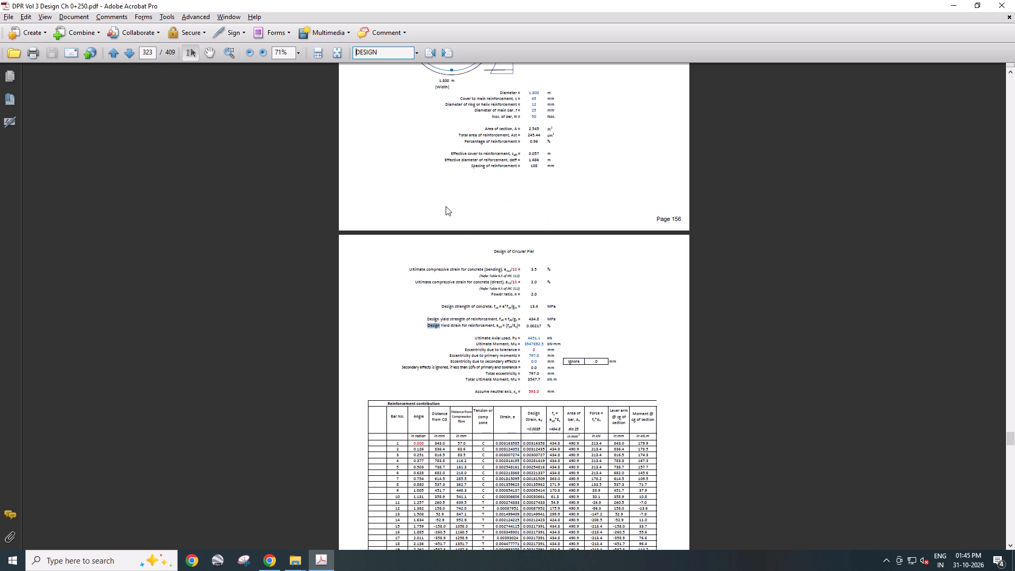
pyautogui.press('Return')
pyautogui.press('Return')
pyautogui.press('Return')
pyautogui.press('Return')
pyautogui.press('Return')
pyautogui.press('Return')
pyautogui.press('Return')
pyautogui.press('Return')
pyautogui.press('Return')
pyautogui.press('Return')
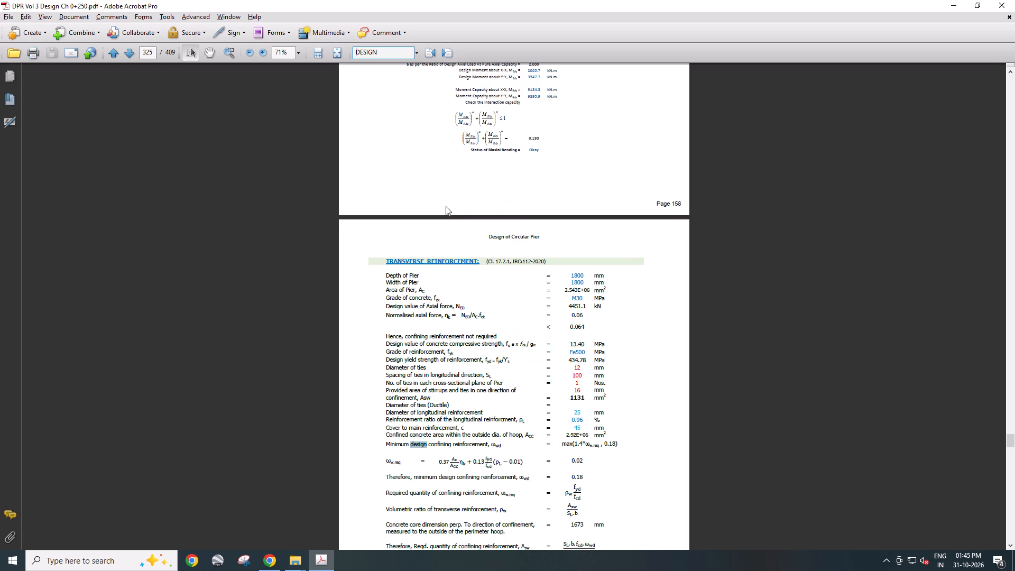
# Step through the DESIGN matches from the pier's transverse reinforcement to the pier cap bottom ULS flexure design, looking for a section title page.
pyautogui.press('Return')
pyautogui.press('Return')
pyautogui.press('Return')
pyautogui.press('Return')
pyautogui.press('Return')
pyautogui.press('Return')
pyautogui.press('Return')
pyautogui.press('Return')
pyautogui.press('Return')
pyautogui.press('Return')
pyautogui.press('Return')
pyautogui.press('Return')
pyautogui.press('Return')
pyautogui.press('Return')
pyautogui.press('Return')
pyautogui.press('Return')
pyautogui.press('Return')
pyautogui.press('Return')
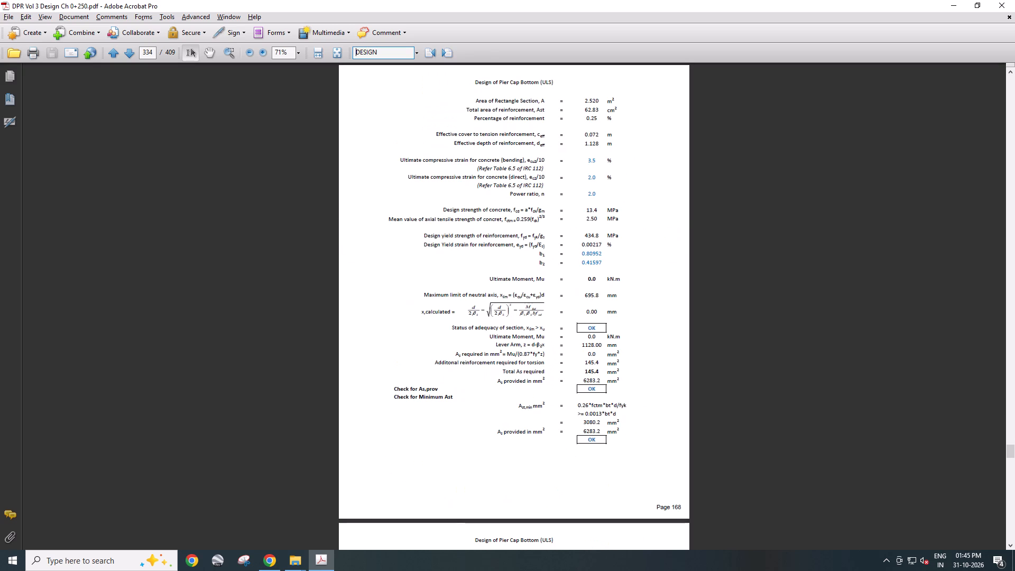
# Continue through the DESIGN matches across the pier cap bottom ULS shear, torsion and minimum shear reinforcement checks.
pyautogui.press('Return')
pyautogui.press('Return')
pyautogui.press('Return')
pyautogui.press('Return')
pyautogui.press('Return')
pyautogui.press('Return')
pyautogui.press('Return')
pyautogui.press('Return')
pyautogui.press('Return')
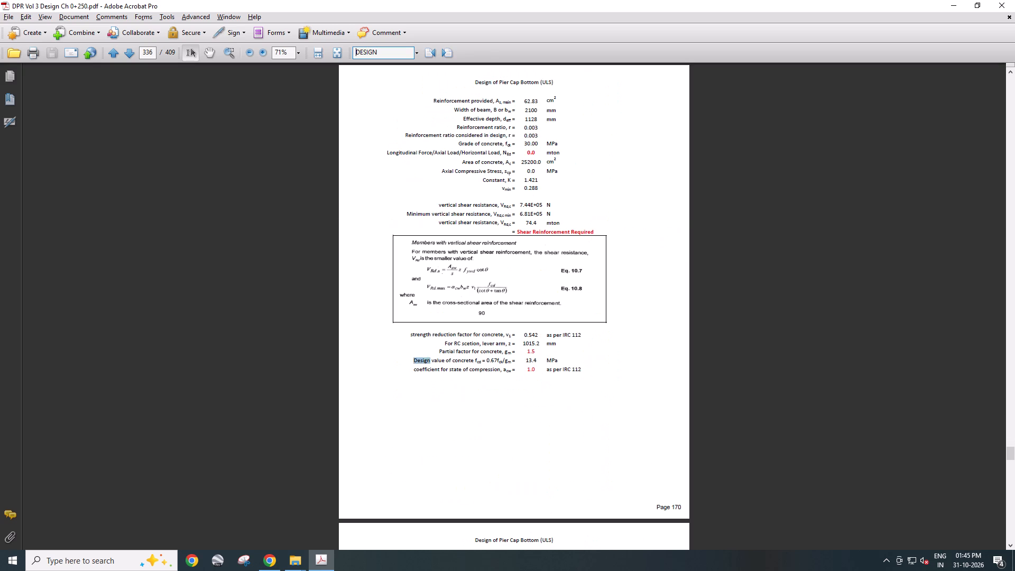
pyautogui.press('Return')
pyautogui.press('Return')
pyautogui.press('Return')
pyautogui.press('Return')
pyautogui.press('Return')
pyautogui.press('Return')
pyautogui.press('Return')
pyautogui.press('Return')
pyautogui.press('Return')
pyautogui.press('Return')
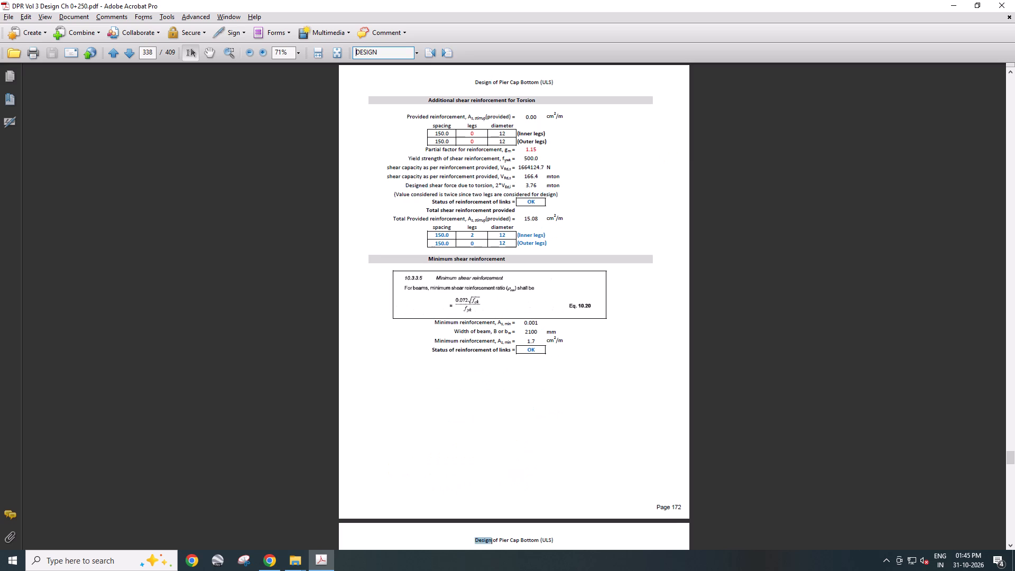
# Step through the DESIGN matches from the pier cap bottom ULS pages across the SLS rare design to the quasi-permanent design.
pyautogui.press('Return')
pyautogui.press('Return')
pyautogui.press('Return')
pyautogui.press('Return')
pyautogui.press('Return')
pyautogui.press('Return')
pyautogui.press('Return')
pyautogui.press('Return')
pyautogui.press('Return')
pyautogui.press('Return')
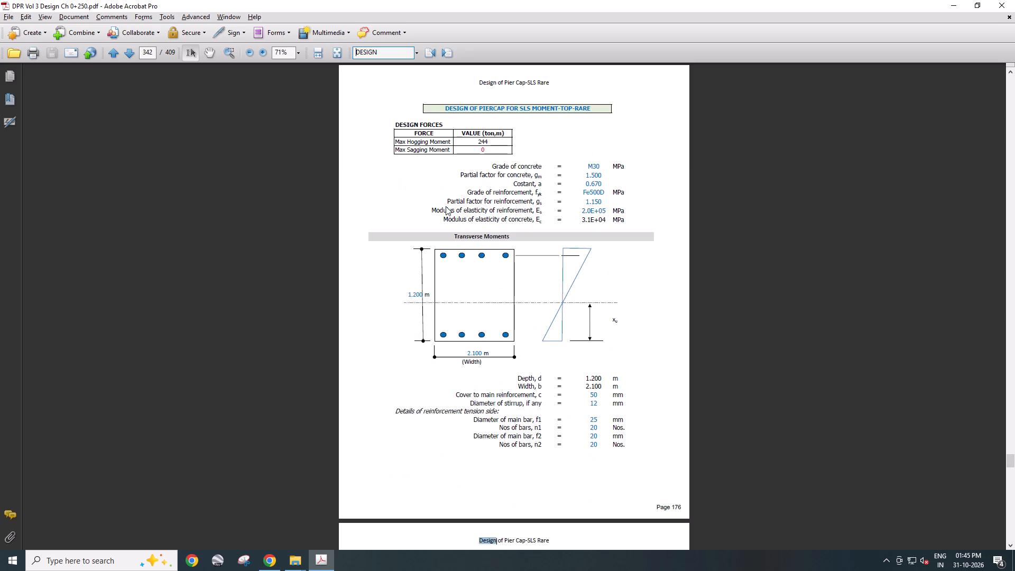
pyautogui.press('Return')
pyautogui.press('Return')
pyautogui.press('Return')
pyautogui.press('Return')
pyautogui.press('Return')
pyautogui.press('Return')
pyautogui.press('Return')
pyautogui.press('Return')
pyautogui.press('Return')
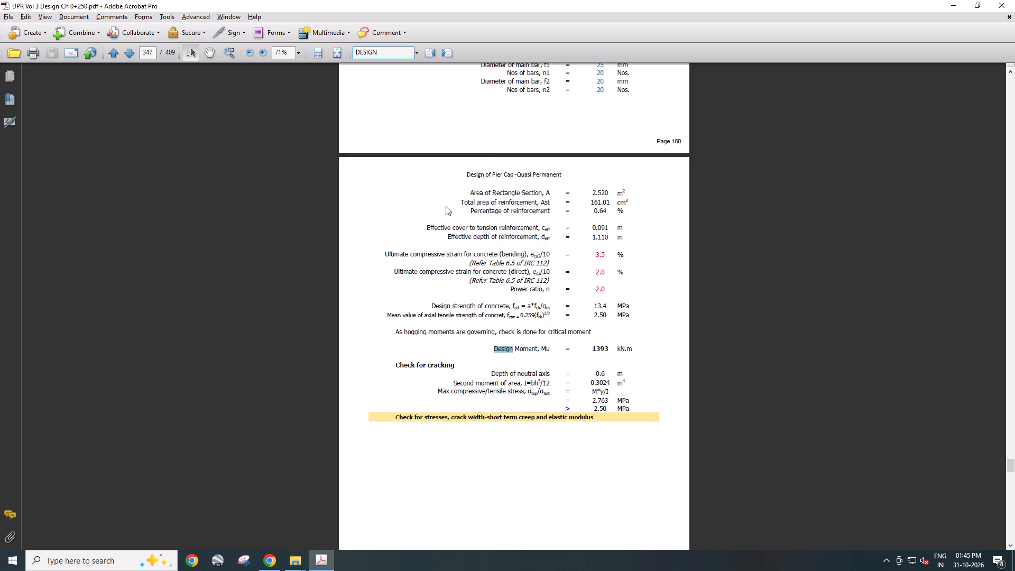
# Continue through the DESIGN matches across the remaining pier cap quasi-permanent pages, up to the crack width check.
pyautogui.press('Return')
pyautogui.press('Return')
pyautogui.press('Return')
pyautogui.press('Return')
pyautogui.press('Return')
pyautogui.press('Return')
pyautogui.press('Return')
pyautogui.press('Return')
pyautogui.press('Return')
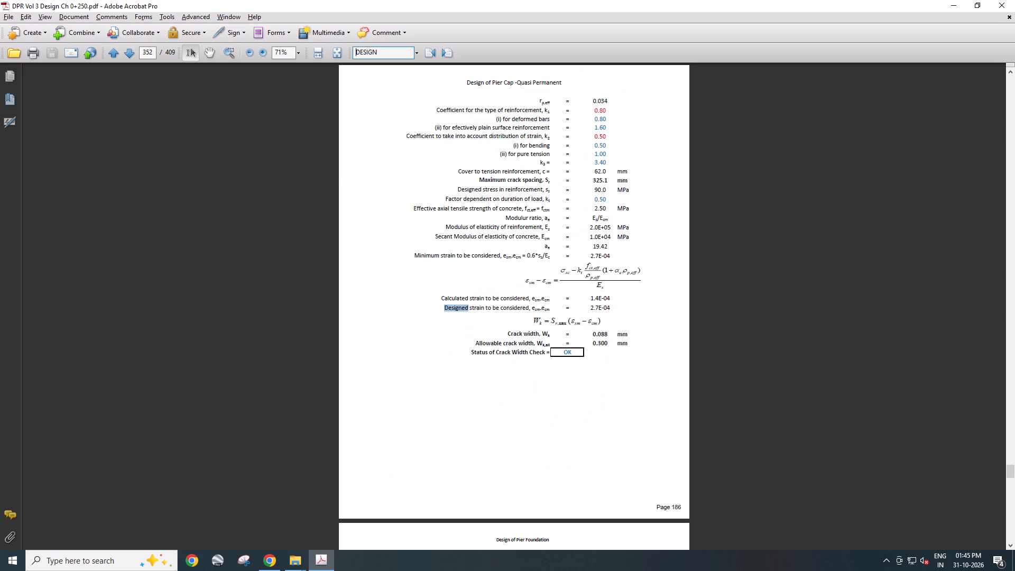
# Step through the DESIGN matches across the pier foundation and hydraulic stopper pages to the RCC solid slab of 10M title page.
pyautogui.press('Return')
pyautogui.press('Return')
pyautogui.press('Return')
pyautogui.press('Return')
pyautogui.press('Return')
pyautogui.press('Return')
pyautogui.press('Return')
pyautogui.press('Return')
pyautogui.press('Return')
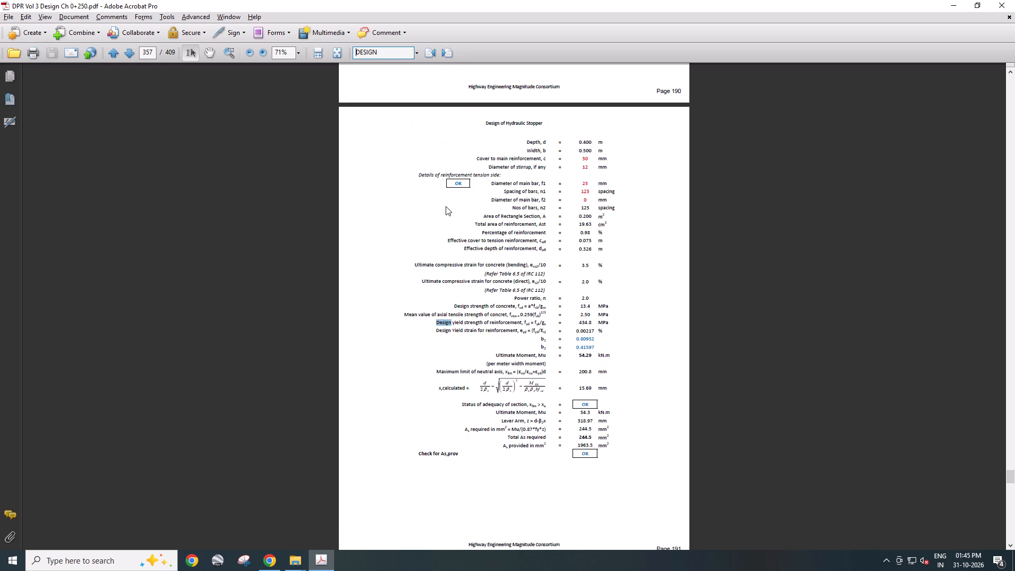
pyautogui.press('Return')
pyautogui.press('Return')
pyautogui.press('Return')
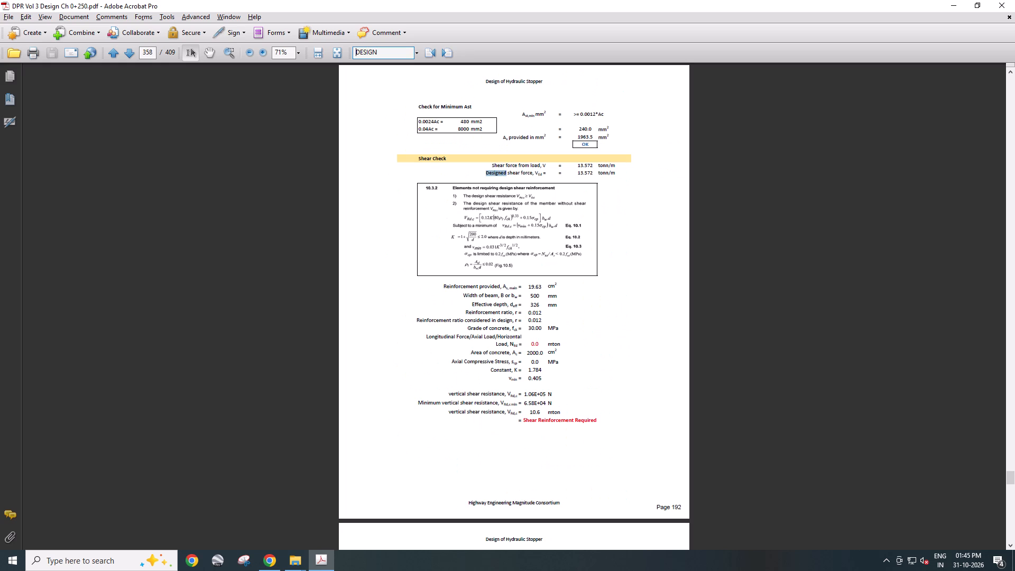
pyautogui.press('Return')
pyautogui.press('Return')
pyautogui.press('Return')
pyautogui.press('Return')
pyautogui.press('Return')
pyautogui.press('Return')
pyautogui.press('Return')
pyautogui.press('Return')
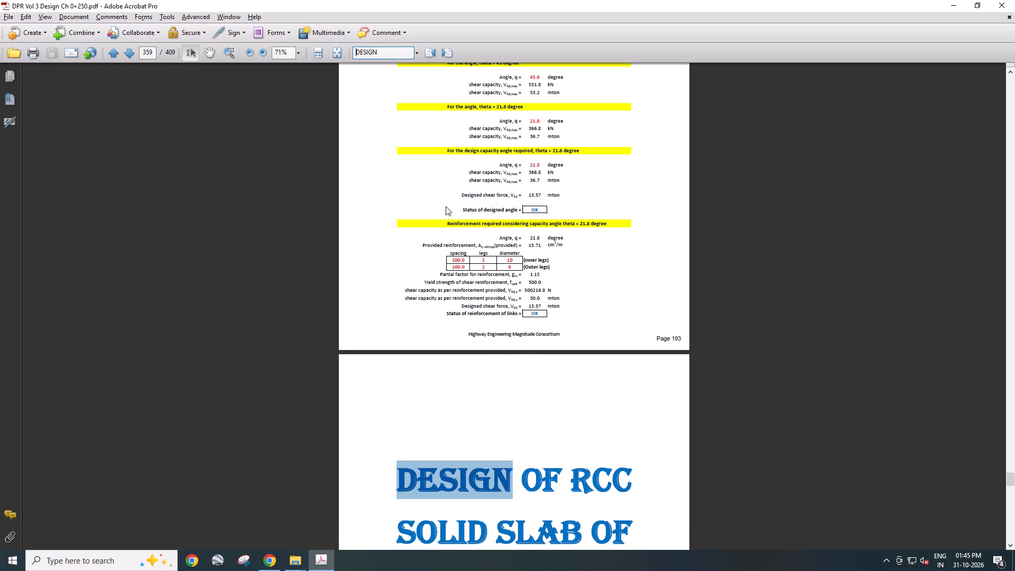
pyautogui.scroll(-8, 446, 206)
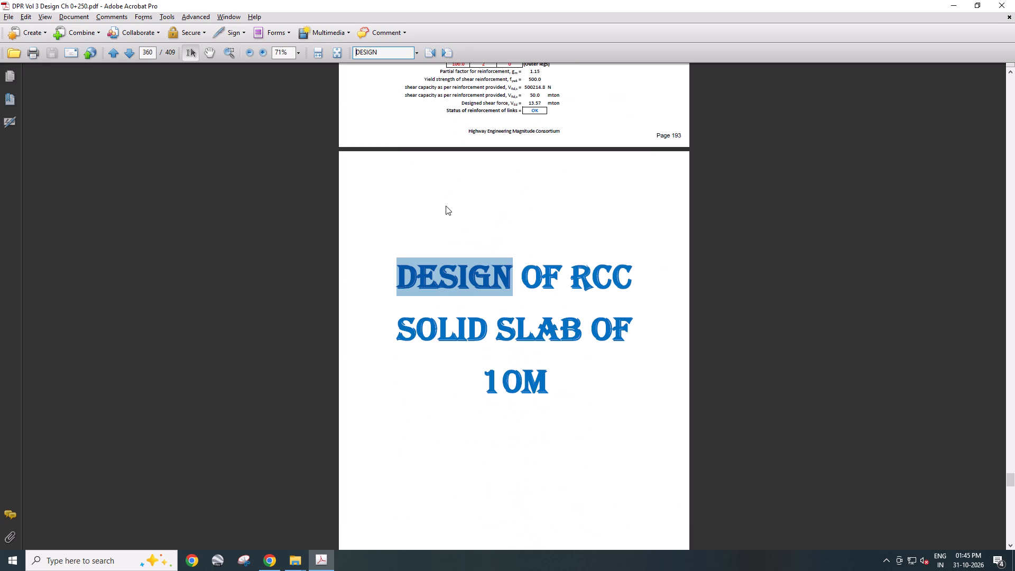
# Continue through the DESIGN matches from the solid slab index into the retaining wall load calculations, looking for section title pages.
pyautogui.press('Return')
pyautogui.press('Return')
pyautogui.press('Return')
pyautogui.press('Return')
pyautogui.press('Return')
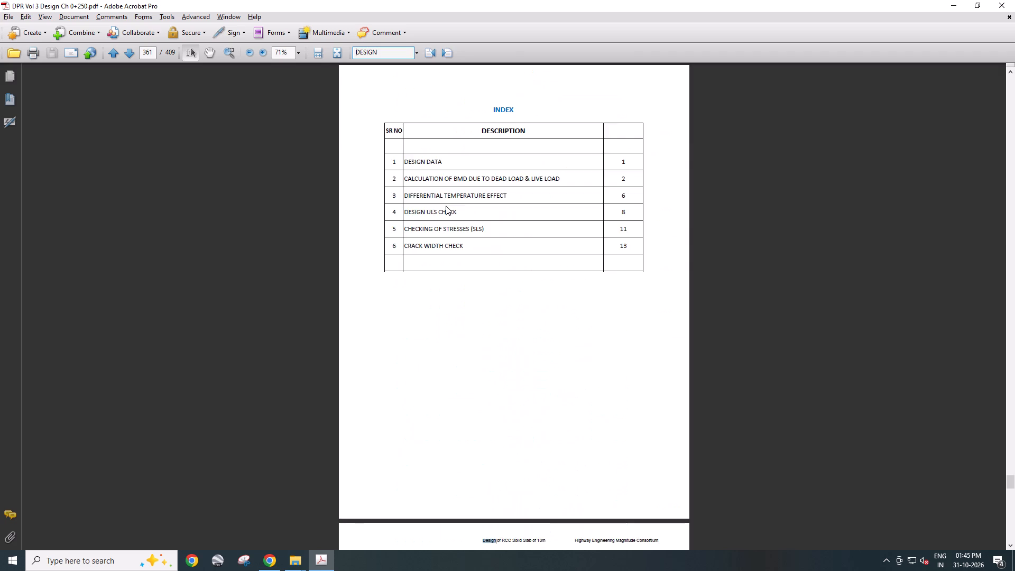
pyautogui.press('Return')
pyautogui.press('Return')
pyautogui.press('Return')
pyautogui.press('Return')
pyautogui.press('Return')
pyautogui.press('Return')
pyautogui.press('Return')
pyautogui.press('Return')
pyautogui.press('Return')
pyautogui.press('Return')
pyautogui.press('Return')
pyautogui.press('Return')
pyautogui.press('Return')
pyautogui.press('Return')
pyautogui.press('Return')
pyautogui.press('Return')
pyautogui.press('Return')
pyautogui.press('Return')
pyautogui.press('Return')
pyautogui.press('Return')
pyautogui.press('Return')
pyautogui.press('Return')
pyautogui.press('Return')
pyautogui.press('Return')
pyautogui.press('Return')
pyautogui.press('Return')
pyautogui.press('Return')
pyautogui.press('Return')
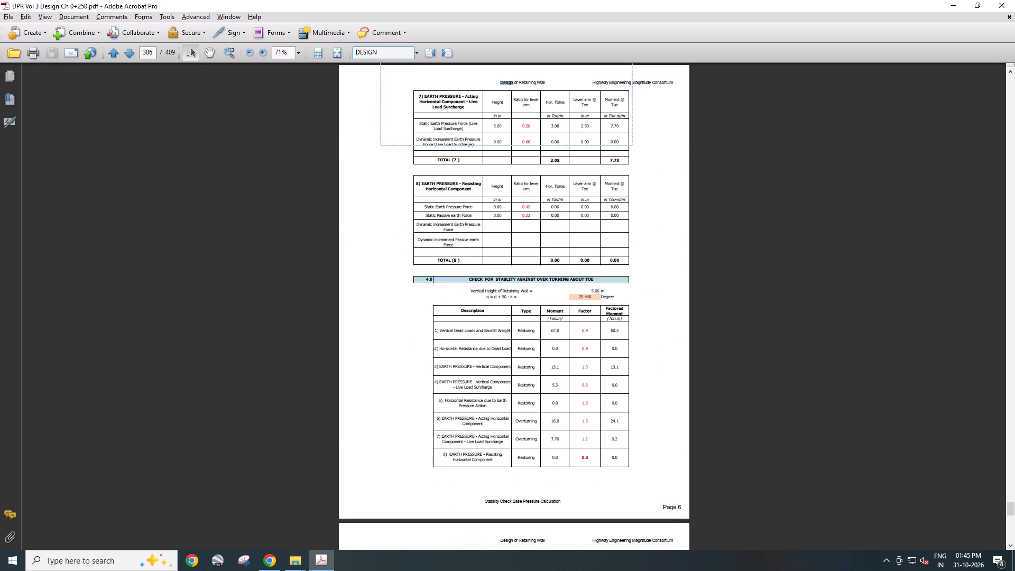
# Go back to the RCC retaining wall title page and compare it with the title-page files in the Sample folder.
pyautogui.scroll(20, 444, 204)
pyautogui.scroll(20, 444, 204)
pyautogui.scroll(7, 444, 204)
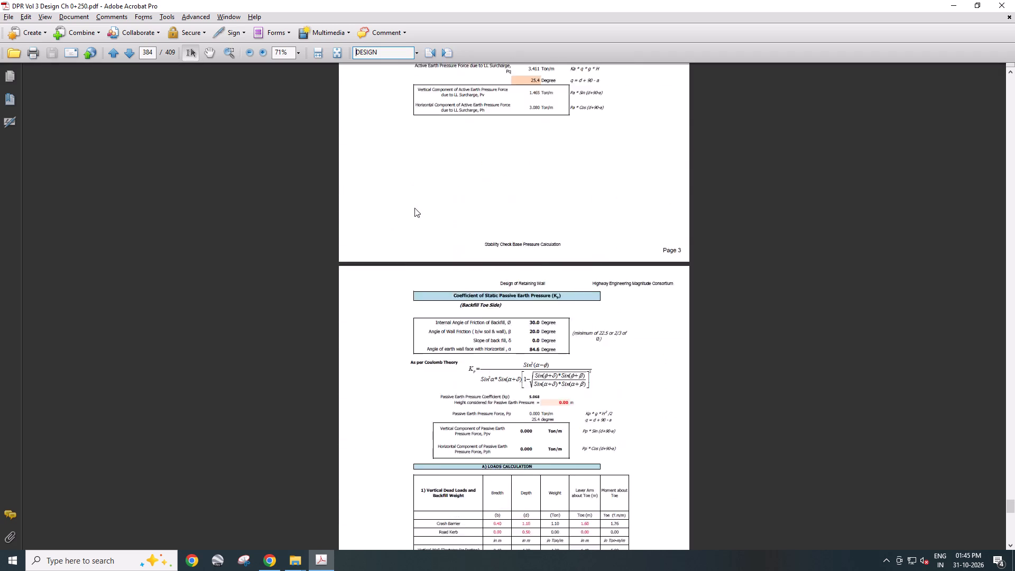
pyautogui.scroll(20, 414, 208)
pyautogui.scroll(20, 414, 208)
pyautogui.scroll(17, 414, 208)
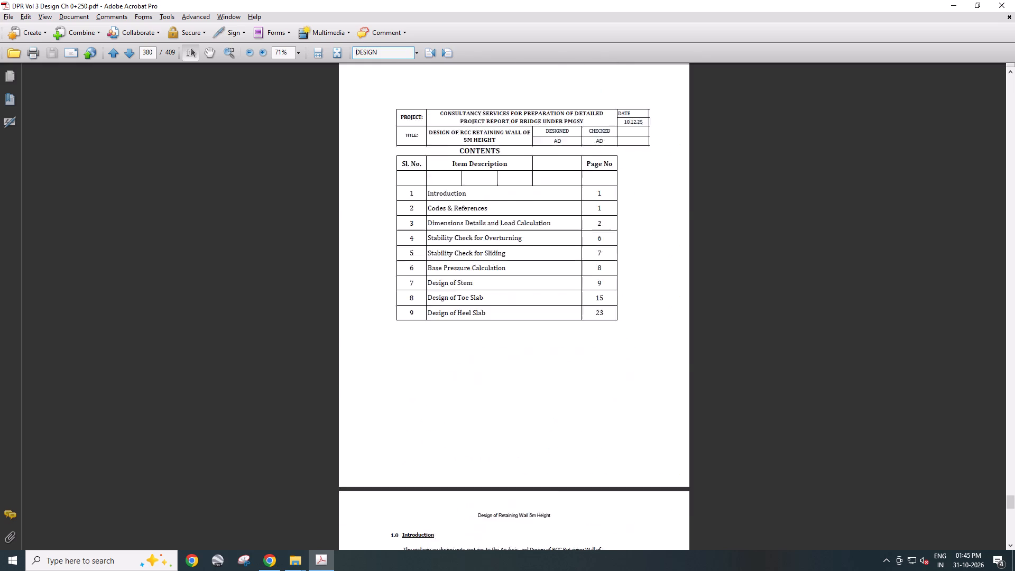
pyautogui.scroll(18, 414, 208)
pyautogui.hotkey('alt', 'Tab')
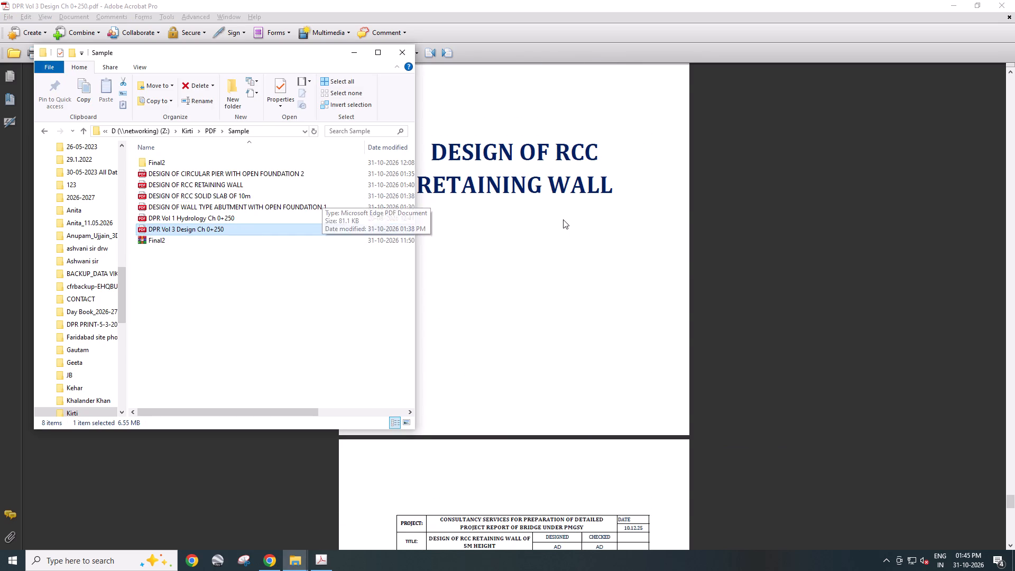
pyautogui.click(563, 219)
# Review the retaining wall section from its contents page to the end of the volume for a further section title page.
pyautogui.scroll(-13, 522, 229)
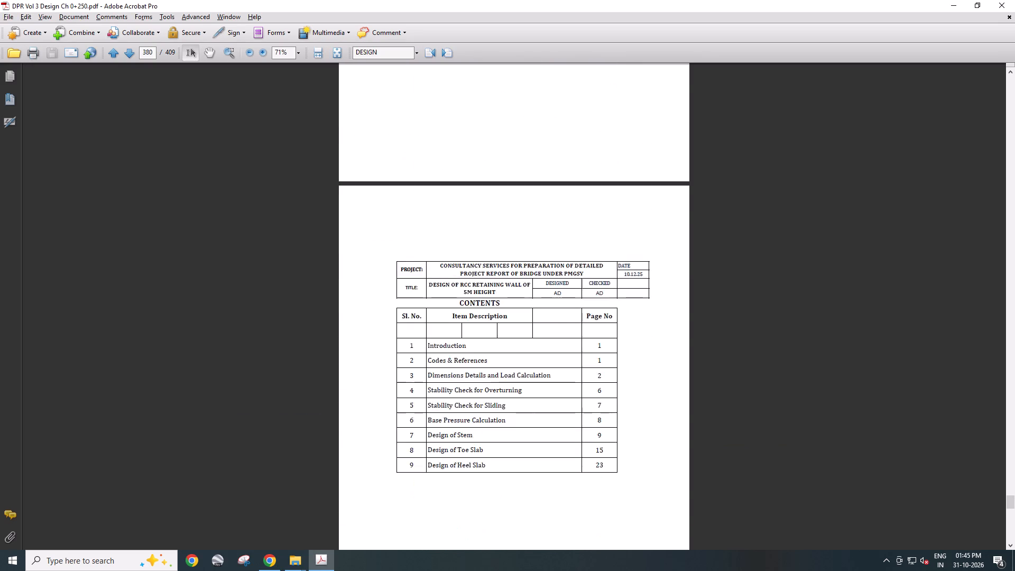
pyautogui.scroll(-8, 522, 229)
pyautogui.press('Return')
pyautogui.press('Return')
pyautogui.press('Return')
pyautogui.press('Return')
pyautogui.press('Return')
pyautogui.press('Return')
pyautogui.press('Return')
pyautogui.press('Return')
pyautogui.press('Return')
pyautogui.press('Return')
pyautogui.press('Return')
pyautogui.press('Return')
pyautogui.press('Return')
pyautogui.press('Return')
pyautogui.press('Return')
pyautogui.press('Return')
pyautogui.press('Return')
pyautogui.press('Return')
pyautogui.press('Return')
pyautogui.press('Return')
pyautogui.press('Return')
pyautogui.press('Return')
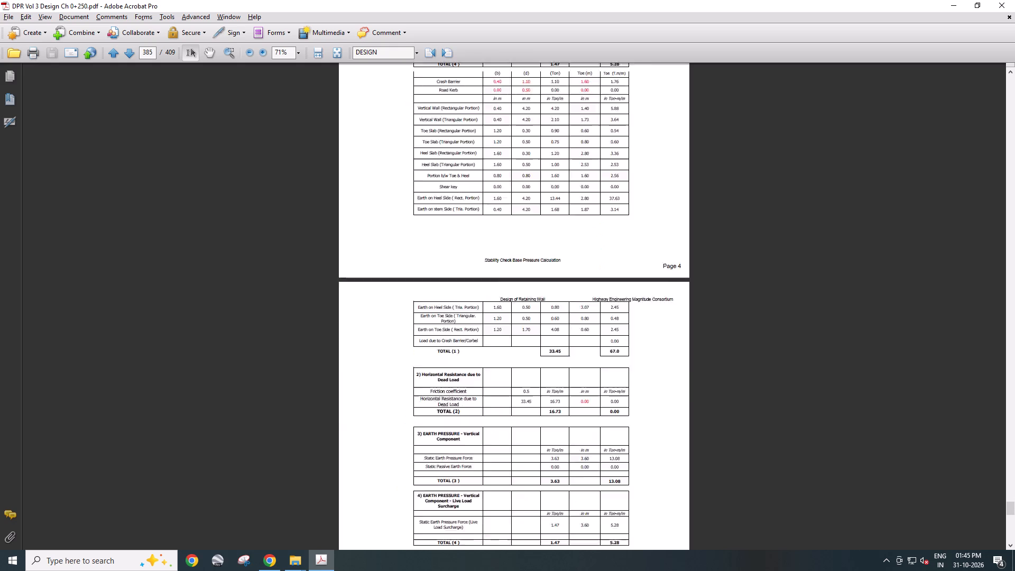
pyautogui.press('Return')
pyautogui.press('Return')
pyautogui.press('Return')
pyautogui.press('Return')
pyautogui.press('Return')
pyautogui.press('Return')
pyautogui.press('Return')
pyautogui.press('Return')
pyautogui.press('Return')
pyautogui.press('Return')
pyautogui.press('Return')
pyautogui.press('Return')
pyautogui.press('Return')
pyautogui.press('Return')
pyautogui.press('Return')
pyautogui.press('Return')
pyautogui.press('Return')
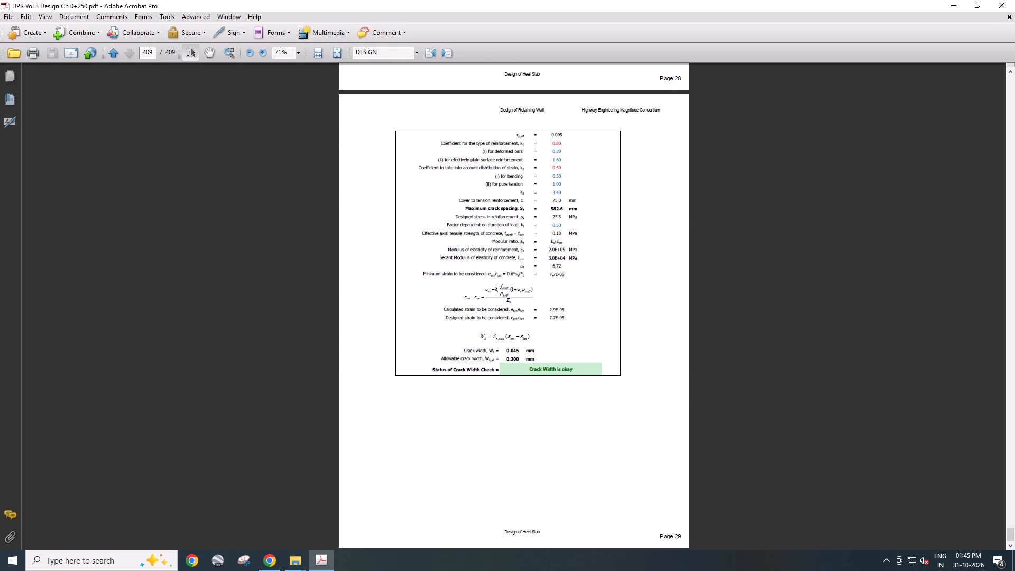
# Repeat the DESIGN search from the start of the volume, view the wall type abutment title page, and close the document.
pyautogui.click(389, 48)
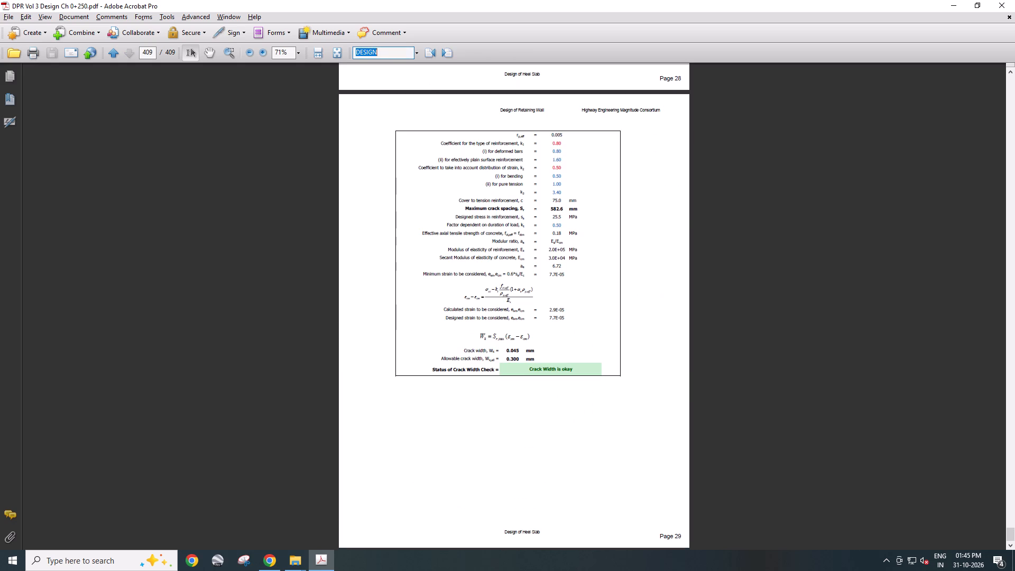
pyautogui.press('Return')
pyautogui.press('Return')
pyautogui.press('Return')
pyautogui.press('Return')
pyautogui.press('Return')
pyautogui.press('Return')
pyautogui.press('Return')
pyautogui.press('Return')
pyautogui.press('Return')
pyautogui.press('Return')
pyautogui.press('Return')
pyautogui.press('Return')
pyautogui.press('Return')
pyautogui.press('Return')
pyautogui.press('Return')
pyautogui.press('Return')
pyautogui.press('Return')
pyautogui.press('Return')
pyautogui.press('Return')
pyautogui.press('Return')
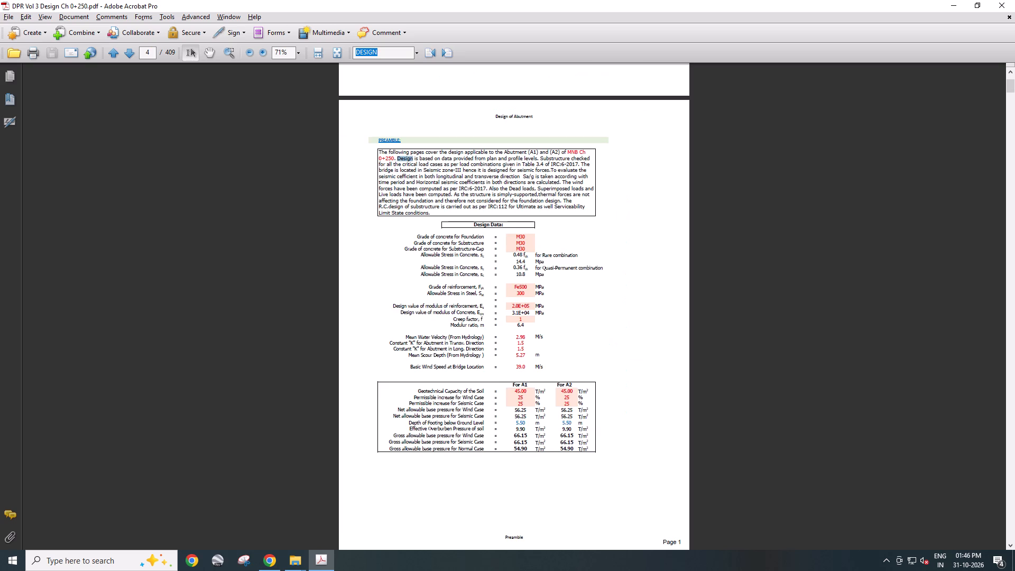
pyautogui.scroll(12, 389, 48)
pyautogui.scroll(20, 473, 141)
pyautogui.scroll(2, 473, 141)
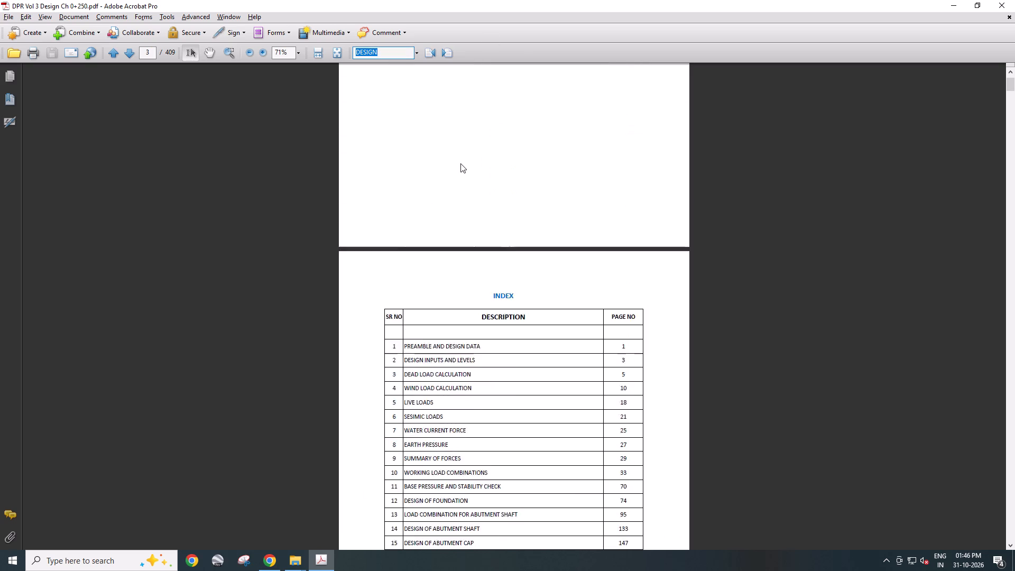
pyautogui.scroll(10, 460, 163)
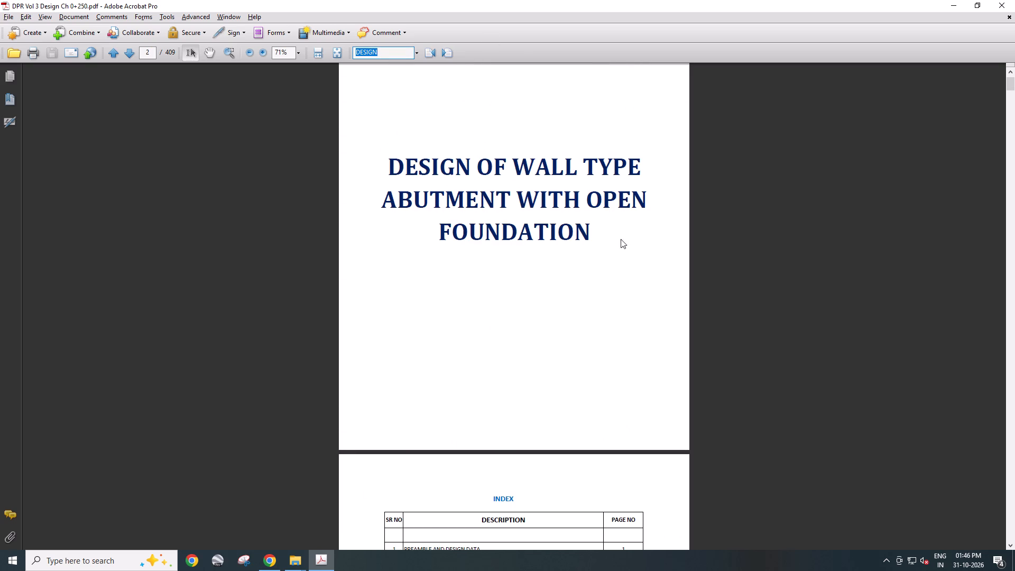
pyautogui.click(1012, 0)
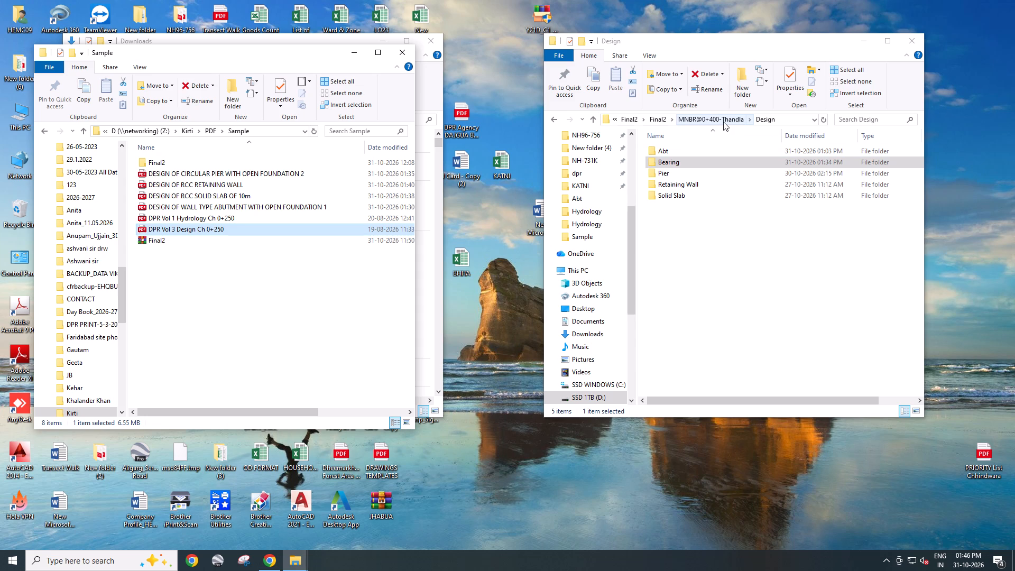
# Check the Abt and Bearing folders of the MNBR@0+400-Thandla design for their PDF files.
pyautogui.doubleClick(670, 153)
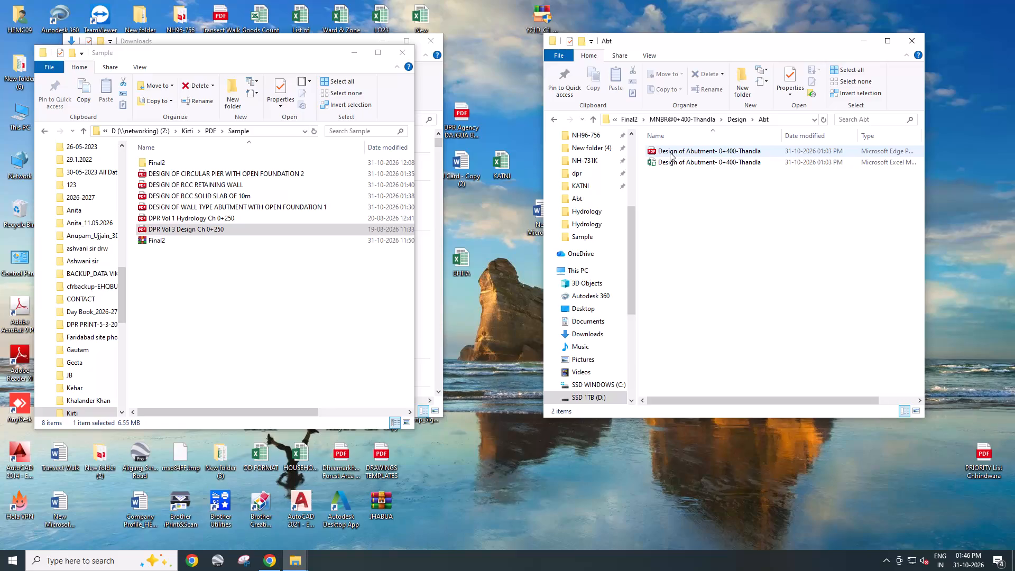
pyautogui.click(740, 122)
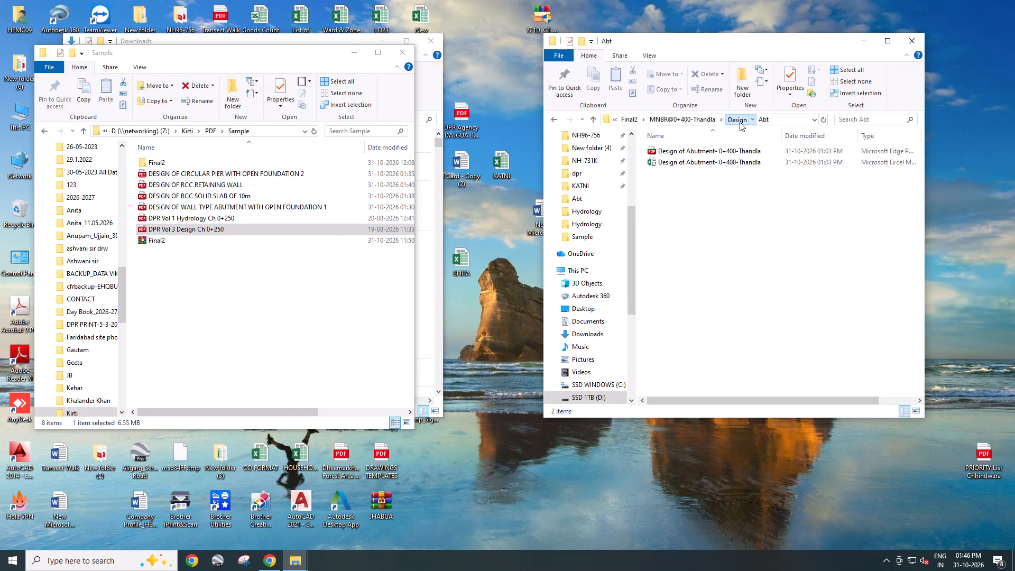
pyautogui.doubleClick(677, 164)
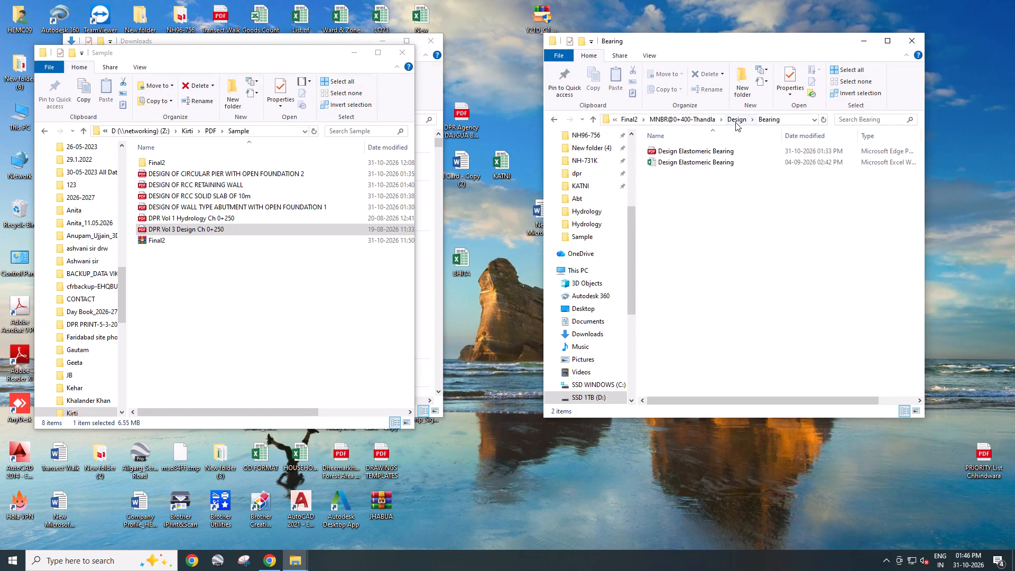
pyautogui.click(735, 122)
# Open the Design of Pier@0+400-Thandla workbook from the Pier folder in Excel and enable its active content.
pyautogui.doubleClick(679, 176)
pyautogui.doubleClick(682, 154)
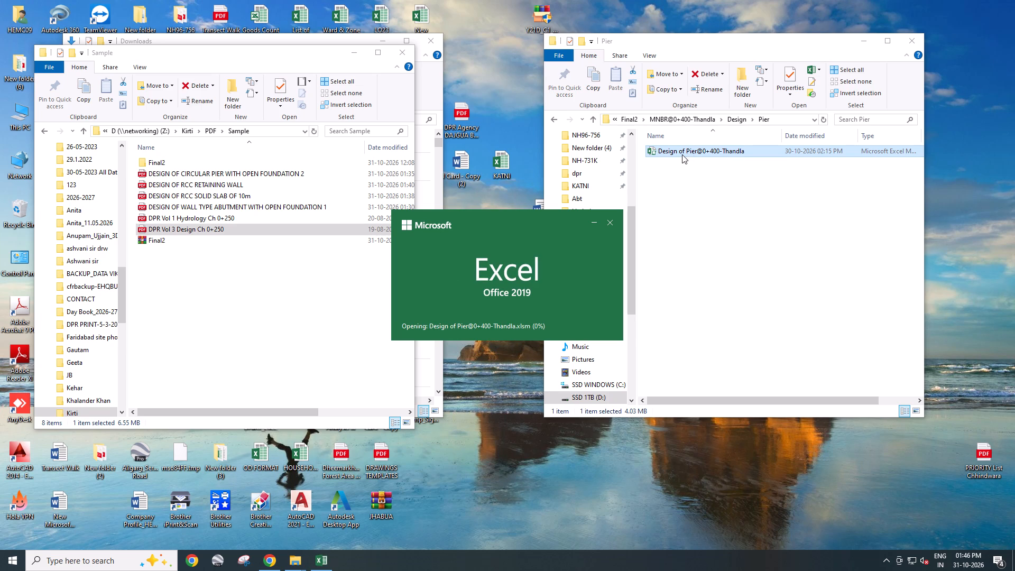
pyautogui.click(446, 44)
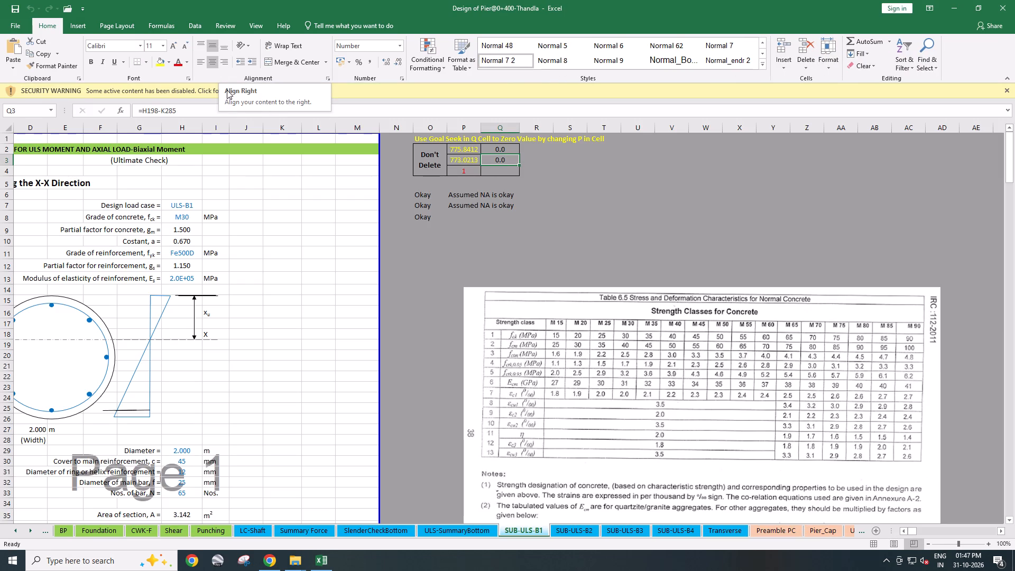
pyautogui.click(304, 90)
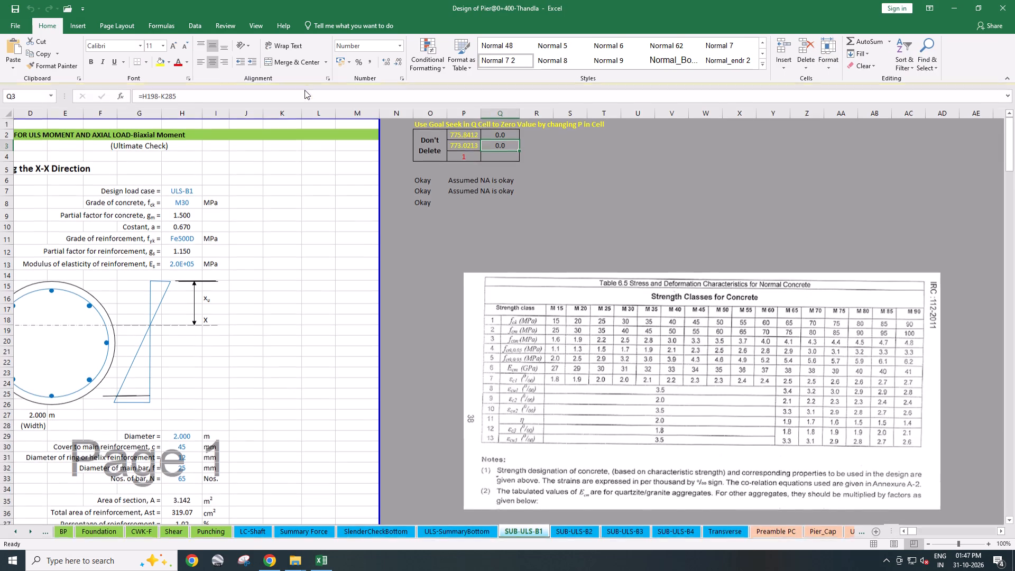
pyautogui.click(633, 266)
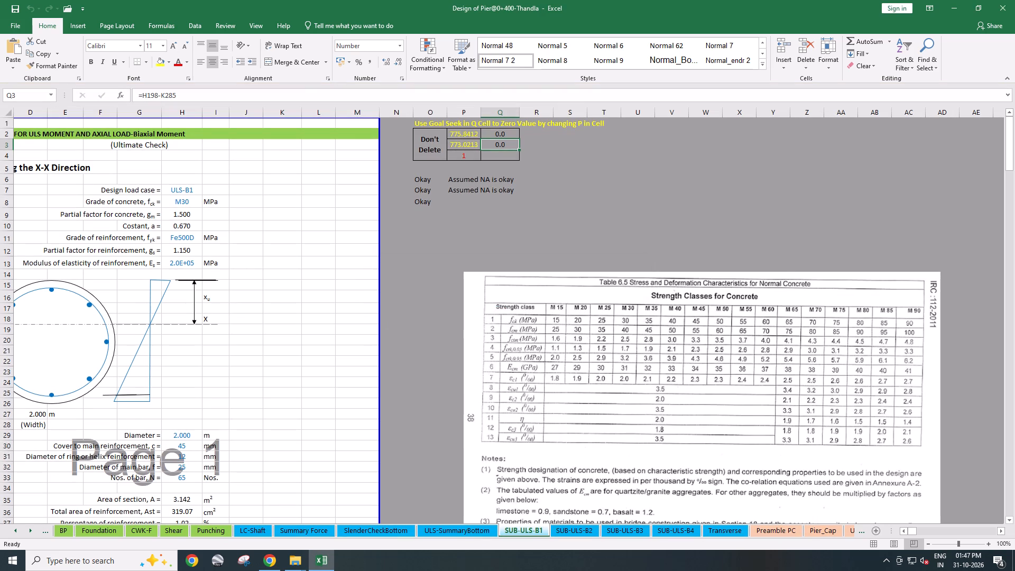
# Group all worksheets of the pier design workbook, starting from the CP cover sheet.
pyautogui.tripleClick(13, 533)
pyautogui.tripleClick(13, 533)
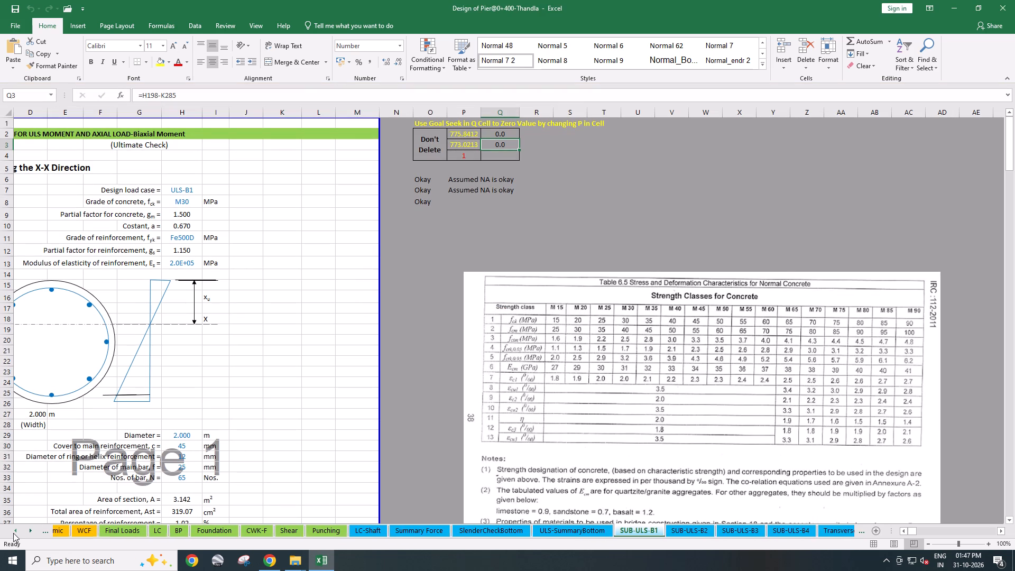
pyautogui.tripleClick(13, 533)
pyautogui.tripleClick(15, 533)
pyautogui.tripleClick(15, 533)
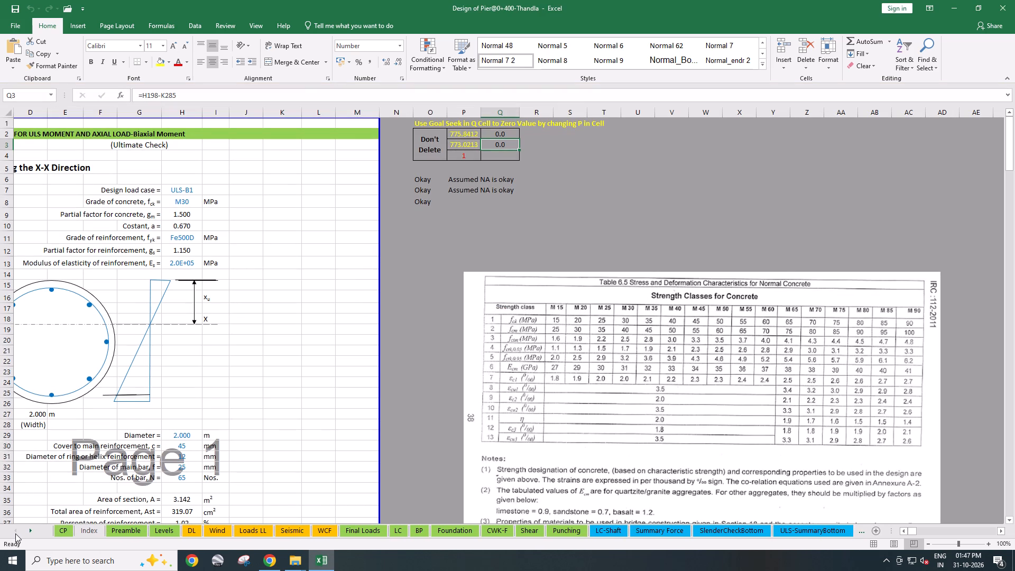
pyautogui.keyDown('shift'); pyautogui.rightClick(58, 530); pyautogui.keyUp('shift')
pyautogui.click(75, 523)
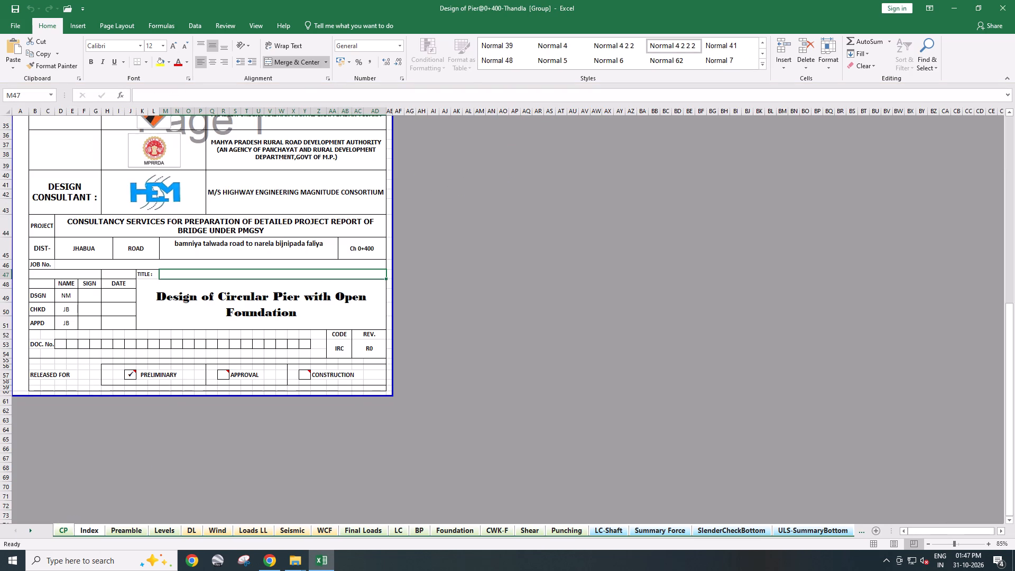
# Save the grouped pier design sheets as a PDF named Design of Pier@0+400-Thandla in the Pier folder.
pyautogui.scroll(8, 420, 303)
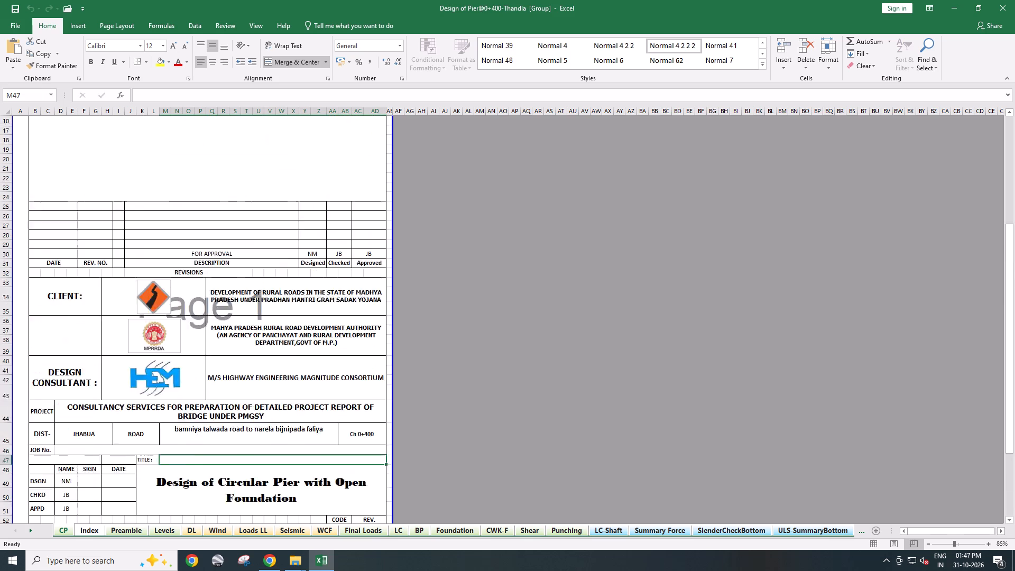
pyautogui.click(19, 29)
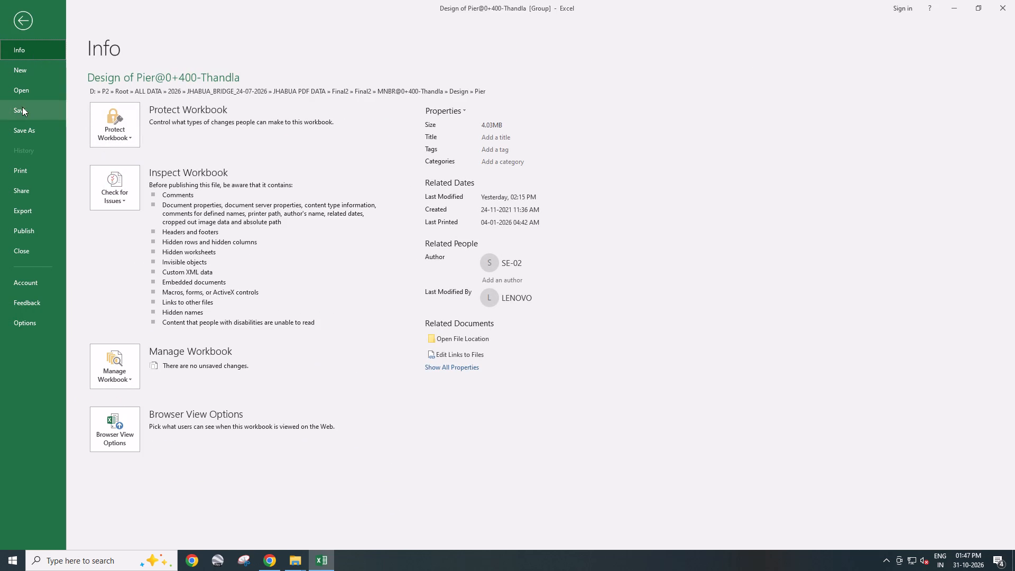
pyautogui.click(29, 129)
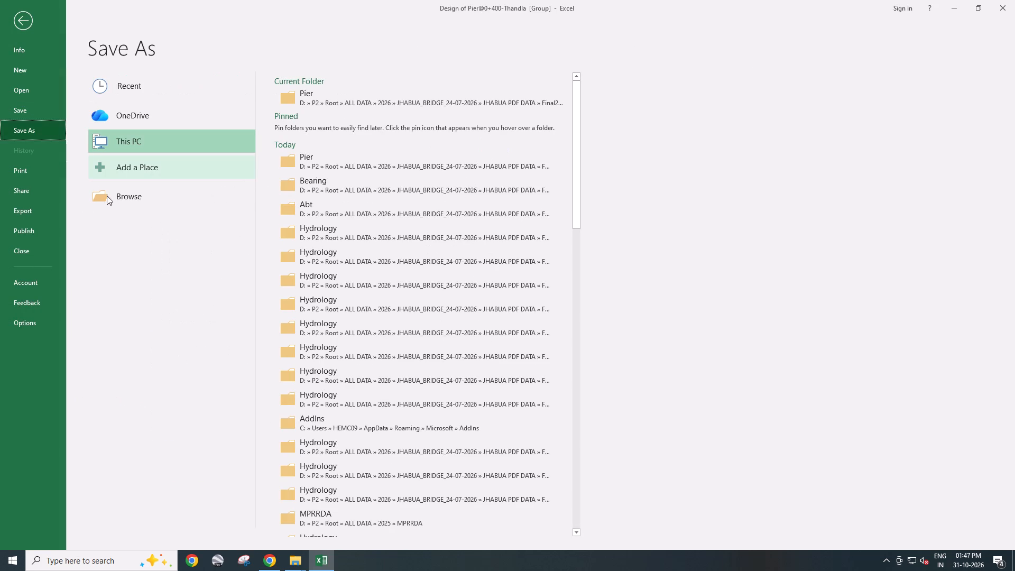
pyautogui.click(107, 196)
pyautogui.click(118, 228)
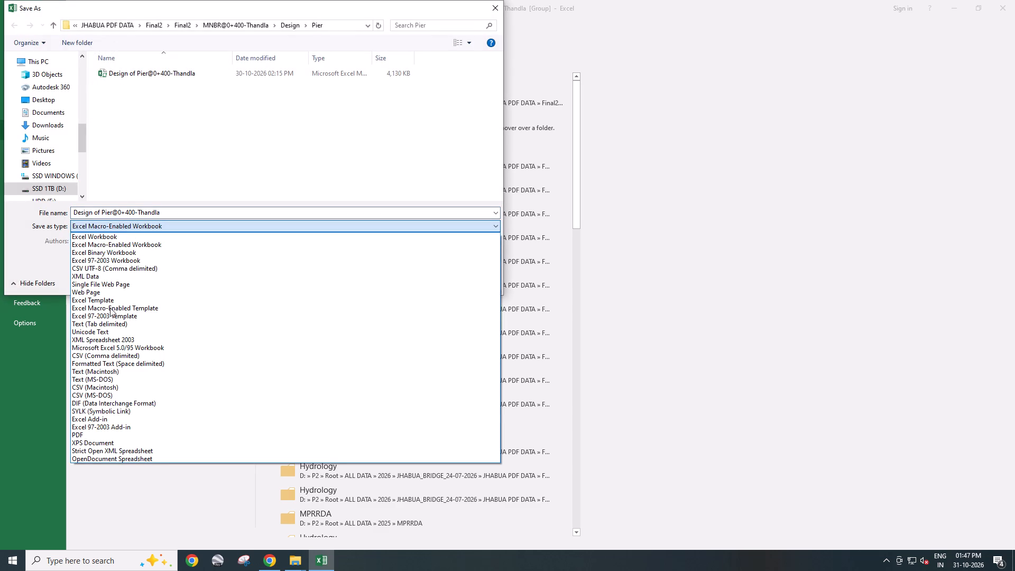
pyautogui.click(86, 435)
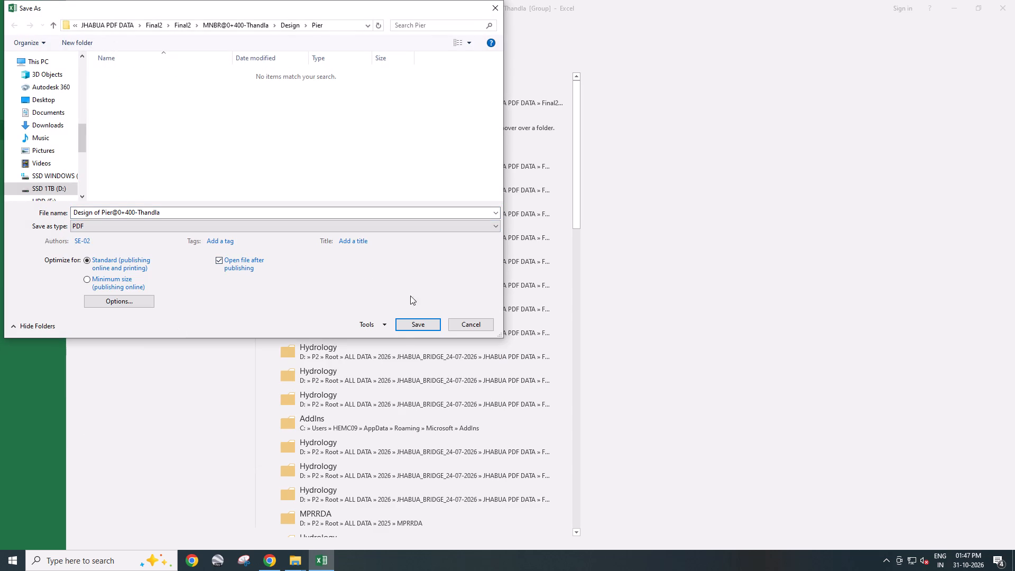
pyautogui.click(408, 326)
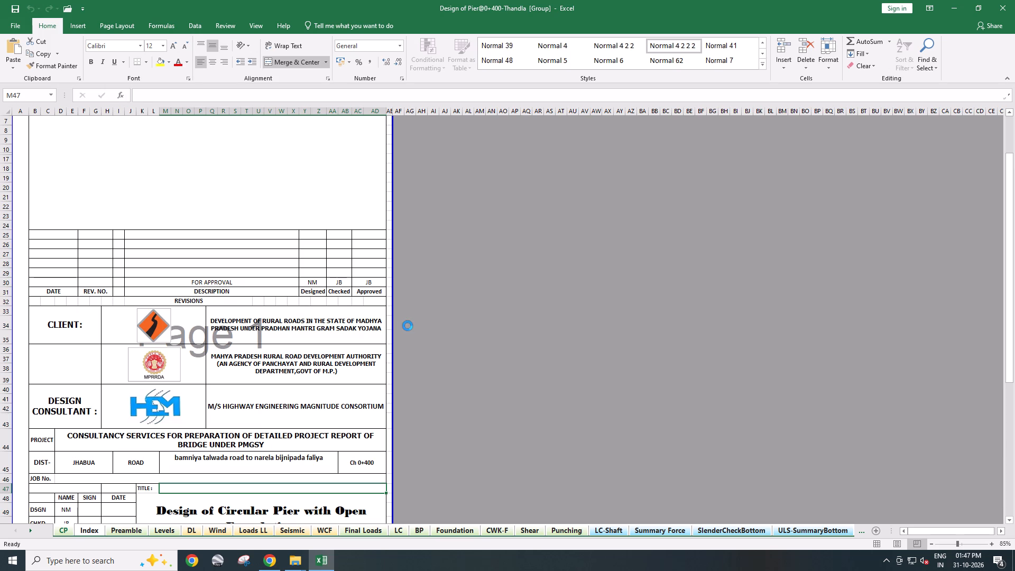
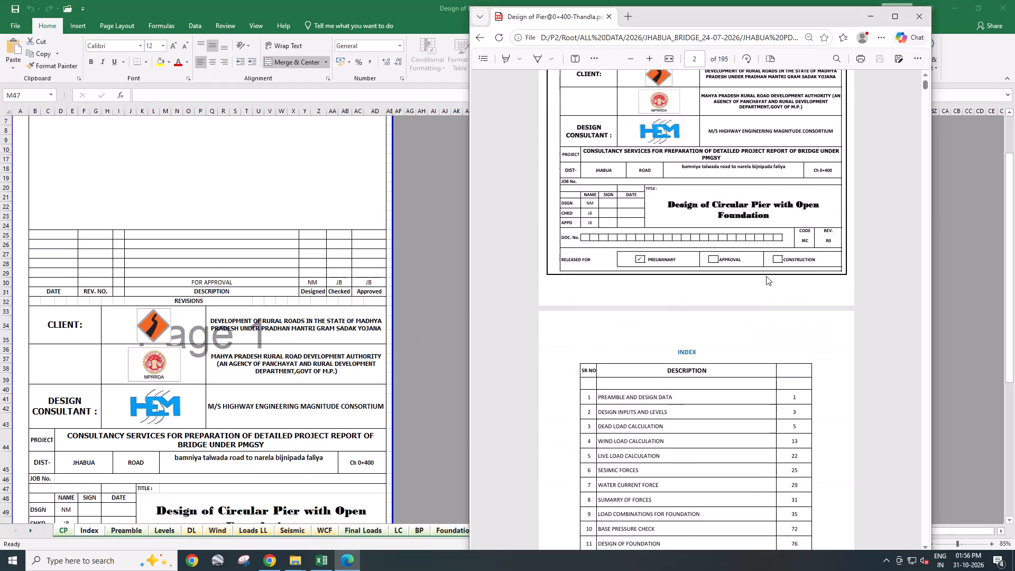
# Review the pier design PDF from the index through the level details, dead load and wind load calculations.
pyautogui.scroll(-20, 766, 276)
pyautogui.scroll(-15, 766, 276)
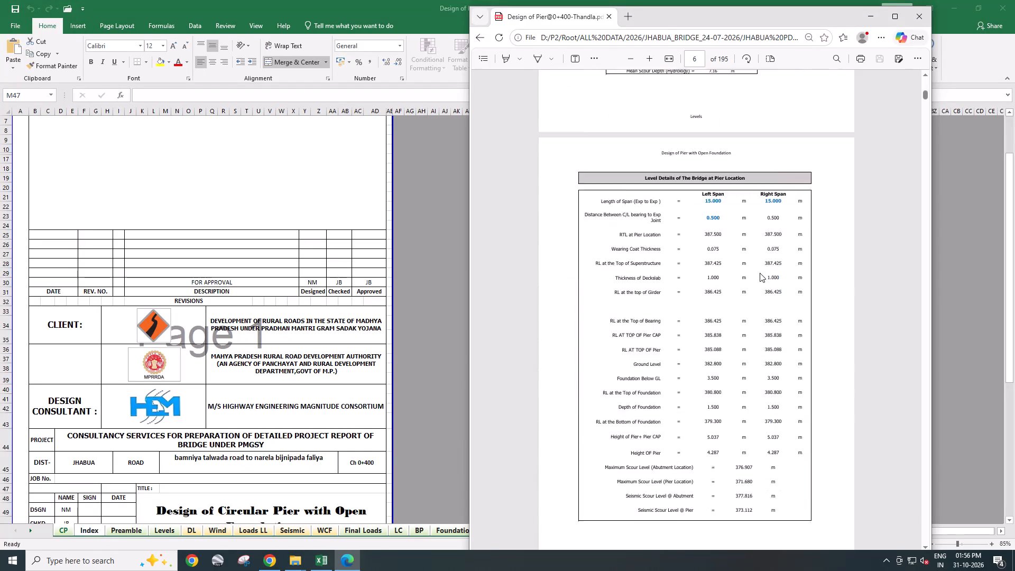
pyautogui.scroll(-20, 760, 273)
pyautogui.scroll(-15, 760, 273)
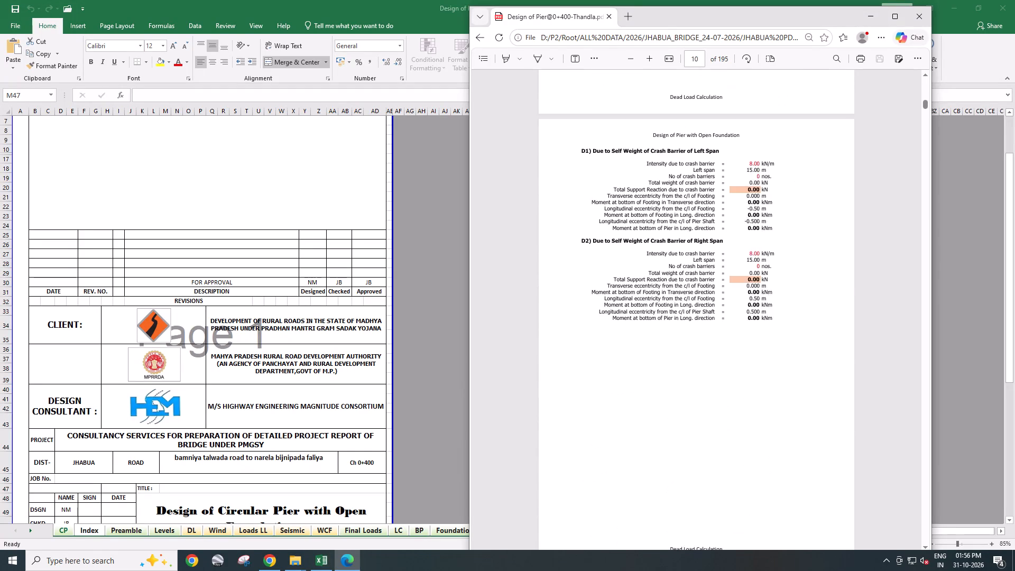
pyautogui.scroll(-12, 759, 273)
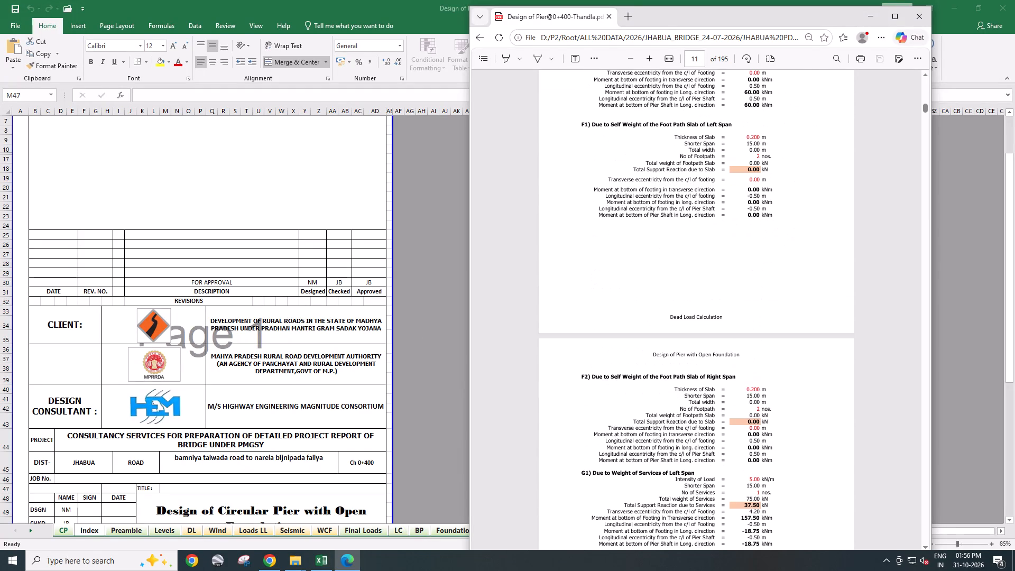
pyautogui.scroll(-13, 759, 273)
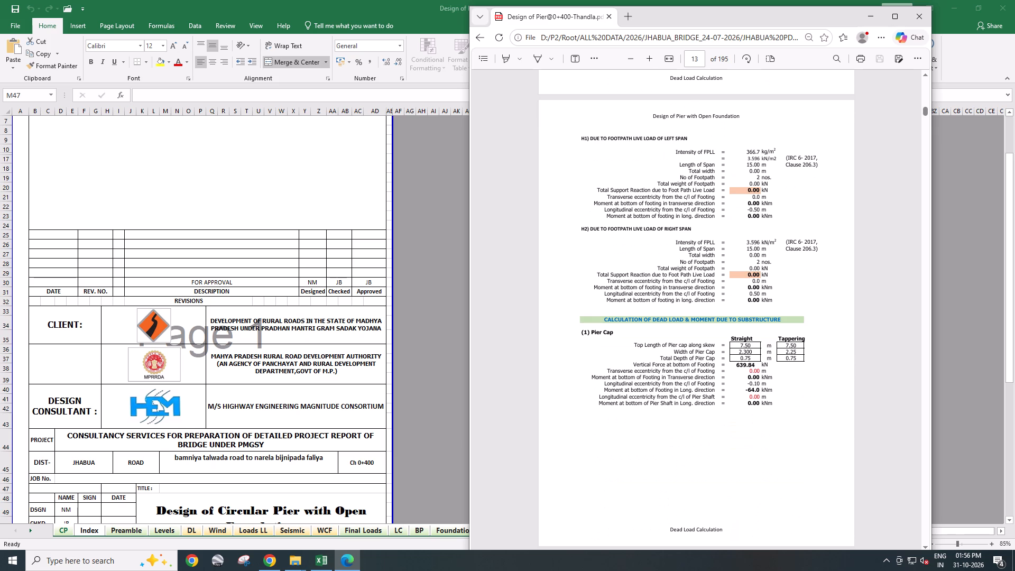
pyautogui.keyDown('ctrl'); pyautogui.scroll(-2, 759, 273); pyautogui.keyUp('ctrl')
pyautogui.scroll(-12, 759, 273)
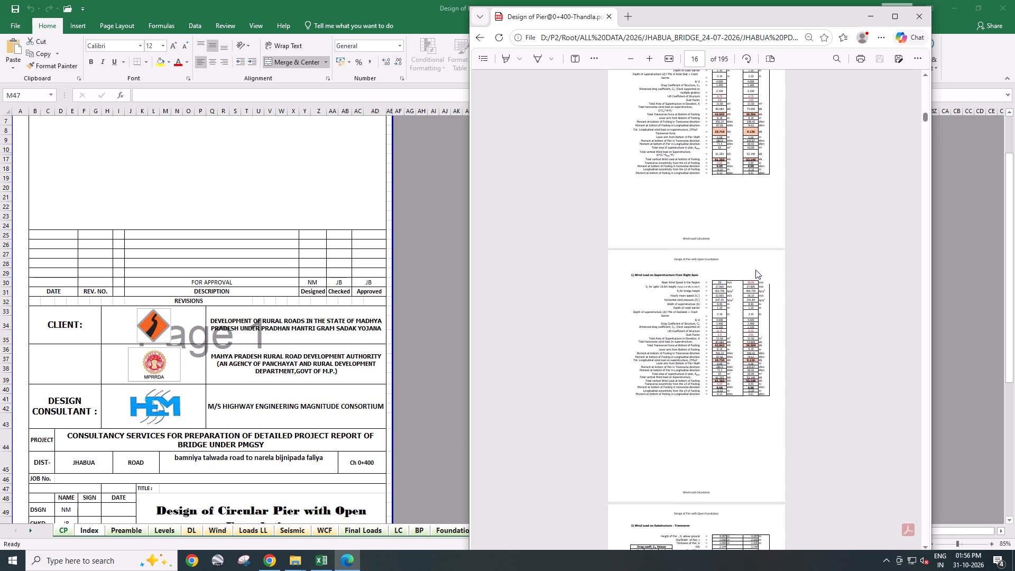
pyautogui.scroll(-20, 755, 270)
pyautogui.scroll(-11, 755, 270)
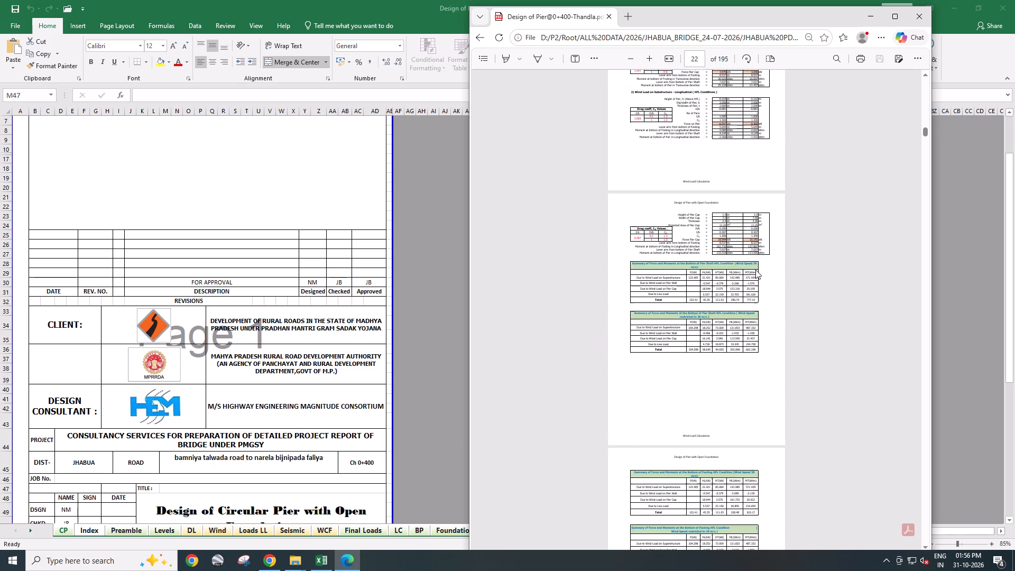
pyautogui.scroll(-20, 755, 270)
pyautogui.scroll(-6, 755, 270)
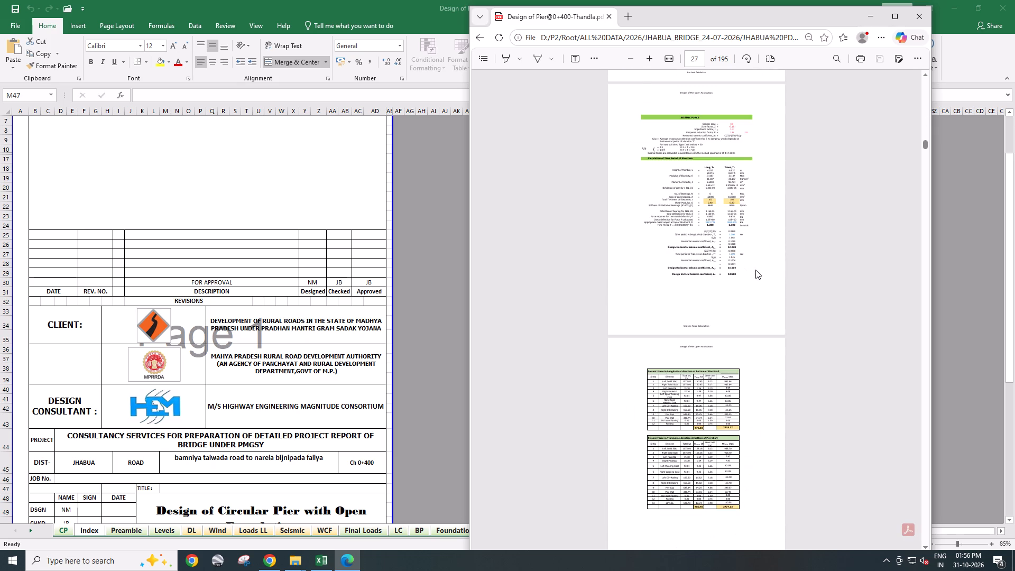
# Examine the seismic force tables and the water current force calculations in the pier design PDF.
pyautogui.scroll(4, 755, 270)
pyautogui.scroll(-1, 755, 270)
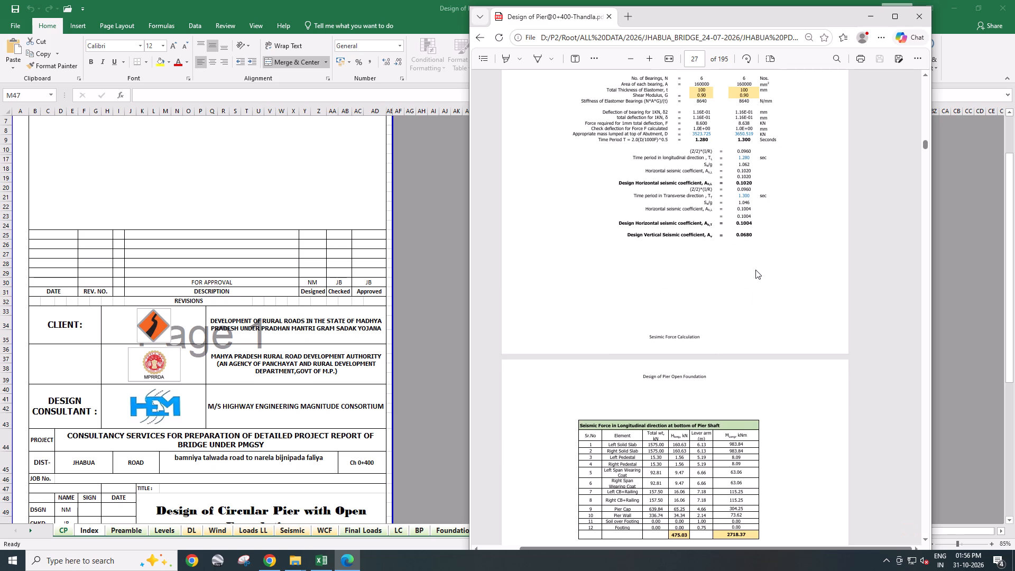
pyautogui.scroll(-16, 755, 270)
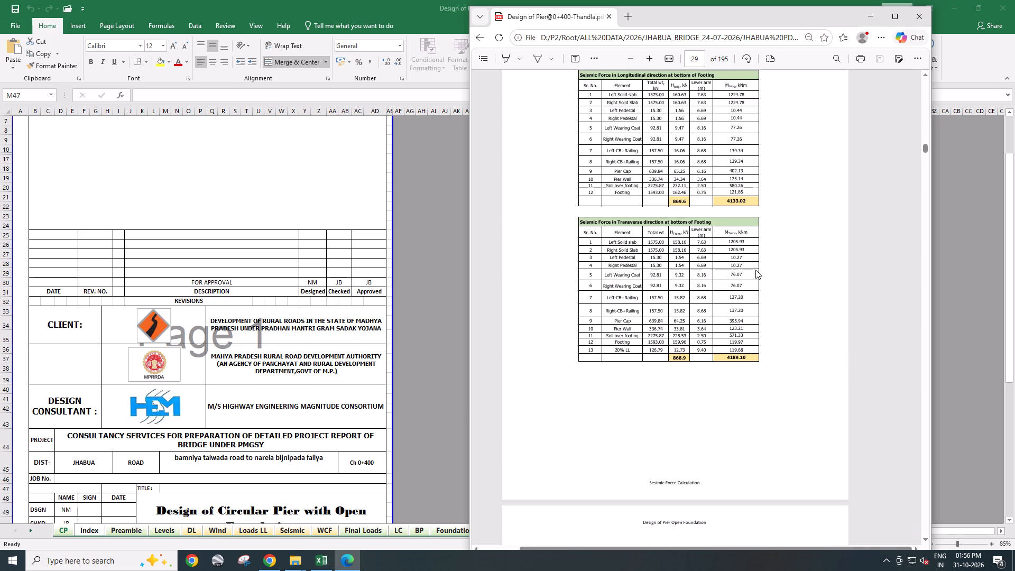
pyautogui.scroll(-12, 755, 270)
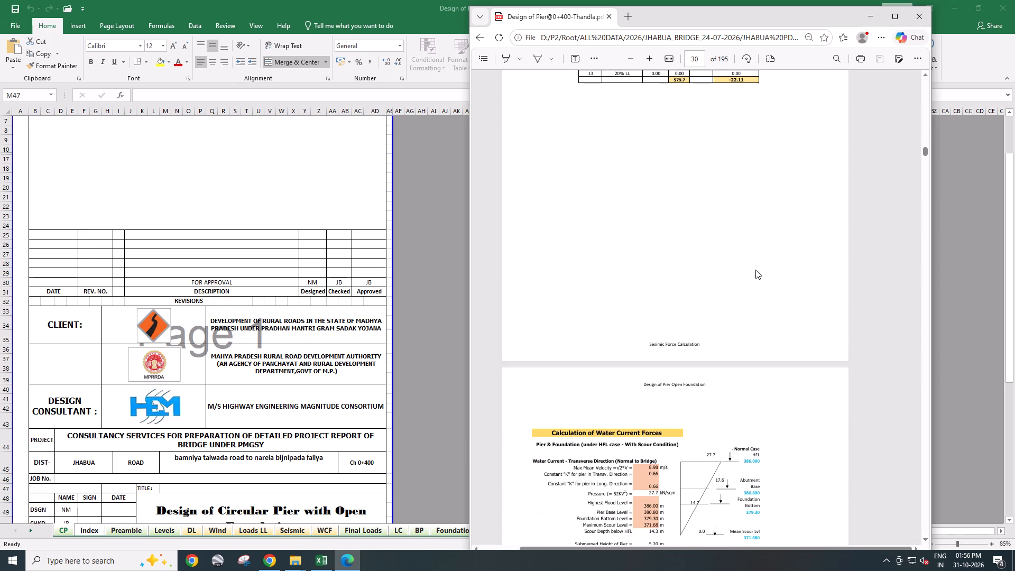
pyautogui.scroll(-5, 755, 270)
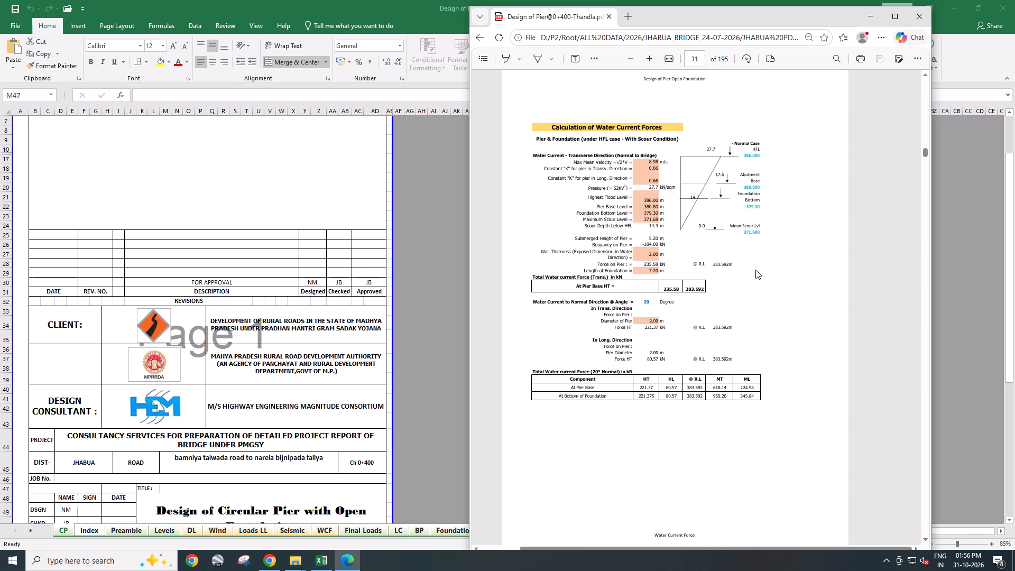
pyautogui.scroll(-13, 755, 270)
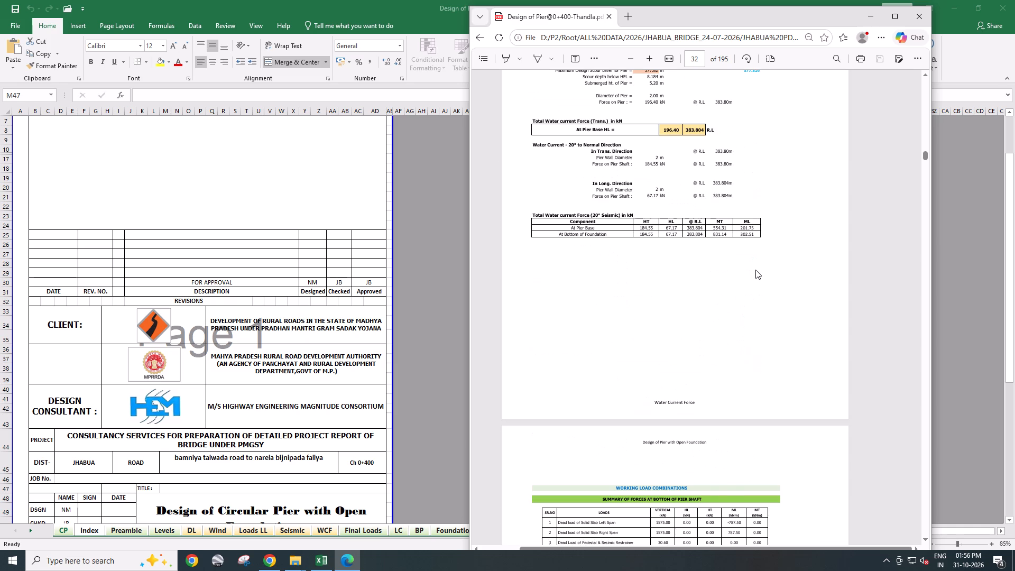
# Examine the summaries of forces at the bottom of the pier shaft and at the bottom of the pier foundation.
pyautogui.scroll(-6, 755, 270)
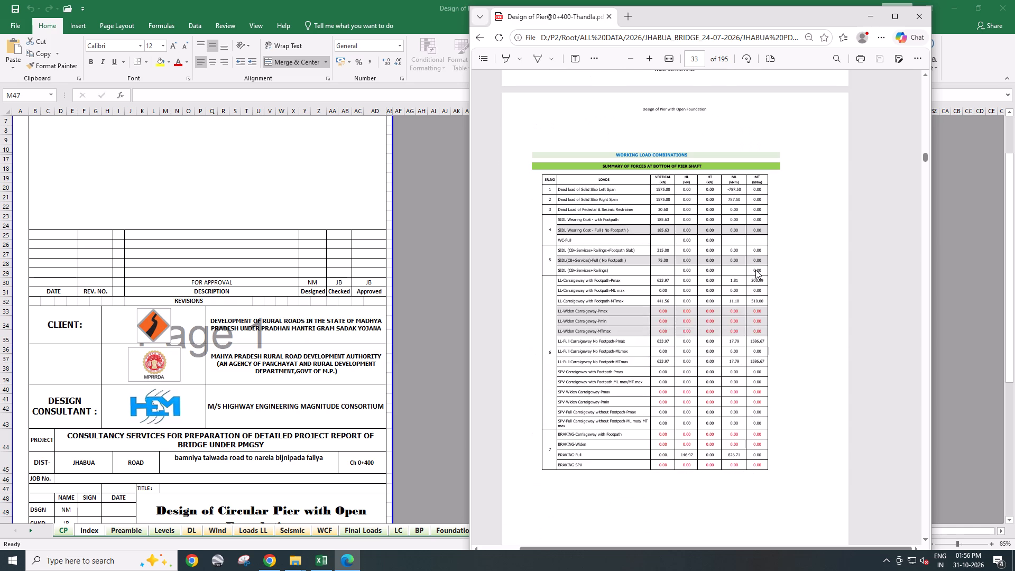
pyautogui.scroll(-12, 755, 270)
pyautogui.scroll(2, 755, 270)
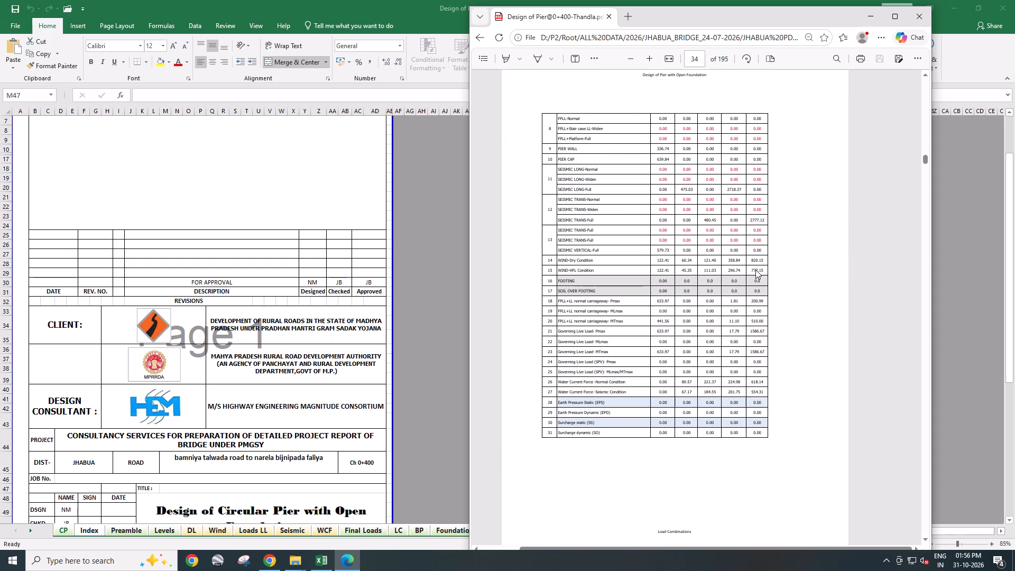
pyautogui.scroll(-8, 755, 270)
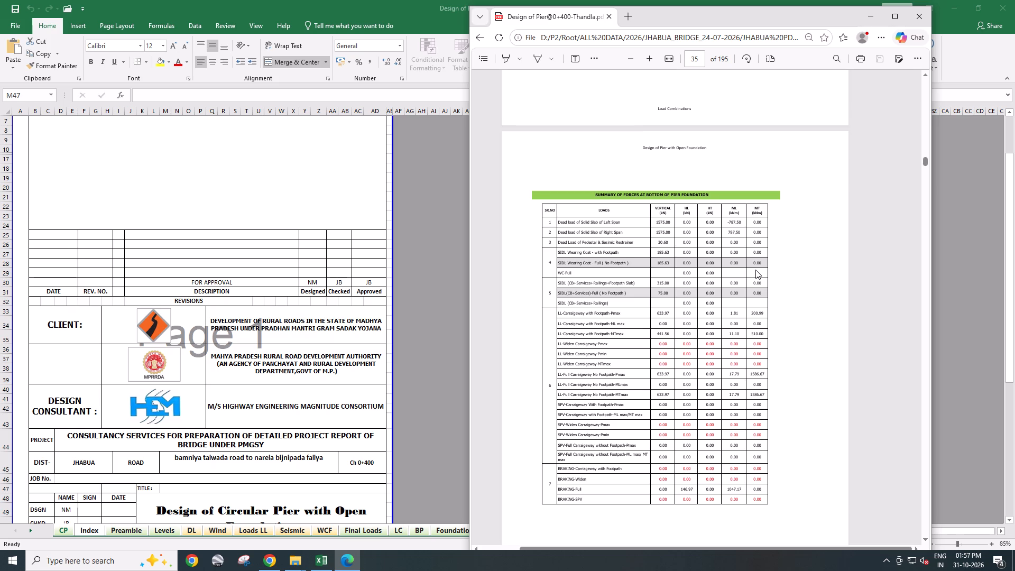
pyautogui.scroll(-13, 755, 270)
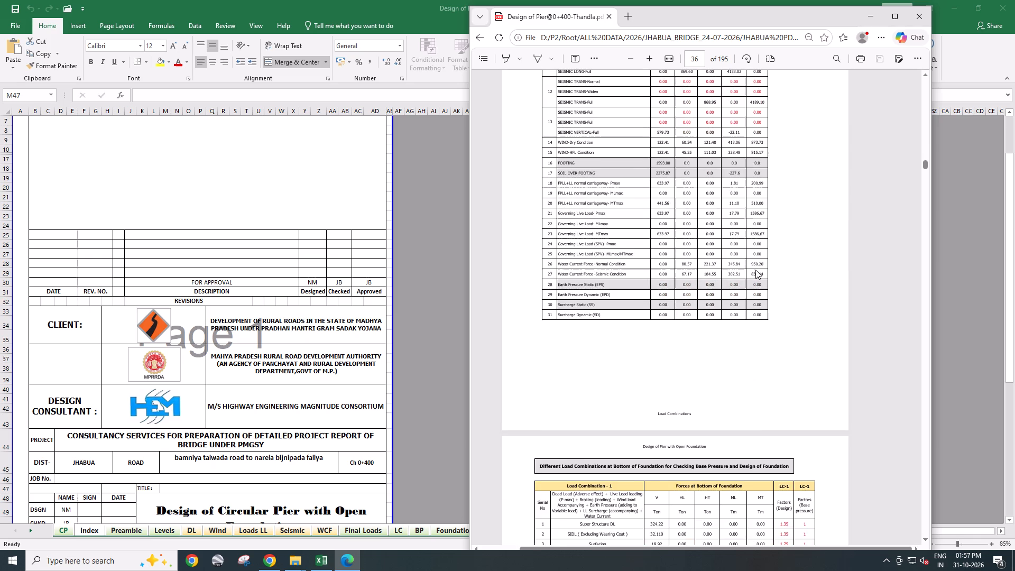
pyautogui.scroll(4, 755, 270)
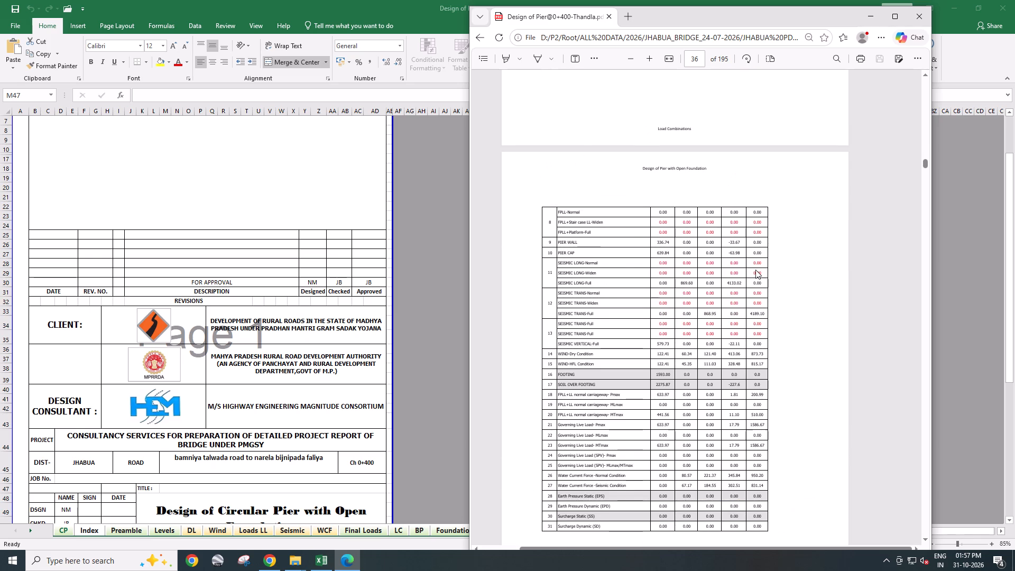
# Review the normal-case load combinations at the bottom of foundation, up to Load Combination 12.
pyautogui.scroll(-20, 755, 270)
pyautogui.scroll(-11, 755, 270)
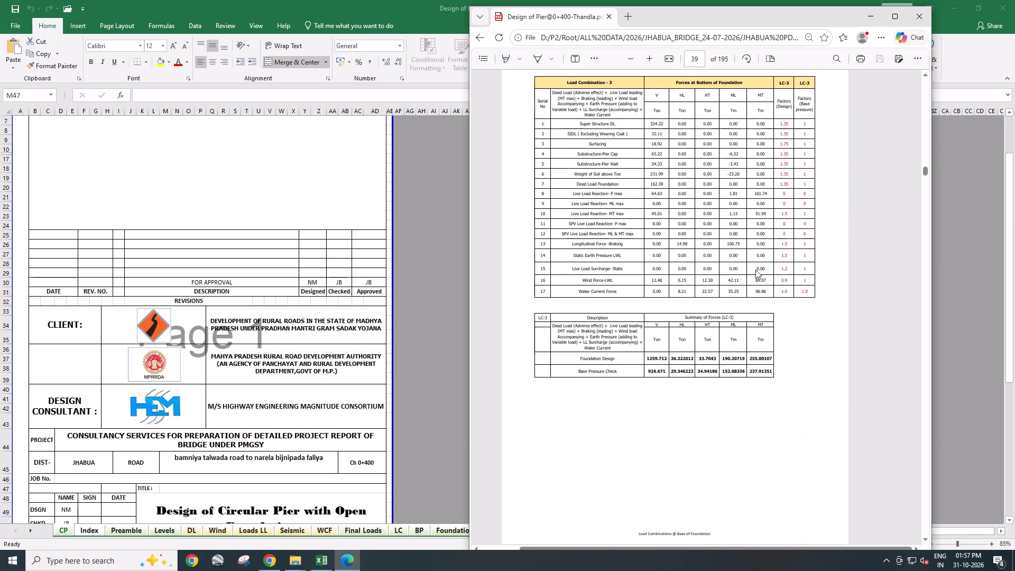
pyautogui.scroll(-3, 755, 270)
pyautogui.scroll(-18, 755, 270)
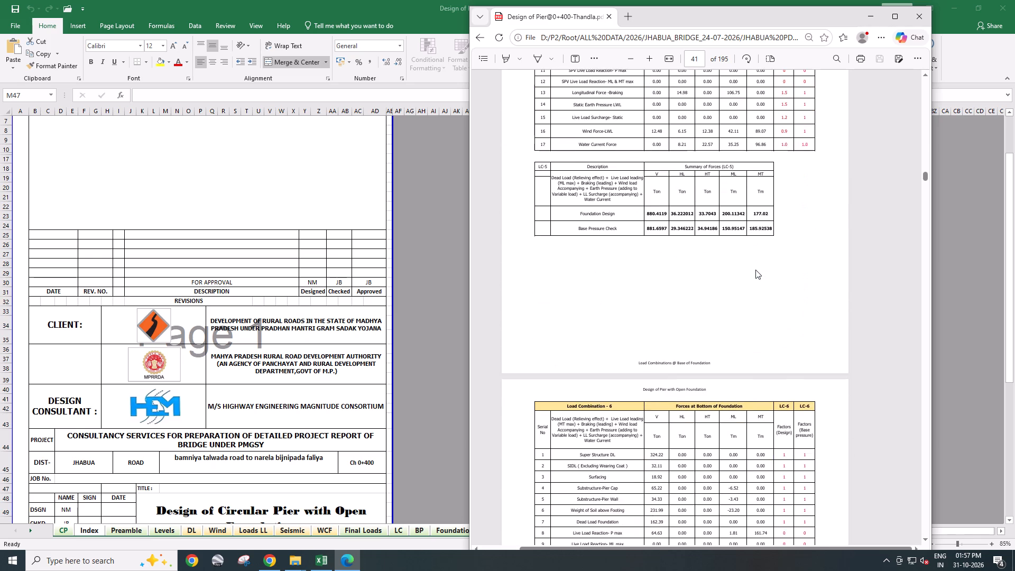
pyautogui.scroll(-15, 755, 270)
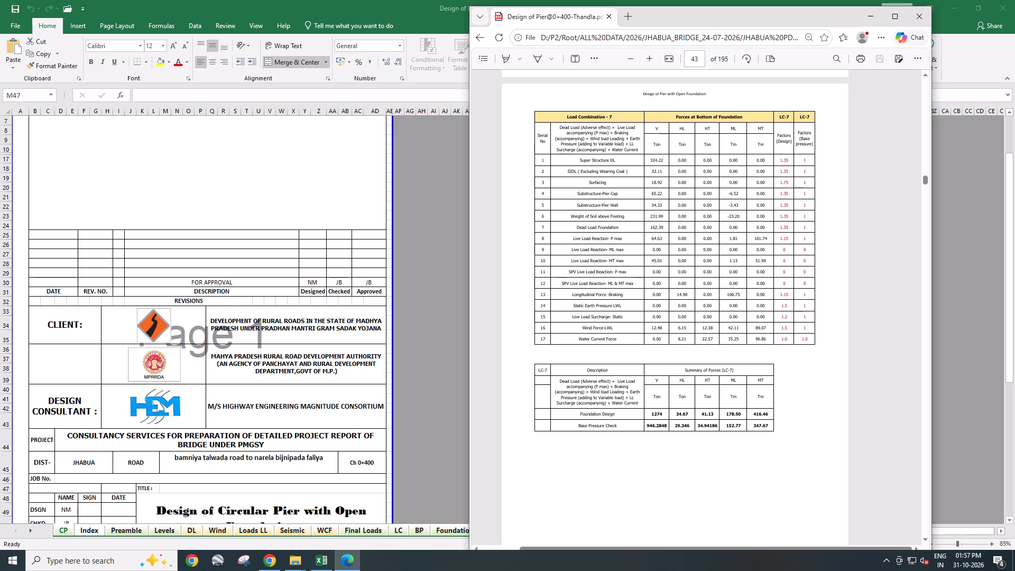
pyautogui.scroll(-3, 761, 279)
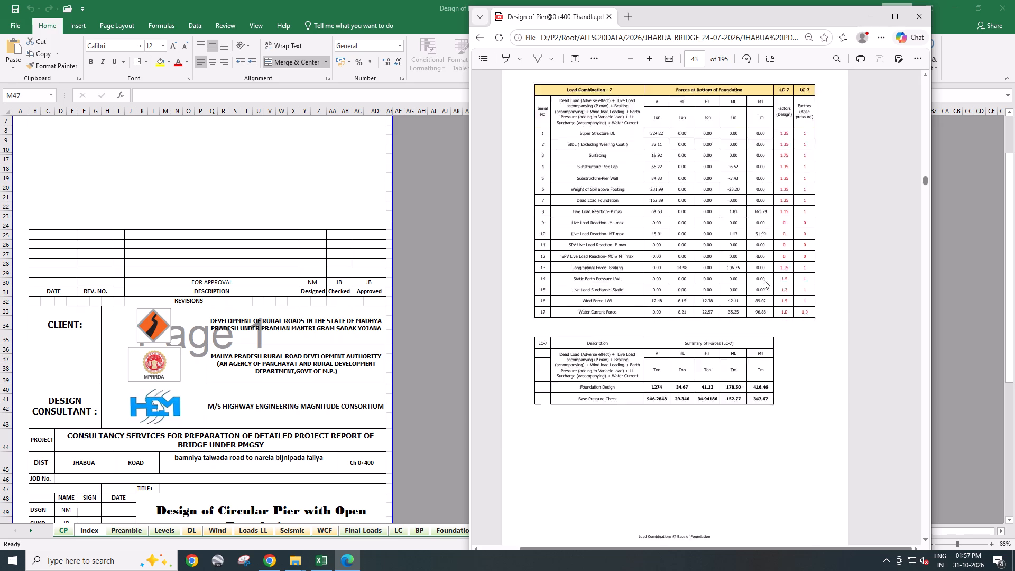
pyautogui.scroll(-20, 764, 280)
pyautogui.scroll(-20, 764, 280)
pyautogui.scroll(-2, 764, 280)
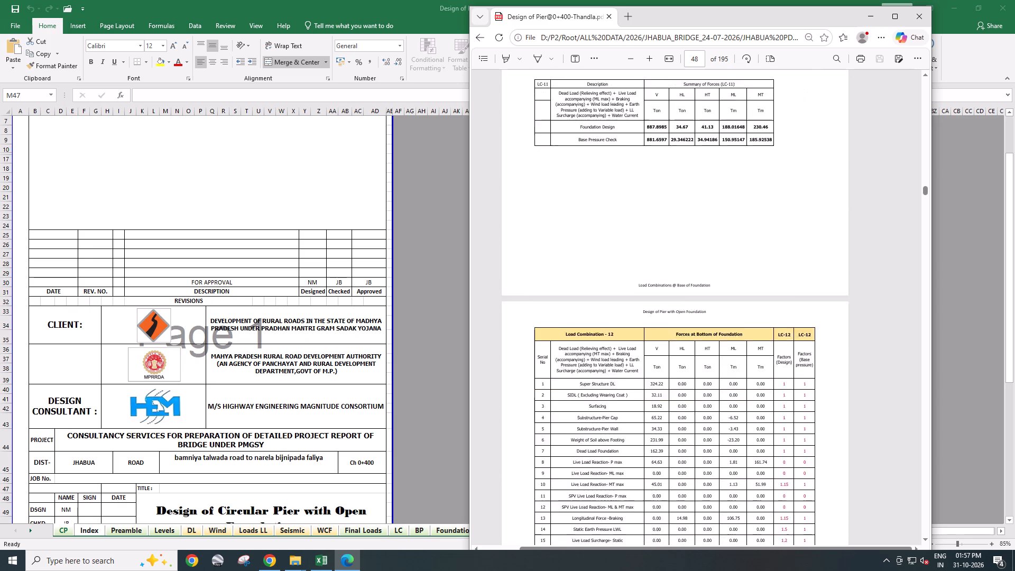
pyautogui.scroll(-16, 764, 280)
# Review the Seismic ULS load combinations at the bottom of foundation and their force summaries.
pyautogui.scroll(-2, 764, 280)
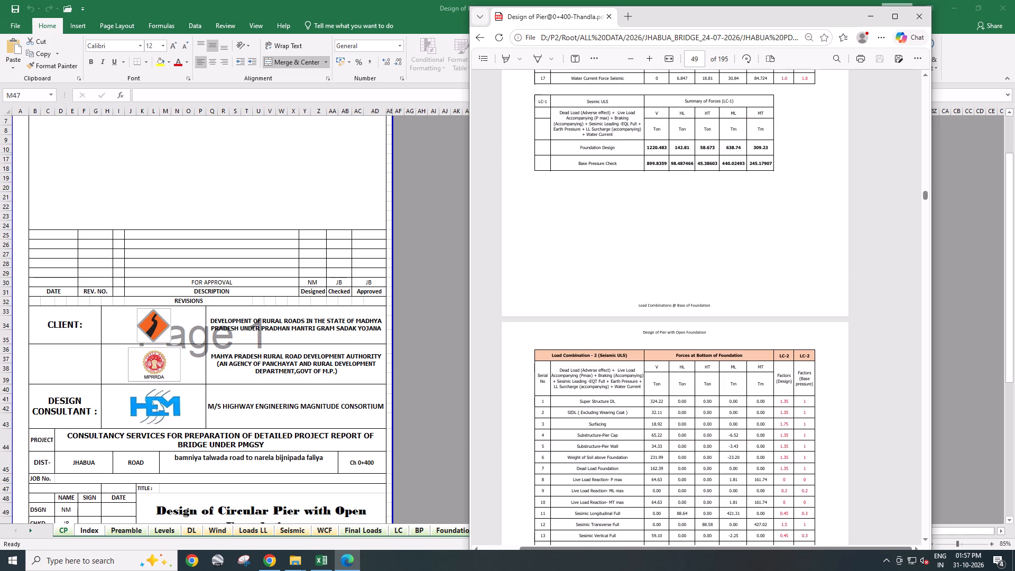
pyautogui.scroll(-20, 764, 280)
pyautogui.scroll(-4, 764, 280)
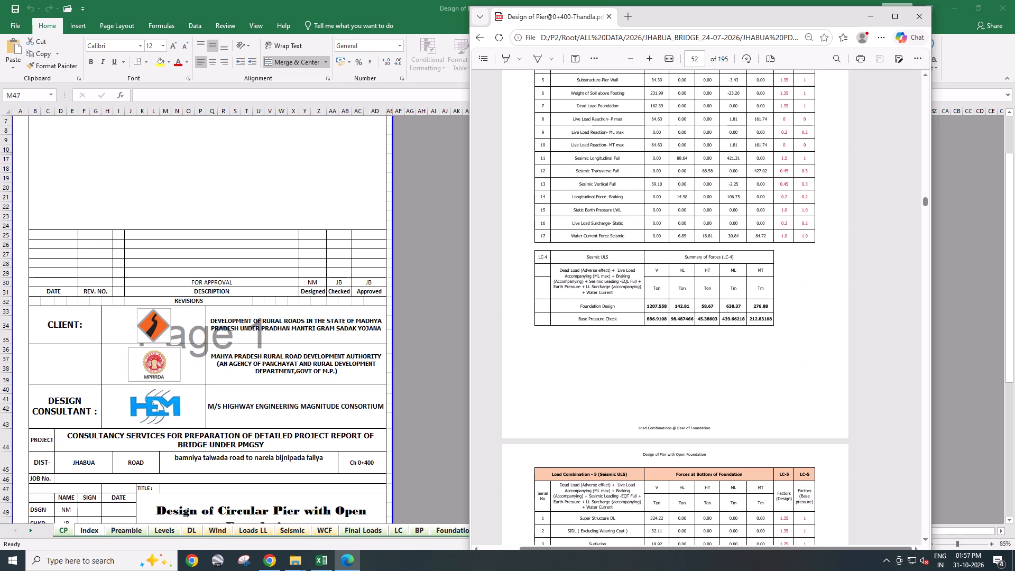
pyautogui.scroll(-11, 764, 280)
pyautogui.scroll(-13, 764, 280)
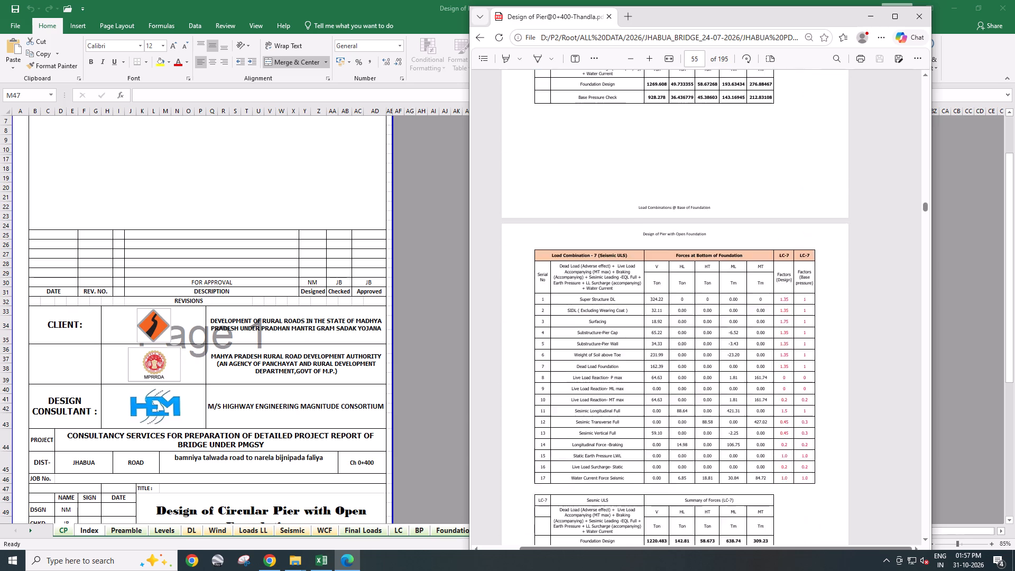
pyautogui.scroll(-20, 764, 280)
pyautogui.scroll(-20, 764, 280)
pyautogui.scroll(-2, 764, 280)
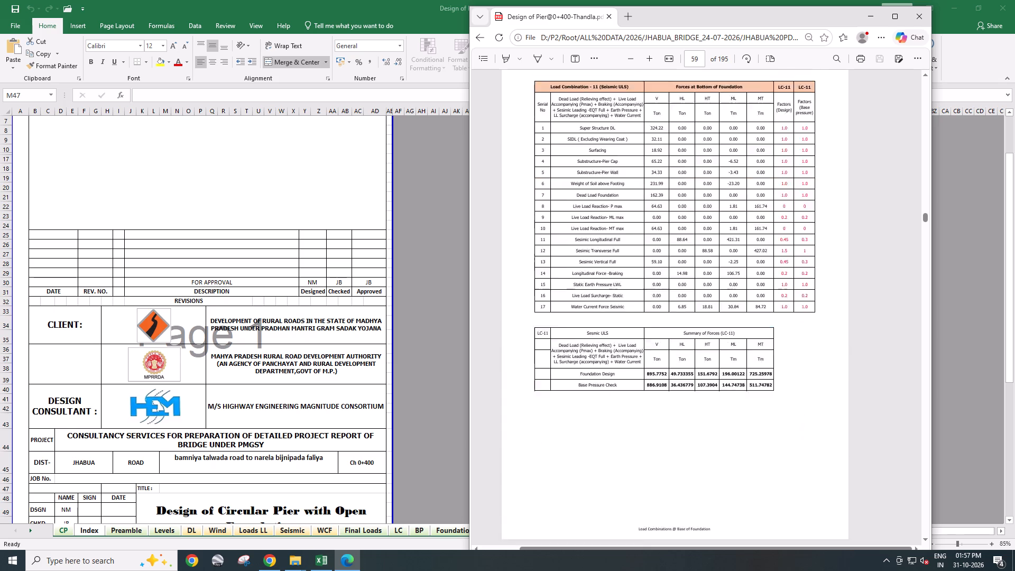
pyautogui.scroll(-10, 764, 280)
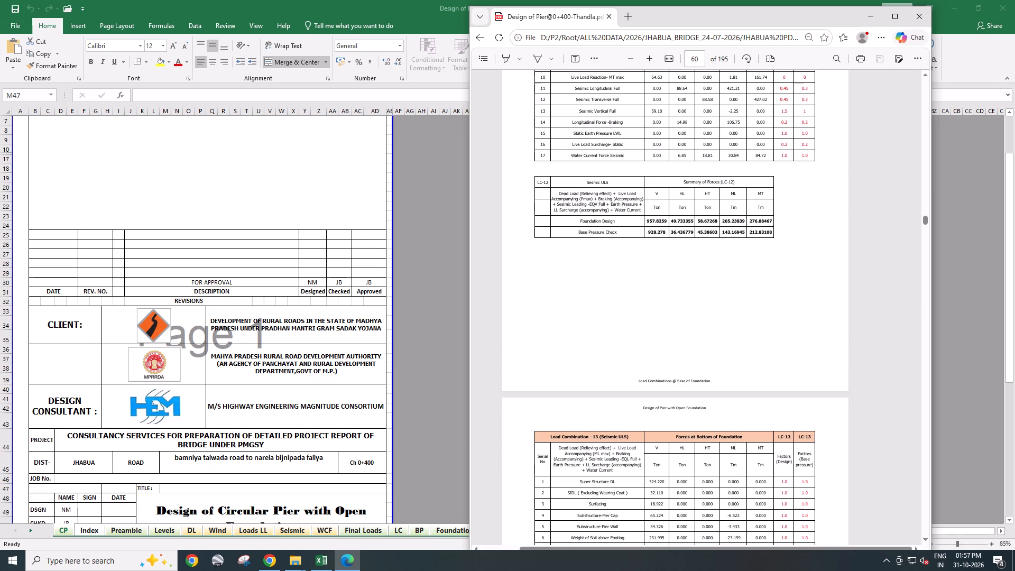
pyautogui.scroll(-17, 764, 280)
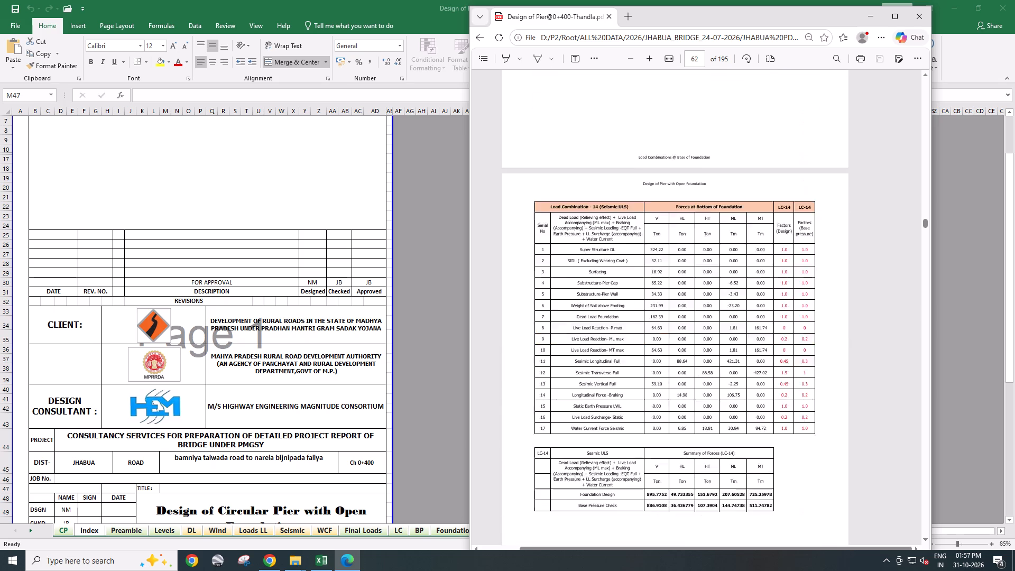
pyautogui.scroll(-7, 764, 280)
pyautogui.scroll(-18, 764, 280)
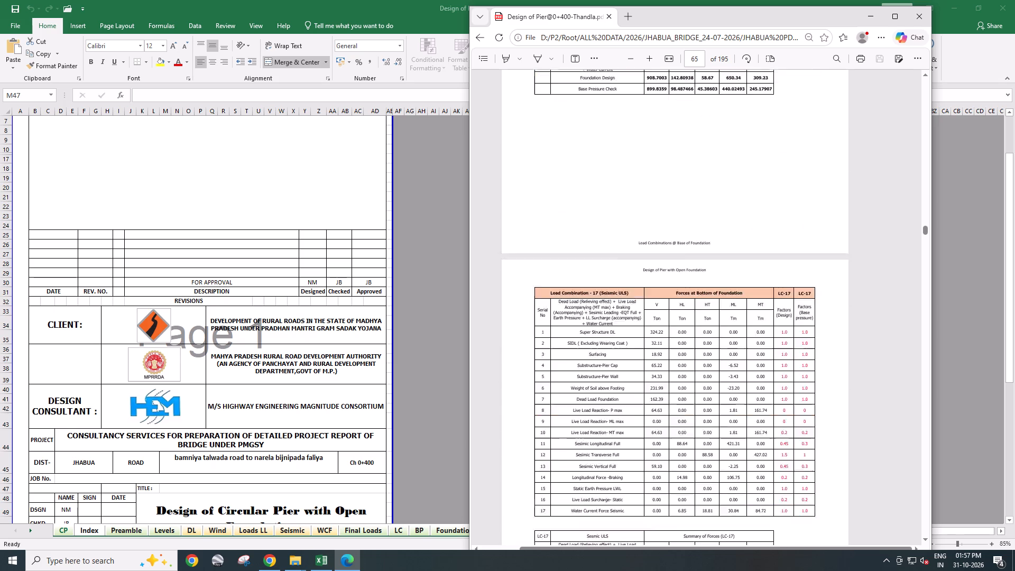
pyautogui.scroll(-6, 764, 280)
# Review the rare and quasi-permanent load combinations used for stress checking at the bottom of foundation.
pyautogui.scroll(-16, 764, 280)
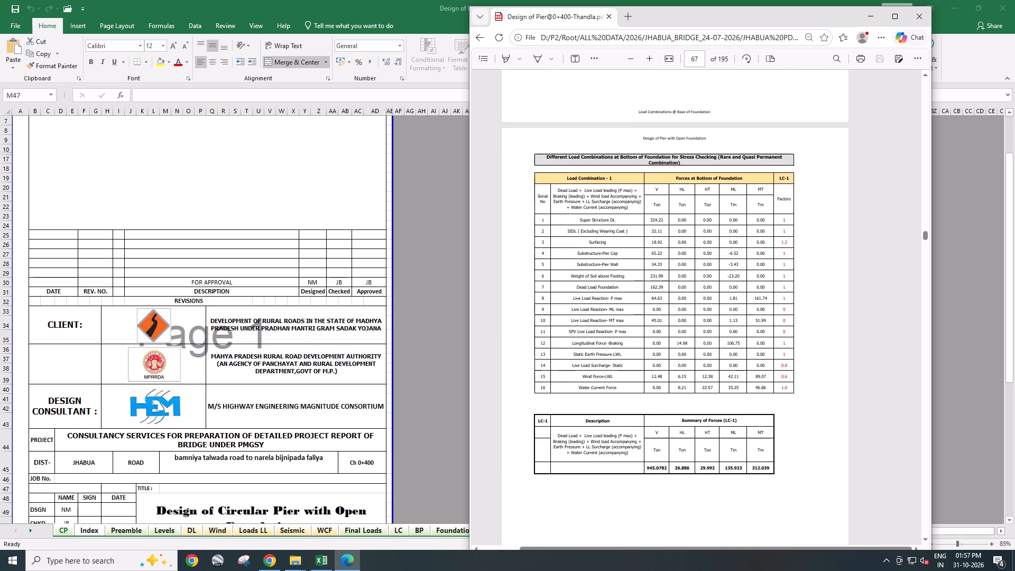
pyautogui.scroll(-20, 764, 280)
pyautogui.scroll(-18, 764, 280)
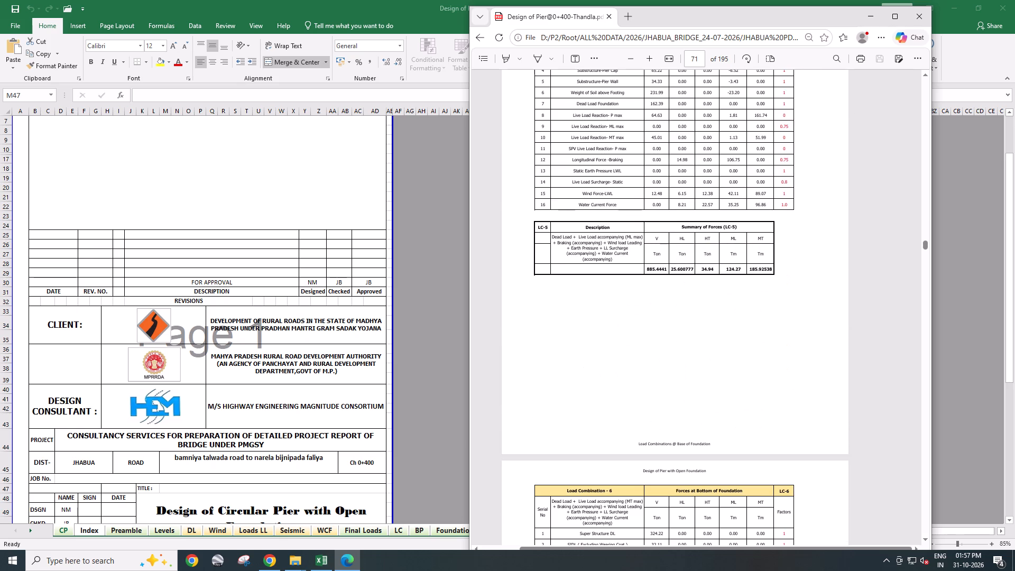
pyautogui.scroll(-20, 764, 280)
pyautogui.scroll(-2, 764, 280)
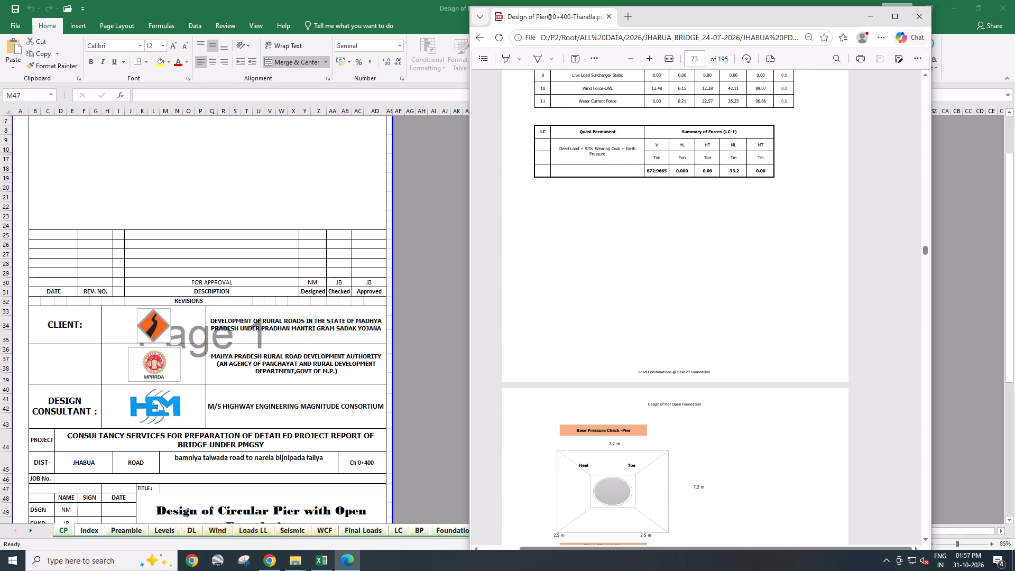
# Review the foundation's base pressure, overturning stability and bearing pressure checks for the normal, seismic, rare and quasi-permanent cases.
pyautogui.scroll(-6, 764, 280)
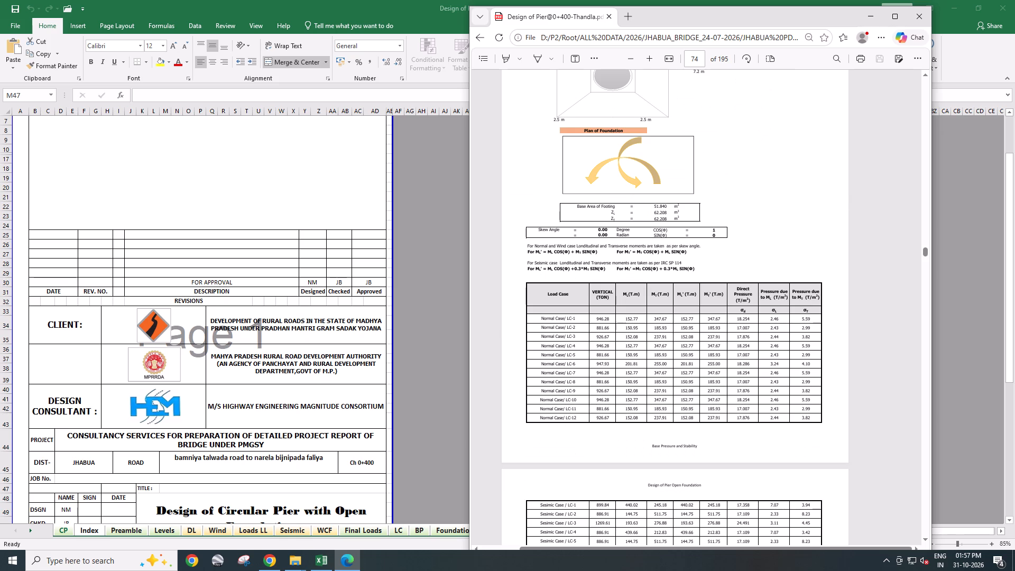
pyautogui.scroll(-20, 764, 280)
pyautogui.scroll(-8, 764, 280)
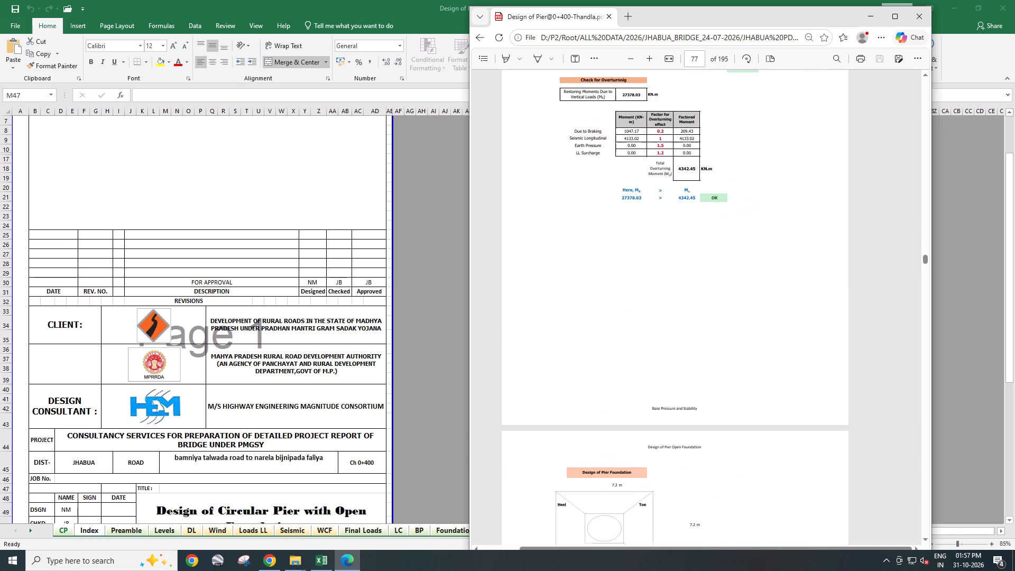
pyautogui.scroll(-18, 764, 280)
pyautogui.scroll(-6, 764, 280)
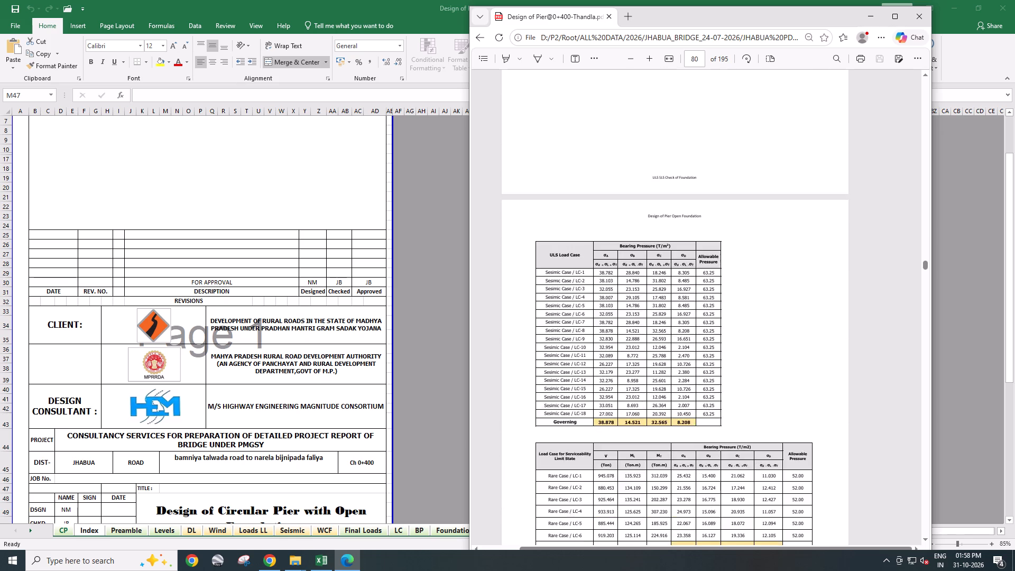
pyautogui.scroll(-6, 764, 280)
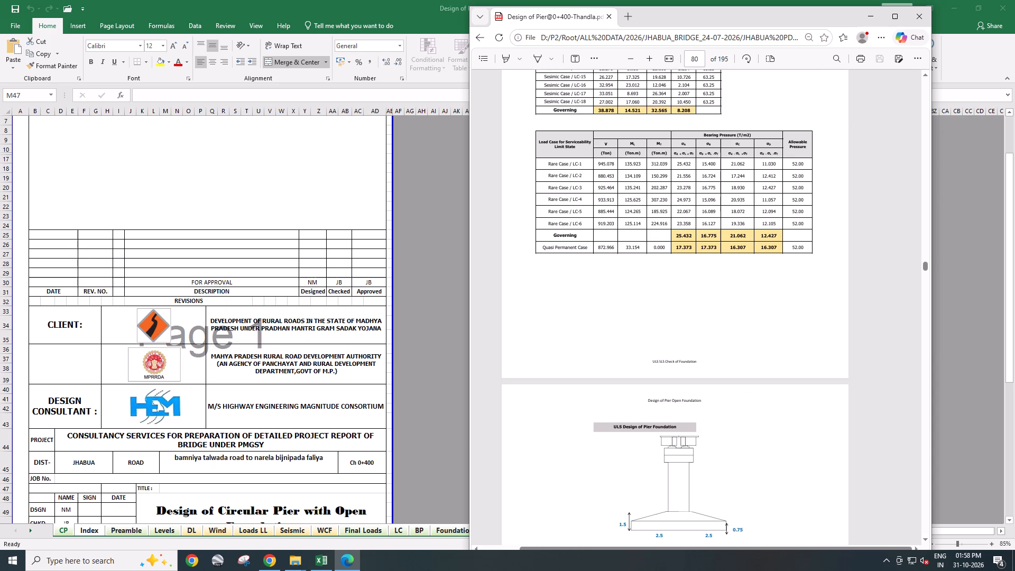
# Examine the pier foundation's ULS reinforcement design, crack width check, and one-way and punching shear checks.
pyautogui.scroll(-18, 764, 280)
pyautogui.scroll(-12, 764, 280)
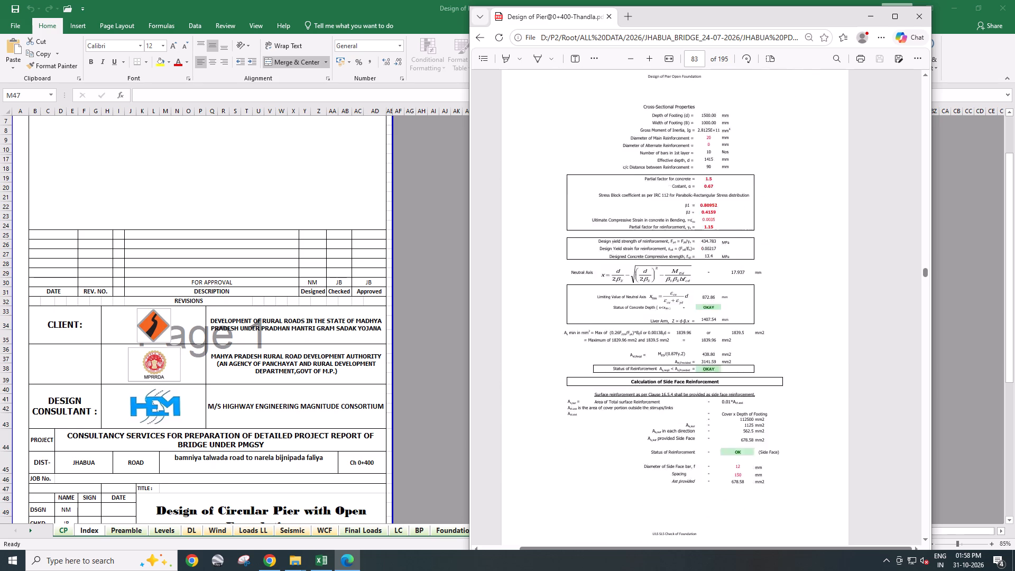
pyautogui.scroll(-2, 764, 280)
pyautogui.scroll(-20, 764, 280)
pyautogui.scroll(-5, 764, 280)
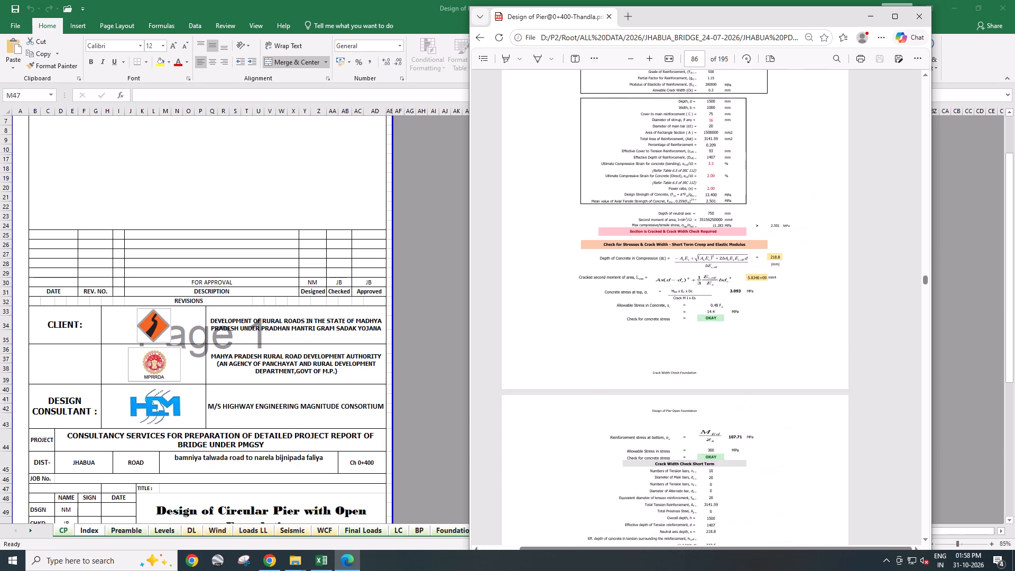
pyautogui.scroll(-20, 764, 280)
pyautogui.scroll(-18, 764, 280)
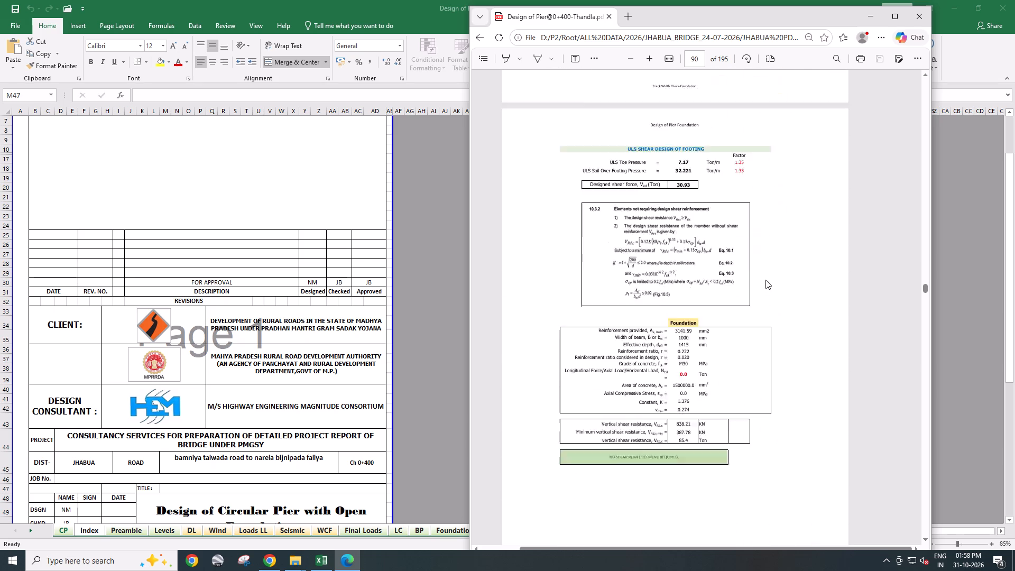
pyautogui.scroll(-20, 765, 280)
pyautogui.scroll(-15, 765, 280)
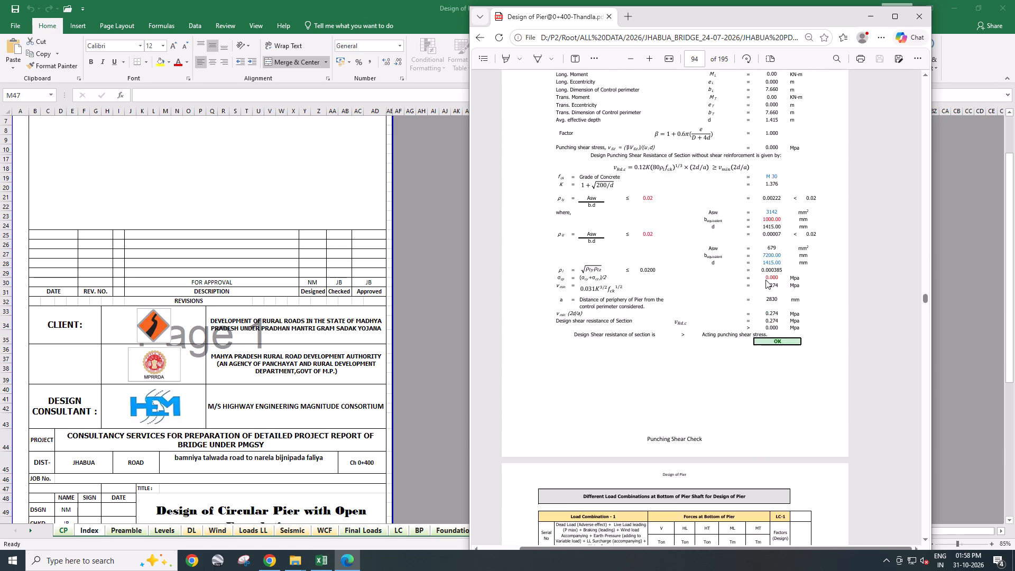
# Review the normal-case load combinations at the bottom of the pier shaft, up to Load Combination 12.
pyautogui.scroll(-12, 765, 280)
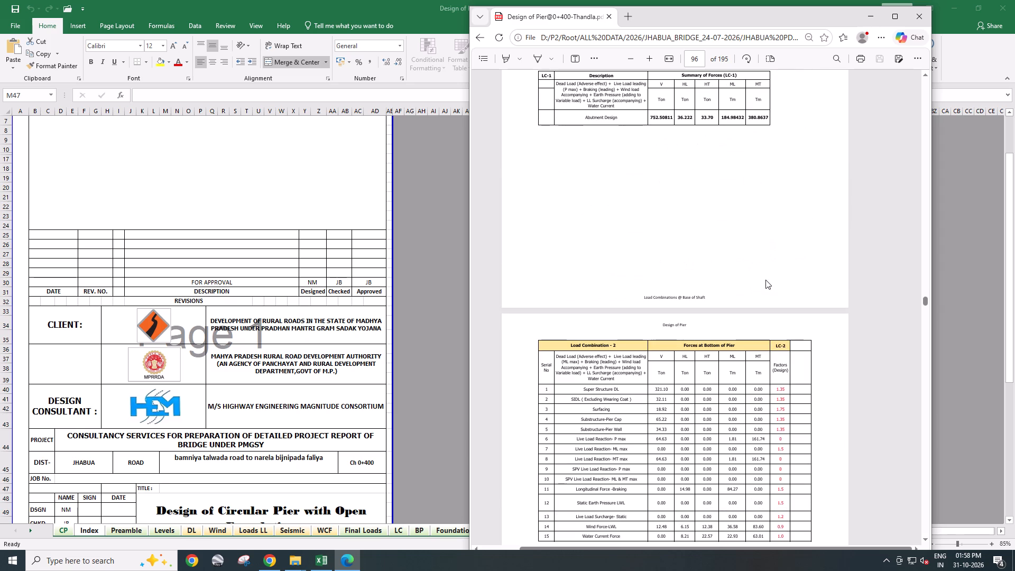
pyautogui.scroll(-12, 765, 280)
pyautogui.scroll(-16, 765, 280)
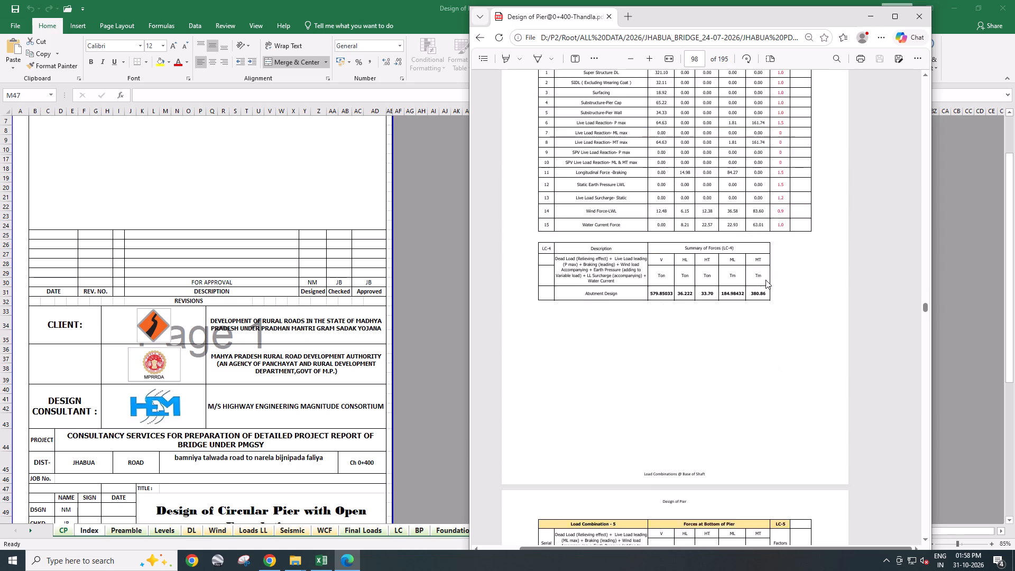
pyautogui.scroll(-9, 765, 280)
pyautogui.scroll(-12, 765, 280)
pyautogui.scroll(-11, 765, 280)
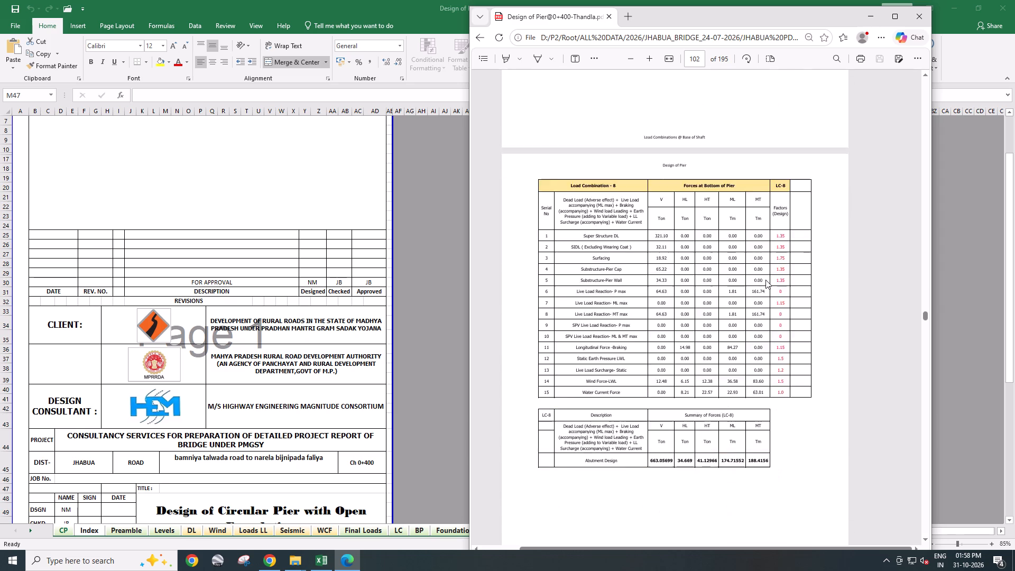
pyautogui.scroll(-6, 765, 280)
pyautogui.scroll(-20, 765, 280)
pyautogui.scroll(-8, 765, 280)
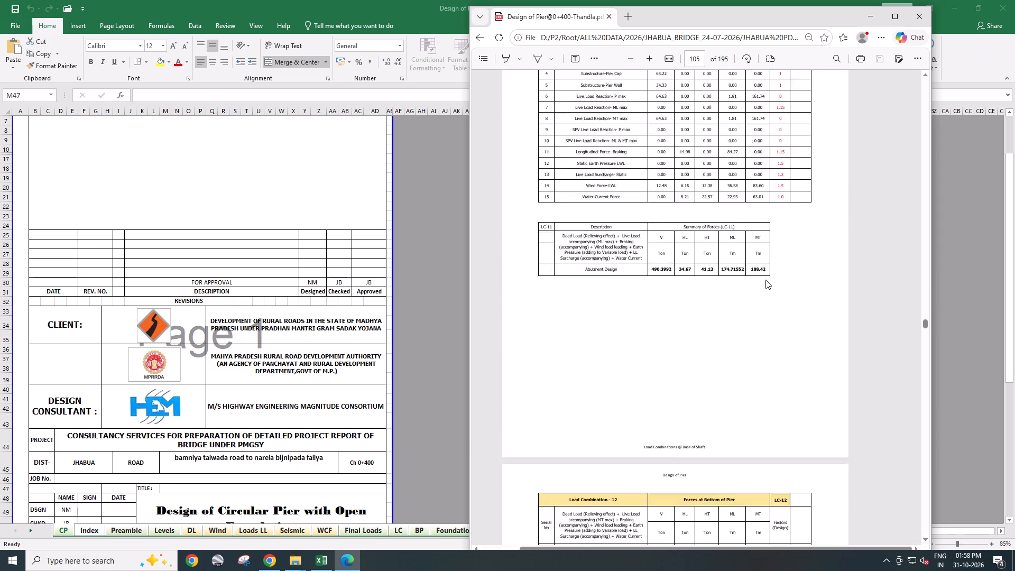
pyautogui.scroll(-9, 765, 280)
pyautogui.scroll(1, 765, 280)
# Review the Seismic ULS load combinations at the bottom of the pier shaft and their force summaries.
pyautogui.scroll(-19, 765, 280)
pyautogui.scroll(-18, 765, 280)
pyautogui.scroll(-16, 765, 280)
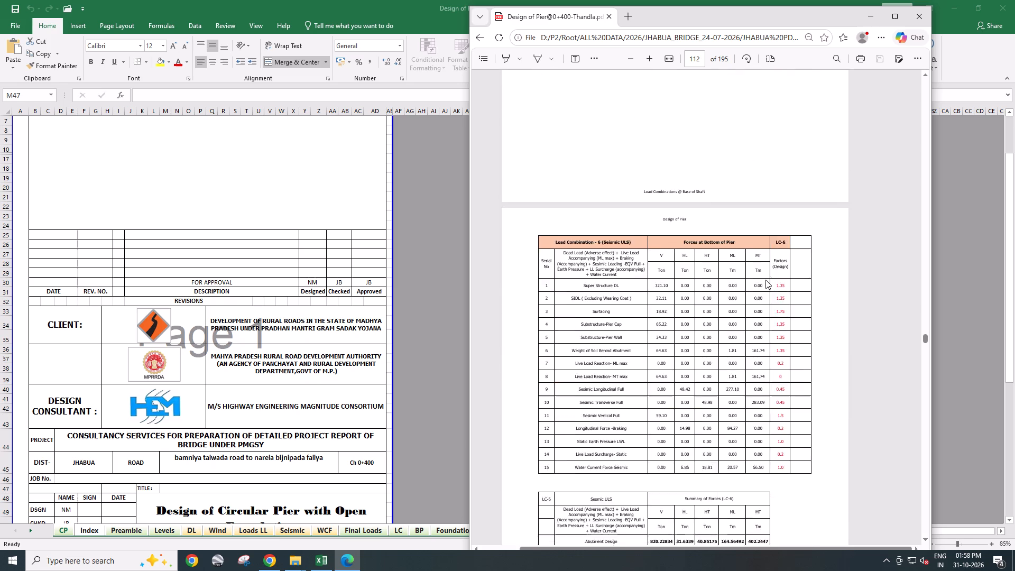
pyautogui.scroll(-15, 765, 280)
pyautogui.scroll(-11, 765, 280)
pyautogui.scroll(1, 768, 272)
pyautogui.scroll(-11, 768, 272)
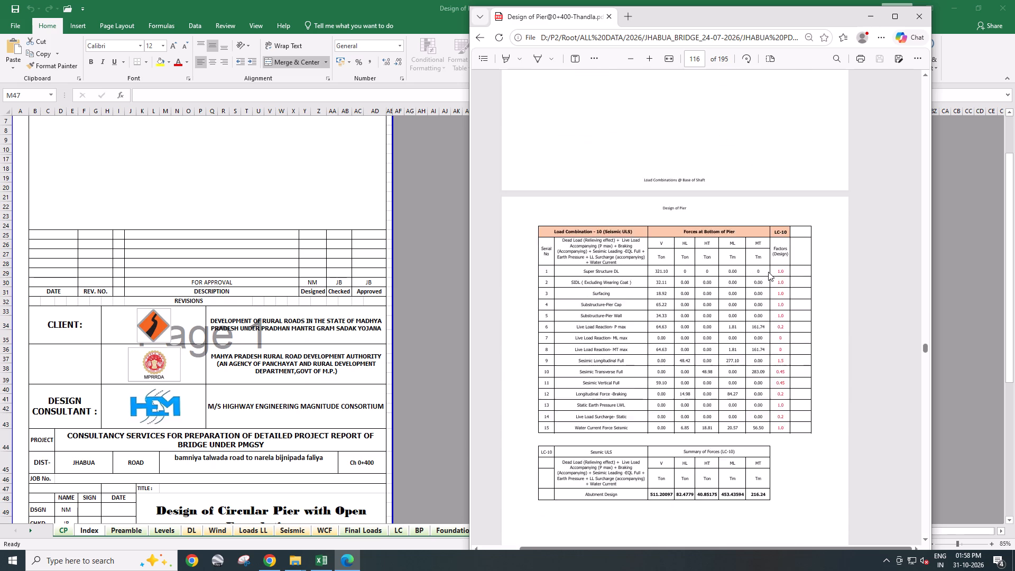
pyautogui.scroll(-12, 768, 272)
pyautogui.scroll(-13, 768, 272)
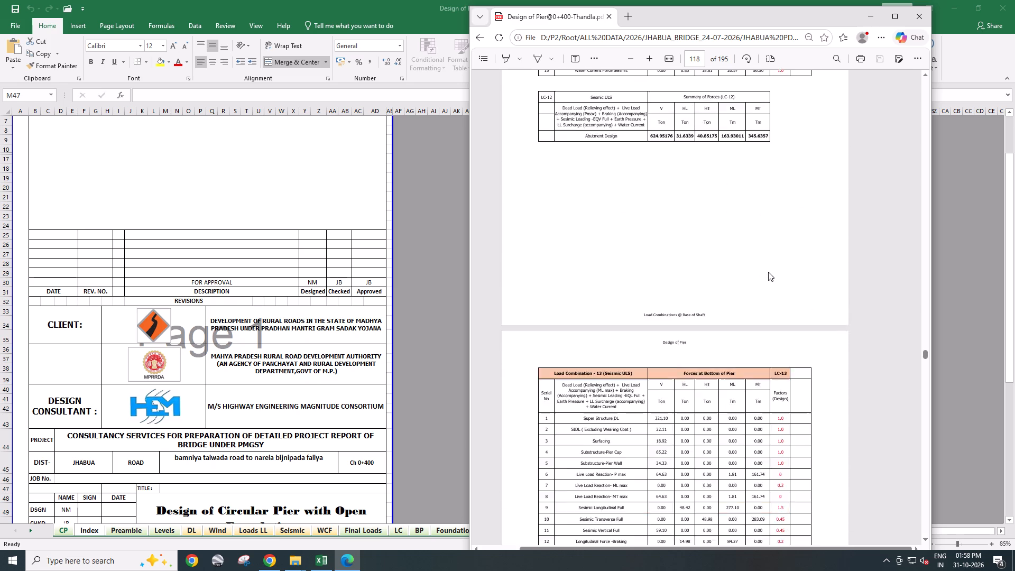
pyautogui.scroll(-20, 768, 272)
pyautogui.scroll(-16, 768, 272)
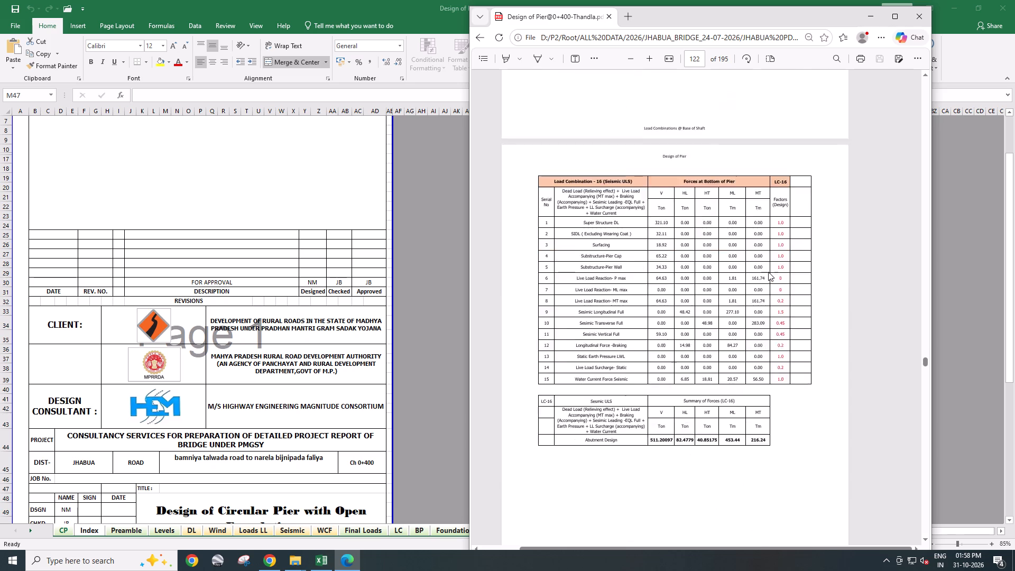
pyautogui.scroll(-9, 768, 272)
# Review the SLS stress-check load combinations at the base of the shaft and the table of governing forces.
pyautogui.scroll(-18, 768, 272)
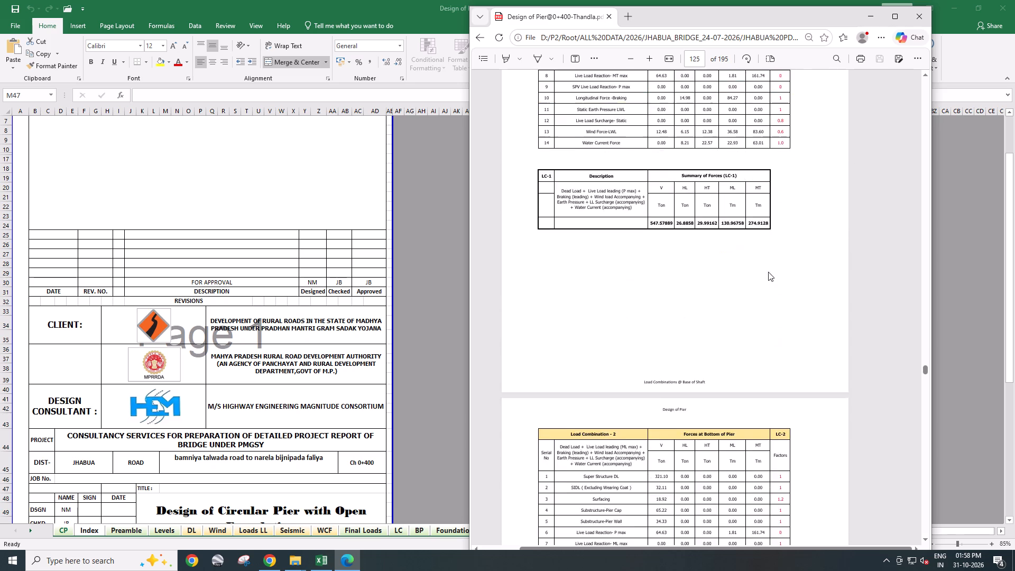
pyautogui.scroll(-20, 768, 272)
pyautogui.scroll(-18, 768, 272)
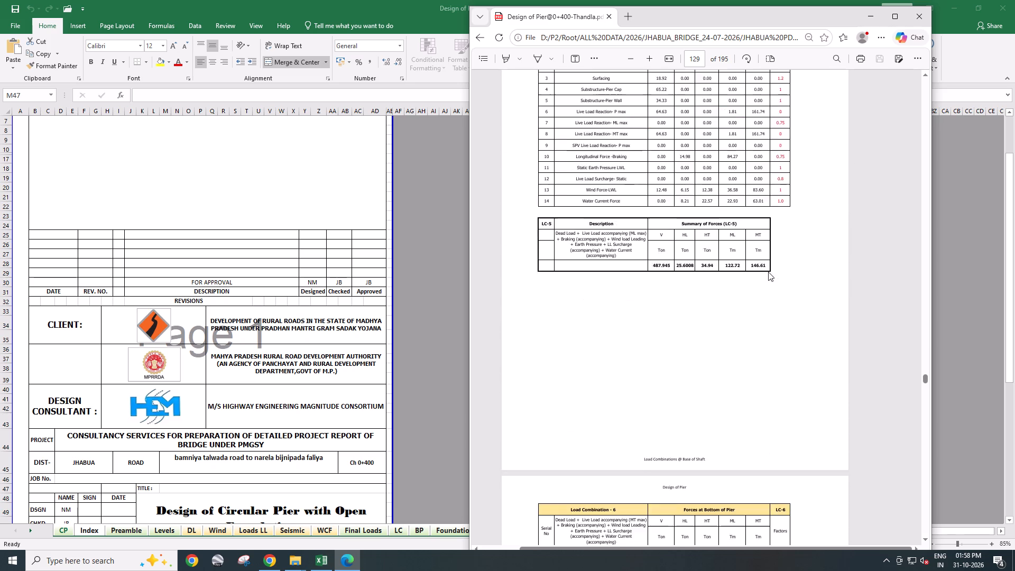
pyautogui.scroll(-11, 768, 272)
pyautogui.scroll(1, 768, 272)
pyautogui.scroll(-18, 768, 272)
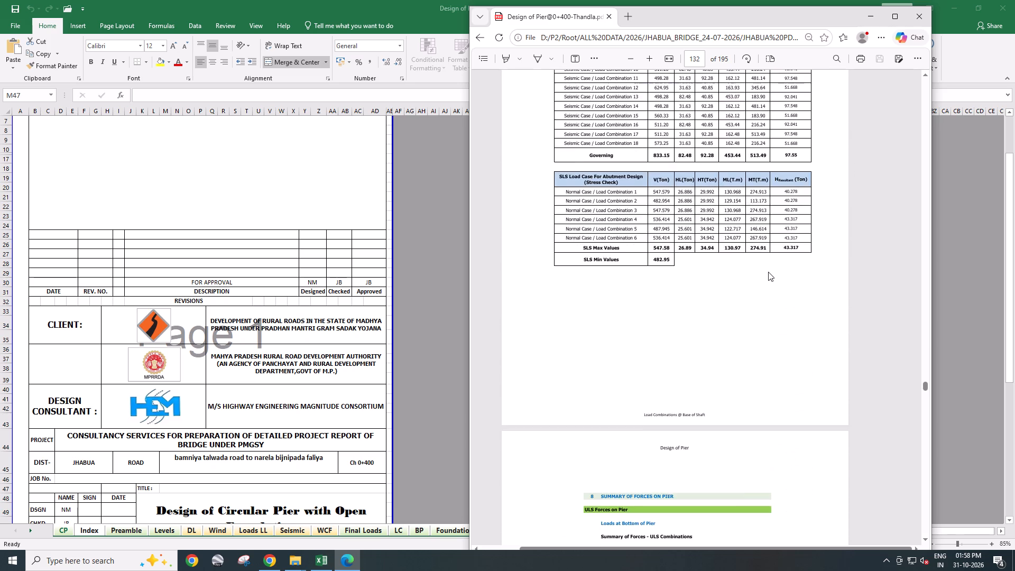
# Examine the circular pier's slenderness, second-order effect and creep calculations, through to the ULS check for substructure bottom design.
pyautogui.scroll(-18, 768, 272)
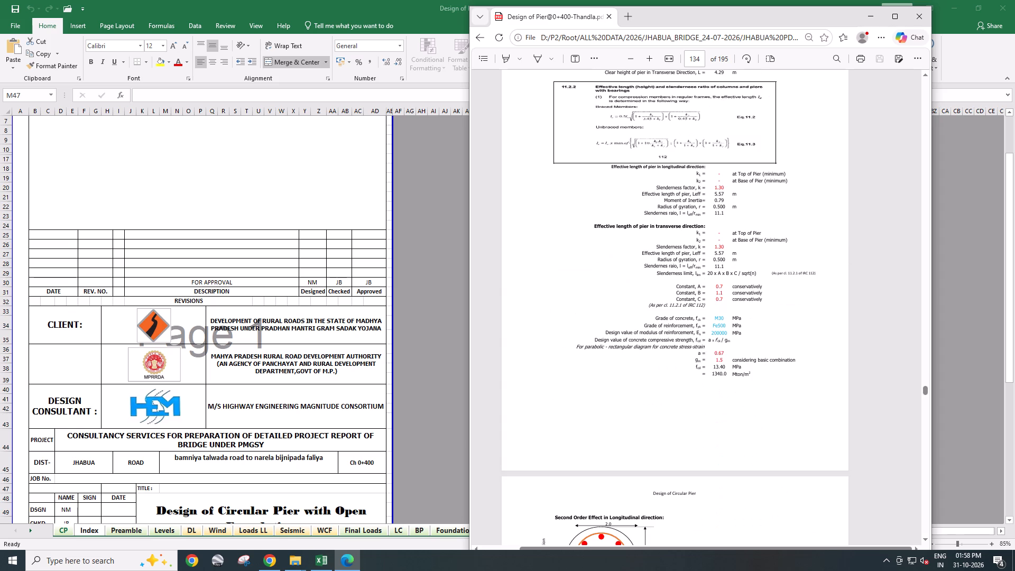
pyautogui.press('pagedown')
pyautogui.press('pagedown')
pyautogui.press('pagedown')
pyautogui.press('pagedown')
pyautogui.press('pagedown')
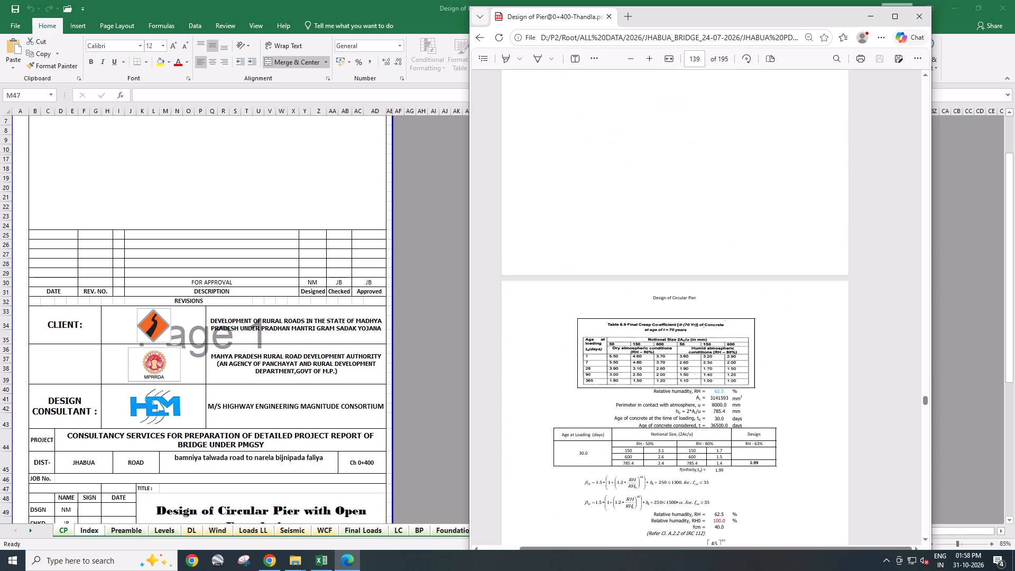
pyautogui.press('pagedown')
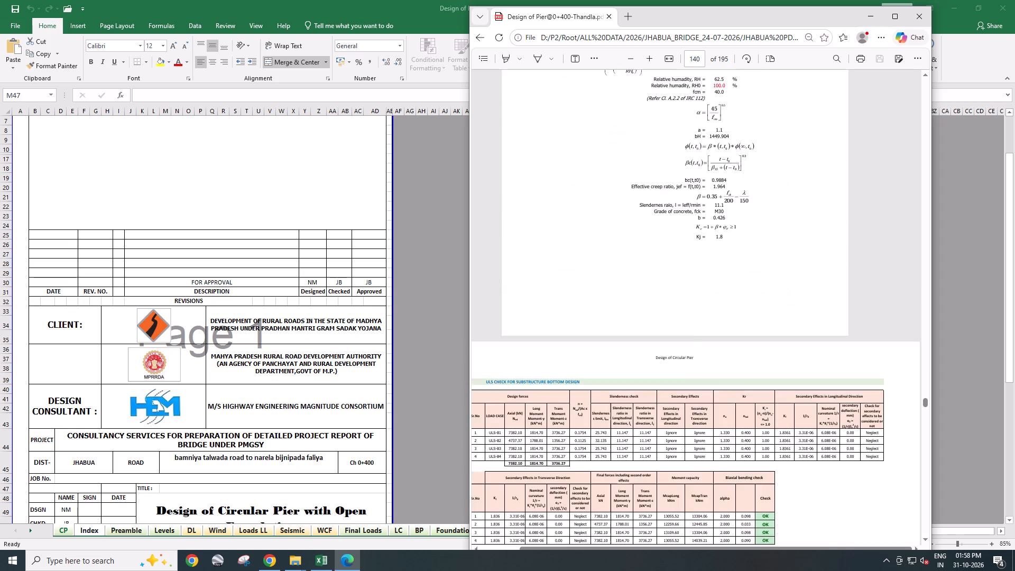
pyautogui.press('pagedown')
pyautogui.press('pageup')
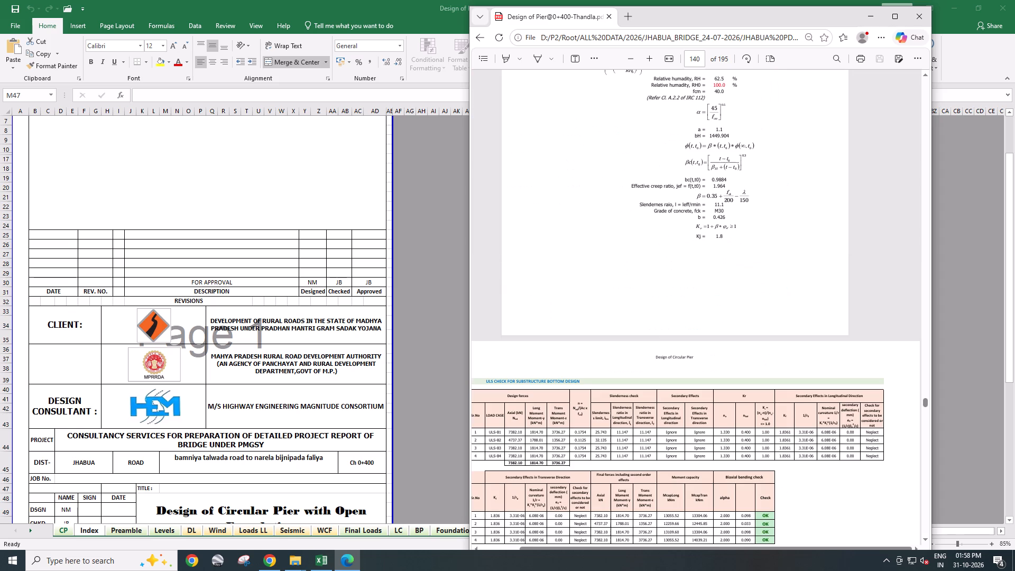
# Review the circular pier's moment capacity, biaxial bending and confining reinforcement calculations.
pyautogui.keyDown('ctrl'); pyautogui.scroll(-2, 798, 279); pyautogui.keyUp('ctrl')
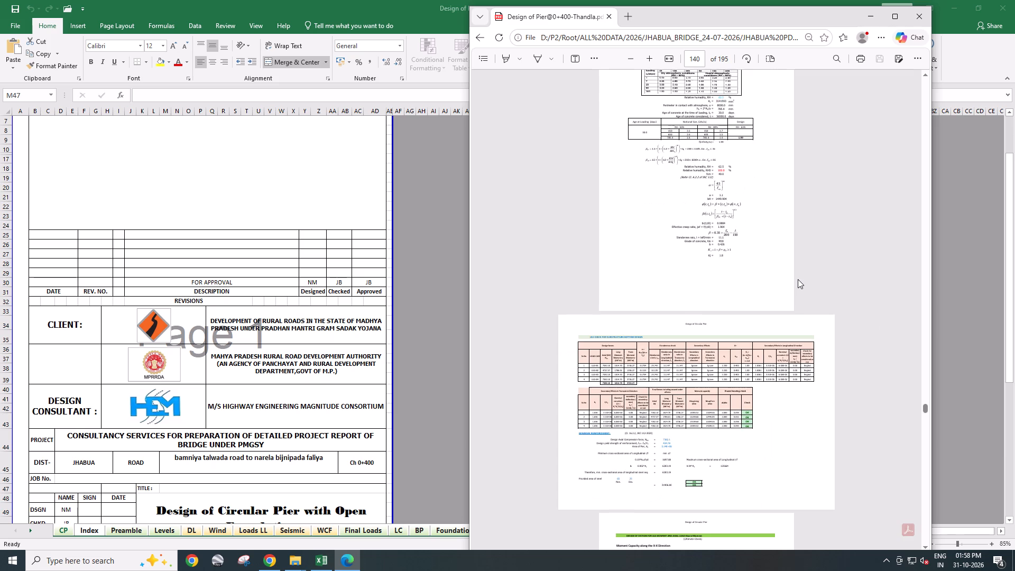
pyautogui.scroll(-11, 798, 279)
pyautogui.scroll(-20, 798, 279)
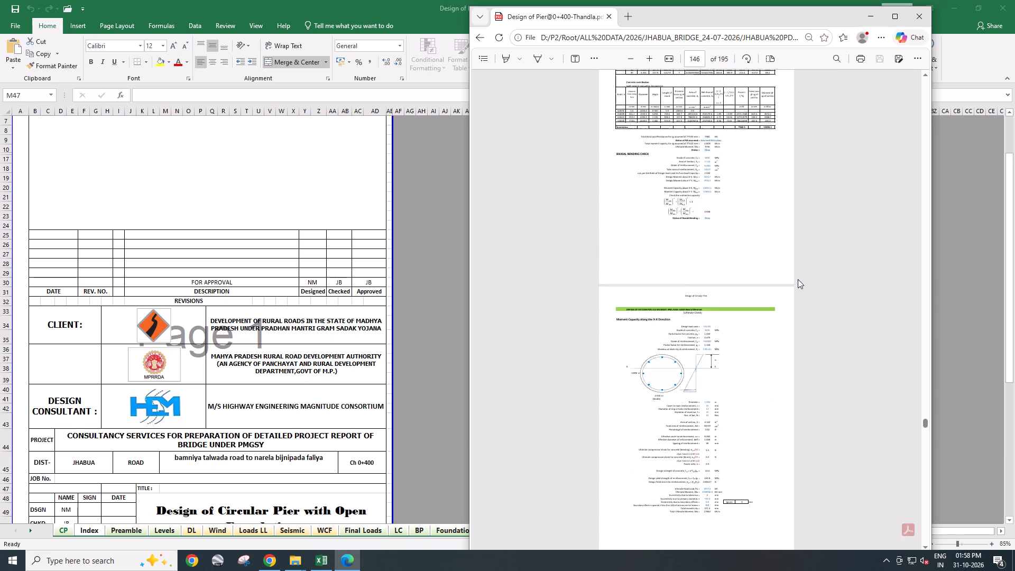
pyautogui.scroll(-20, 798, 279)
pyautogui.scroll(-19, 798, 279)
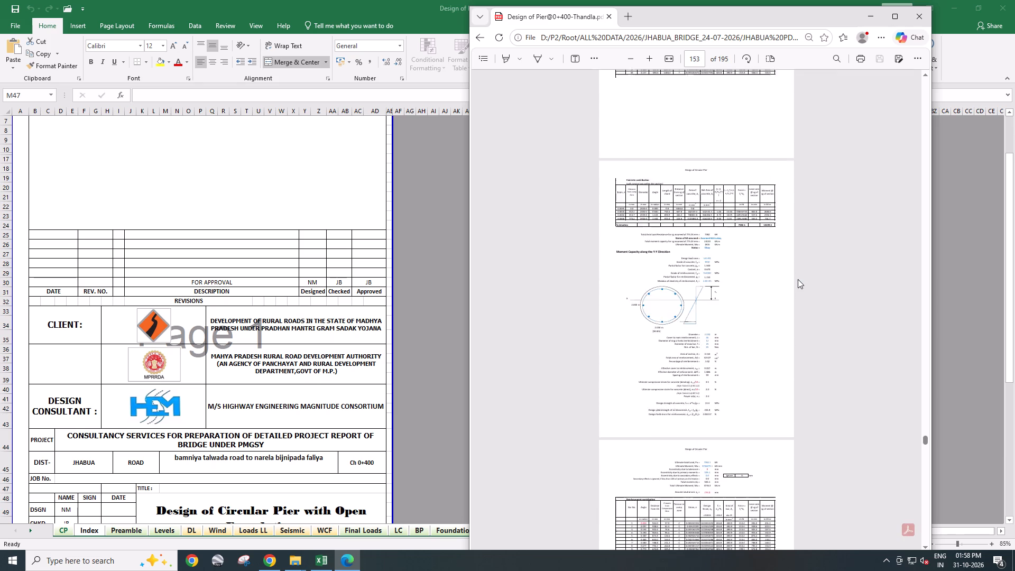
pyautogui.scroll(-20, 798, 279)
pyautogui.scroll(-14, 798, 279)
pyautogui.scroll(-11, 798, 279)
pyautogui.keyDown('ctrl'); pyautogui.scroll(2, 798, 279); pyautogui.keyUp('ctrl')
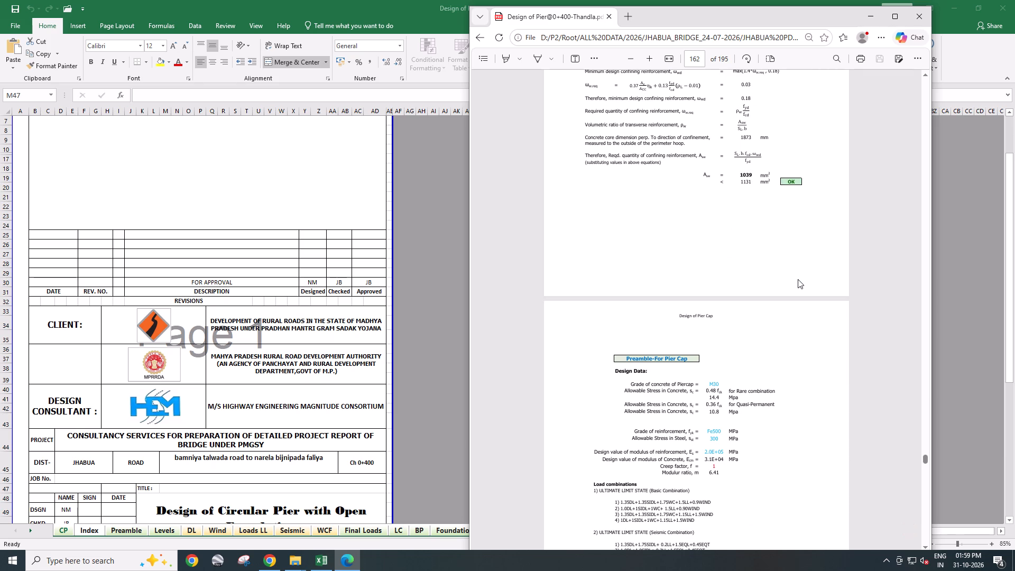
# Review the pier cap preamble, its load combinations and input data, up to the ULS bending moment check.
pyautogui.scroll(-9, 798, 279)
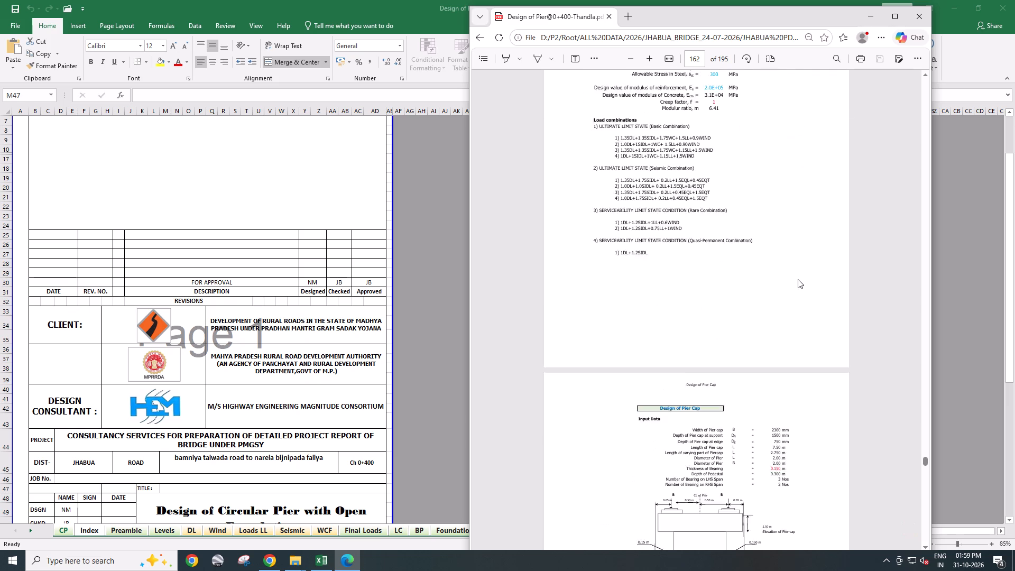
pyautogui.scroll(-2, 798, 279)
pyautogui.scroll(1, 798, 279)
pyautogui.scroll(-12, 798, 279)
pyautogui.press('pagedown')
pyautogui.press('pagedown')
pyautogui.press('pagedown')
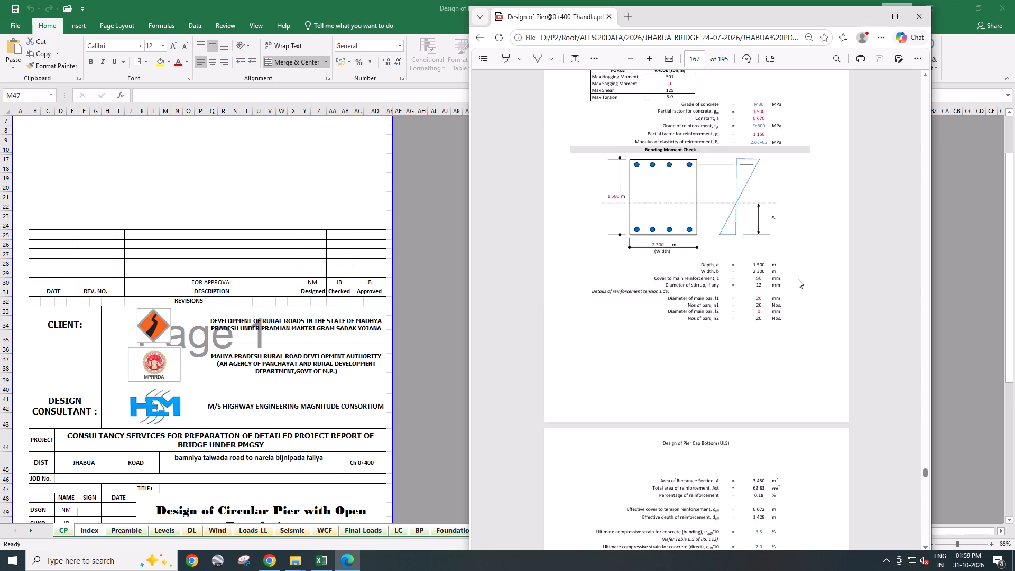
# Examine the pier cap's ULS section design and its SLS creep and crack width checks.
pyautogui.press('pagedown')
pyautogui.press('pagedown')
pyautogui.press('pagedown')
pyautogui.press('pagedown')
pyautogui.press('pagedown')
pyautogui.press('pagedown')
pyautogui.press('pagedown')
pyautogui.press('pagedown')
pyautogui.press('pagedown')
pyautogui.press('pagedown')
pyautogui.press('pagedown')
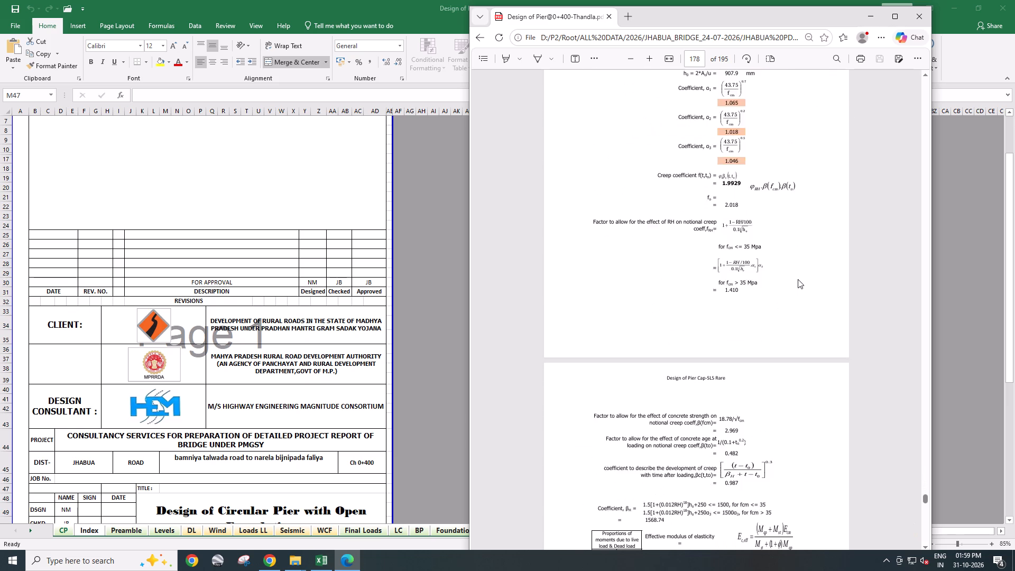
pyautogui.press('pagedown')
pyautogui.press('pagedown')
pyautogui.press('pagedown')
pyautogui.press('pagedown')
pyautogui.press('pagedown')
pyautogui.press('pagedown')
pyautogui.press('pagedown')
pyautogui.press('pagedown')
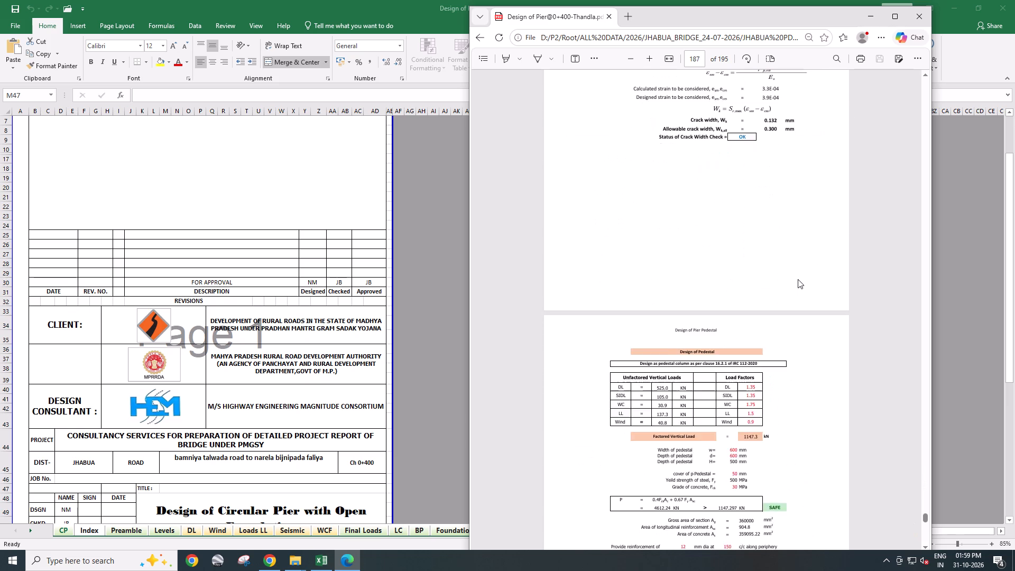
# Review the pier pedestal design and the hydraulic stopper's bending moment check.
pyautogui.press('pagedown')
pyautogui.press('pagedown')
pyautogui.press('pagedown')
pyautogui.press('pagedown')
pyautogui.press('pagedown')
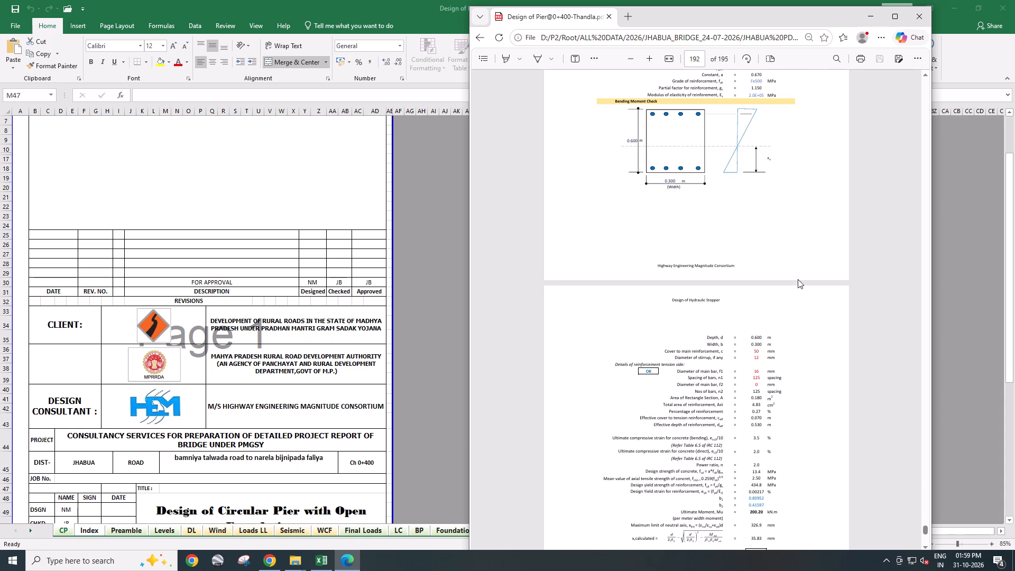
pyautogui.press('pagedown')
pyautogui.press('pagedown')
pyautogui.press('pagedown')
# Read Annexure 5 on the capacity design approach for the foundation check at the end of the report.
pyautogui.press('pagedown')
pyautogui.press('pagedown')
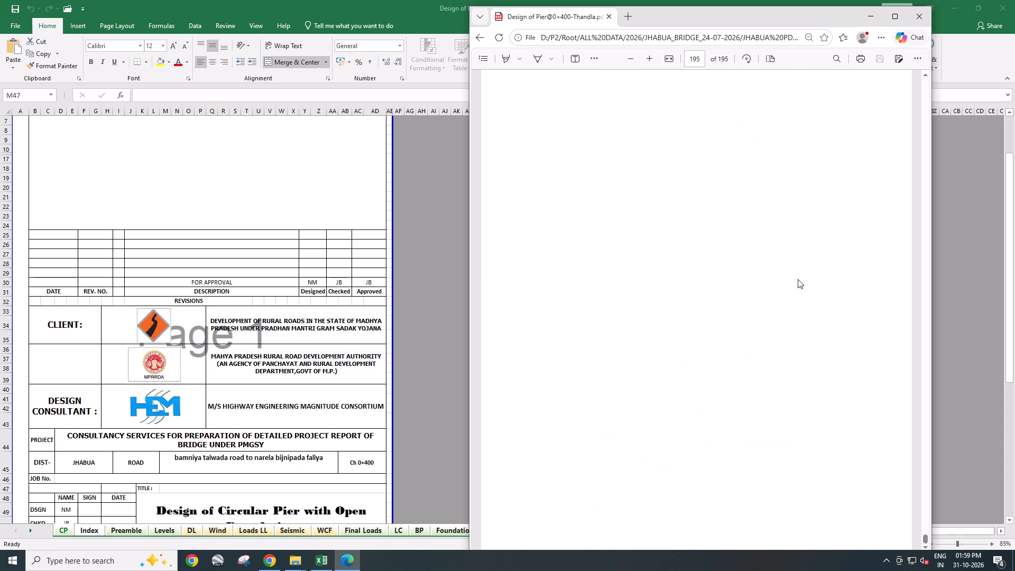
pyautogui.press('pageup')
pyautogui.scroll(-6, 796, 276)
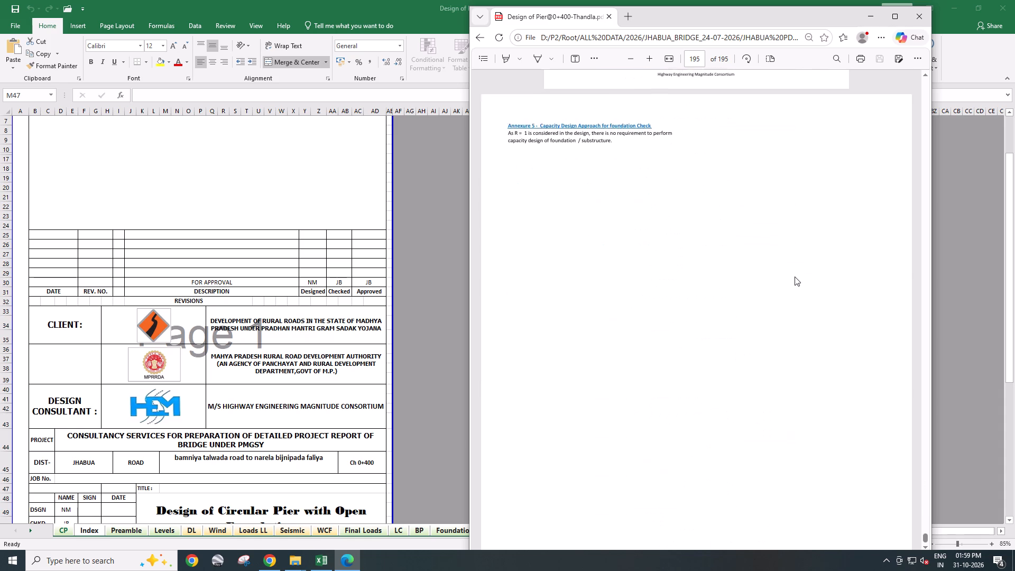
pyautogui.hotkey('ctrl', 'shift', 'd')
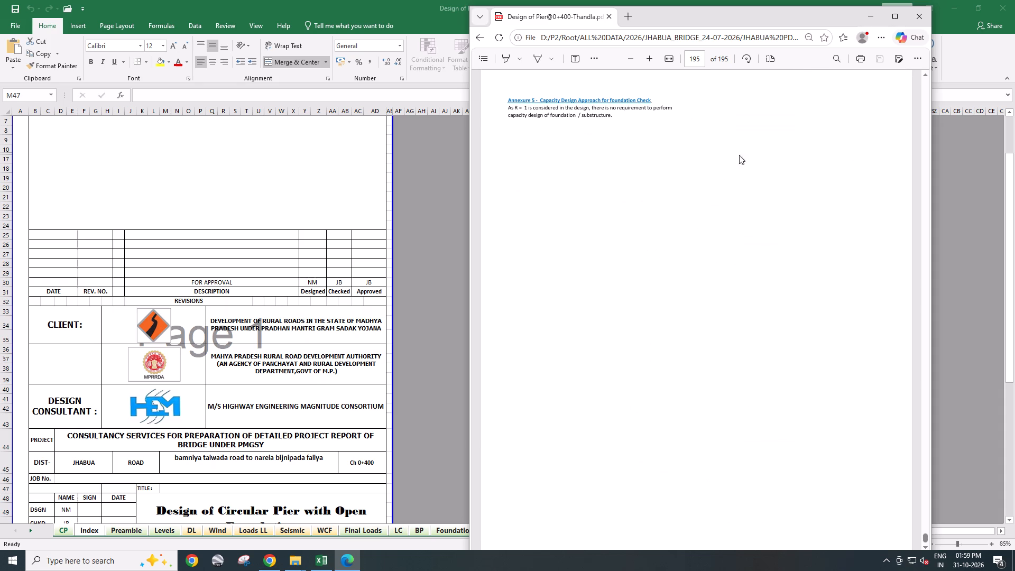
# Close the pier design report PDF and its Excel workbook.
pyautogui.click(917, 19)
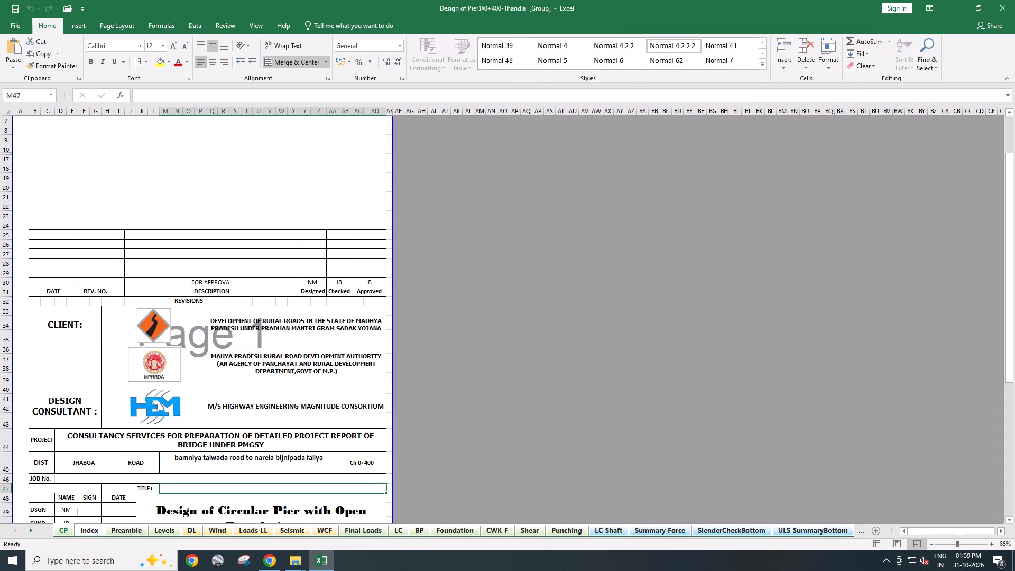
pyautogui.click(1014, 0)
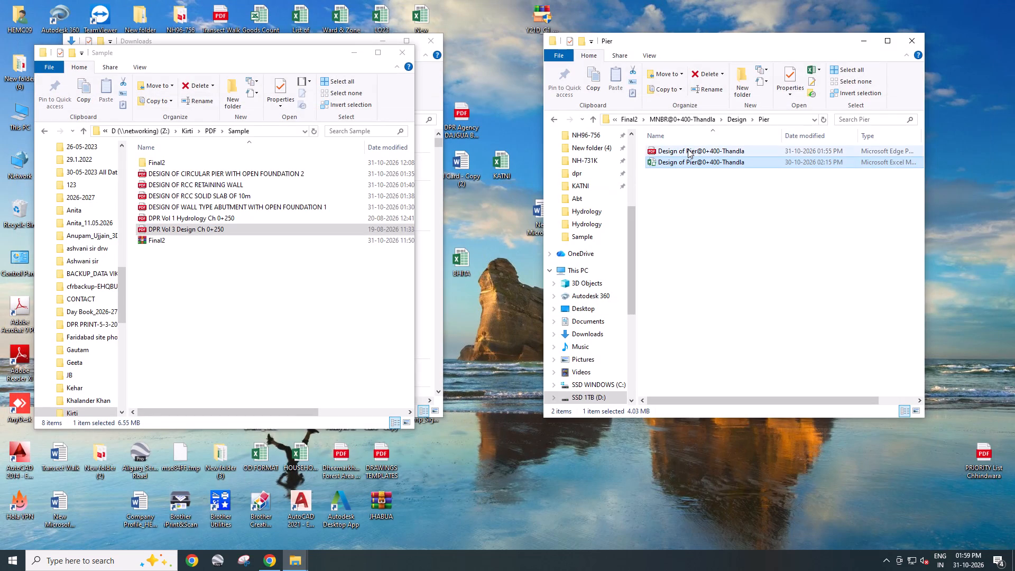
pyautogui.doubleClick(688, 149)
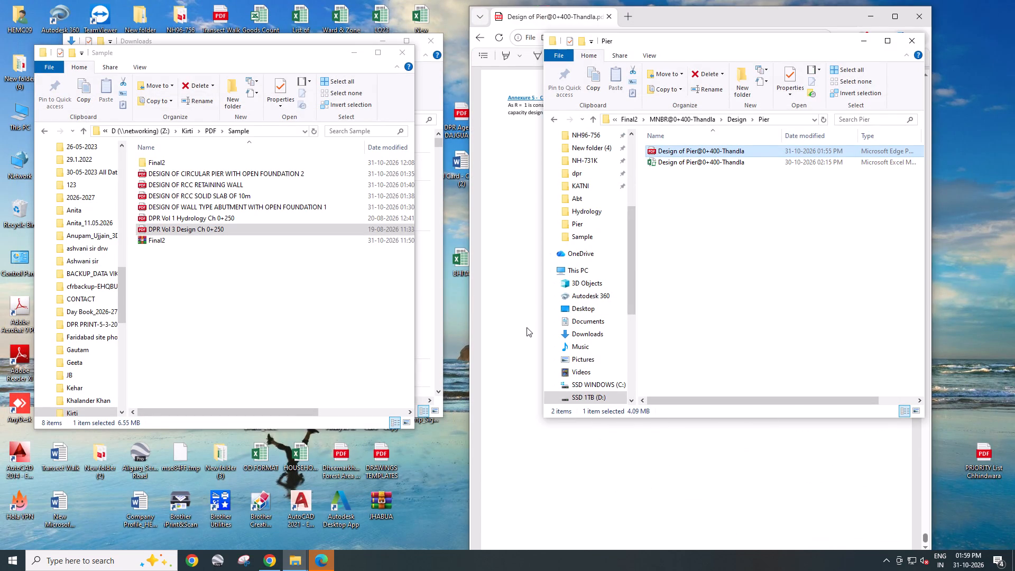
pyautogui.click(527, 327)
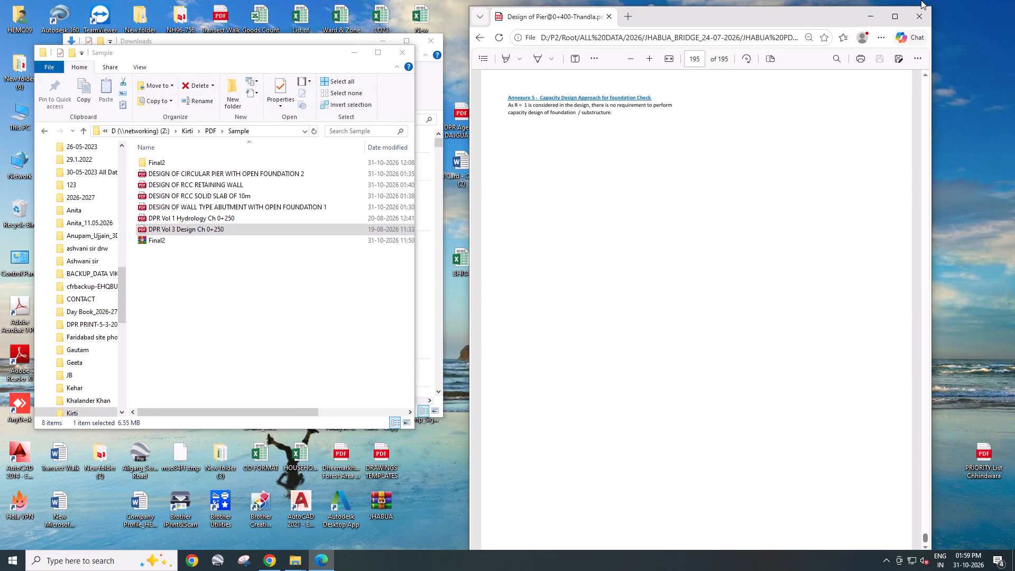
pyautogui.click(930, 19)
# Open the pier design PDF in Adobe Acrobat 9.0, delete page 195 with Annexure 5, and save the file on closing.
pyautogui.rightClick(693, 148)
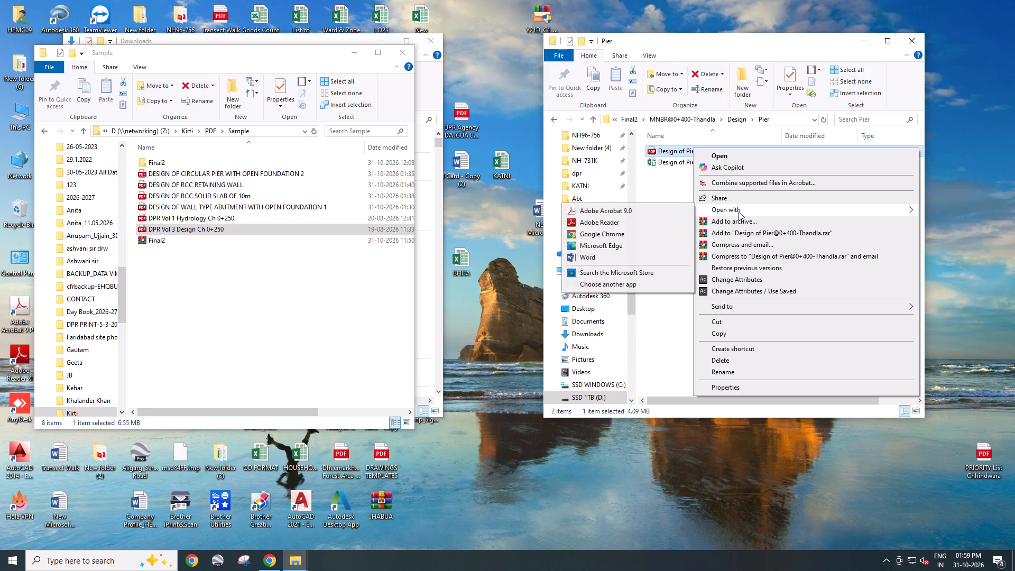
pyautogui.click(739, 211)
pyautogui.click(627, 214)
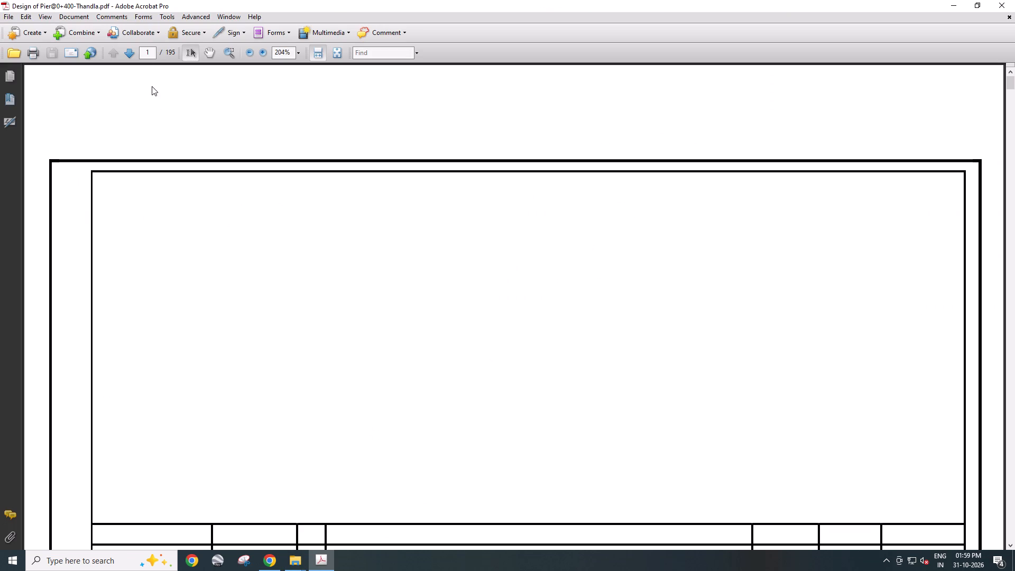
pyautogui.click(150, 53)
pyautogui.press('1')
pyautogui.write('95')
pyautogui.press('Return')
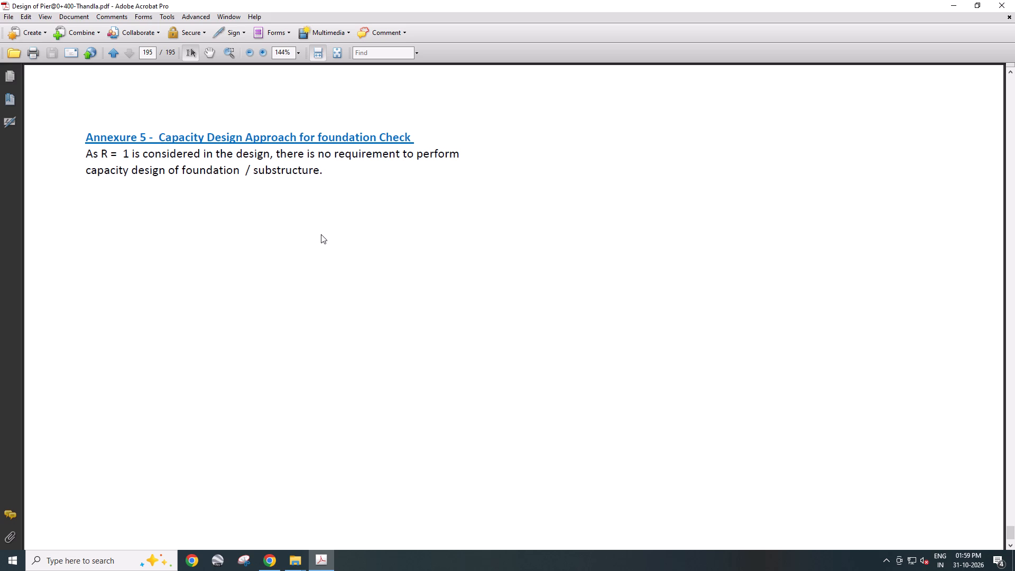
pyautogui.hotkey('ctrl', 'shift', 'd')
pyautogui.press('Return')
pyautogui.press('Return')
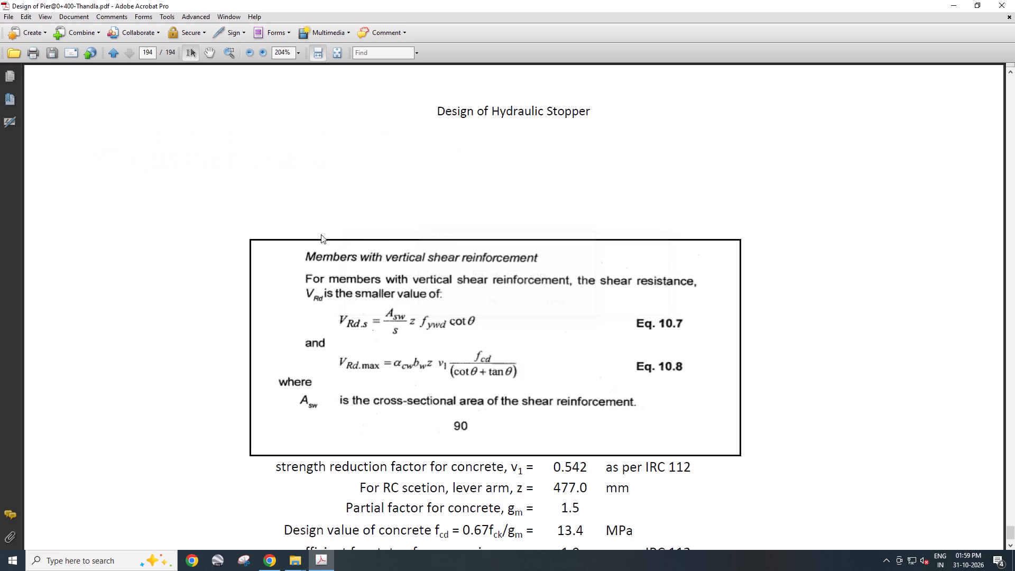
pyautogui.click(1008, 0)
pyautogui.click(524, 294)
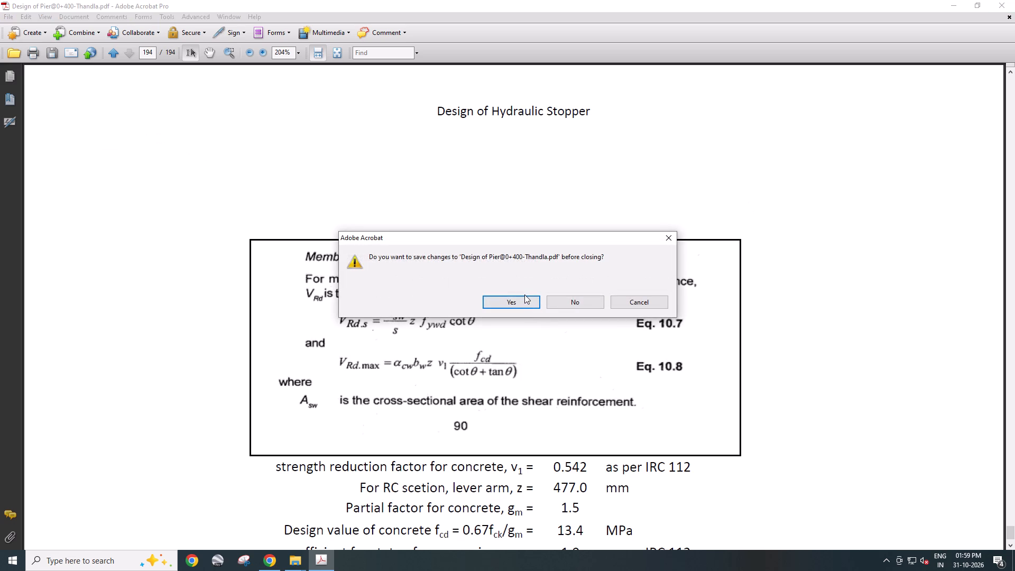
pyautogui.click(524, 301)
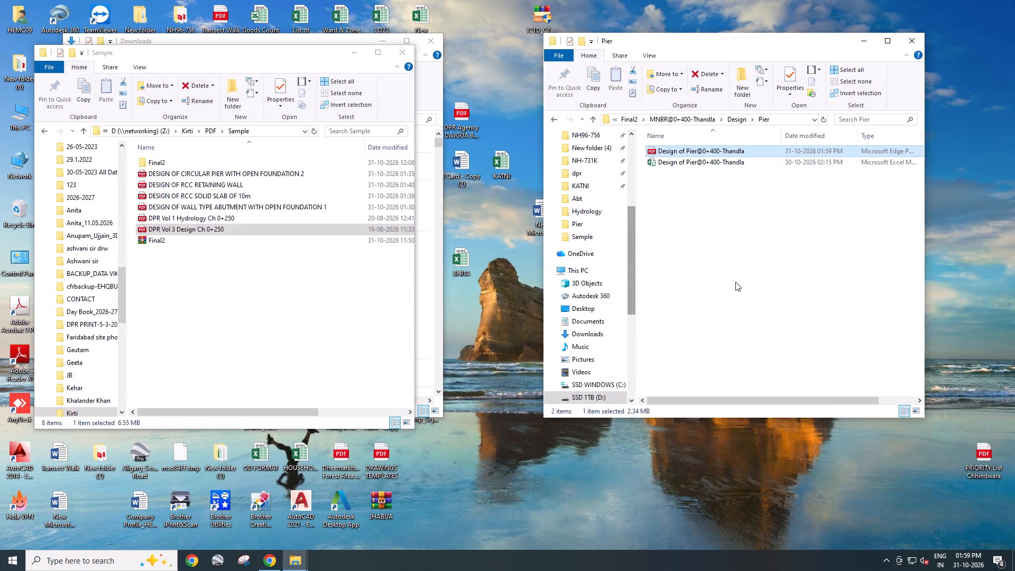
# Open the RCC Retainin Wall 0+400-Thandla workbook from the Design folder's Retaining Wall subfolder, with editing and content enabled.
pyautogui.click(734, 119)
pyautogui.doubleClick(686, 185)
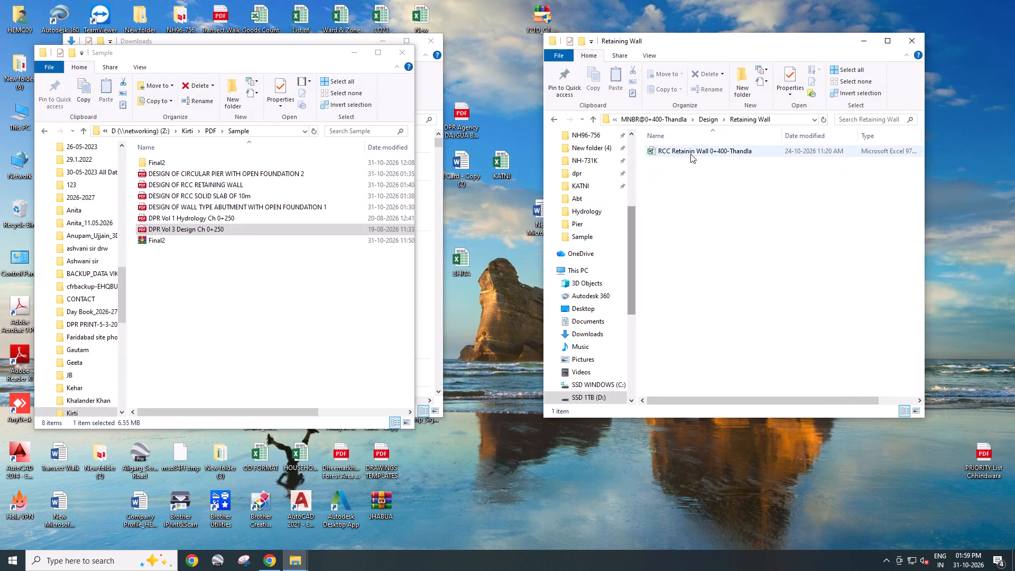
pyautogui.doubleClick(690, 154)
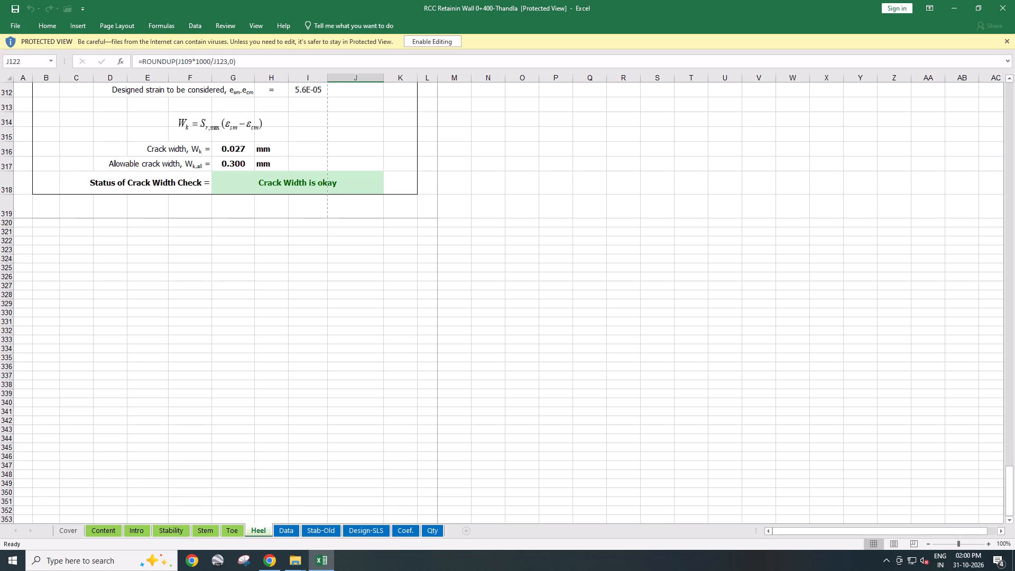
pyautogui.click(440, 43)
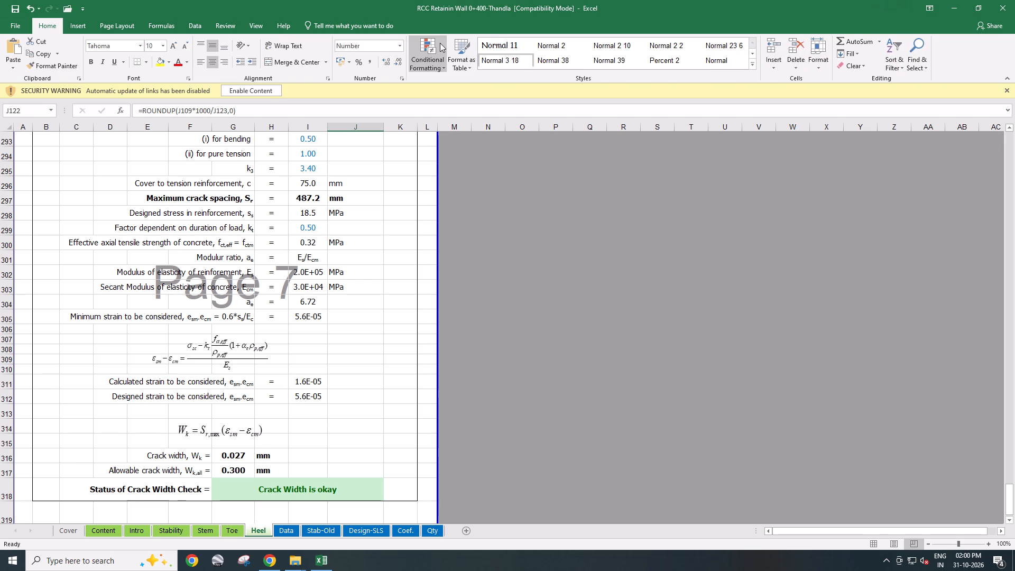
pyautogui.click(260, 90)
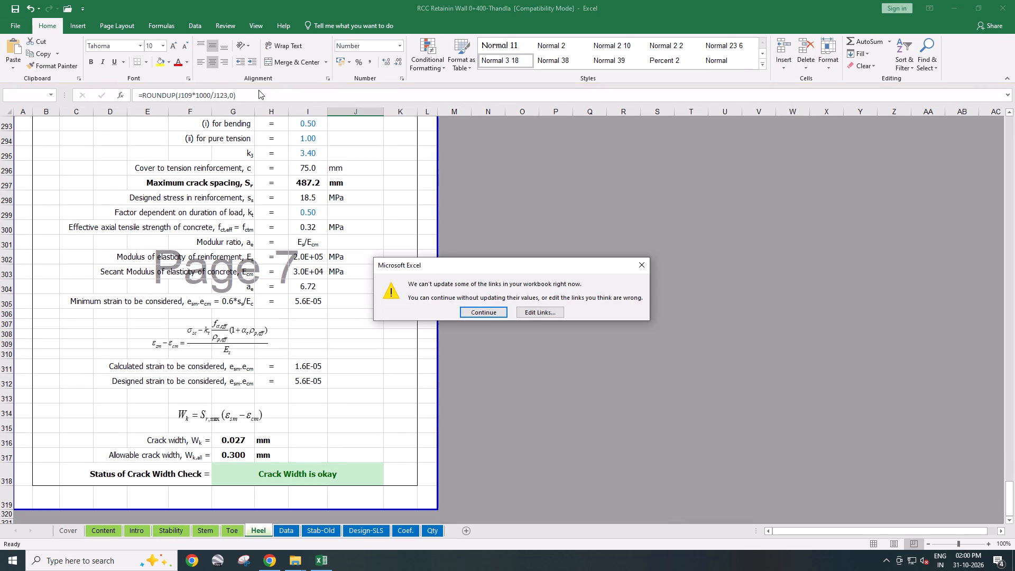
pyautogui.click(633, 268)
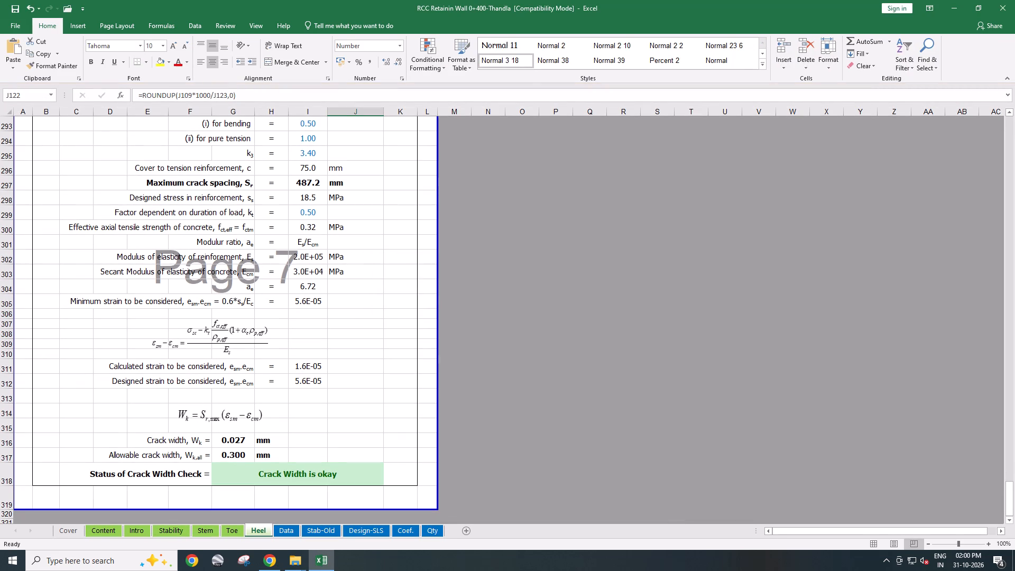
# Group all the retaining wall workbook's sheets and save them as a PDF in the Retaining Wall folder, keeping the file name.
pyautogui.doubleClick(15, 535)
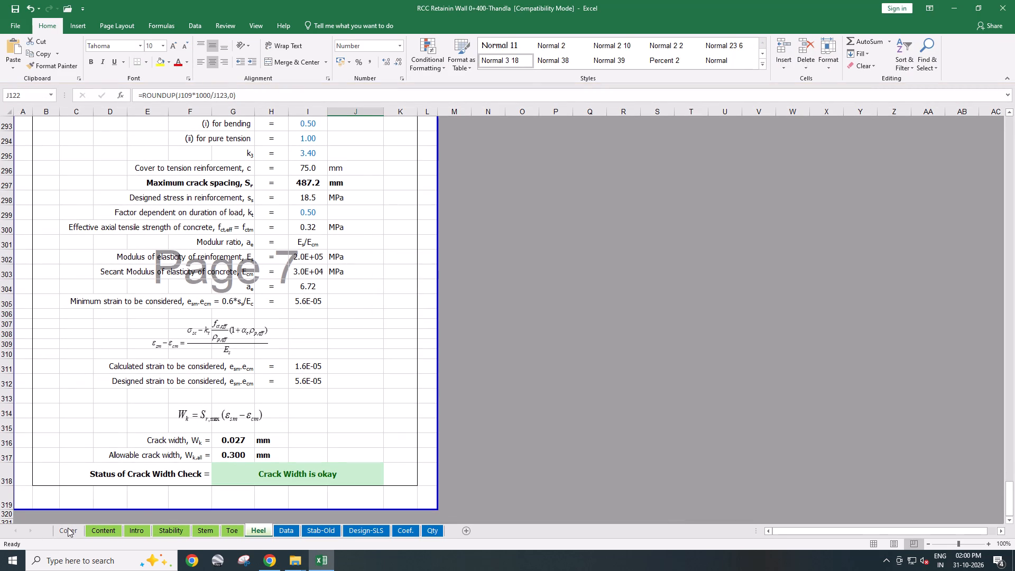
pyautogui.keyDown('ctrl'); pyautogui.rightClick(68, 529); pyautogui.keyUp('ctrl')
pyautogui.click(84, 524)
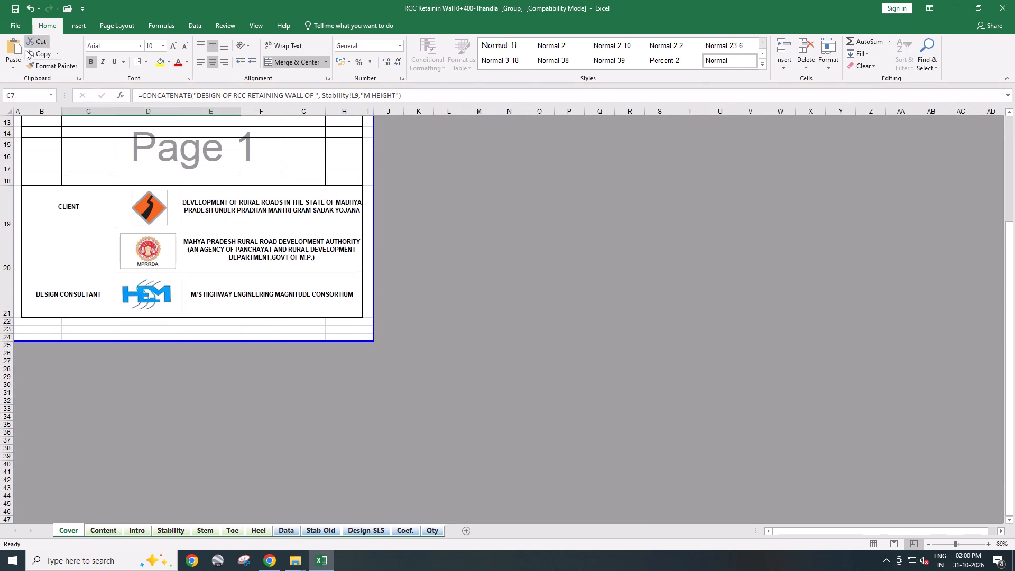
pyautogui.click(14, 29)
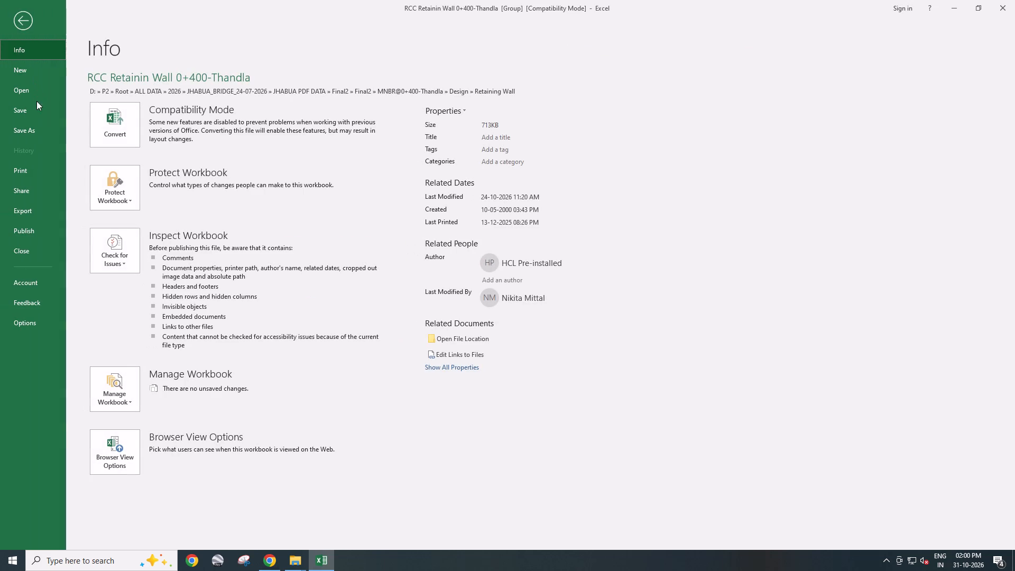
pyautogui.click(40, 125)
pyautogui.click(147, 199)
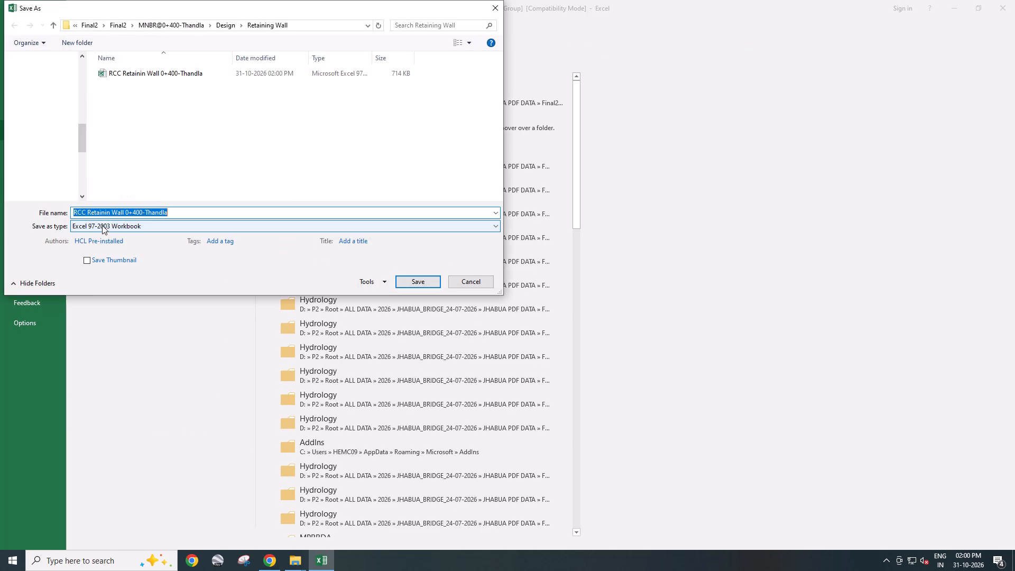
pyautogui.click(104, 226)
pyautogui.click(87, 432)
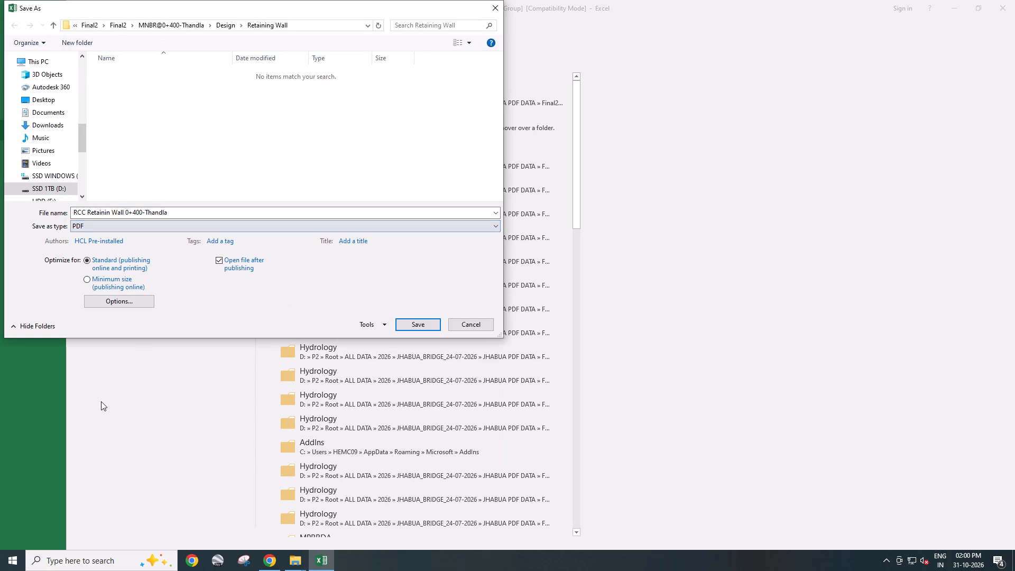
pyautogui.click(405, 329)
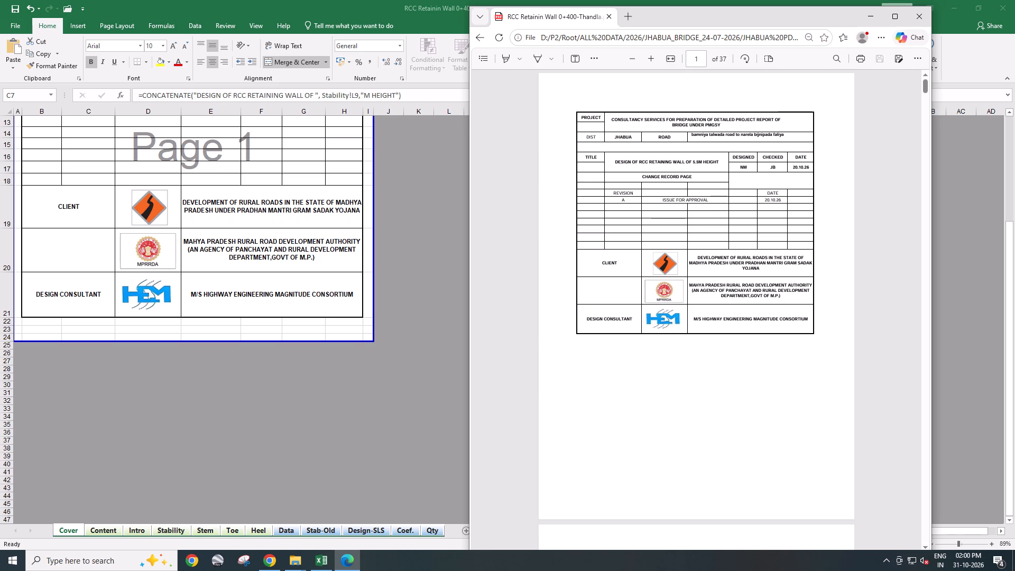
# Review the retaining wall PDF's earth pressure and stability calculations and its stem design, up to the toe slab section.
pyautogui.scroll(-20, 686, 209)
pyautogui.scroll(-17, 686, 209)
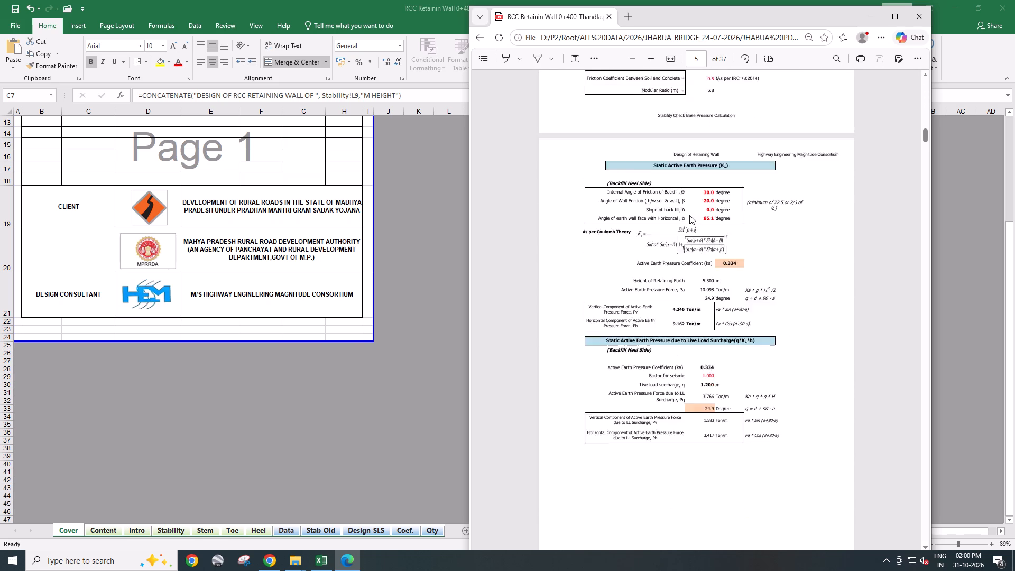
pyautogui.scroll(-20, 689, 215)
pyautogui.scroll(-2, 689, 215)
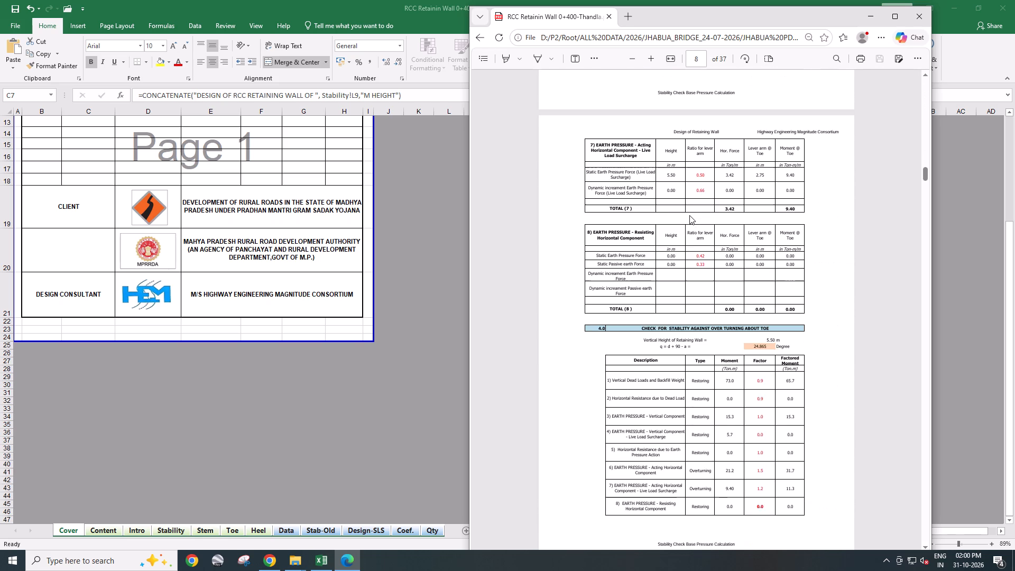
pyautogui.scroll(-5, 689, 215)
pyautogui.scroll(-19, 689, 215)
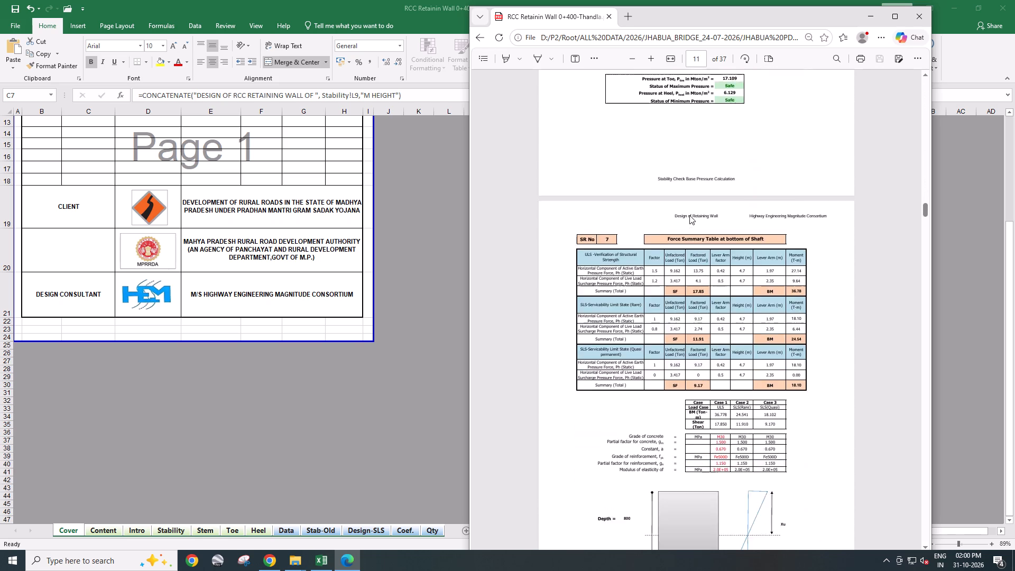
pyautogui.scroll(-20, 689, 215)
pyautogui.scroll(-12, 689, 215)
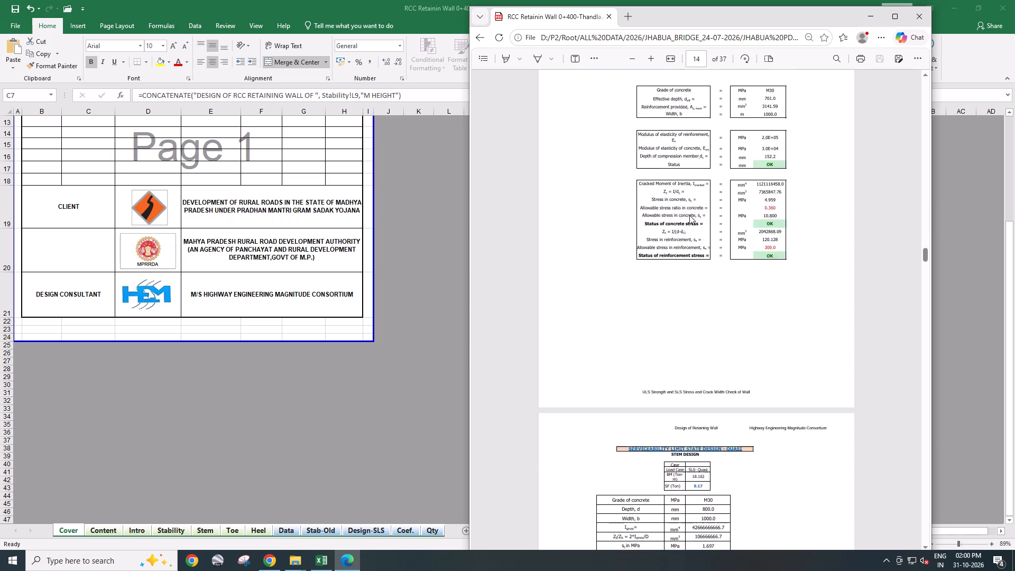
pyautogui.scroll(-17, 689, 215)
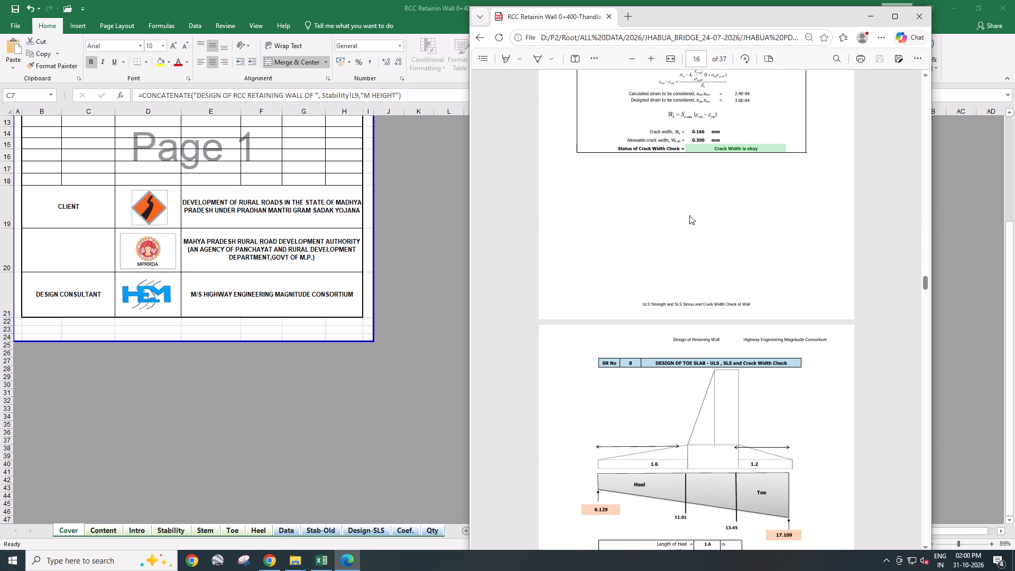
# Examine the toe slab and heel slab designs in the retaining wall PDF, including their ULS, SLS and crack width checks.
pyautogui.scroll(-20, 689, 215)
pyautogui.scroll(-10, 689, 215)
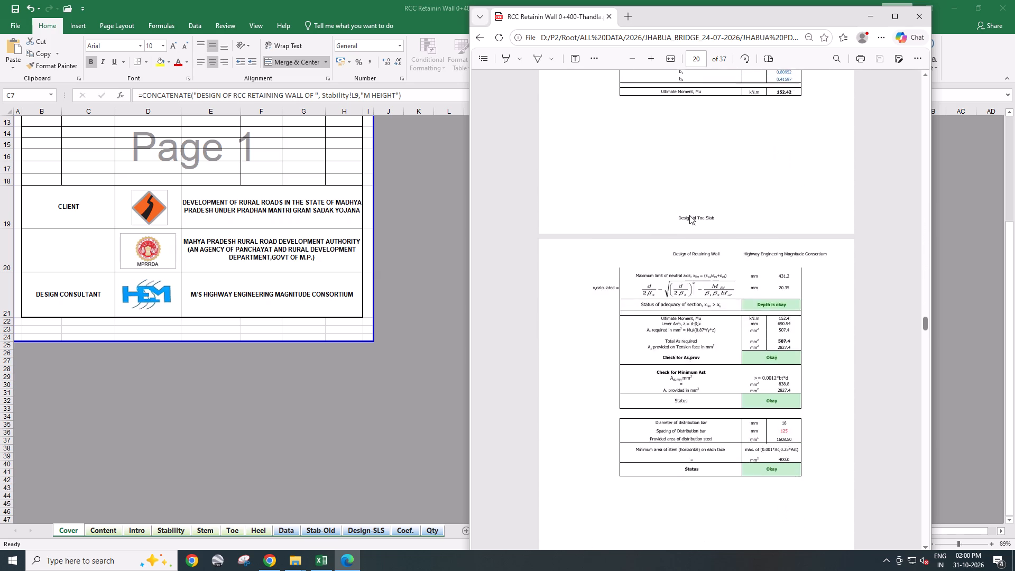
pyautogui.scroll(-17, 689, 215)
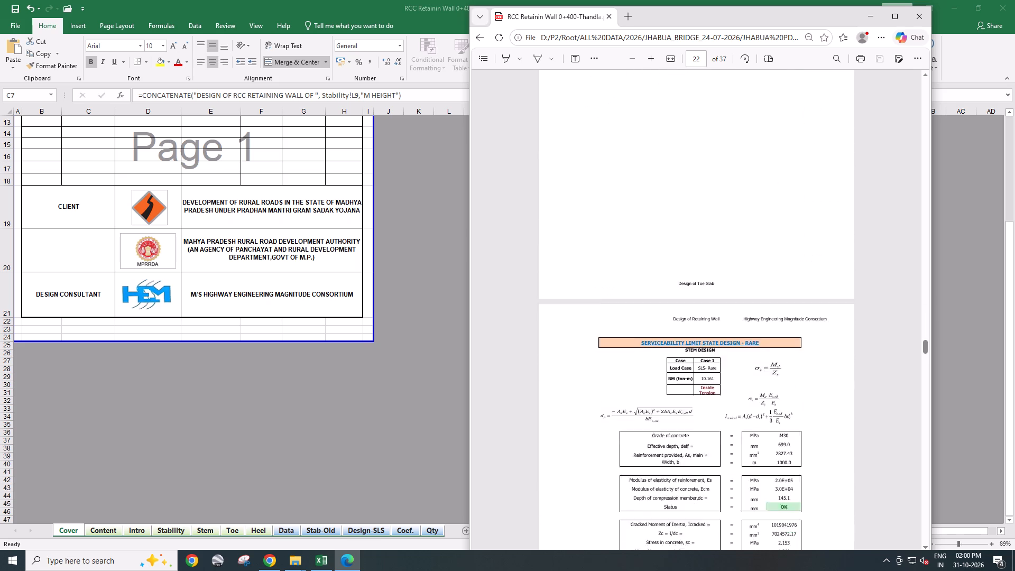
pyautogui.scroll(-2, 689, 215)
pyautogui.scroll(-20, 689, 215)
pyautogui.scroll(-16, 689, 215)
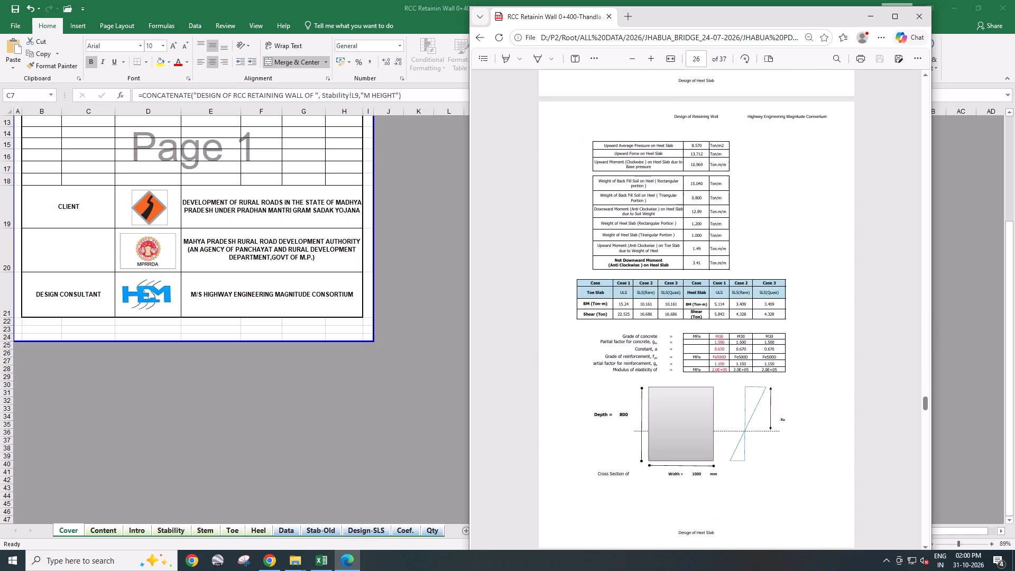
pyautogui.scroll(-20, 689, 215)
pyautogui.scroll(-20, 689, 215)
pyautogui.scroll(-4, 689, 215)
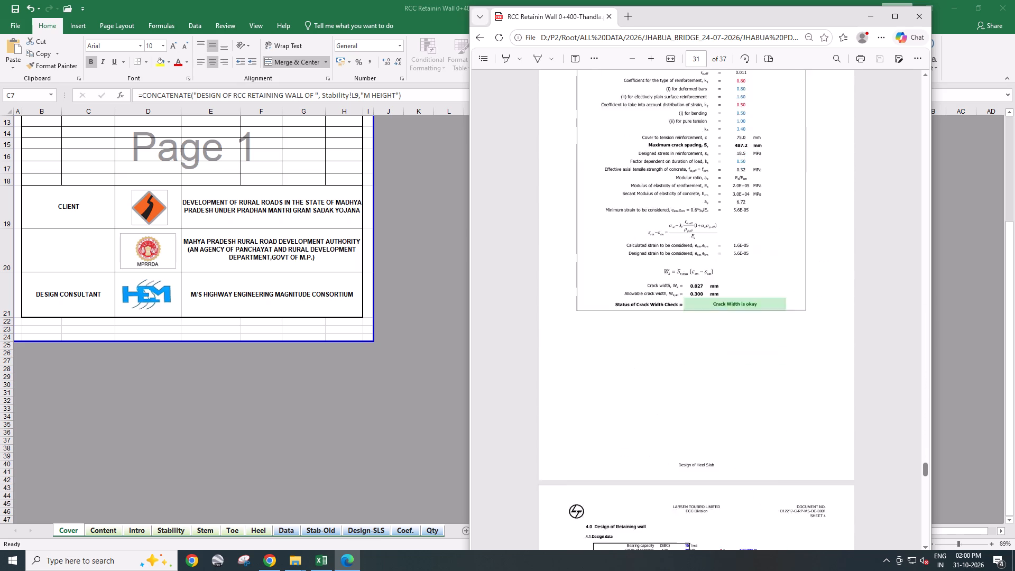
# Examine the Larsen Toubro sheets at the end of the retaining wall PDF, through to the quantity calculation on page 37.
pyautogui.scroll(-10, 689, 215)
pyautogui.scroll(1, 689, 215)
pyautogui.scroll(-14, 689, 215)
pyautogui.scroll(2, 689, 215)
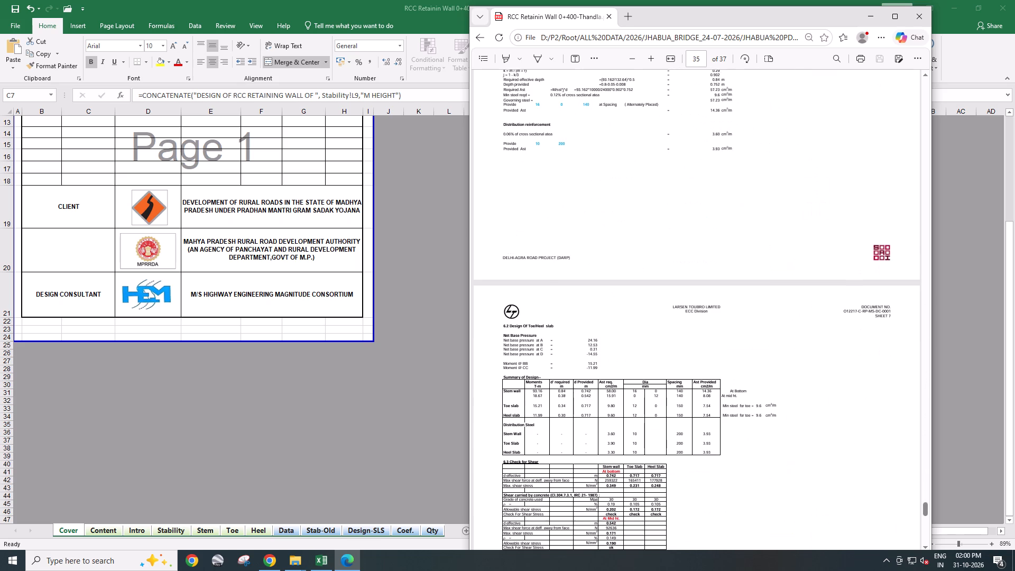
pyautogui.scroll(4, 689, 215)
pyautogui.scroll(-7, 689, 215)
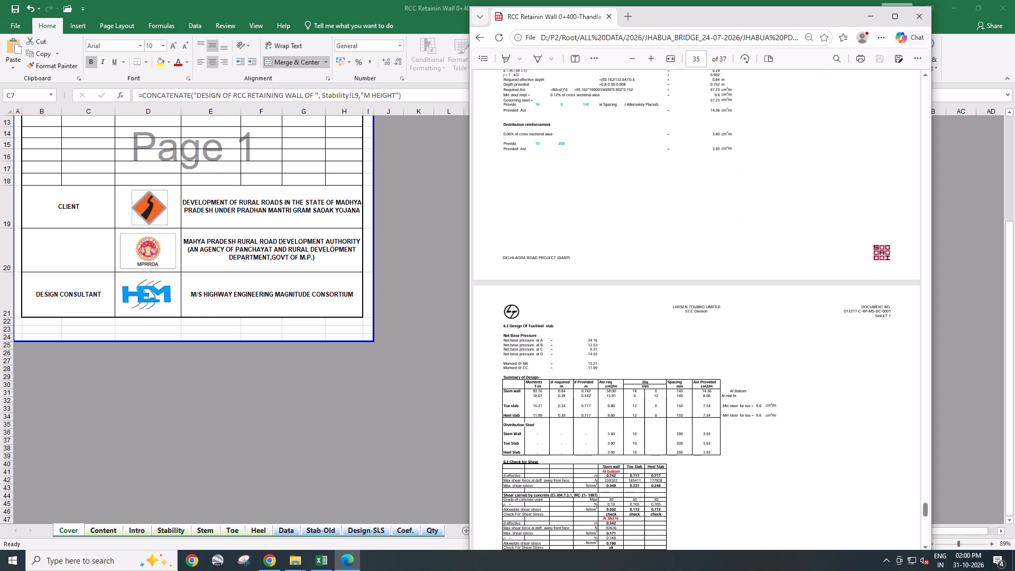
pyautogui.scroll(-20, 689, 215)
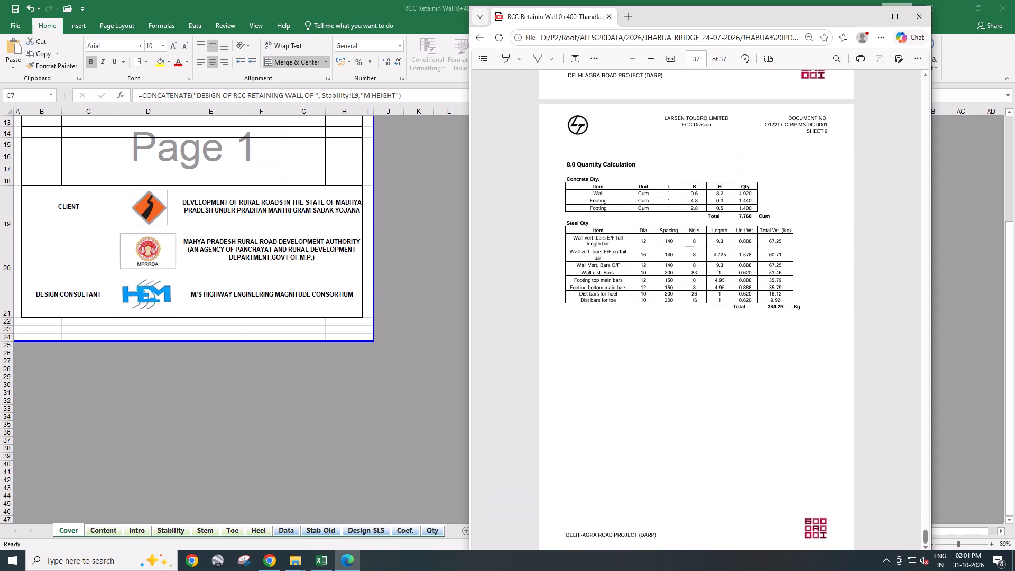
pyautogui.scroll(-12, 689, 215)
# Close the retaining wall PDF and its Excel workbook.
pyautogui.click(919, 13)
pyautogui.click(1010, 0)
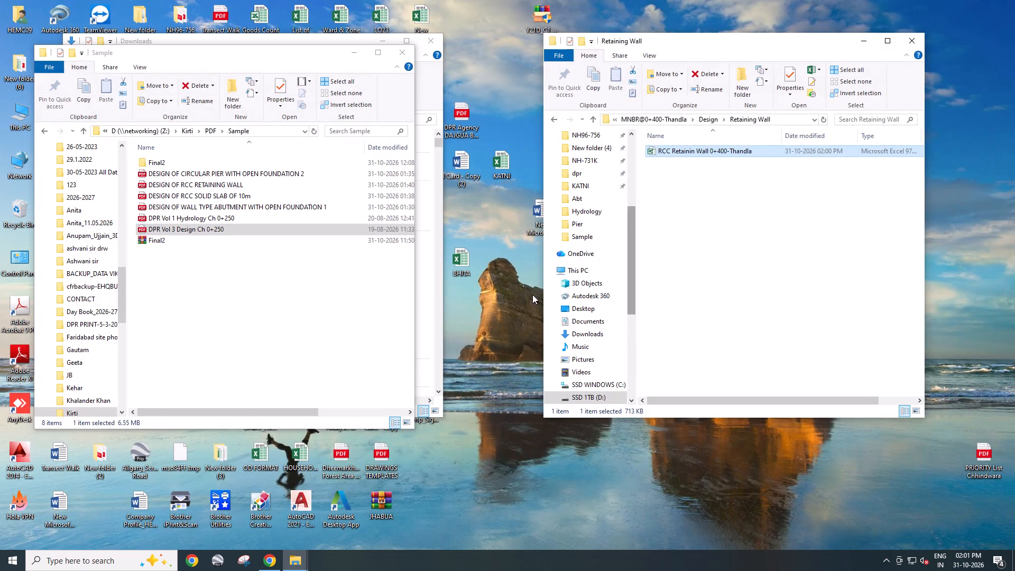
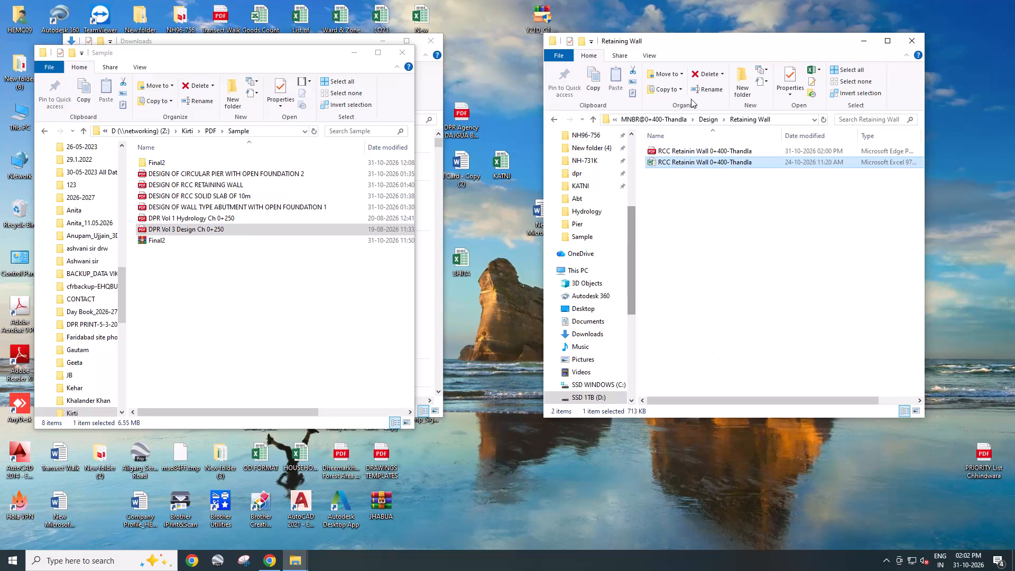
# Go to the Solid Slab folder inside the bridge's Design folder.
pyautogui.click(707, 120)
pyautogui.doubleClick(676, 196)
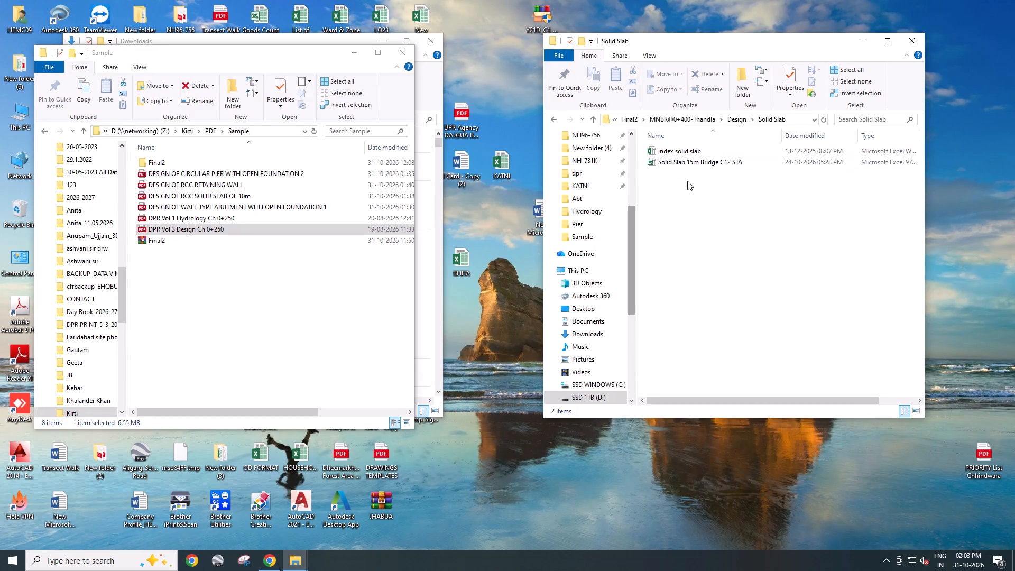
# Open the Index solid slab workbook, check its contents and close it.
pyautogui.doubleClick(698, 154)
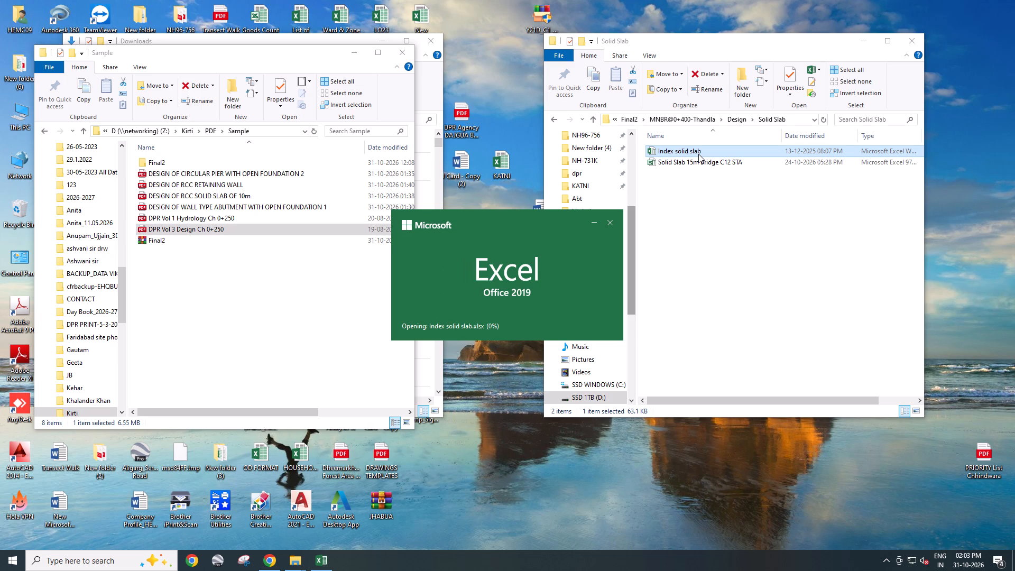
pyautogui.scroll(4, 220, 337)
pyautogui.click(995, 8)
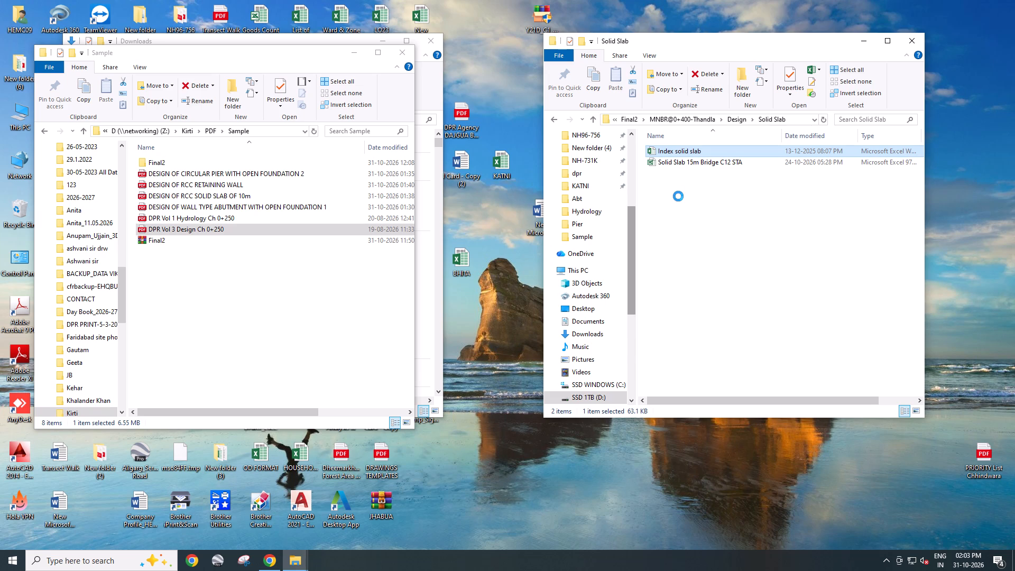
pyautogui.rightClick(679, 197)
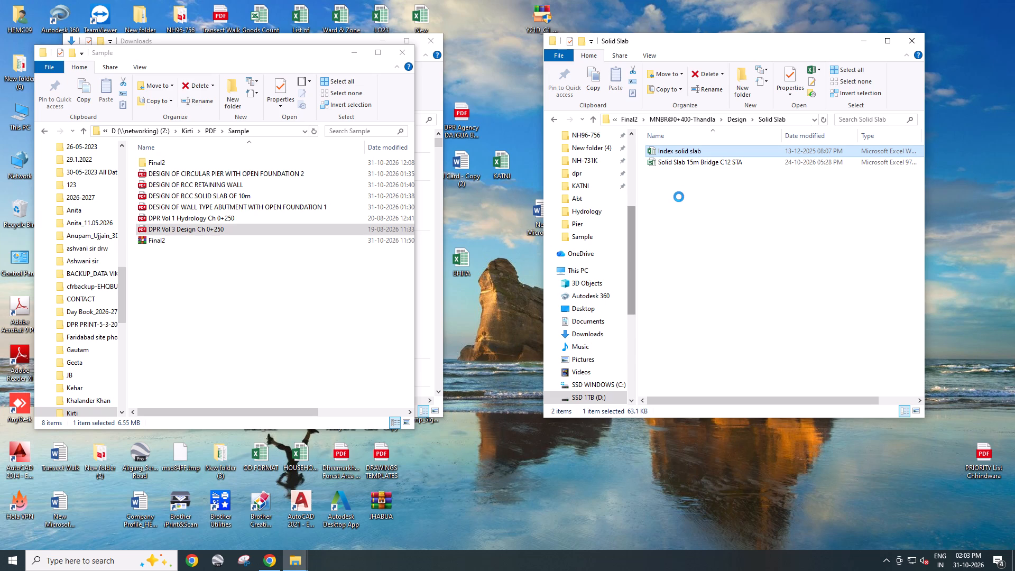
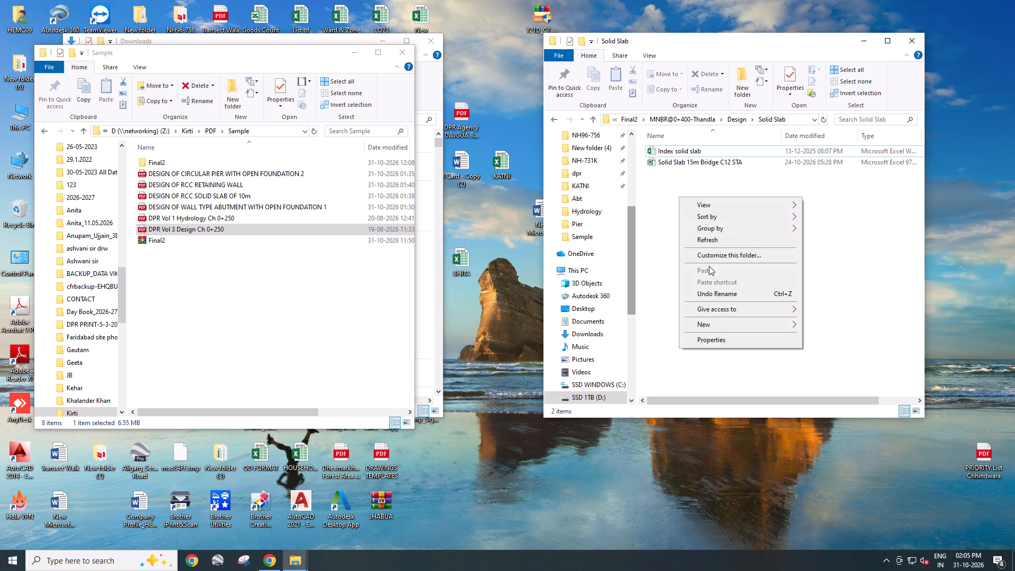
# Open the Solid Slab 15m Bridge C12 STA workbook with editing and its content enabled.
pyautogui.click(711, 245)
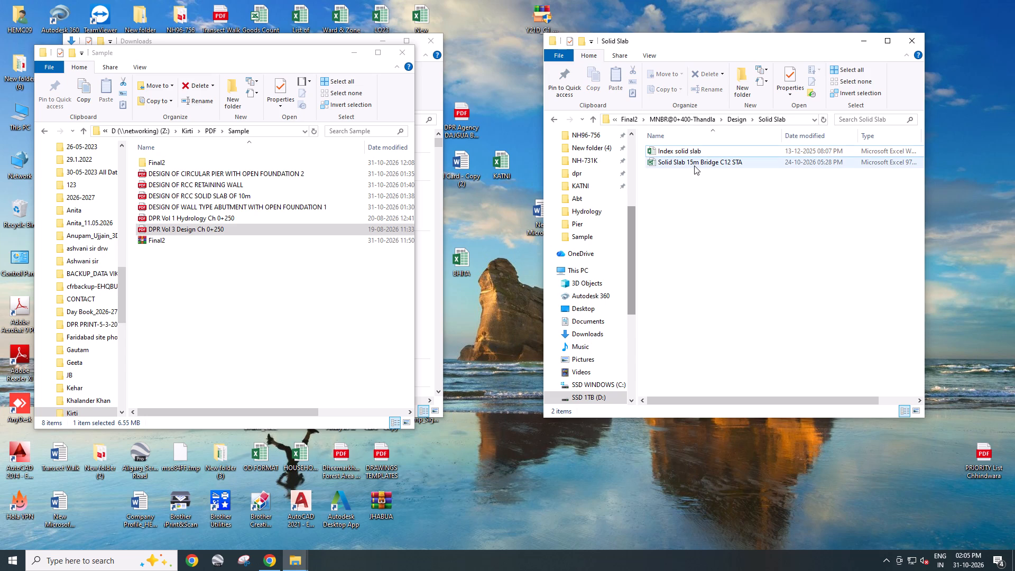
pyautogui.doubleClick(694, 165)
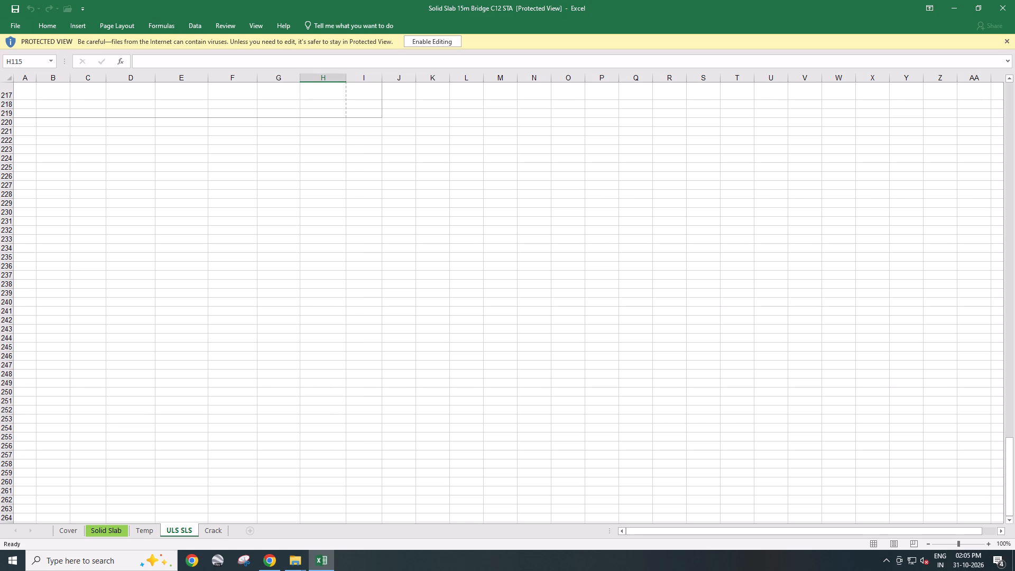
pyautogui.click(432, 42)
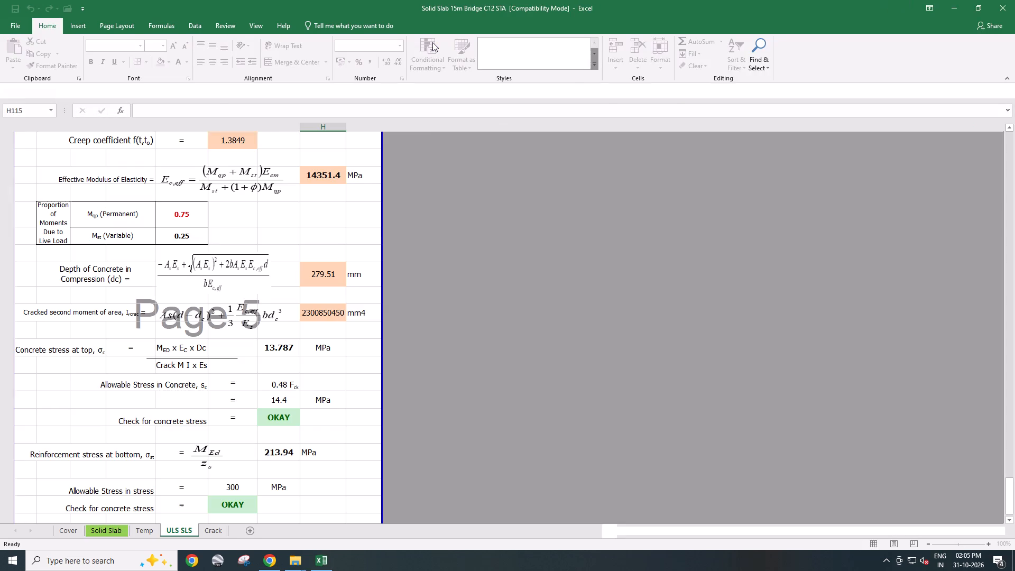
pyautogui.click(257, 88)
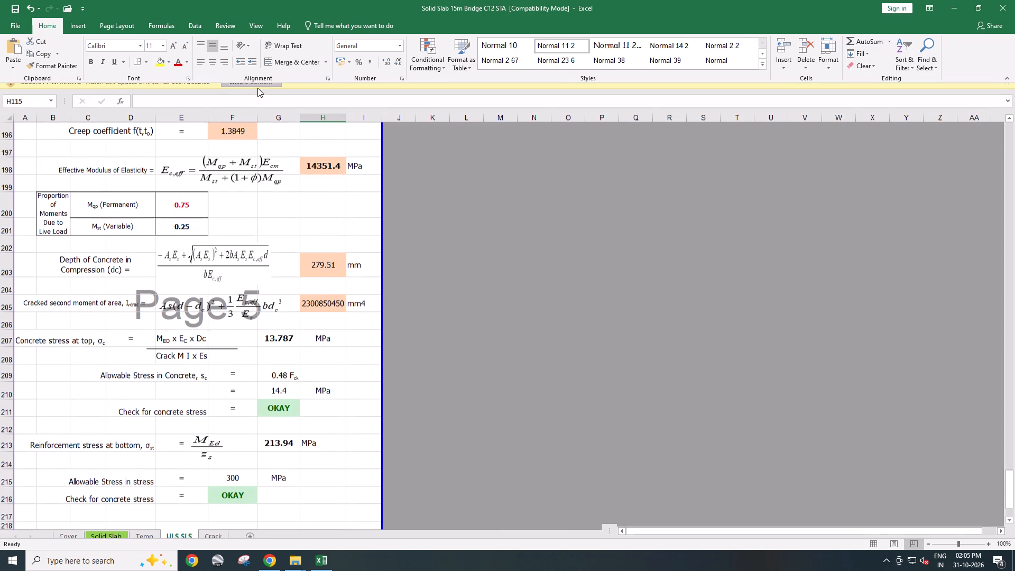
pyautogui.click(637, 266)
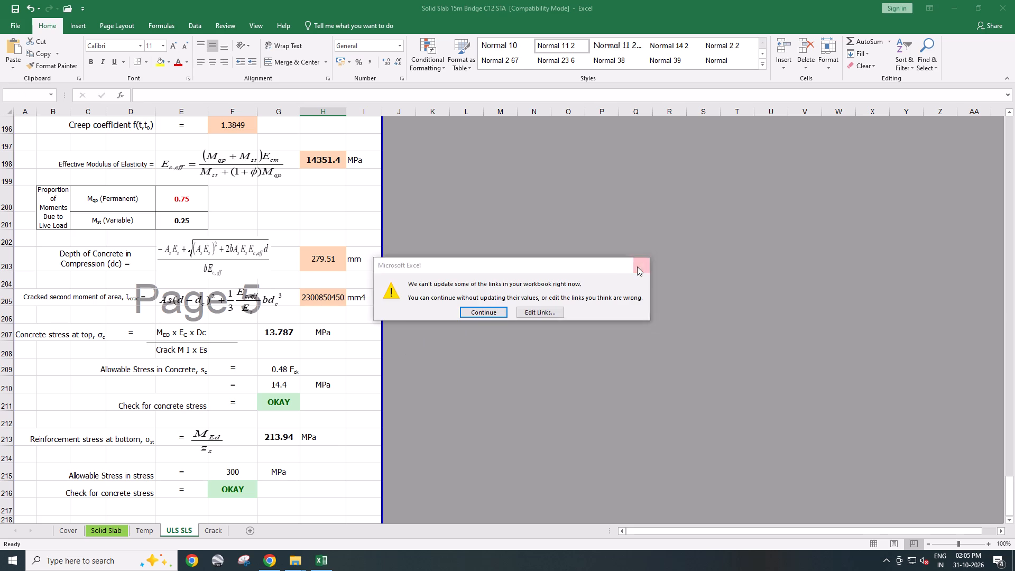
# Select all sheets of the solid slab workbook and save them as a PDF named Solid Slab 15m Bridge C12 STA in the Solid Slab folder.
pyautogui.click(66, 532)
pyautogui.keyDown('shift'); pyautogui.rightClick(66, 532); pyautogui.keyUp('shift')
pyautogui.click(87, 526)
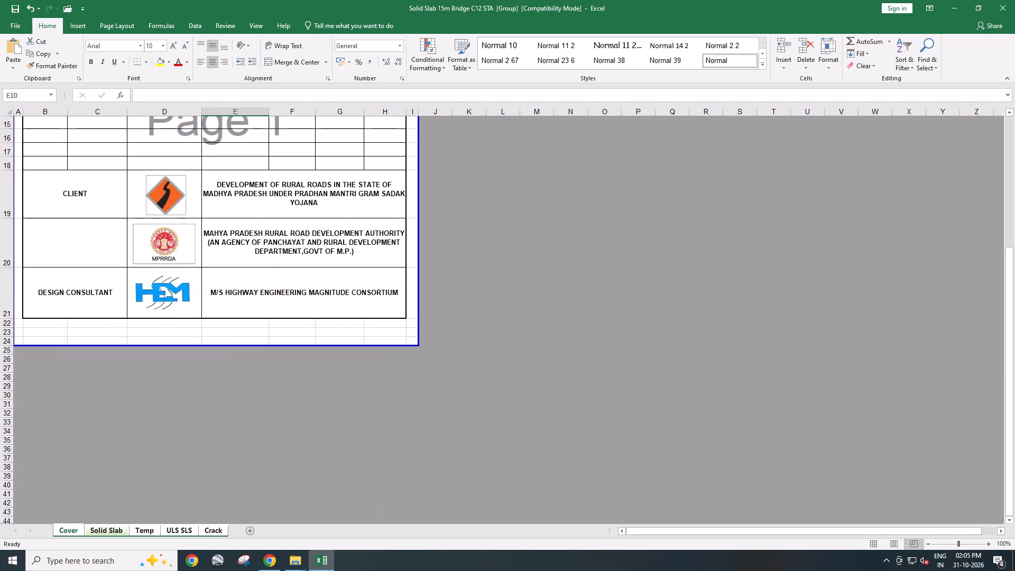
pyautogui.click(20, 28)
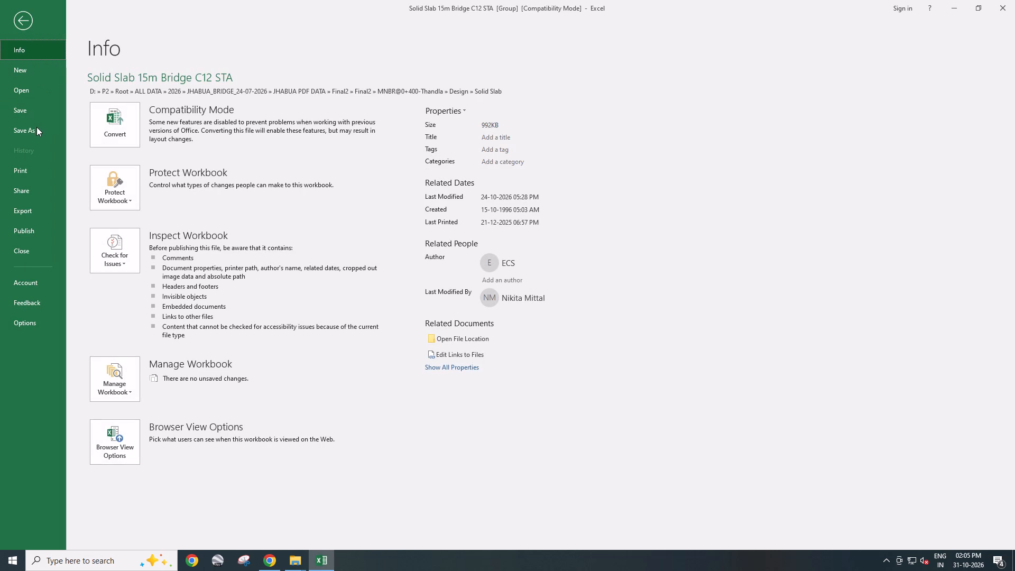
pyautogui.click(36, 127)
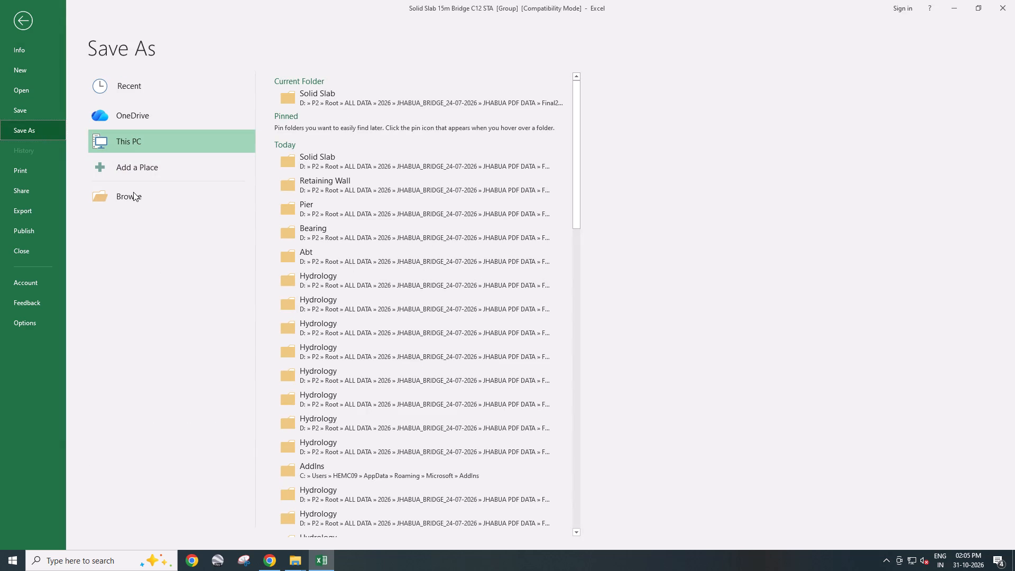
pyautogui.click(133, 192)
pyautogui.click(169, 228)
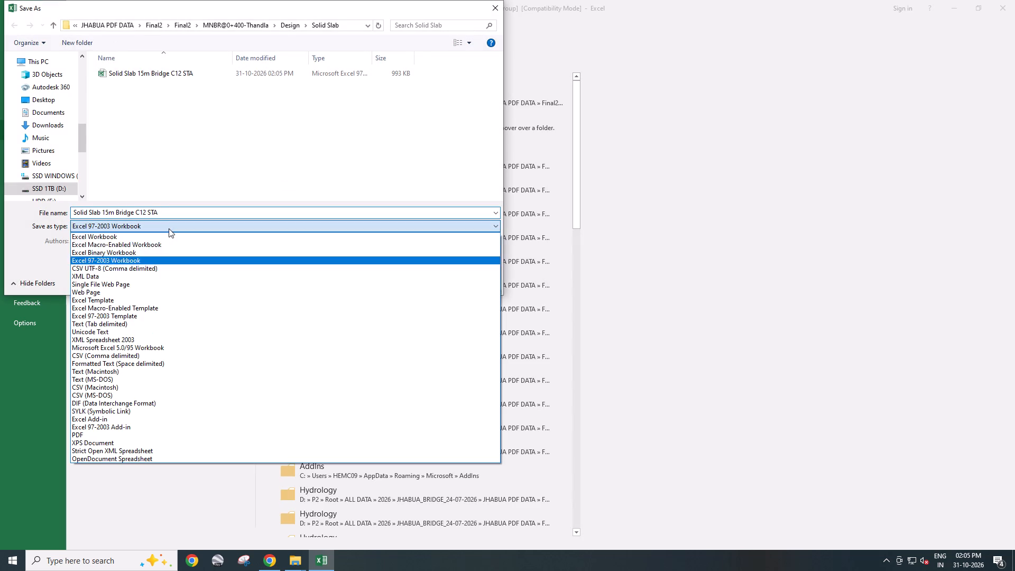
pyautogui.click(83, 433)
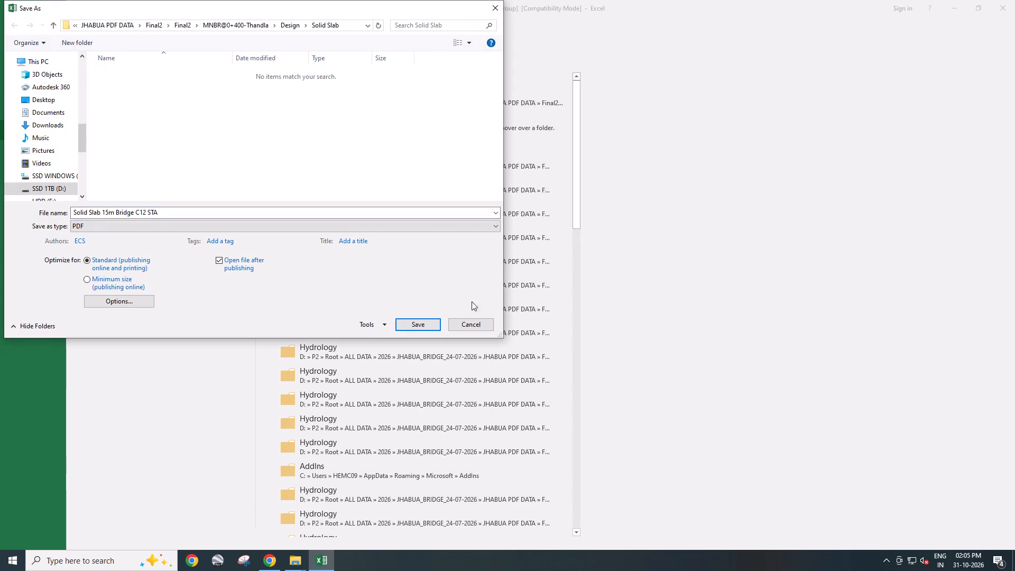
pyautogui.click(415, 326)
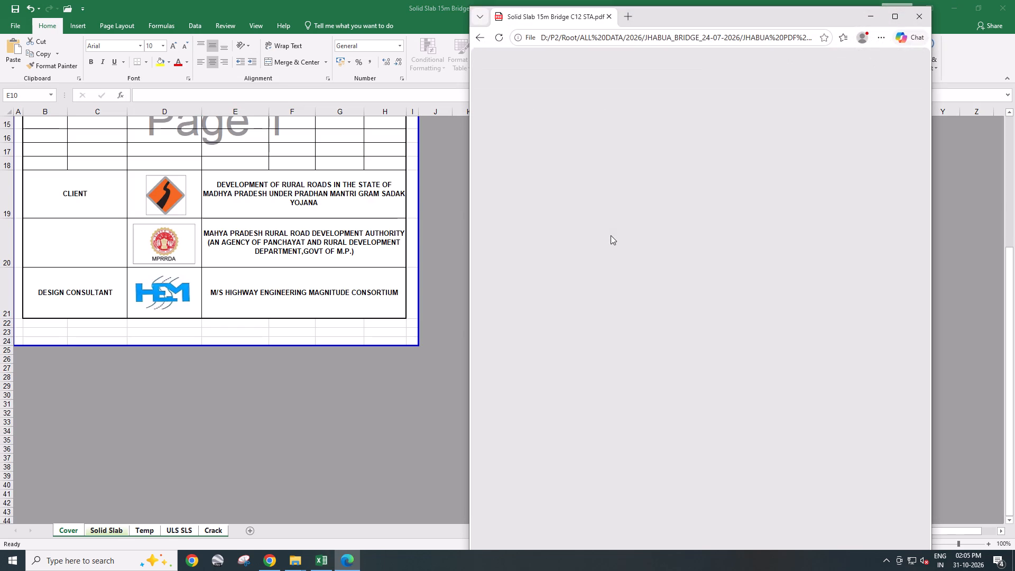
# Look through the pages of the exported solid slab PDF, and close the PDF and its workbook.
pyautogui.scroll(-13, 669, 222)
pyautogui.scroll(-8, 673, 221)
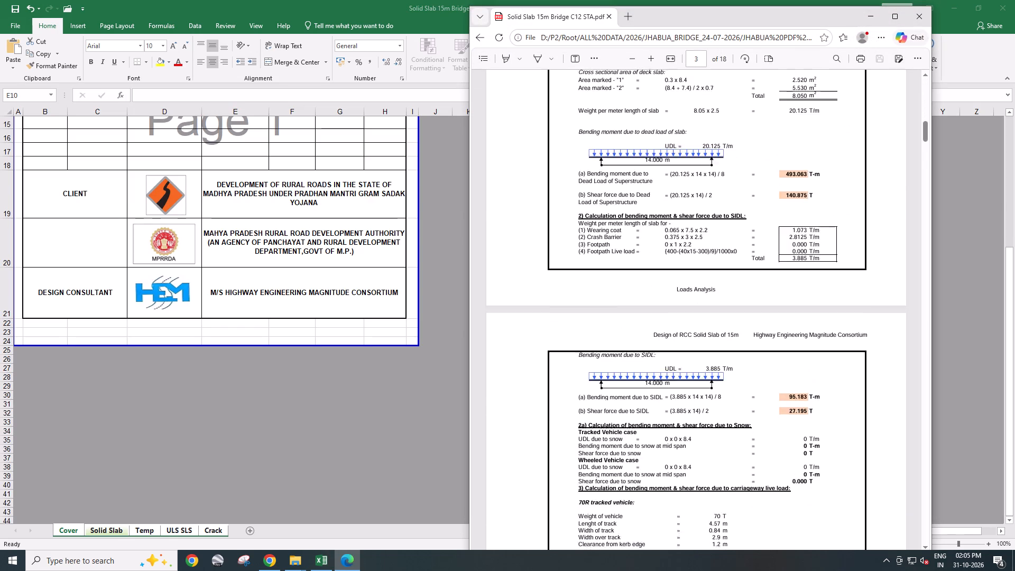
pyautogui.scroll(-18, 673, 221)
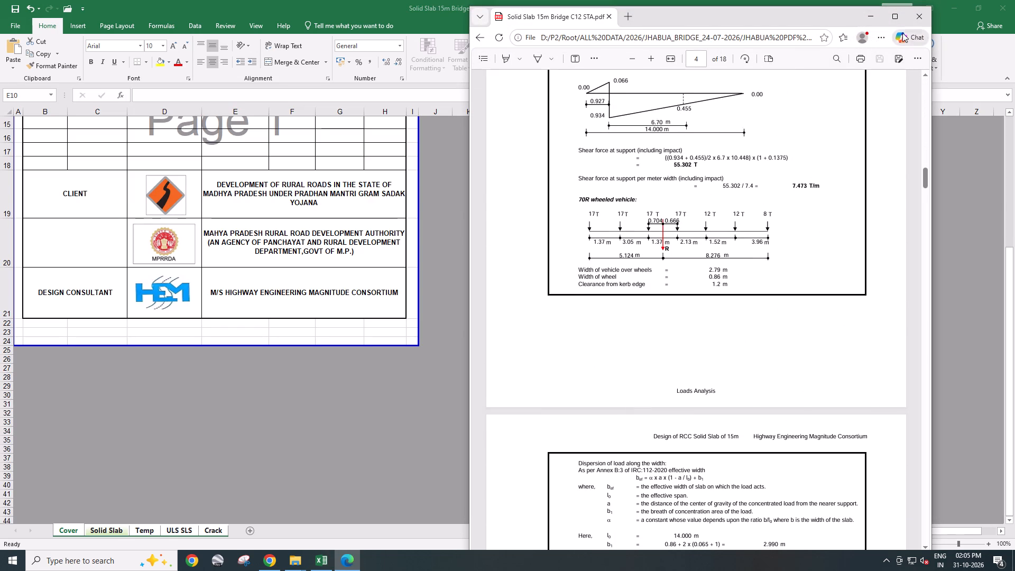
pyautogui.scroll(-14, 736, 264)
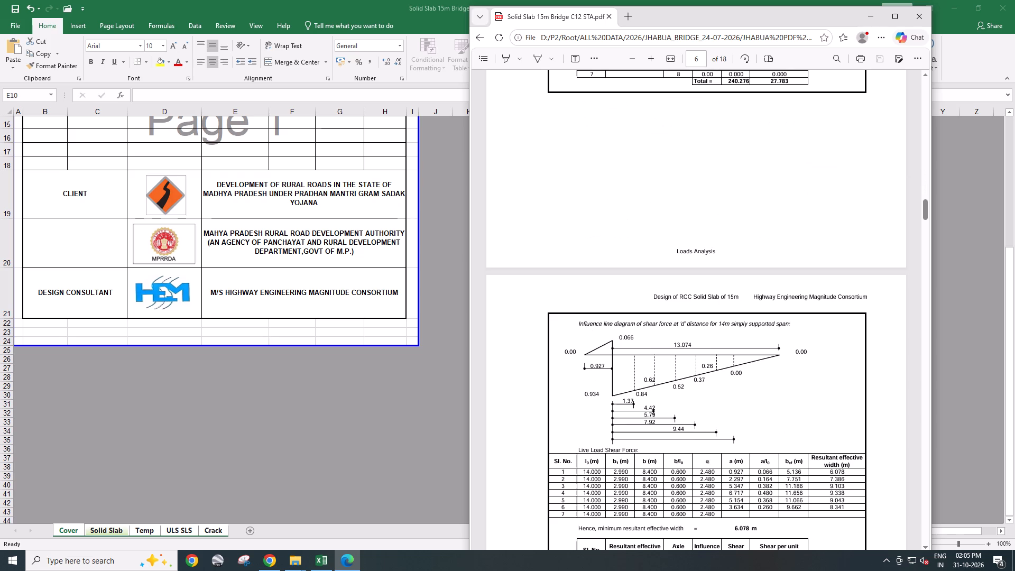
pyautogui.keyDown('ctrl'); pyautogui.scroll(-4, 732, 270); pyautogui.keyUp('ctrl')
pyautogui.scroll(-20, 732, 270)
pyautogui.scroll(-8, 732, 270)
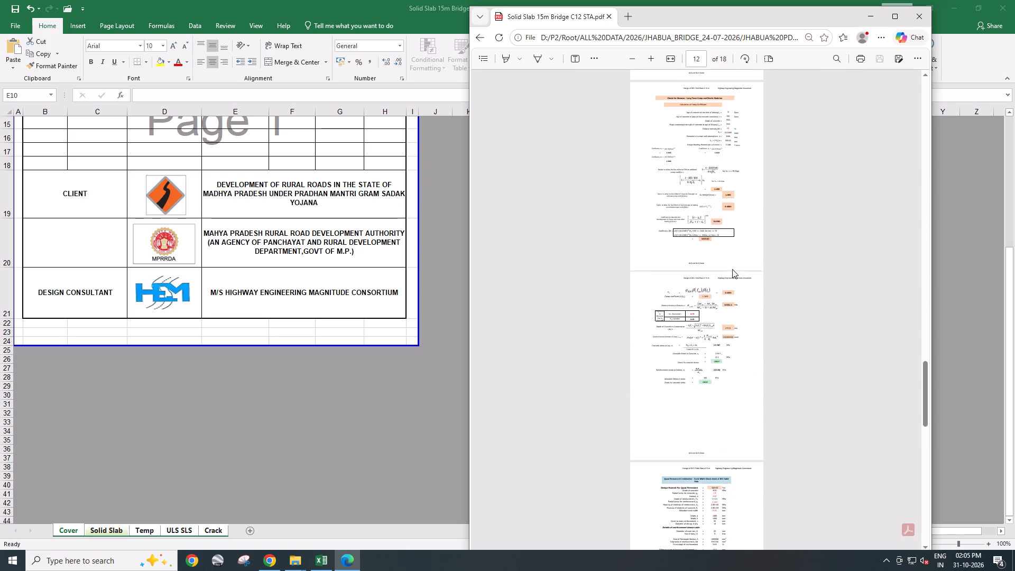
pyautogui.scroll(-20, 732, 269)
pyautogui.scroll(-6, 732, 269)
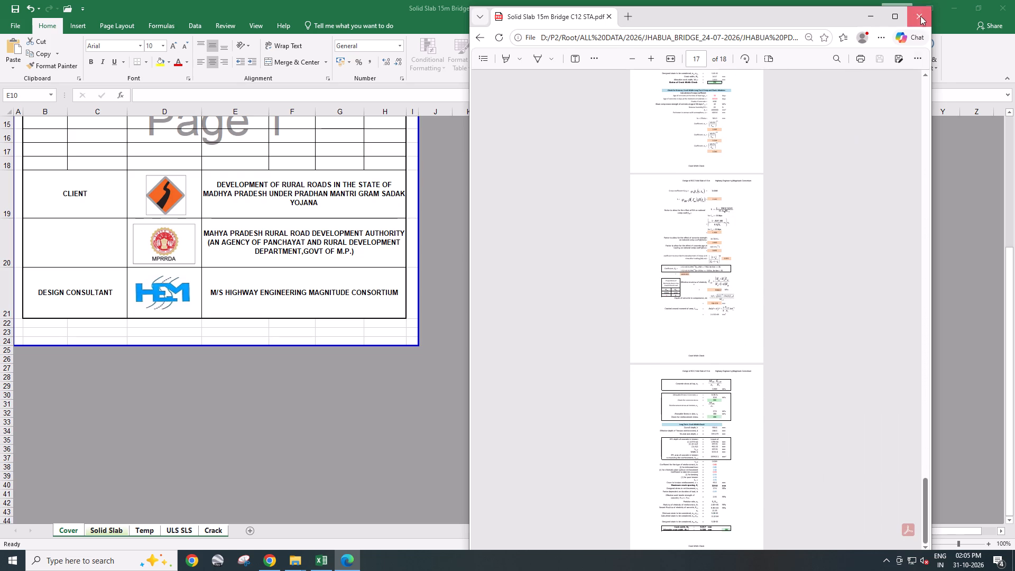
pyautogui.click(920, 16)
pyautogui.click(1010, 0)
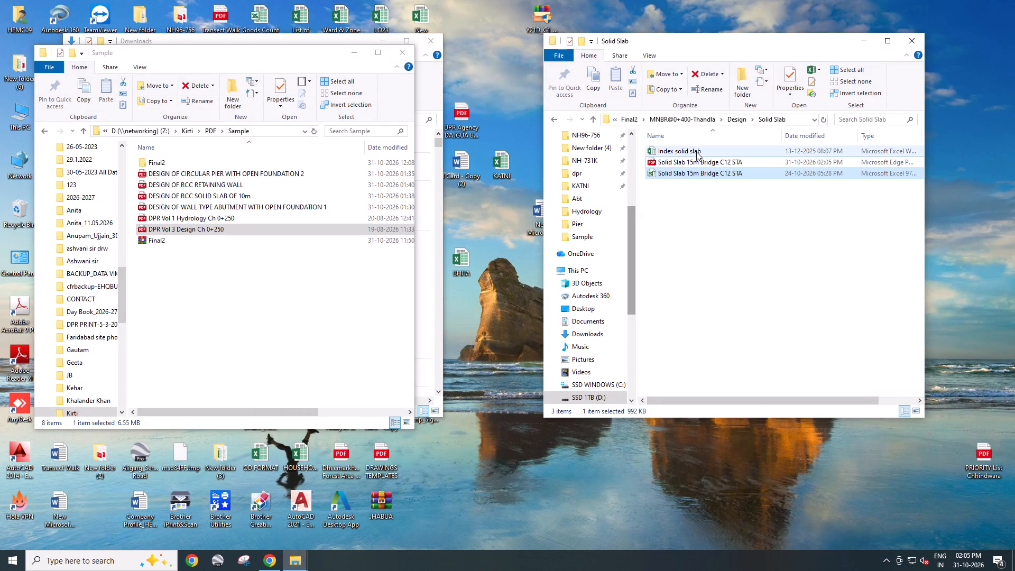
# Open the Index solid slab workbook for editing and check the index sheet in print preview.
pyautogui.doubleClick(696, 152)
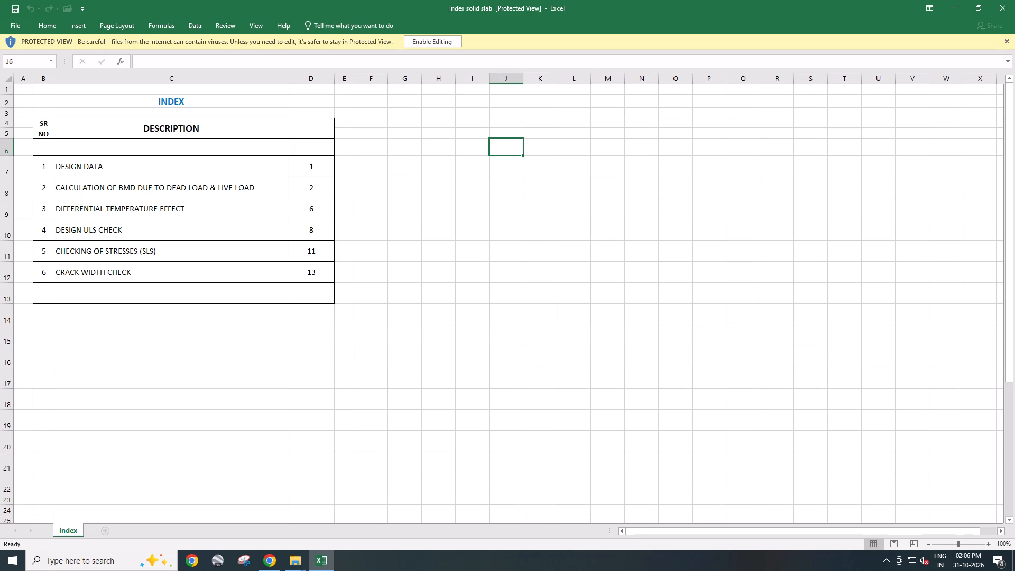
pyautogui.click(440, 42)
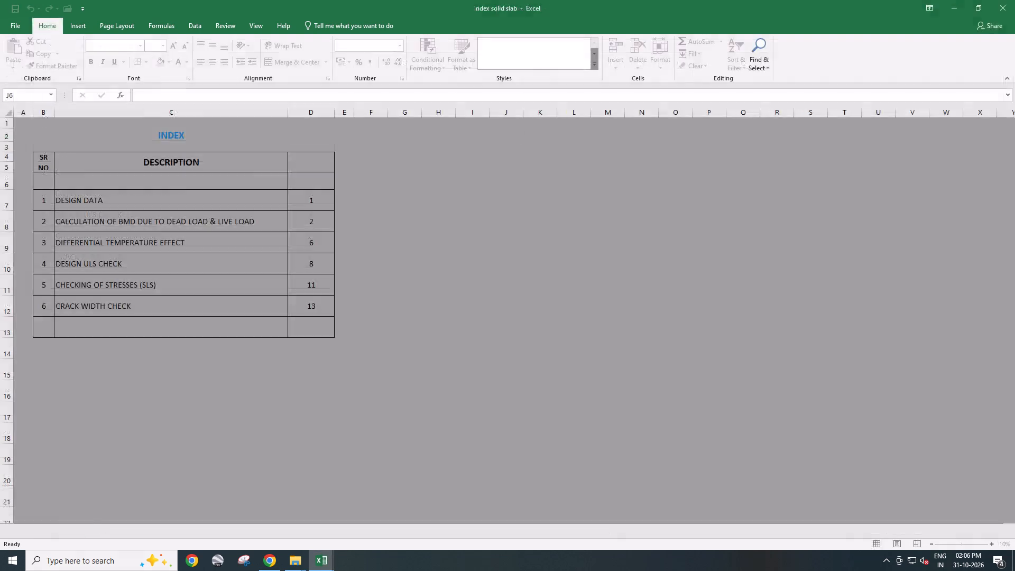
pyautogui.scroll(4, 282, 296)
pyautogui.scroll(-5, 282, 296)
pyautogui.scroll(9, 282, 296)
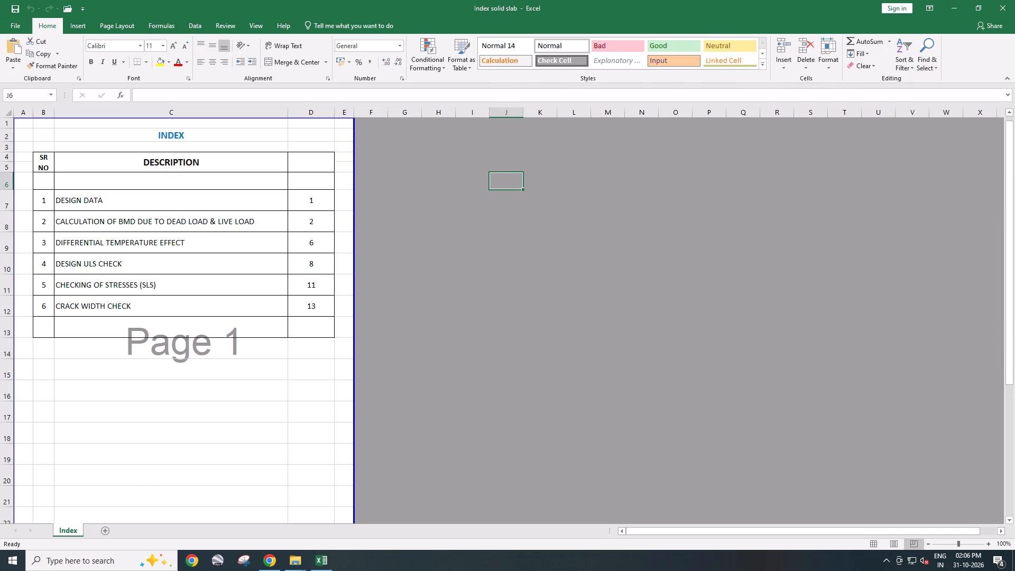
pyautogui.scroll(2, 282, 296)
pyautogui.hotkey('ctrl', 'p')
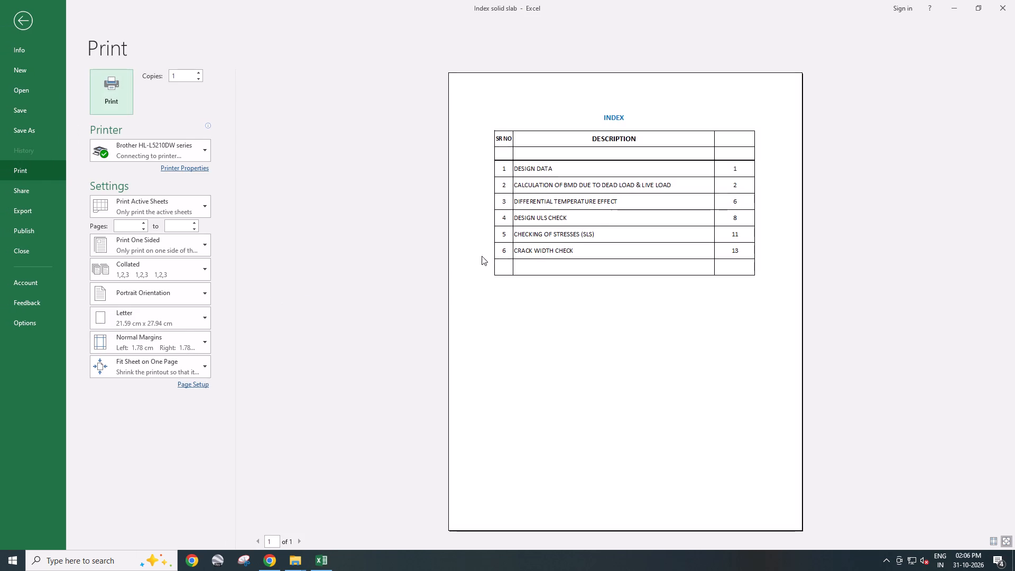
pyautogui.scroll(-3, 497, 299)
# Save the index as a PDF named Index solid slab in the same folder, and close the PDF and workbook.
pyautogui.click(33, 132)
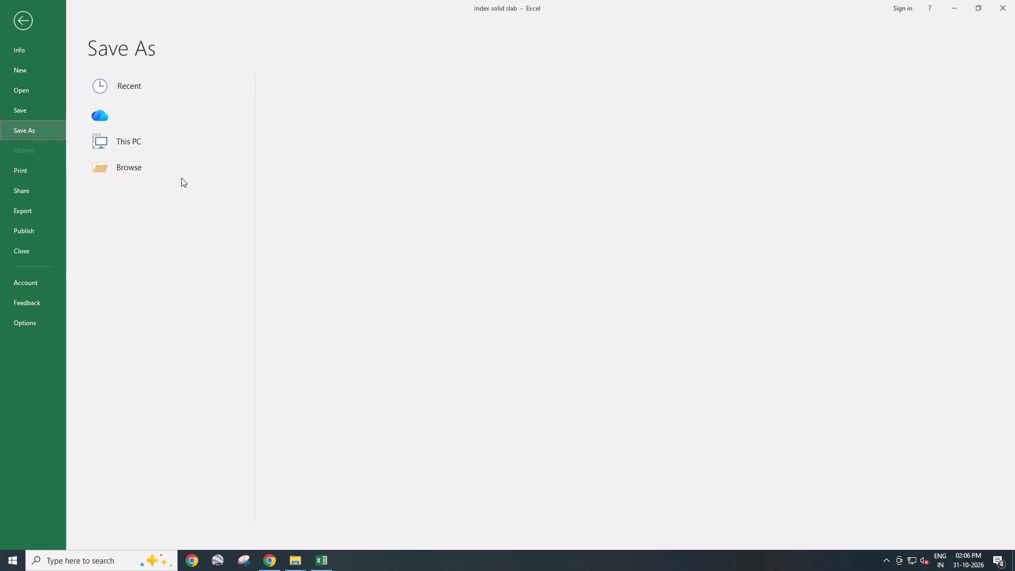
pyautogui.click(150, 195)
pyautogui.click(125, 225)
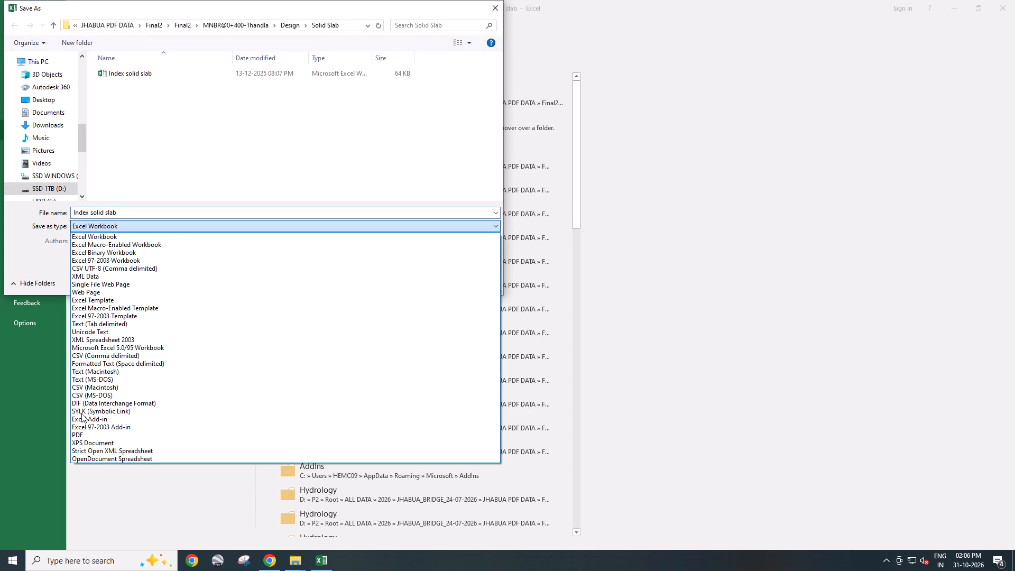
pyautogui.click(75, 438)
pyautogui.click(405, 323)
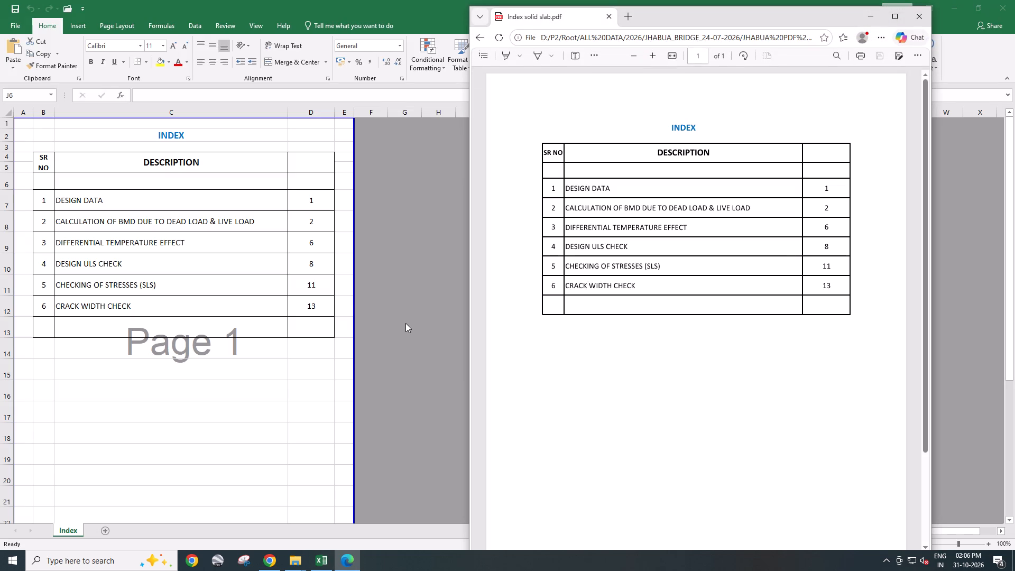
pyautogui.click(921, 14)
pyautogui.click(1002, 11)
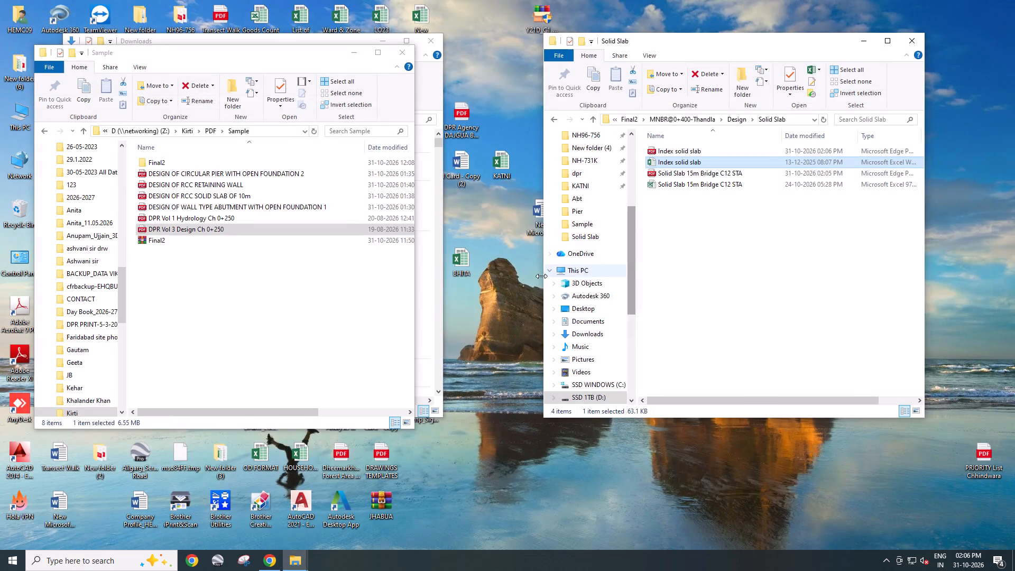
# Go to the Abt folder inside the Design folder of bridge MNBR@0+550.
pyautogui.click(737, 121)
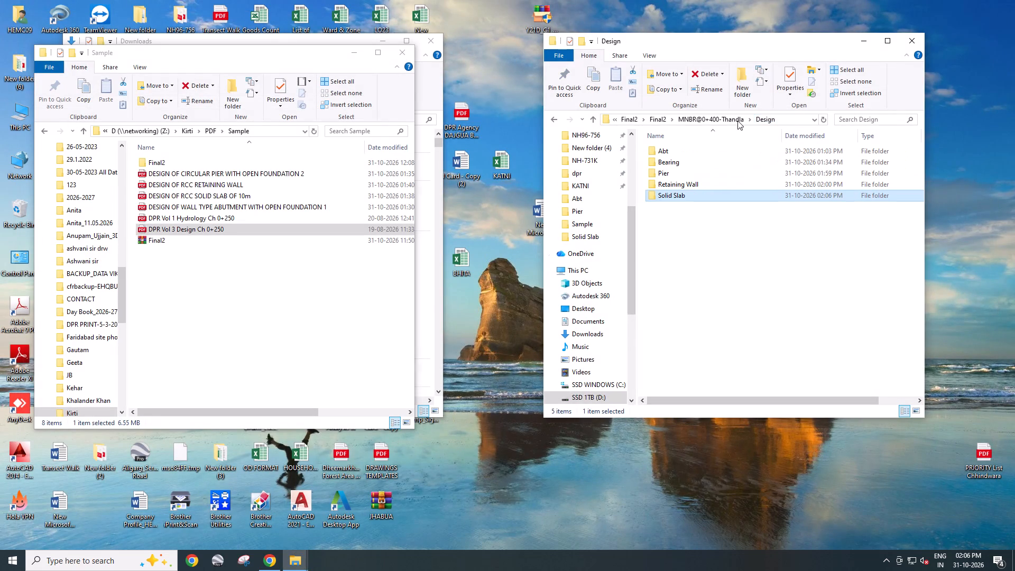
pyautogui.click(726, 121)
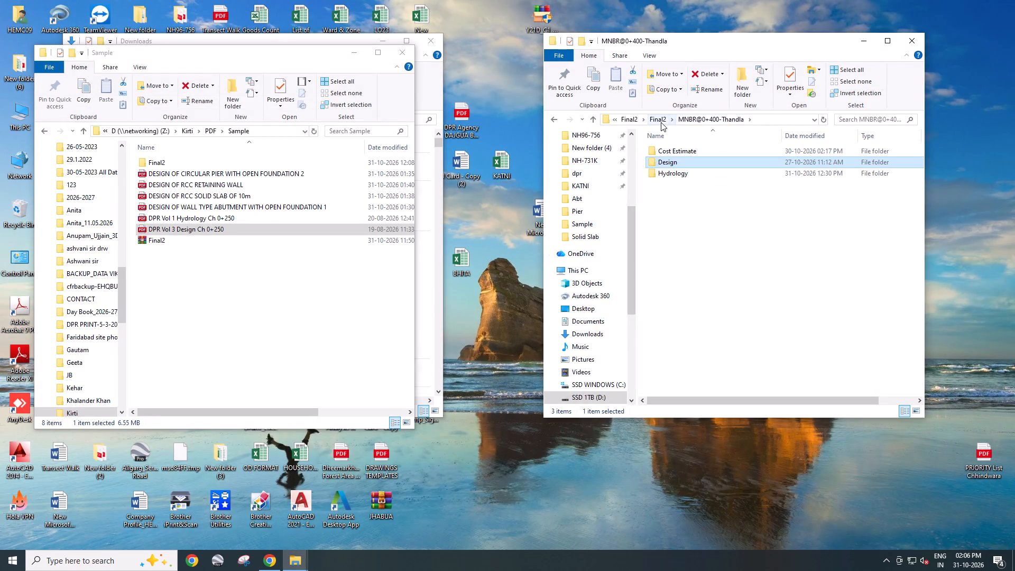
pyautogui.click(661, 122)
pyautogui.doubleClick(682, 170)
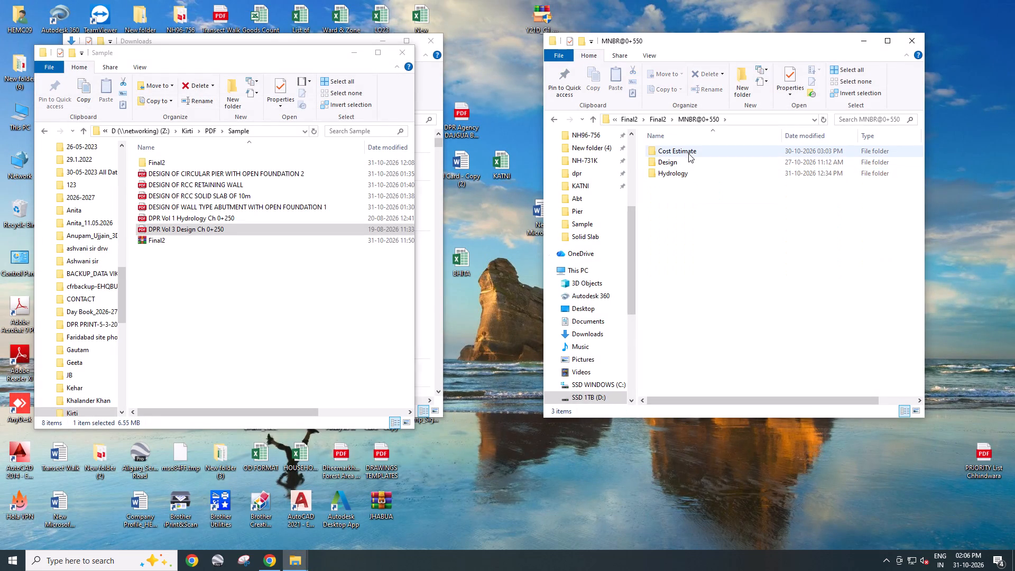
pyautogui.doubleClick(685, 162)
pyautogui.doubleClick(699, 155)
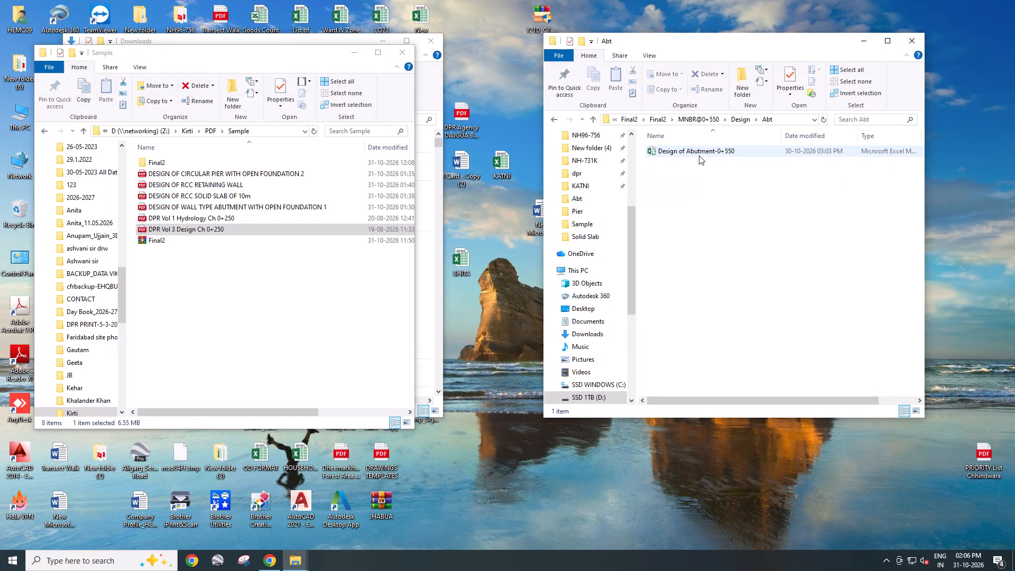
# Open the Design of Abutment-0+550 workbook with editing and content enabled, dismissing the link update.
pyautogui.doubleClick(699, 155)
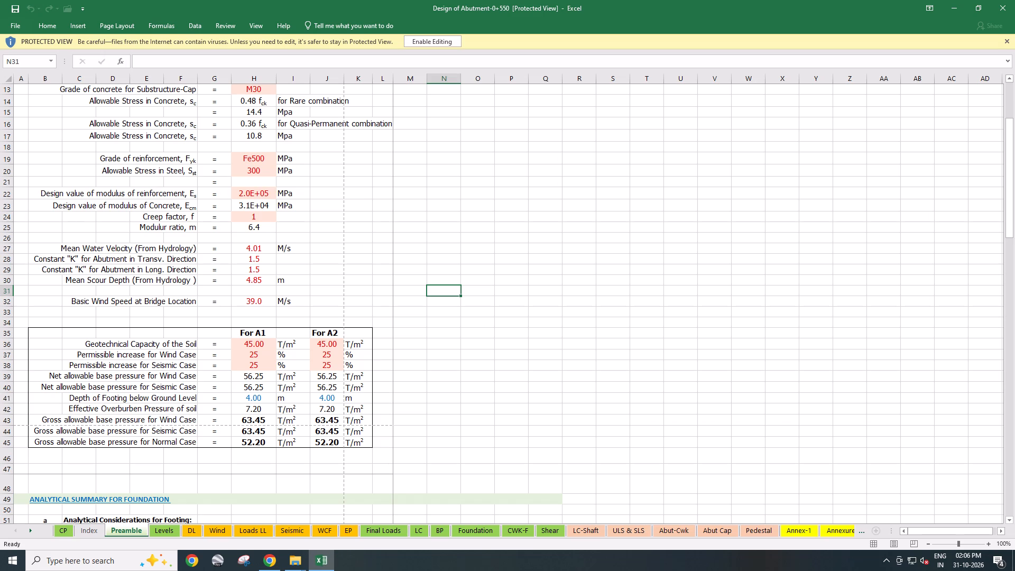
pyautogui.click(425, 41)
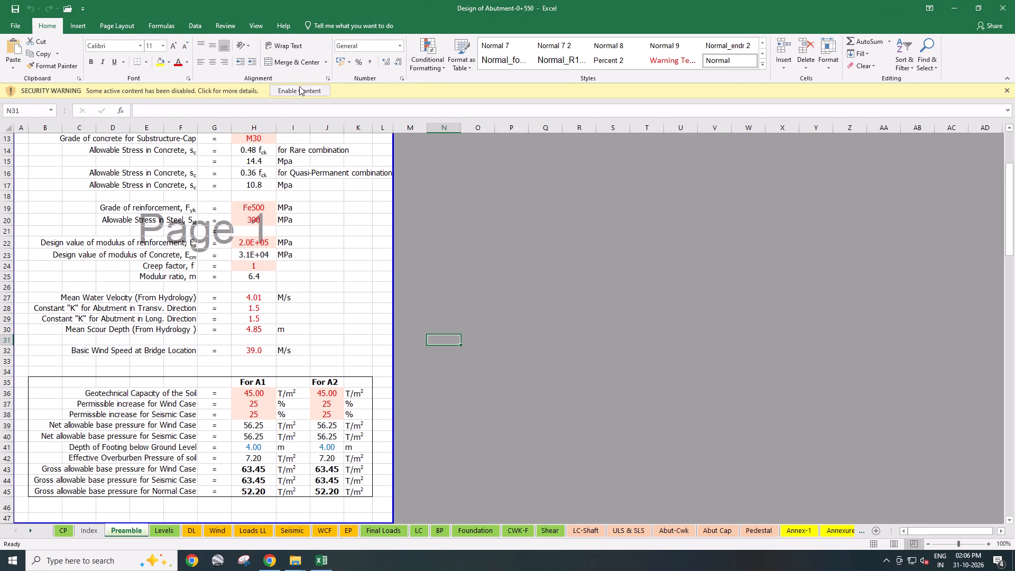
pyautogui.click(300, 89)
pyautogui.scroll(3, 239, 371)
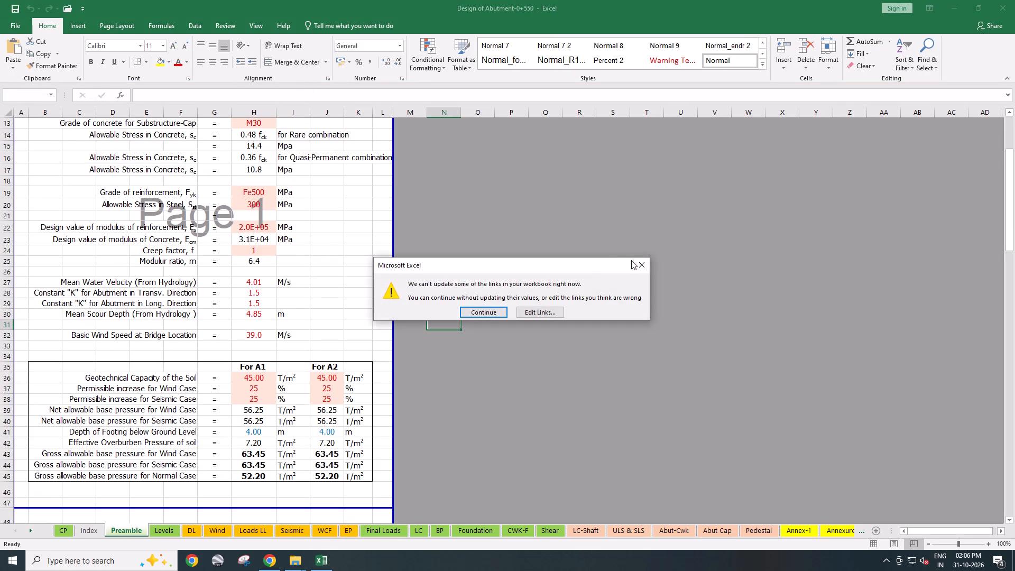
pyautogui.click(640, 263)
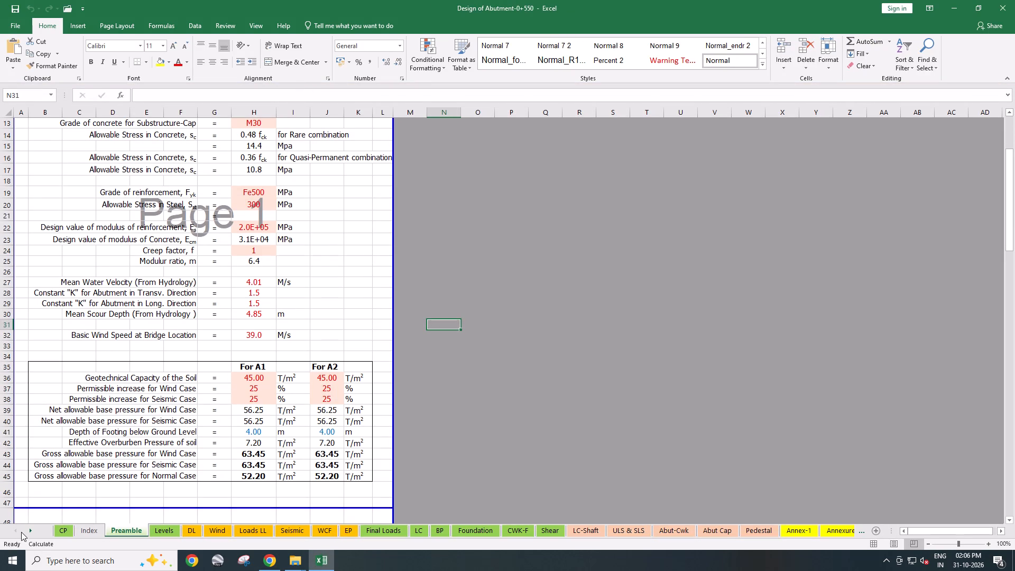
# Select all sheets of the abutment workbook and save them as a PDF named Design of Abutment-0+550 in the Abt folder.
pyautogui.doubleClick(17, 532)
pyautogui.rightClick(68, 530)
pyautogui.click(95, 526)
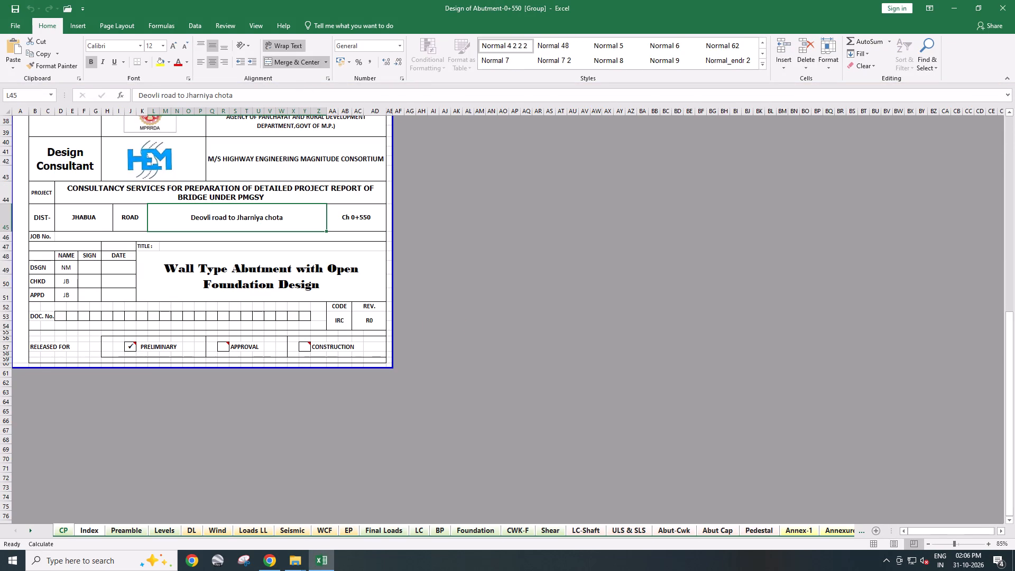
pyautogui.click(14, 30)
pyautogui.click(36, 130)
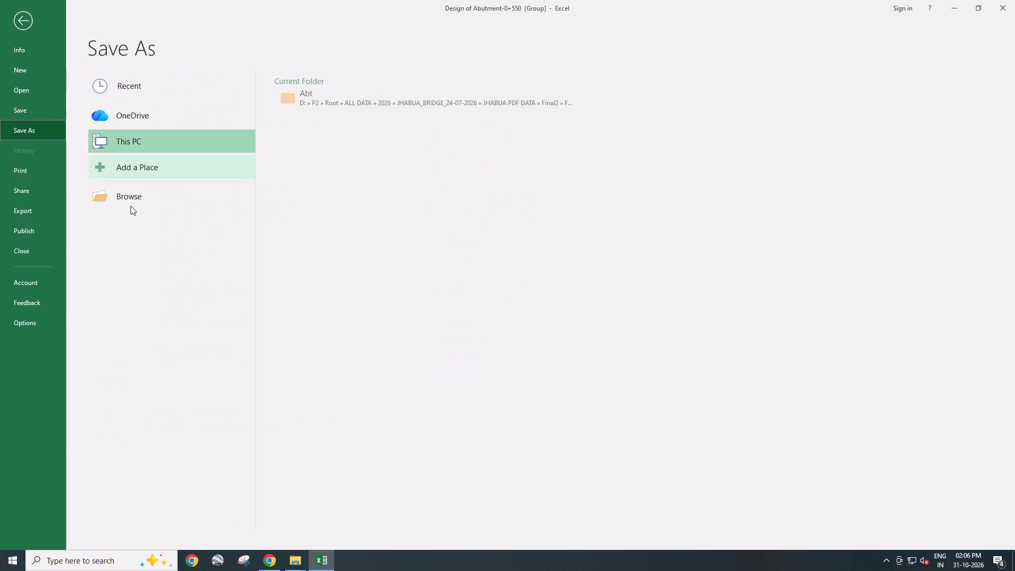
pyautogui.click(138, 199)
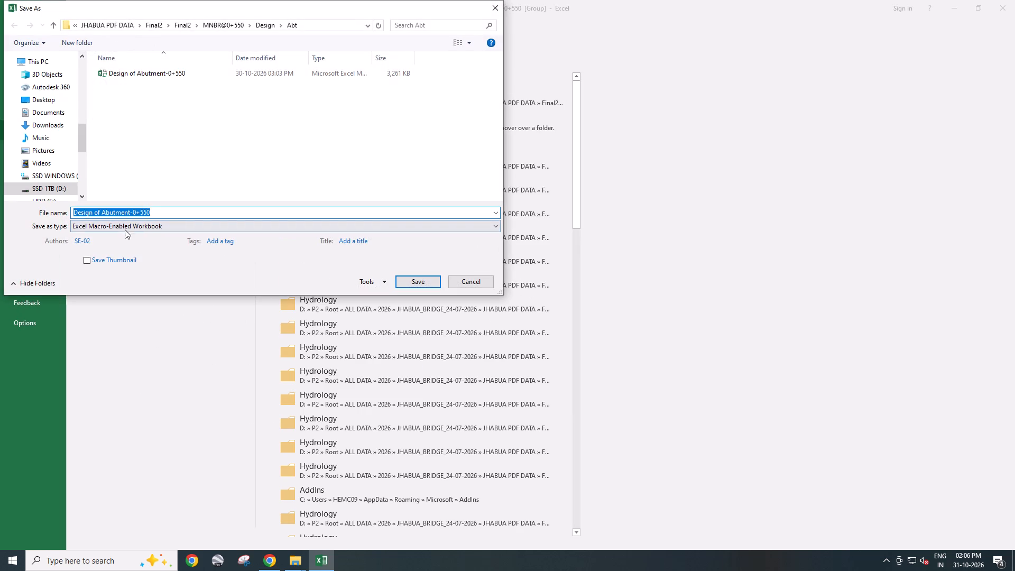
pyautogui.click(125, 228)
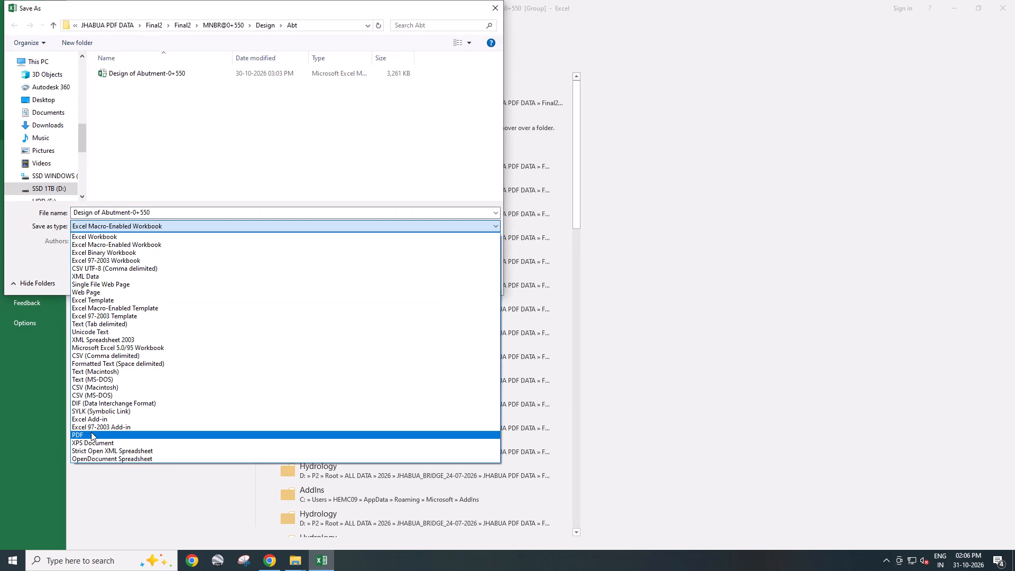
pyautogui.click(90, 432)
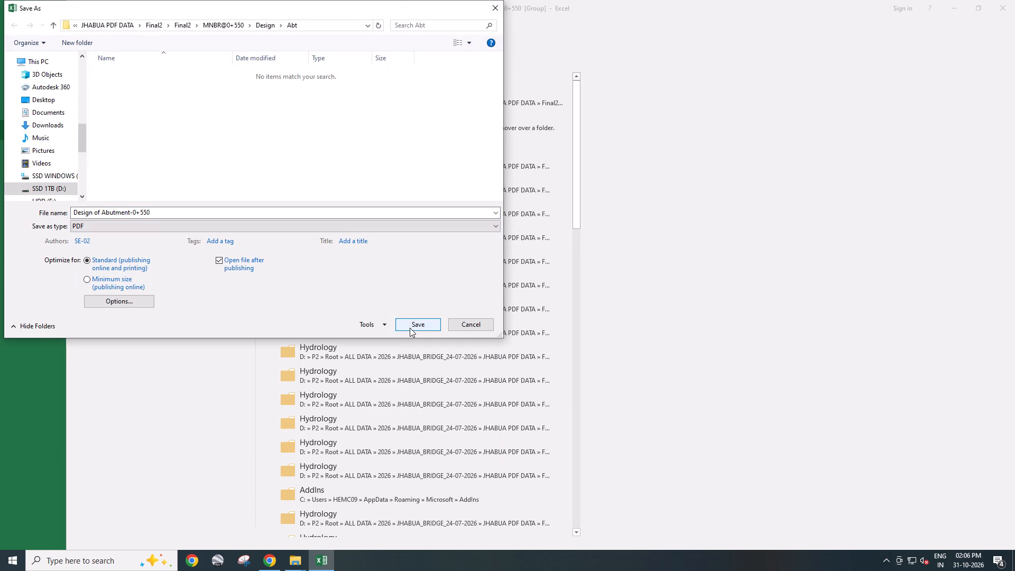
pyautogui.click(410, 328)
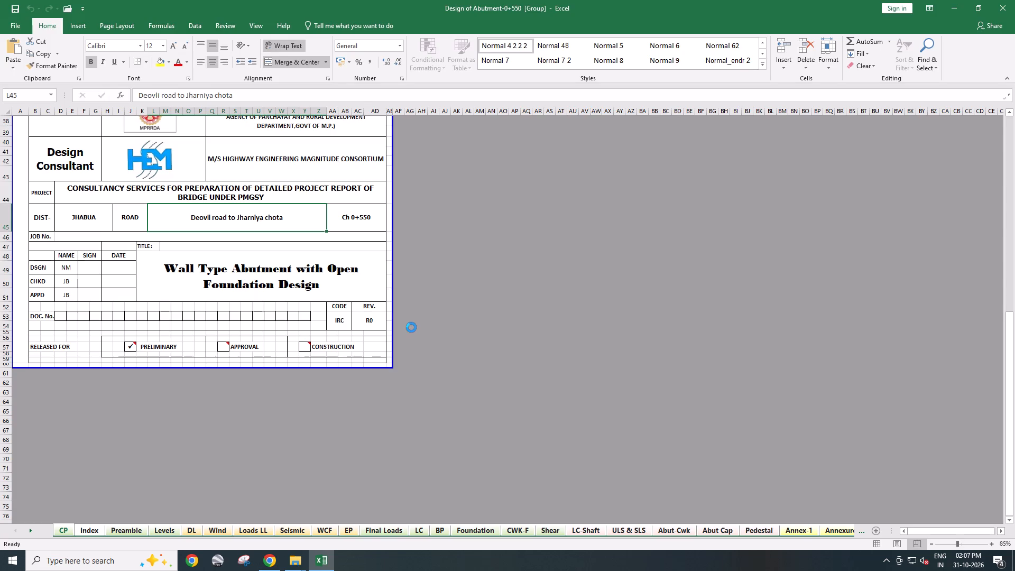
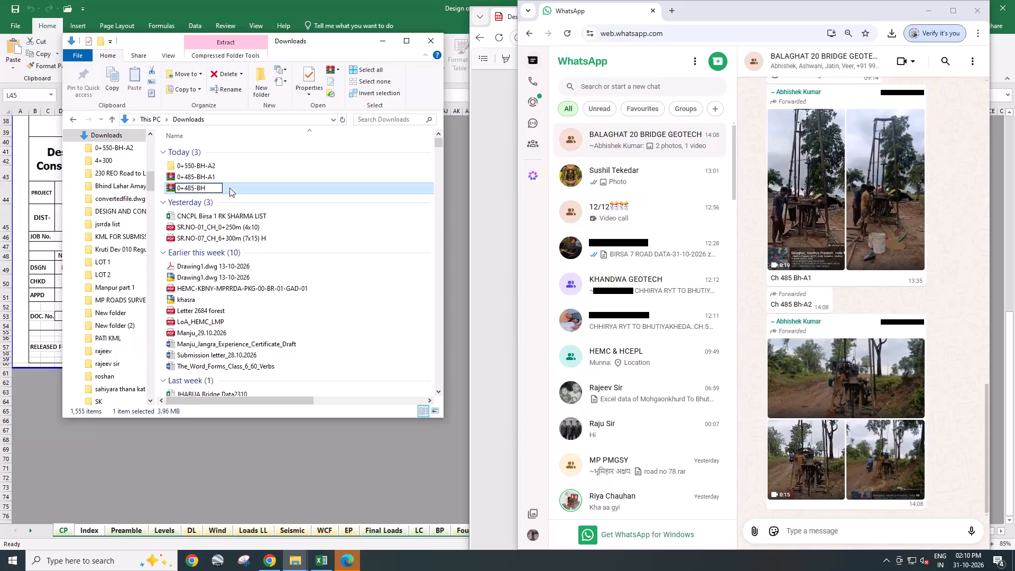
# Finish renaming the second borehole archive in Downloads as 0+485-BH-A2.
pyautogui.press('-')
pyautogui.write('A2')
pyautogui.click(215, 231)
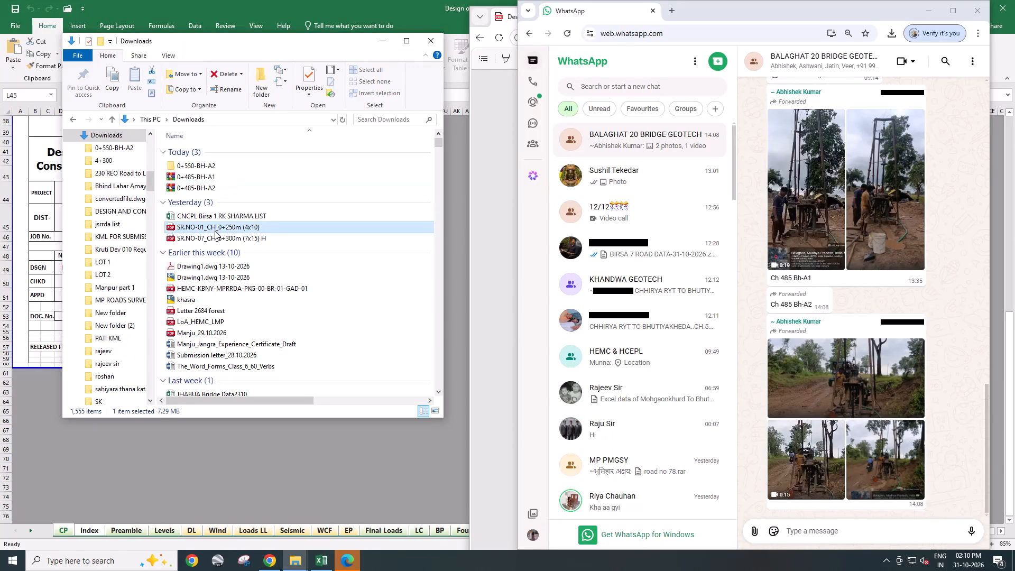
# Extract the 0+485-BH-A1 and 0+485-BH-A2 archives together, each into its own separate folder in Downloads.
pyautogui.click(211, 176)
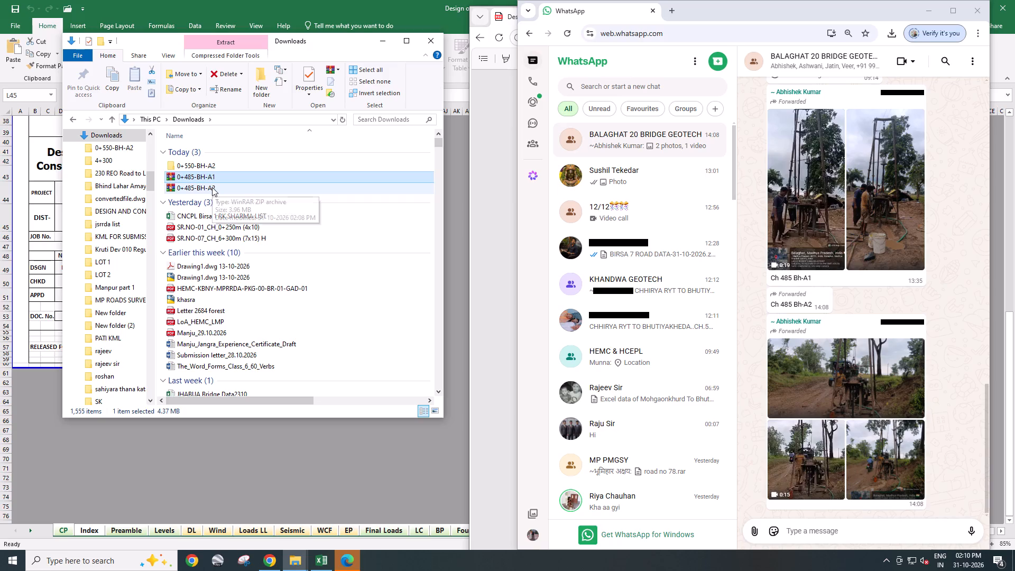
pyautogui.keyDown('shift'); pyautogui.click(212, 187); pyautogui.keyUp('shift')
pyautogui.rightClick(213, 188)
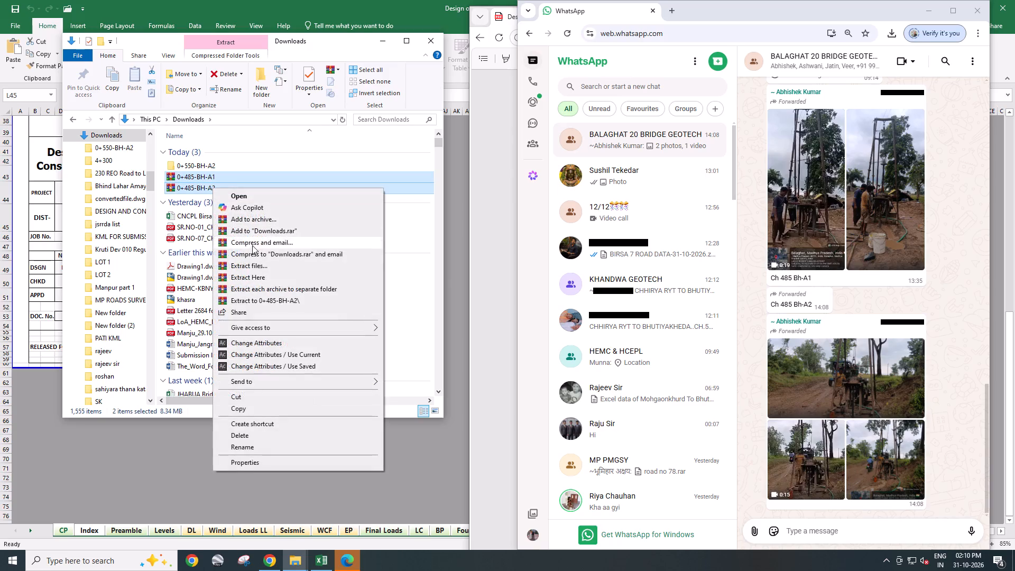
pyautogui.click(276, 290)
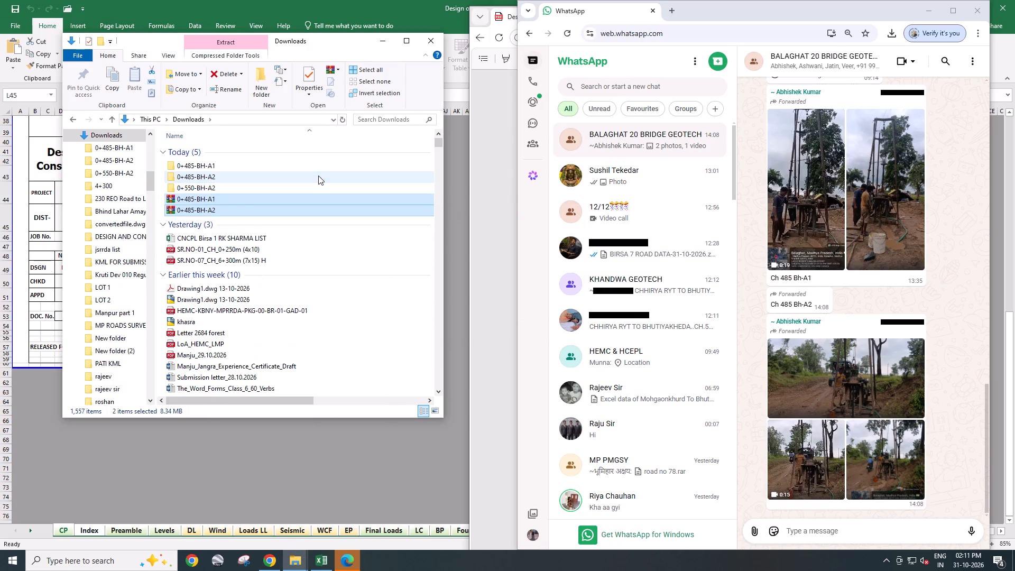
# Delete the two original 0+485-BH-A1 and 0+485-BH-A2 archives from Downloads, keeping the extracted folders.
pyautogui.press('Delete')
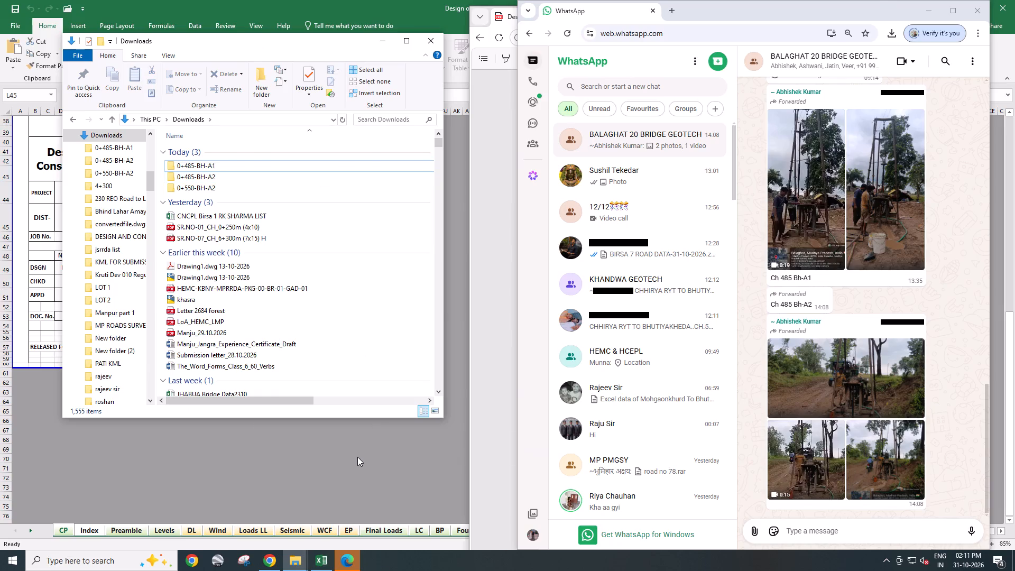
# Review the exported Design of Abutment-0+550 PDF page by page, from the cover page and index through to the last page.
pyautogui.click(357, 457)
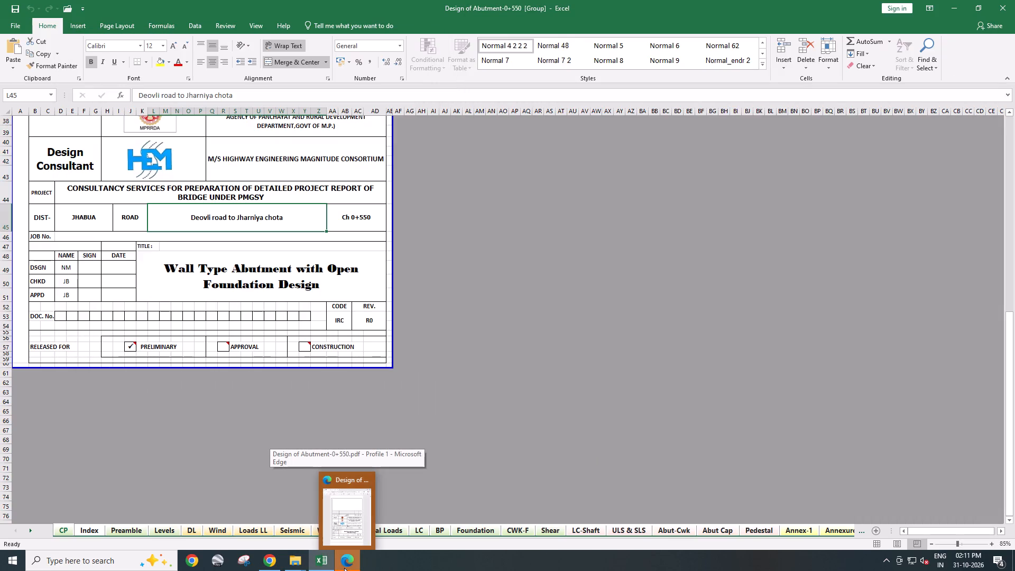
pyautogui.click(344, 568)
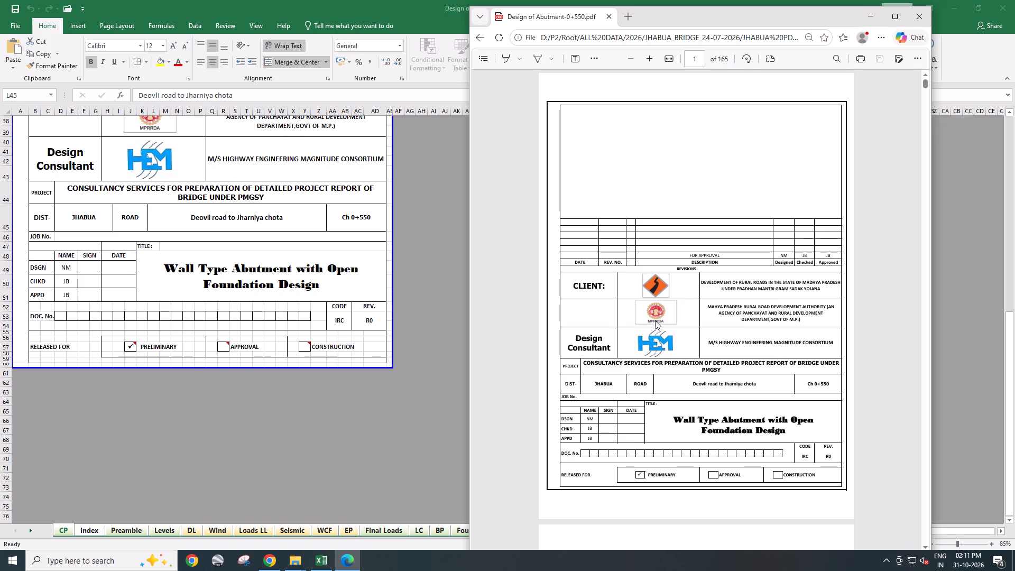
pyautogui.scroll(-9, 655, 320)
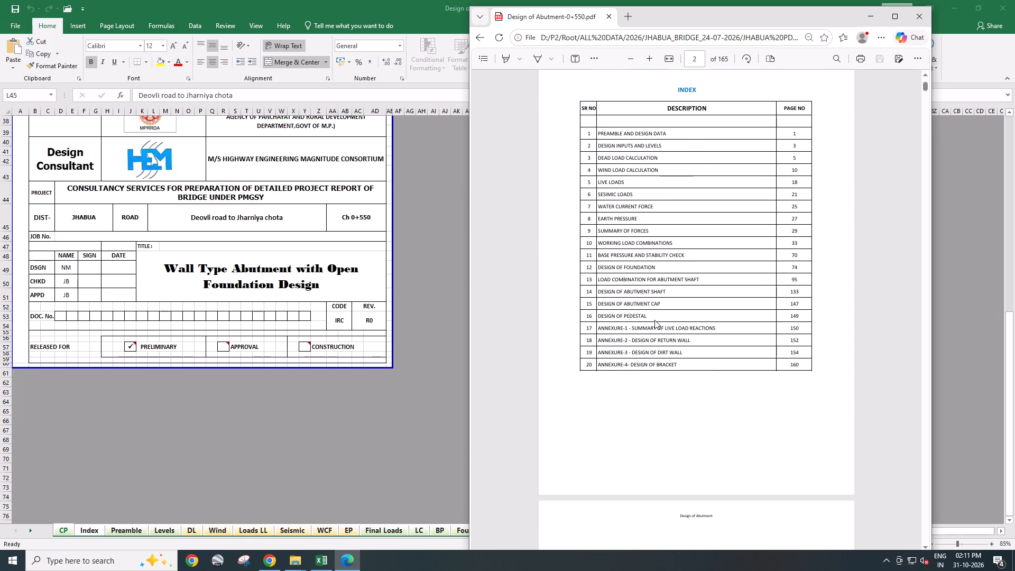
pyautogui.press('pagedown')
pyautogui.press('pagedown')
pyautogui.press('pagedown')
pyautogui.press('pagedown')
pyautogui.press('pagedown')
pyautogui.press('pagedown')
pyautogui.press('pagedown')
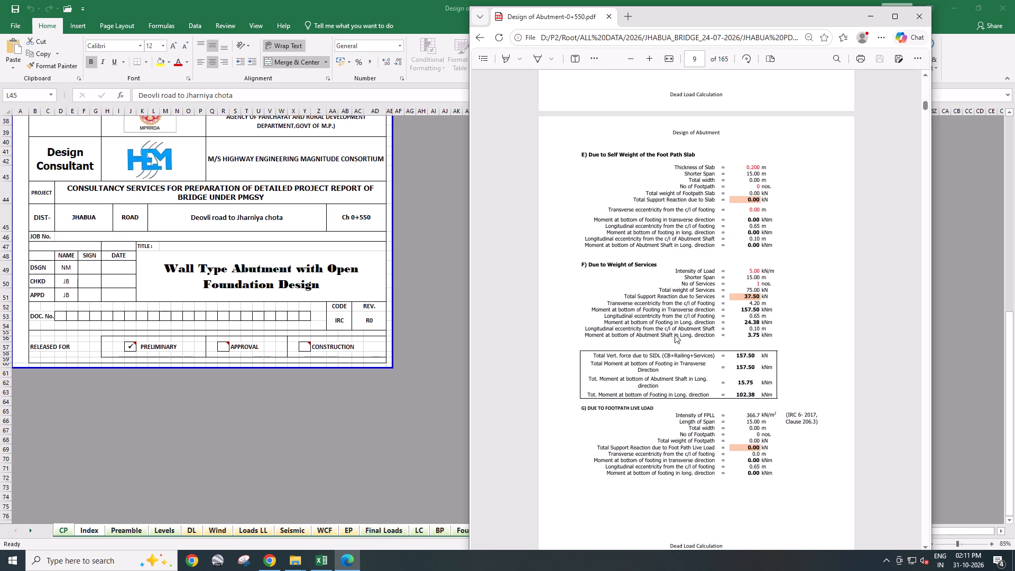
pyautogui.press('pagedown')
pyautogui.press('pagedown')
pyautogui.press('pagedown')
pyautogui.press('pagedown')
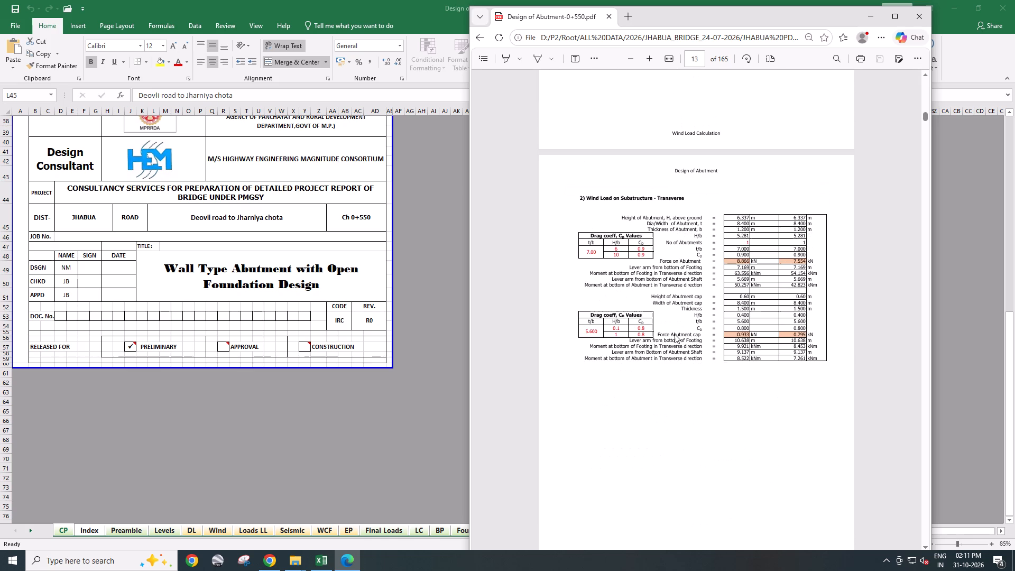
pyautogui.press('pagedown')
pyautogui.press('pagedown')
pyautogui.press('pagedown')
pyautogui.press('pagedown')
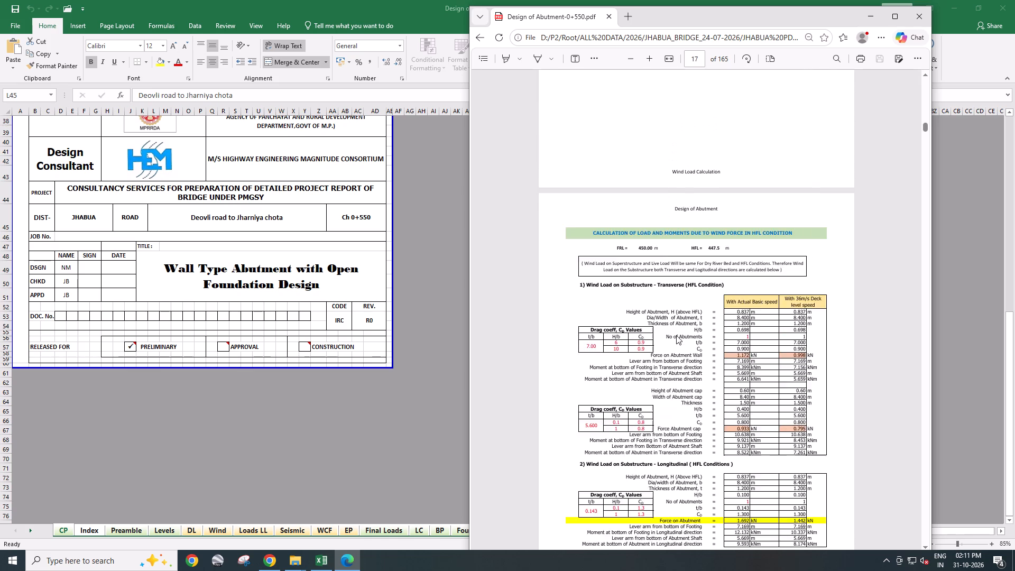
pyautogui.press('pagedown')
pyautogui.press('pagedown')
pyautogui.press('pagedown')
pyautogui.press('pagedown')
pyautogui.press('pagedown')
pyautogui.press('pagedown')
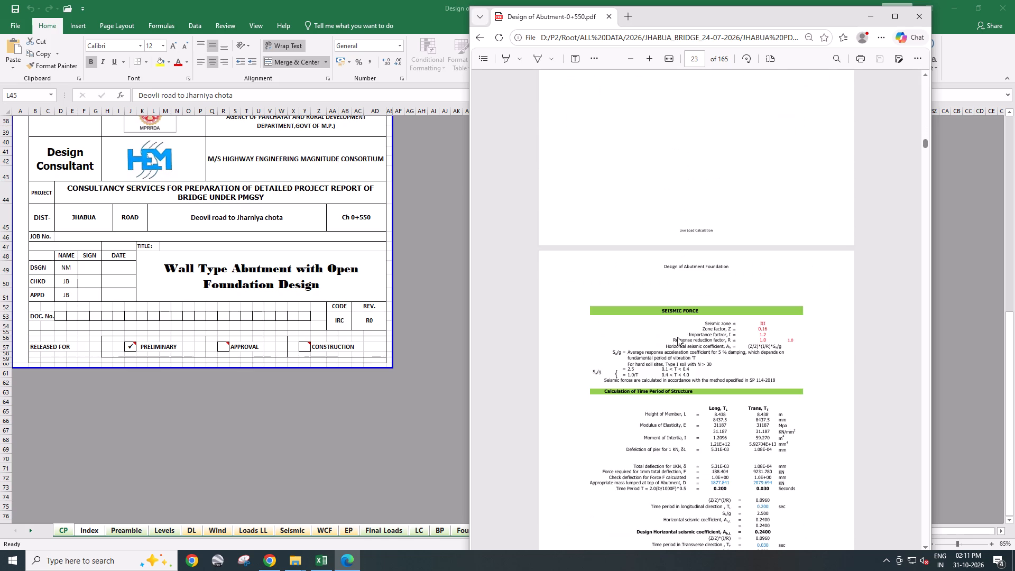
pyautogui.press('pagedown')
pyautogui.press('pagedown')
pyautogui.press('pagedown')
pyautogui.press('pagedown')
pyautogui.press('pagedown')
pyautogui.press('pagedown')
pyautogui.press('pagedown')
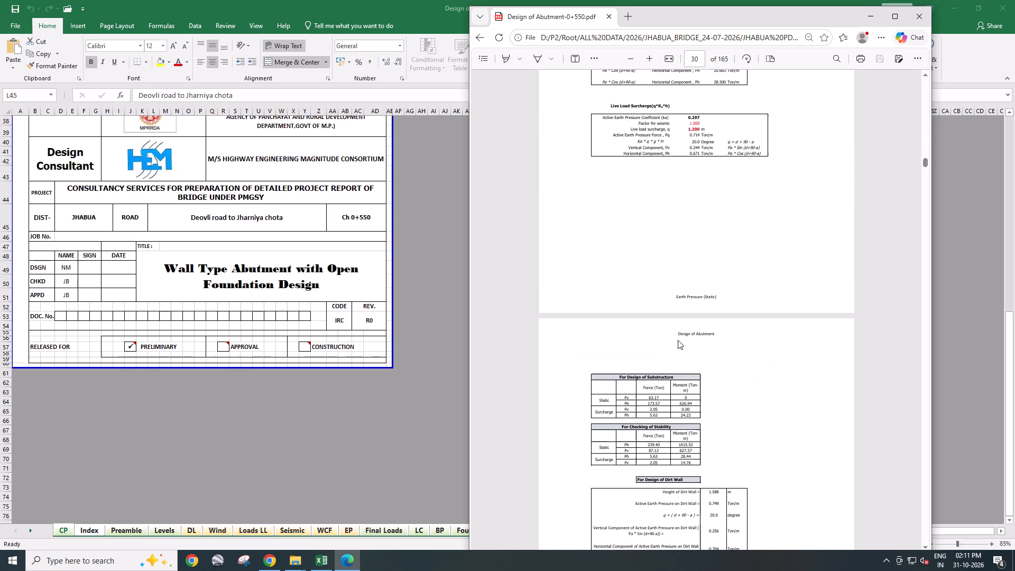
pyautogui.press('pagedown')
pyautogui.press('pagedown')
pyautogui.press('pagedown')
pyautogui.press('pagedown')
pyautogui.press('pagedown')
pyautogui.press('pagedown')
pyautogui.press('pagedown')
pyautogui.press('pagedown')
pyautogui.press('pagedown')
pyautogui.press('pagedown')
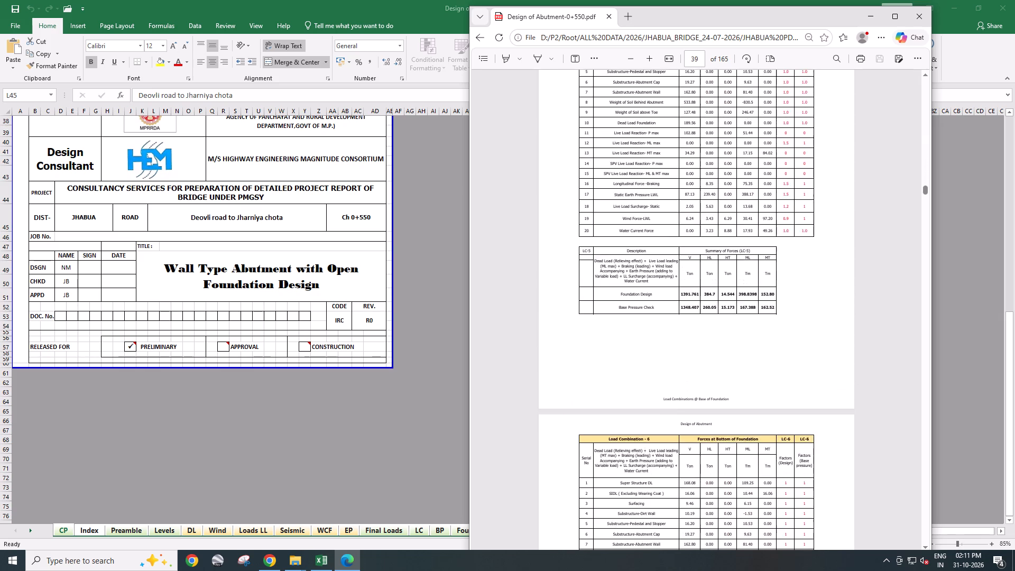
pyautogui.press('pagedown')
pyautogui.press('pagedown')
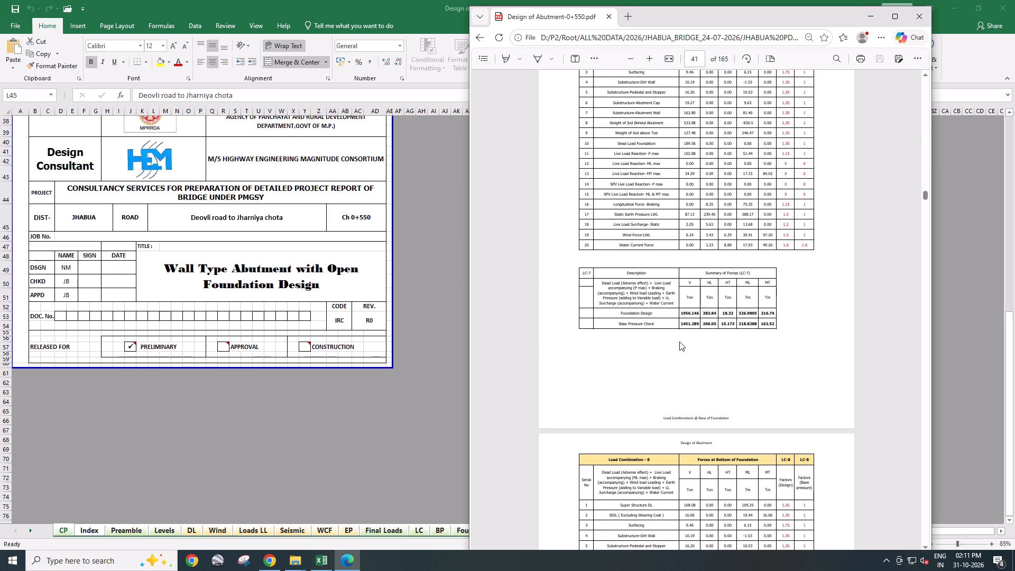
pyautogui.press('pagedown')
pyautogui.press('pagedown')
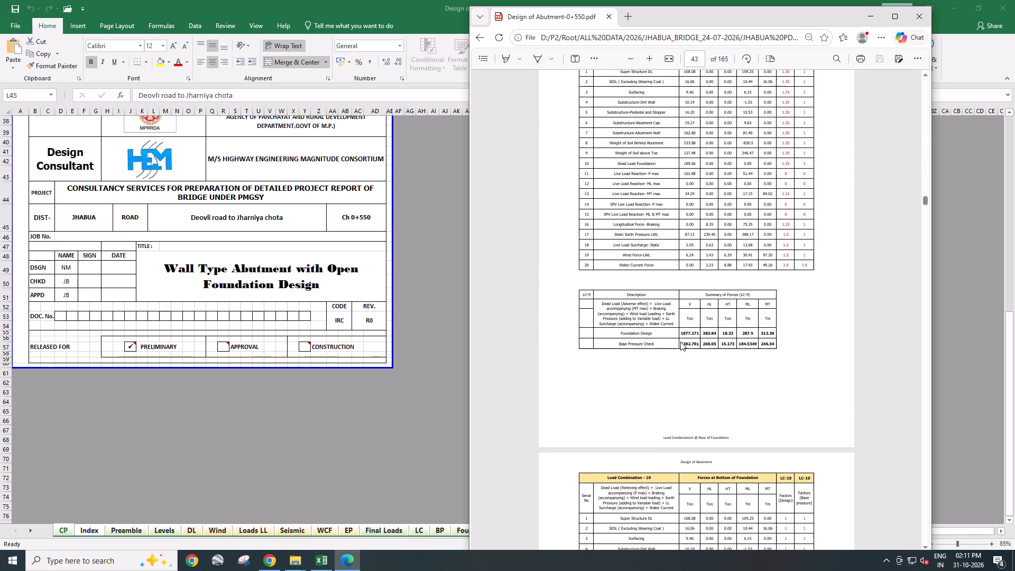
pyautogui.press('pagedown')
pyautogui.press('pagedown')
pyautogui.press('pagedown')
pyautogui.press('pagedown')
pyautogui.press('pagedown')
pyautogui.press('pagedown')
pyautogui.press('pagedown')
pyautogui.press('pagedown')
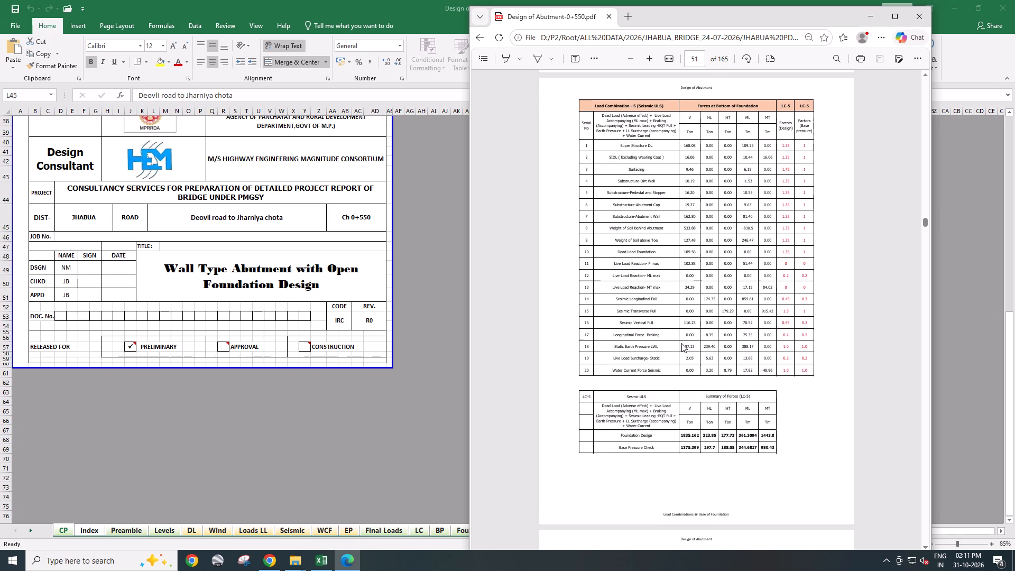
pyautogui.press('pagedown')
pyautogui.press('pagedown')
pyautogui.press('pagedown')
pyautogui.press('pagedown')
pyautogui.press('pagedown')
pyautogui.press('pagedown')
pyautogui.press('pagedown')
pyautogui.press('pagedown')
pyautogui.press('pagedown')
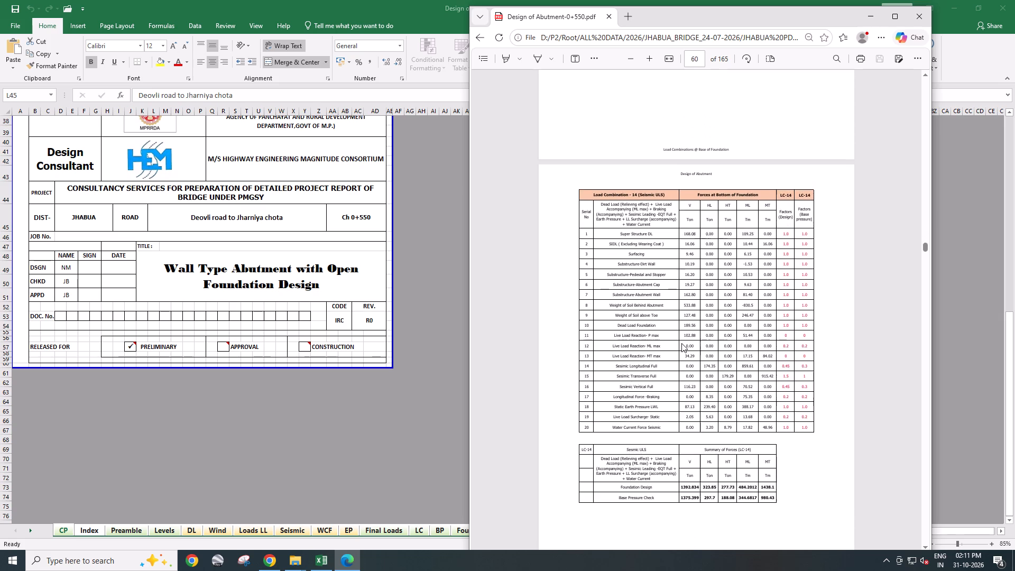
pyautogui.press('pagedown')
pyautogui.press('pagedown')
pyautogui.press('pagedown')
pyautogui.press('pagedown')
pyautogui.press('pagedown')
pyautogui.press('pagedown')
pyautogui.press('pagedown')
pyautogui.press('pagedown')
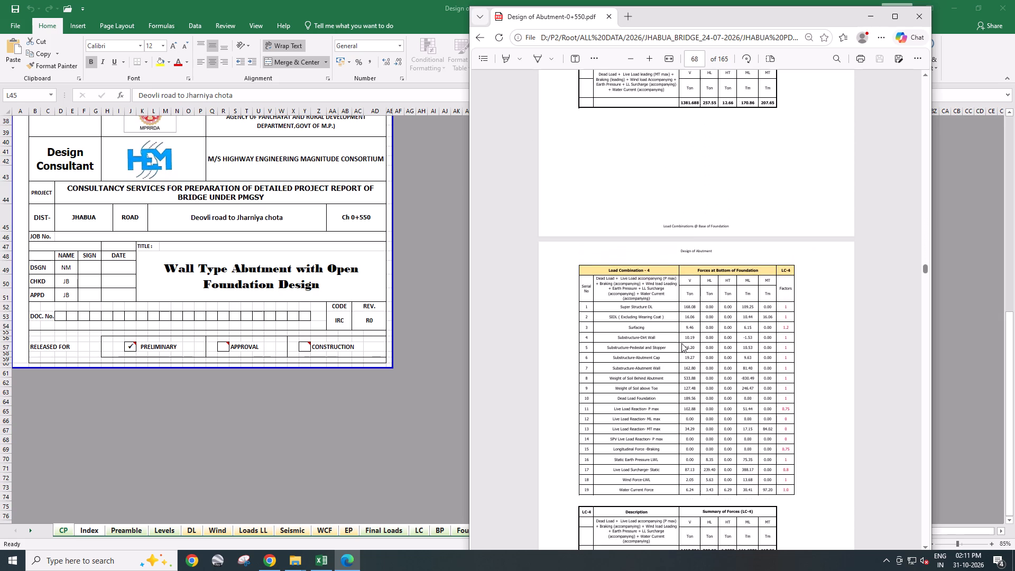
pyautogui.press('pagedown')
pyautogui.press('pagedown')
pyautogui.press('pagedown')
pyautogui.press('pagedown')
pyautogui.press('pagedown')
pyautogui.press('pagedown')
pyautogui.press('pagedown')
pyautogui.press('pagedown')
pyautogui.press('pagedown')
pyautogui.press('pagedown')
pyautogui.press('pagedown')
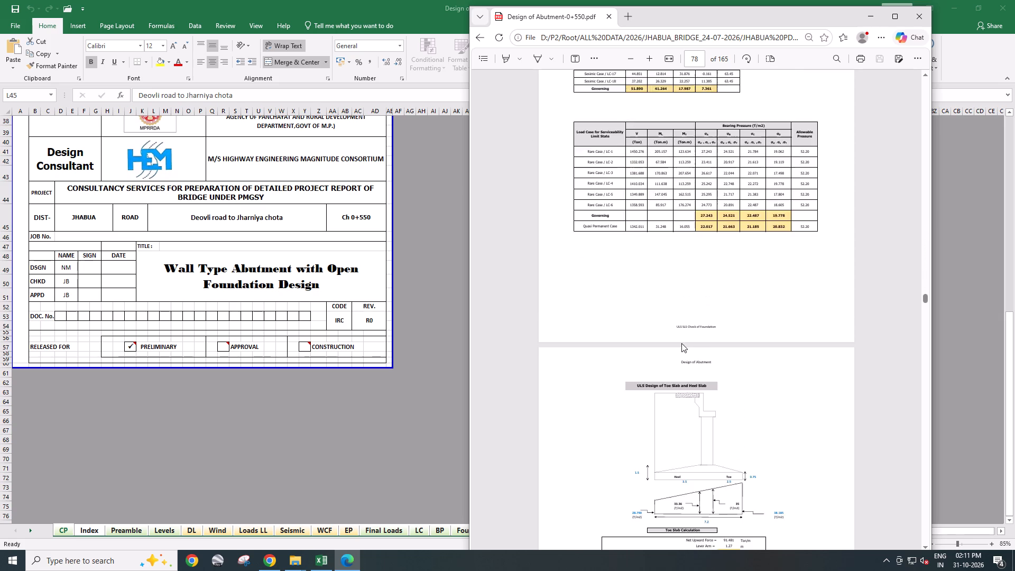
pyautogui.press('pagedown')
pyautogui.press('pagedown')
pyautogui.press('pagedown')
pyautogui.press('pagedown')
pyautogui.press('pagedown')
pyautogui.press('pagedown')
pyautogui.press('pagedown')
pyautogui.press('pagedown')
pyautogui.press('pagedown')
pyautogui.press('pagedown')
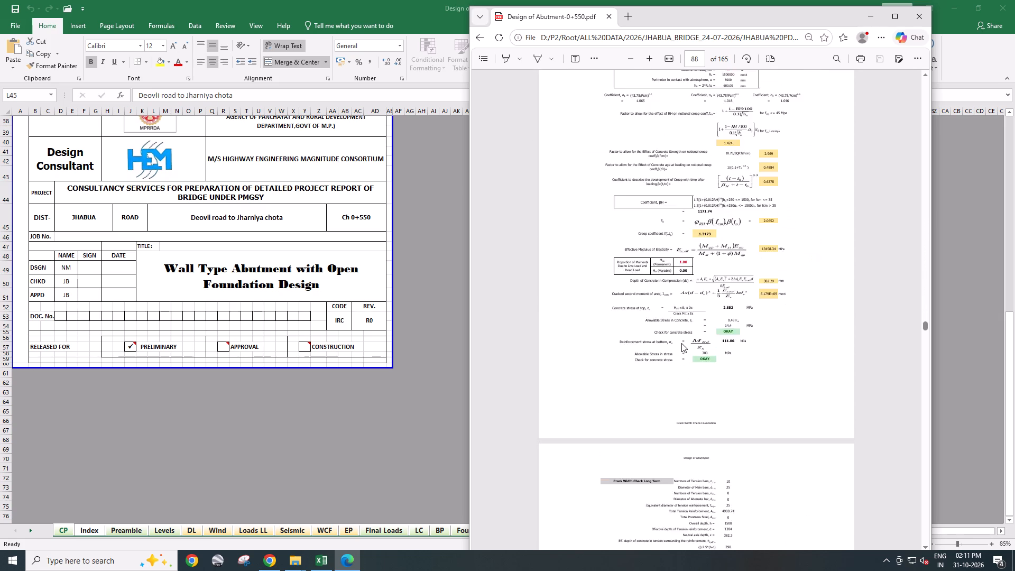
pyautogui.press('pagedown')
pyautogui.press('pagedown')
pyautogui.press('pagedown')
pyautogui.press('pagedown')
pyautogui.press('pagedown')
pyautogui.press('pagedown')
pyautogui.press('pagedown')
pyautogui.press('pagedown')
pyautogui.press('pagedown')
pyautogui.press('pagedown')
pyautogui.press('pagedown')
pyautogui.press('pagedown')
pyautogui.press('pagedown')
pyautogui.press('pagedown')
pyautogui.press('pagedown')
pyautogui.press('pagedown')
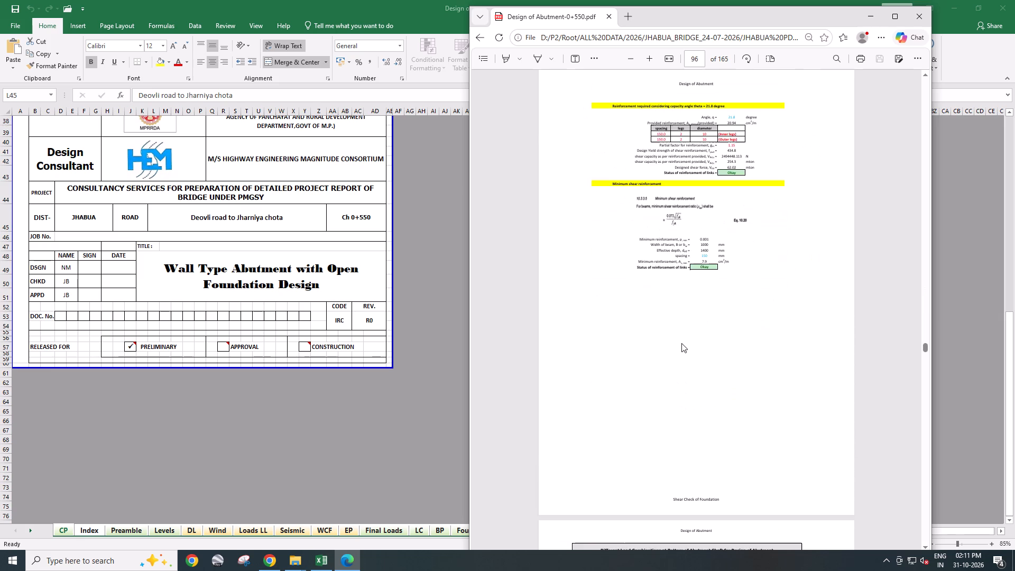
pyautogui.press('pagedown')
pyautogui.press('pagedown')
pyautogui.press('pagedown')
pyautogui.press('pagedown')
pyautogui.press('pagedown')
pyautogui.press('pagedown')
pyautogui.press('pagedown')
pyautogui.press('pagedown')
pyautogui.press('pagedown')
pyautogui.press('pagedown')
pyautogui.press('pagedown')
pyautogui.press('pagedown')
pyautogui.press('pagedown')
pyautogui.press('pagedown')
pyautogui.press('pagedown')
pyautogui.press('pagedown')
pyautogui.press('pagedown')
pyautogui.press('pagedown')
pyautogui.press('pagedown')
pyautogui.press('pagedown')
pyautogui.press('pagedown')
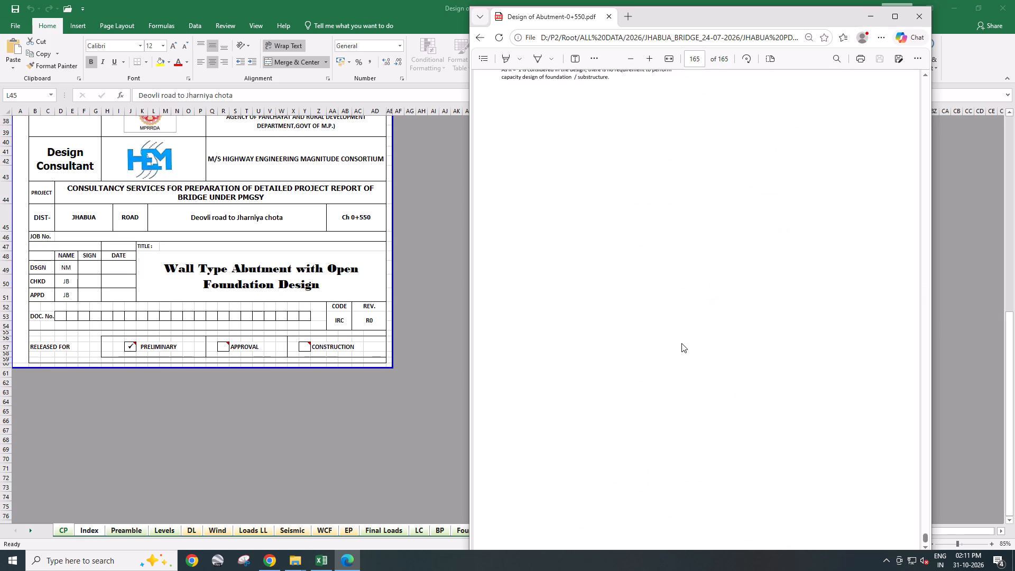
# Recheck the last pages of the exported abutment PDF, and close it and the Design of Abutment-0+550 workbook without saving changes.
pyautogui.scroll(10, 704, 355)
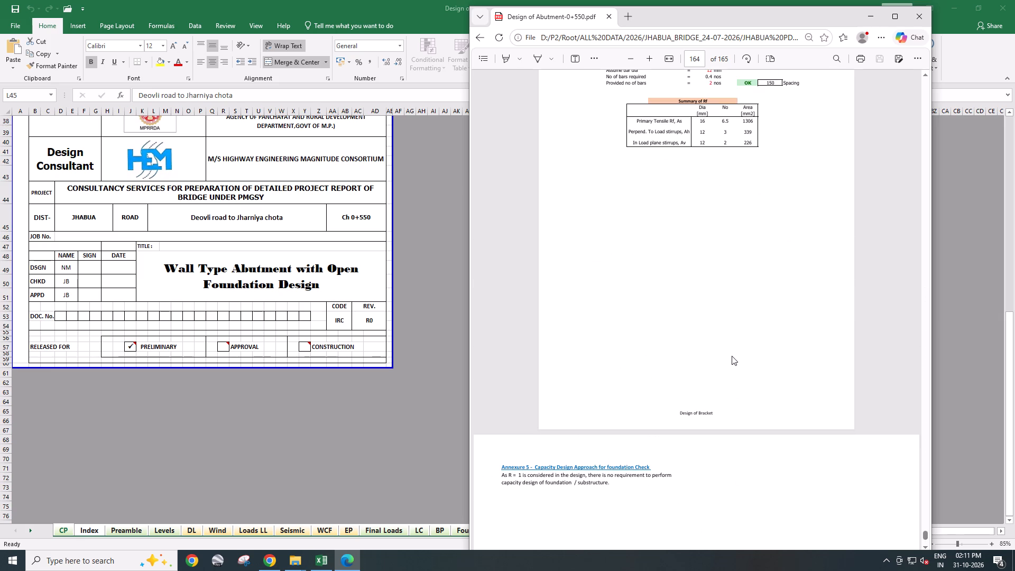
pyautogui.scroll(-5, 732, 356)
pyautogui.scroll(10, 726, 347)
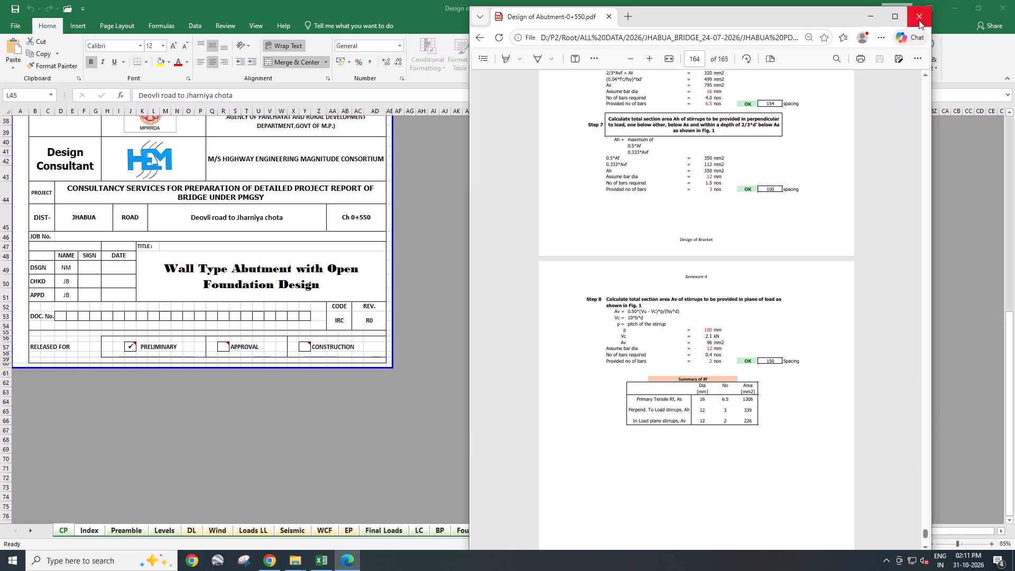
pyautogui.click(919, 20)
pyautogui.click(1014, 0)
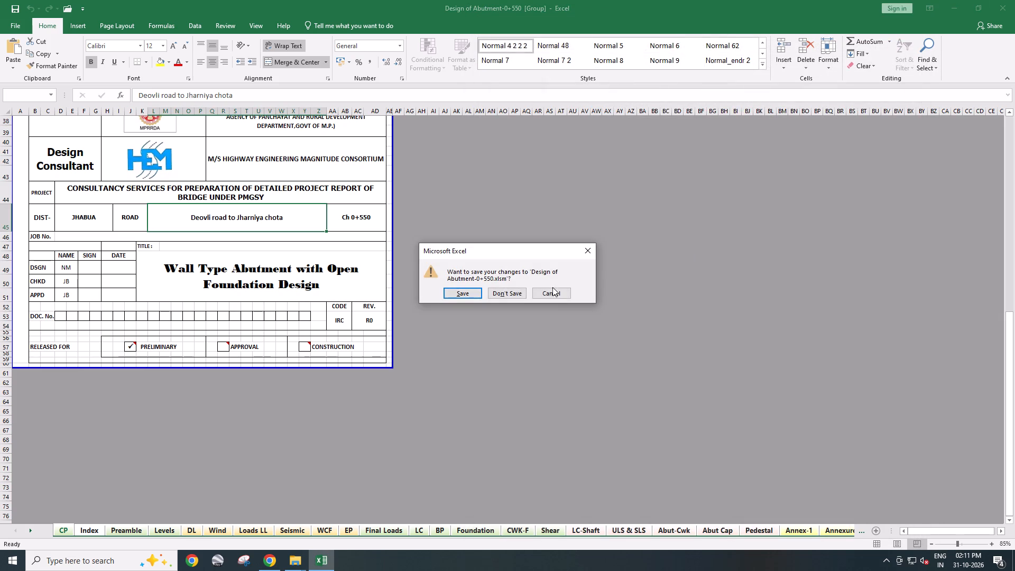
pyautogui.click(519, 292)
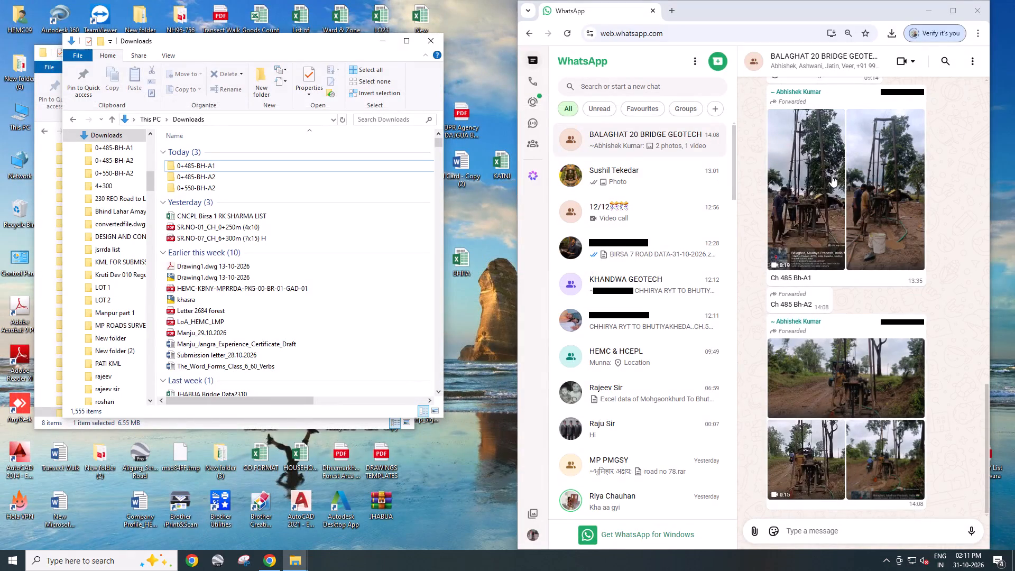
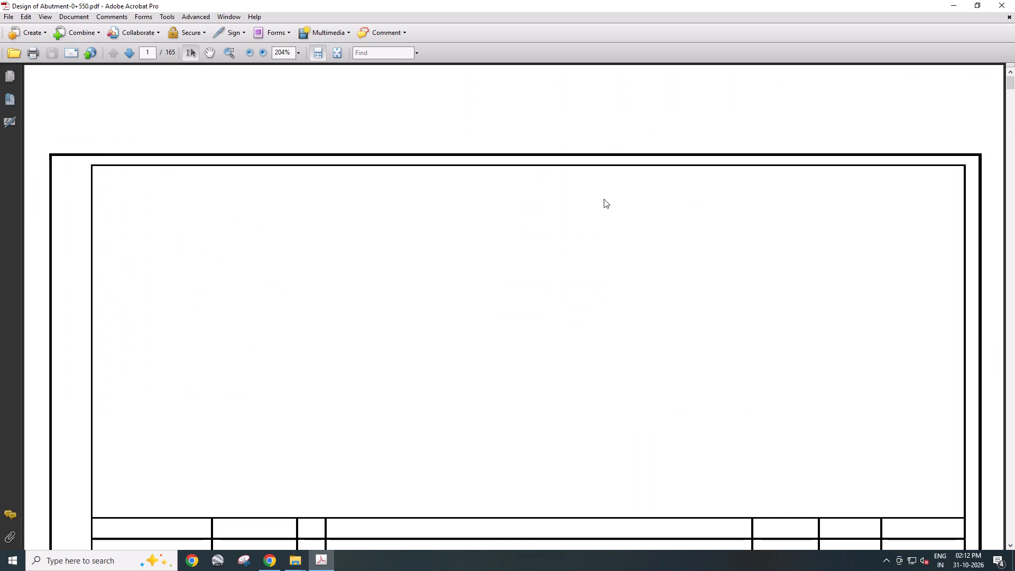
# Delete page 165, the Annexure 5 capacity design page, from the abutment design PDF.
pyautogui.click(150, 51)
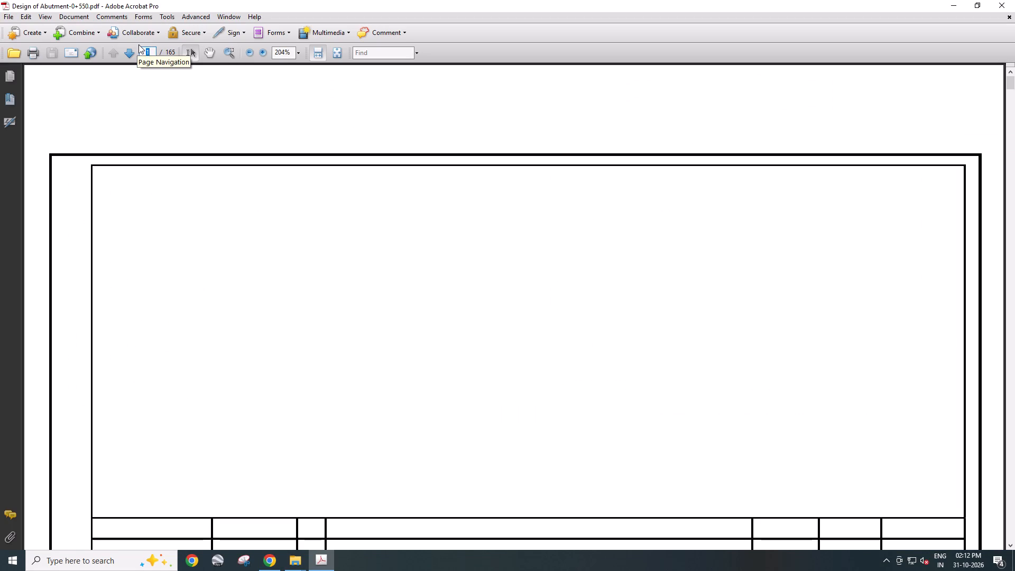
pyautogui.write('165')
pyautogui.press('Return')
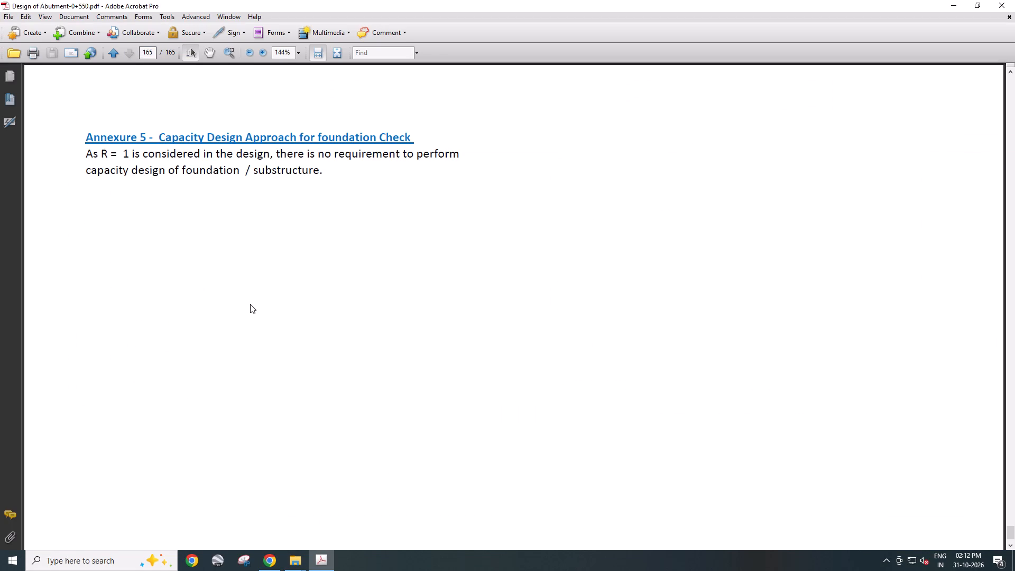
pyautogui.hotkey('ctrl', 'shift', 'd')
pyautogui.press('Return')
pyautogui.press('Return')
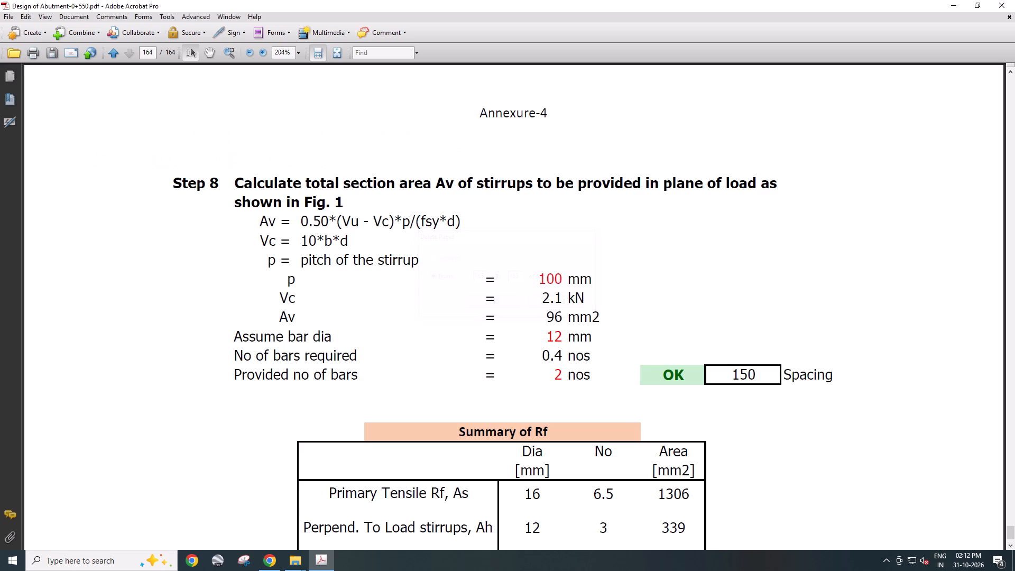
# Close the Design of Abutment-0+550 PDF.
pyautogui.click(1012, 0)
pyautogui.click(530, 300)
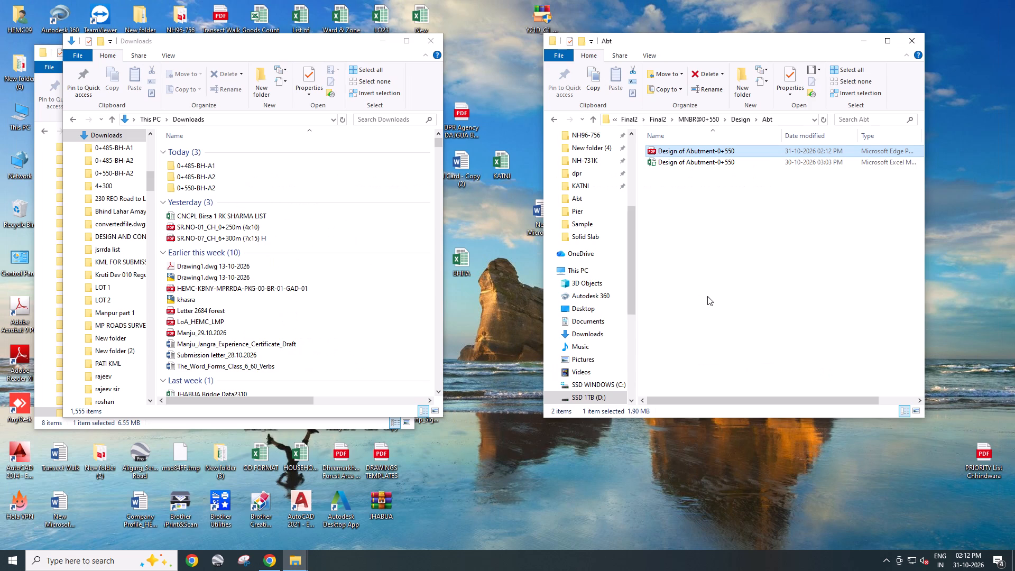
# Open the Design Elastomeric Bearing workbook from the Bearing folder under MNBR@0+550 Design and enable editing.
pyautogui.click(746, 119)
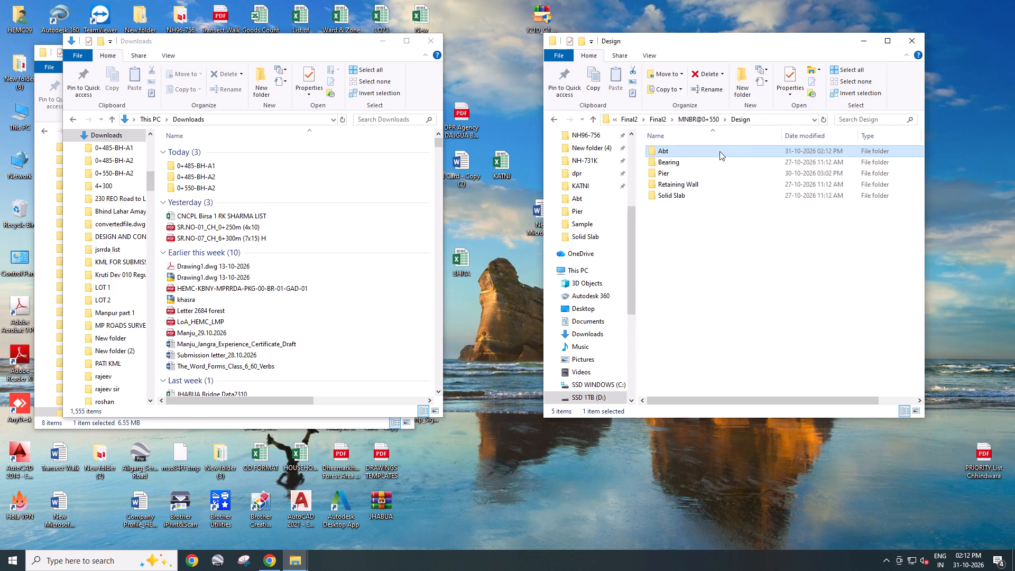
pyautogui.doubleClick(703, 159)
pyautogui.doubleClick(699, 153)
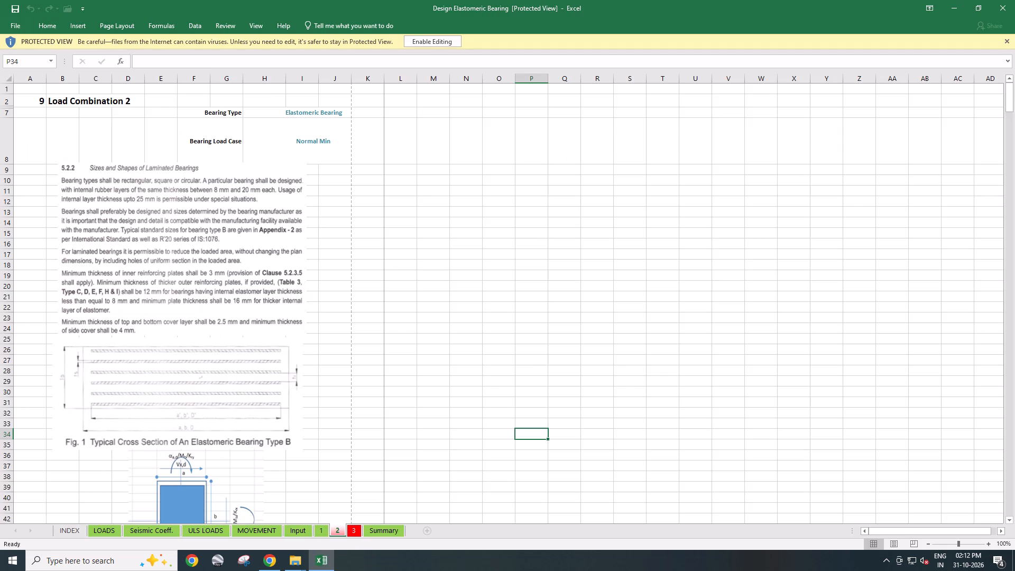
pyautogui.click(441, 44)
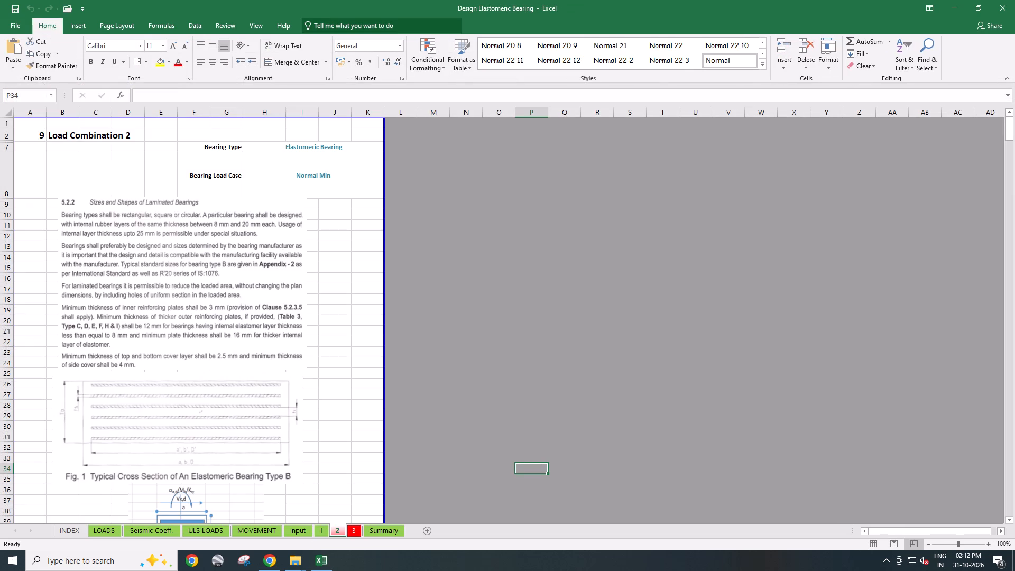
# Select all sheets of the bearing workbook and save them as the PDF Design Elastomeric Bearing in the Bearing folder.
pyautogui.click(64, 536)
pyautogui.rightClick(64, 536)
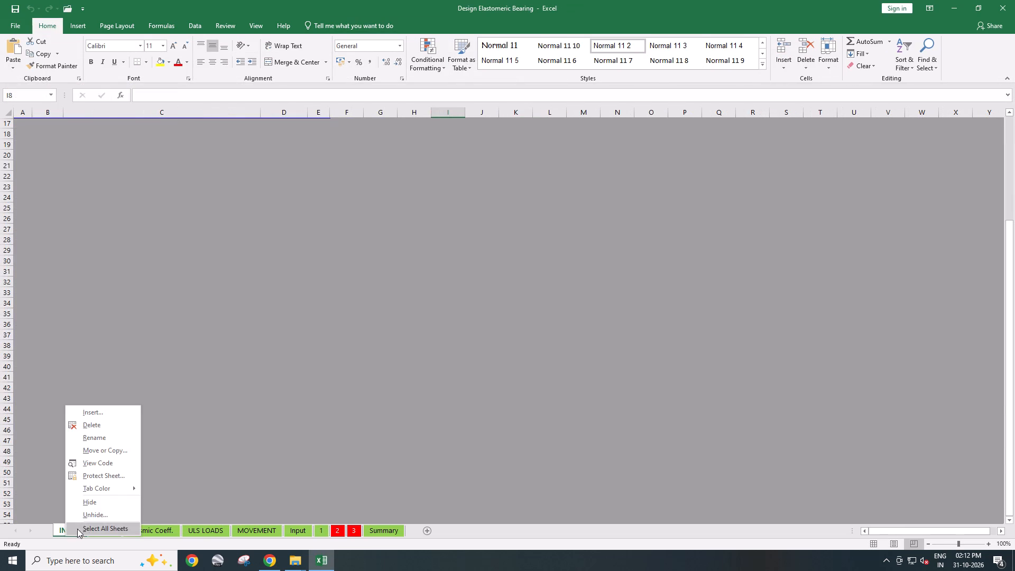
pyautogui.click(86, 528)
pyautogui.click(11, 23)
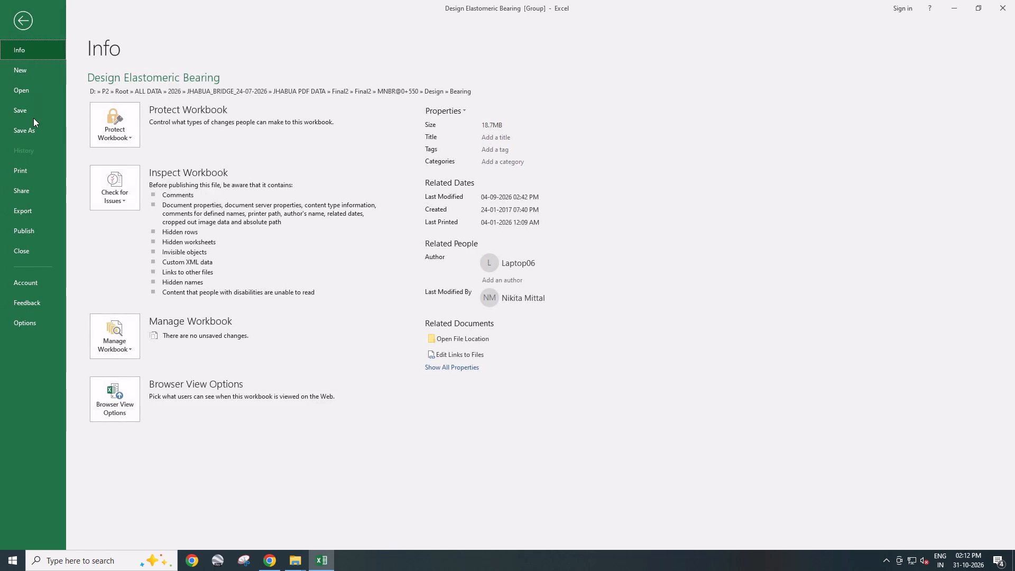
pyautogui.click(39, 130)
pyautogui.click(164, 202)
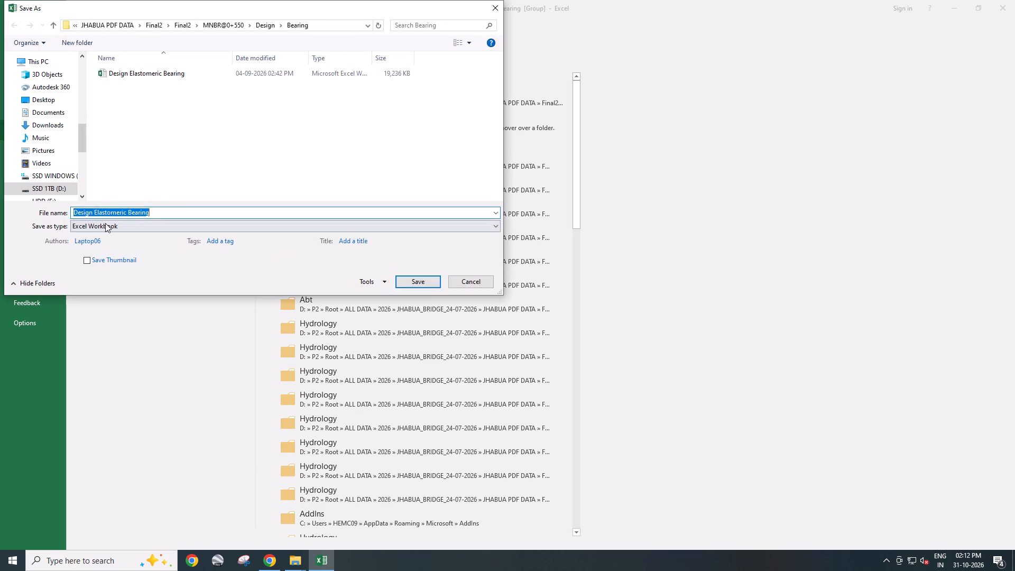
pyautogui.click(106, 223)
pyautogui.click(81, 436)
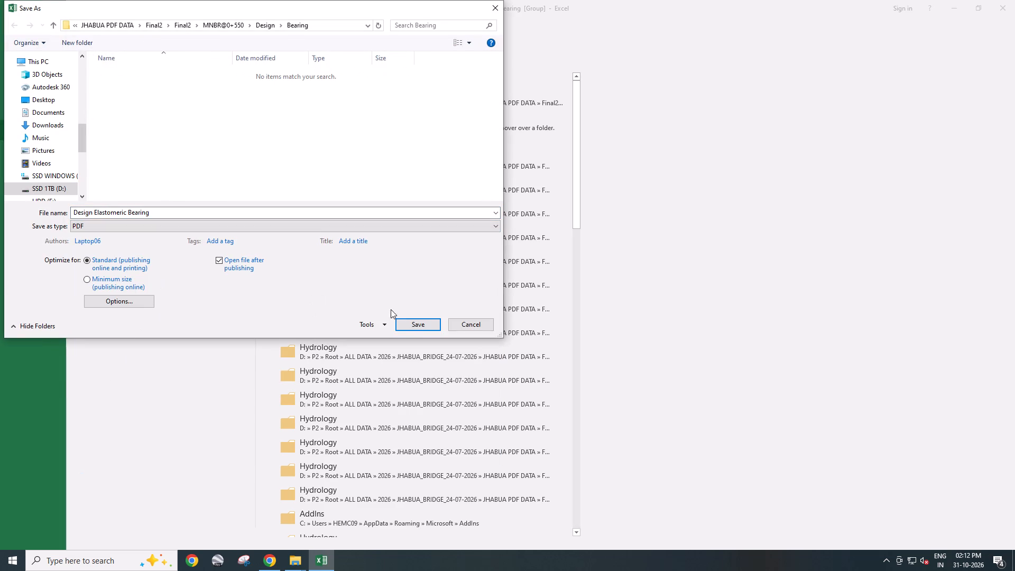
pyautogui.click(412, 327)
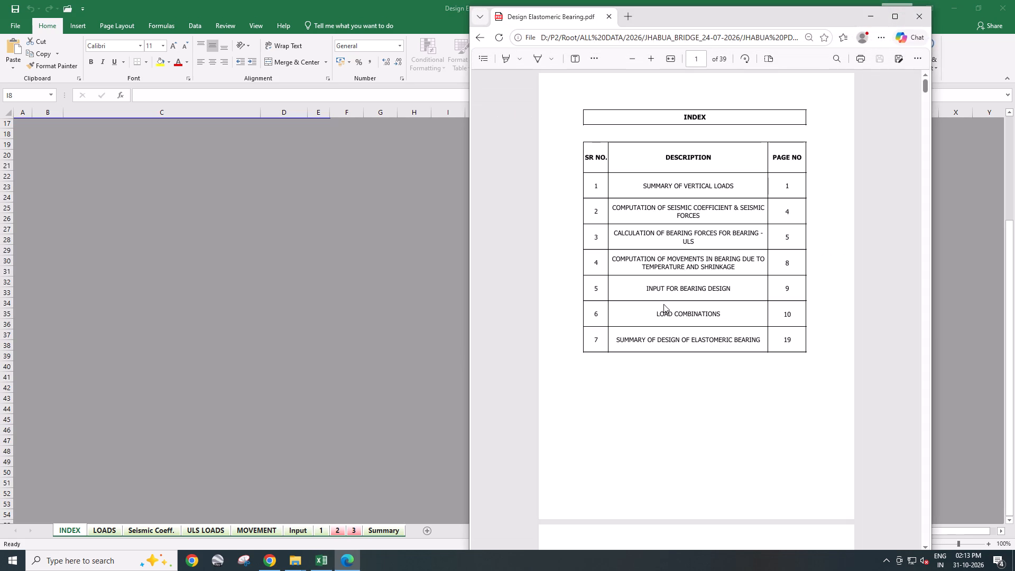
# Review the exported Design Elastomeric Bearing PDF from the index through to the check status summary on the last page.
pyautogui.scroll(-20, 714, 329)
pyautogui.scroll(-10, 714, 329)
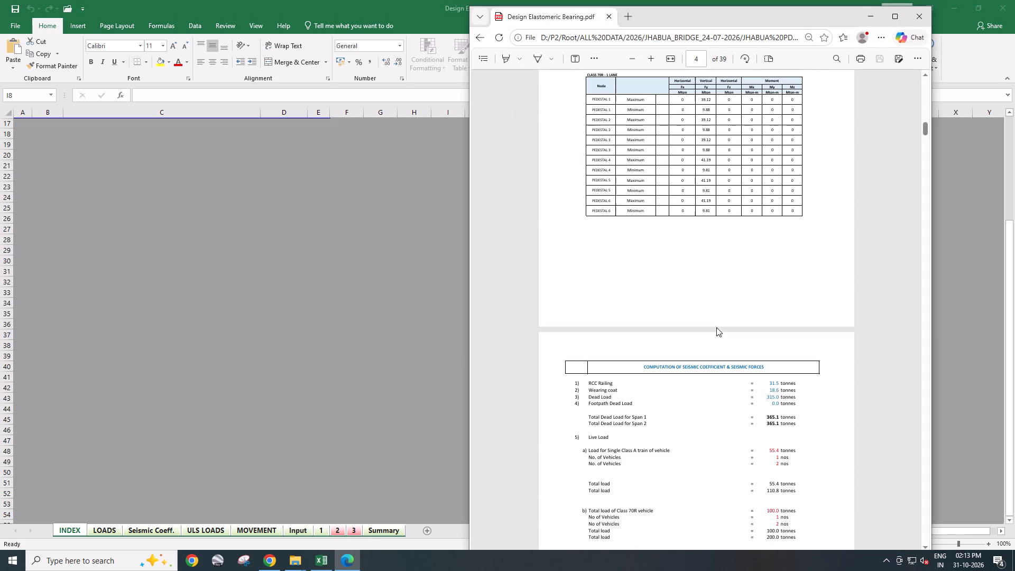
pyautogui.press('pagedown')
pyautogui.press('pagedown')
pyautogui.press('pagedown')
pyautogui.press('pagedown')
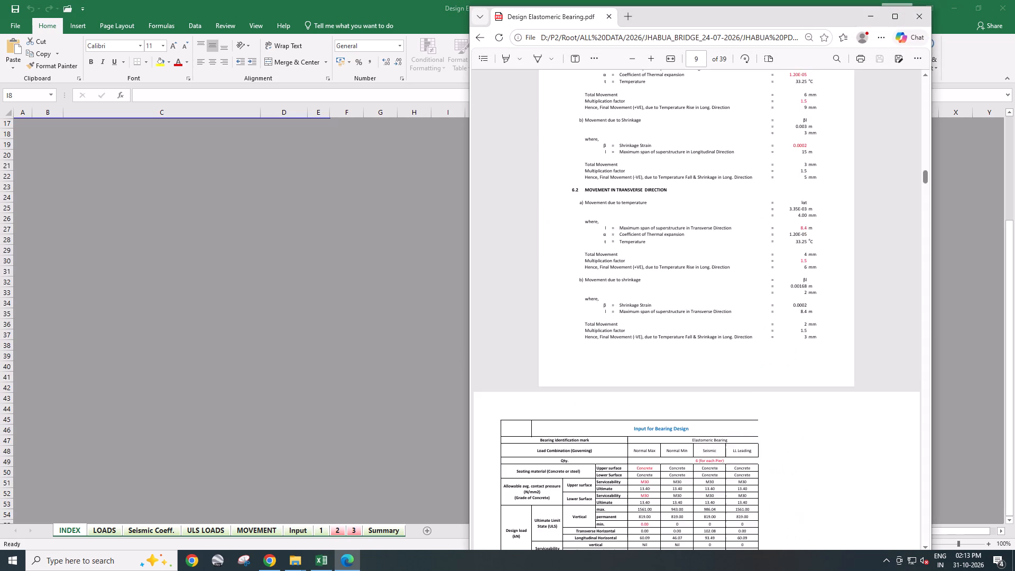
pyautogui.press('pagedown')
pyautogui.press('pagedown')
pyautogui.press('pagedown')
pyautogui.press('pagedown')
pyautogui.press('pagedown')
pyautogui.press('pagedown')
pyautogui.press('pagedown')
pyautogui.press('pagedown')
pyautogui.press('pagedown')
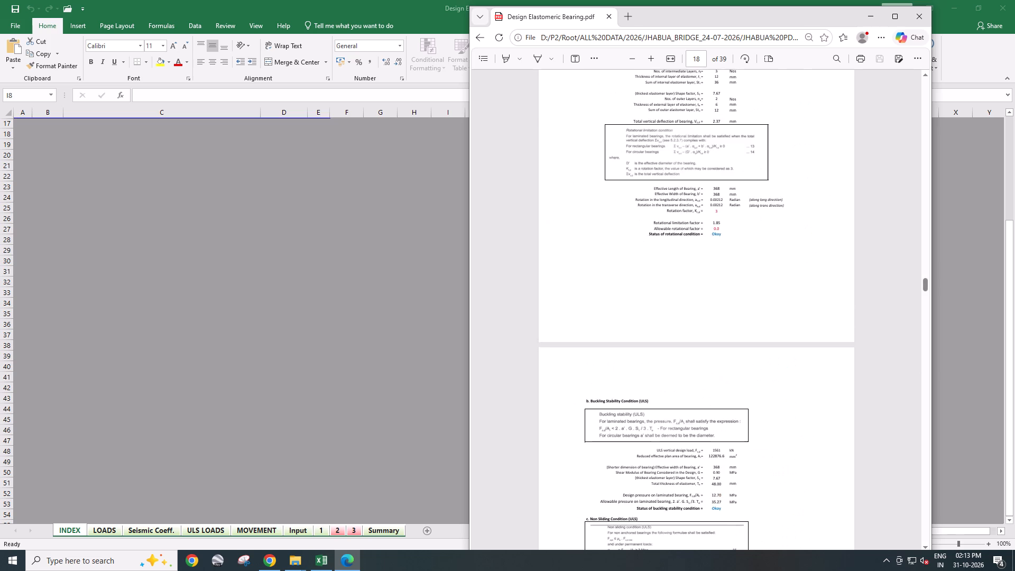
pyautogui.press('pagedown')
pyautogui.press('pagedown')
pyautogui.press('pagedown')
pyautogui.press('pagedown')
pyautogui.press('pagedown')
pyautogui.press('pagedown')
pyautogui.press('pagedown')
pyautogui.press('pagedown')
pyautogui.press('pagedown')
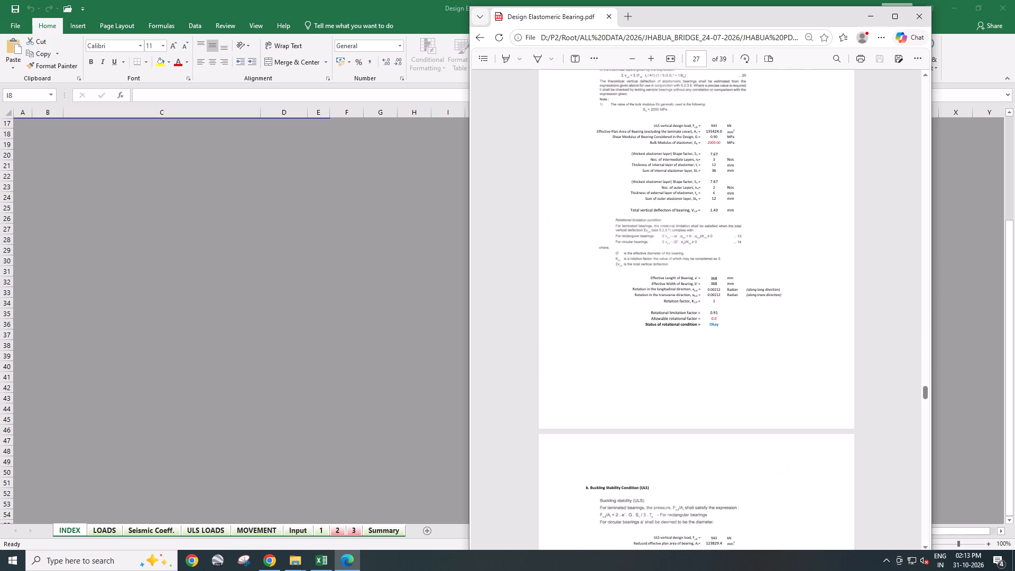
pyautogui.press('pagedown')
pyautogui.press('pagedown')
pyautogui.press('pagedown')
pyautogui.press('pagedown')
pyautogui.press('pagedown')
pyautogui.press('pagedown')
pyautogui.press('pagedown')
pyautogui.press('pagedown')
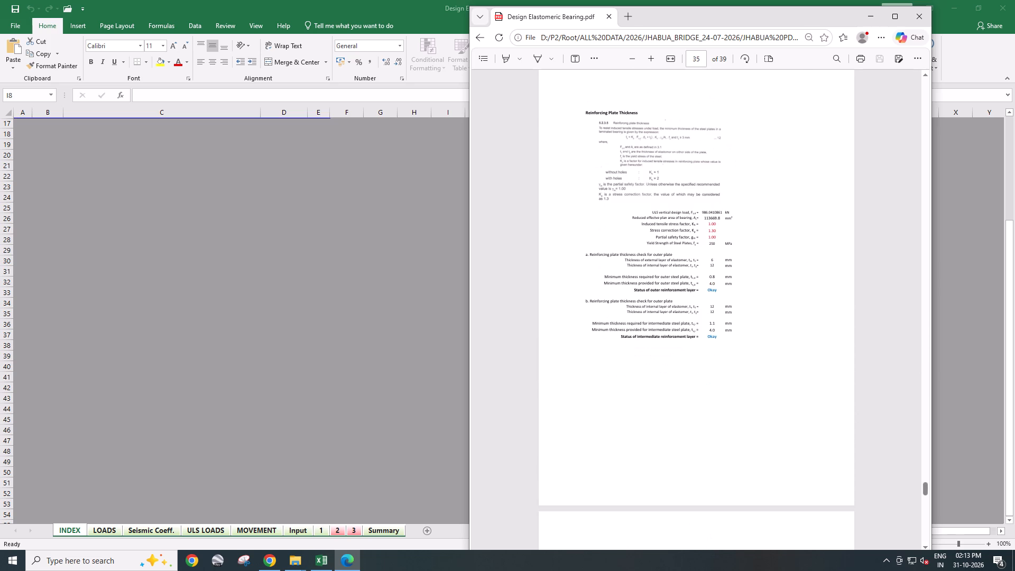
pyautogui.press('pagedown')
pyautogui.press('pagedown')
pyautogui.press('pagedown')
pyautogui.press('pagedown')
pyautogui.press('pagedown')
pyautogui.press('pagedown')
pyautogui.press('pagedown')
pyautogui.press('pagedown')
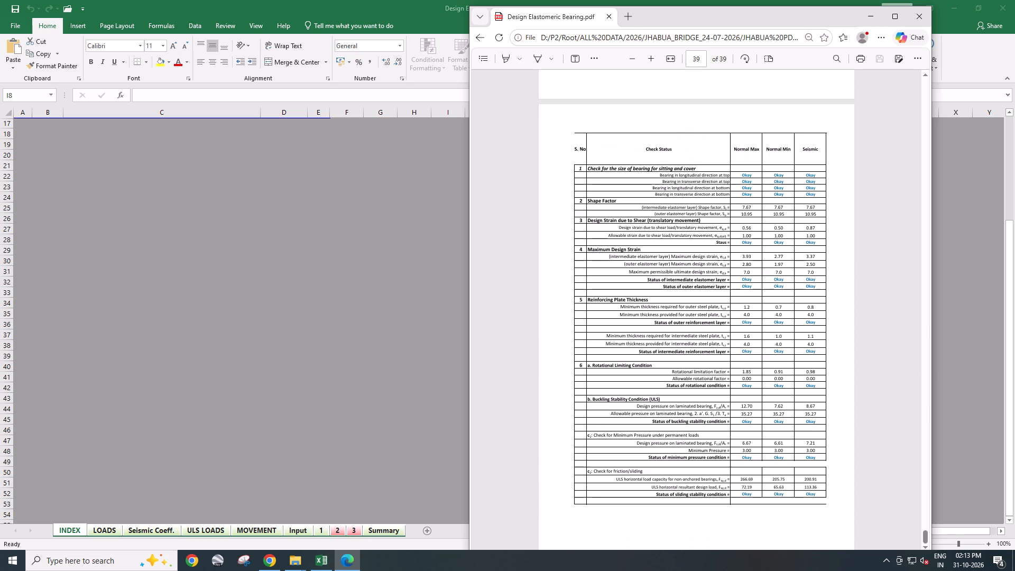
# Close the bearing design PDF and the Design Elastomeric Bearing workbook.
pyautogui.click(917, 13)
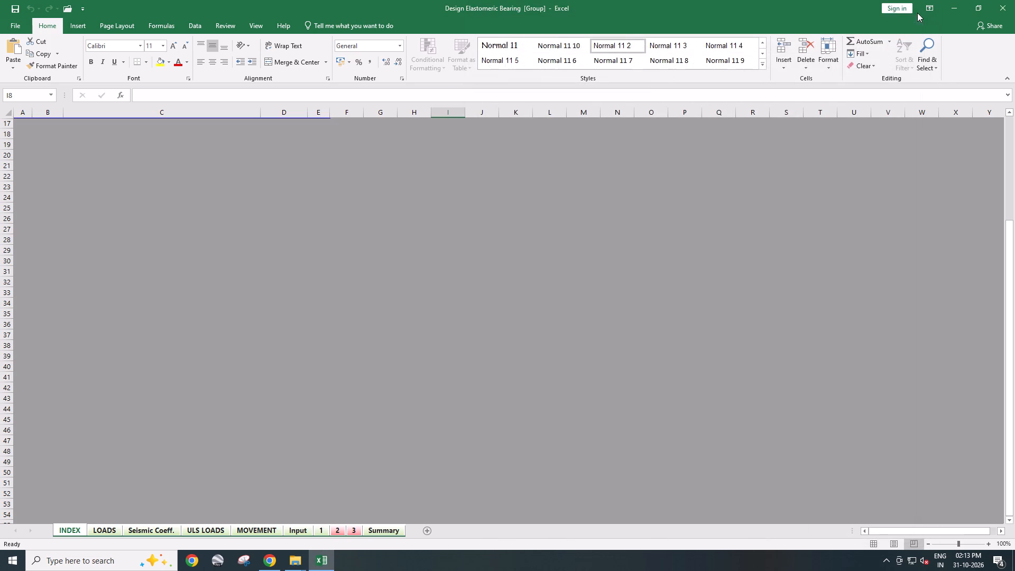
pyautogui.click(1006, 1)
# Open the Design of Pier@0+550 workbook from the Design folder's Pier subfolder, enable editing and dismiss the link-update message.
pyautogui.click(739, 114)
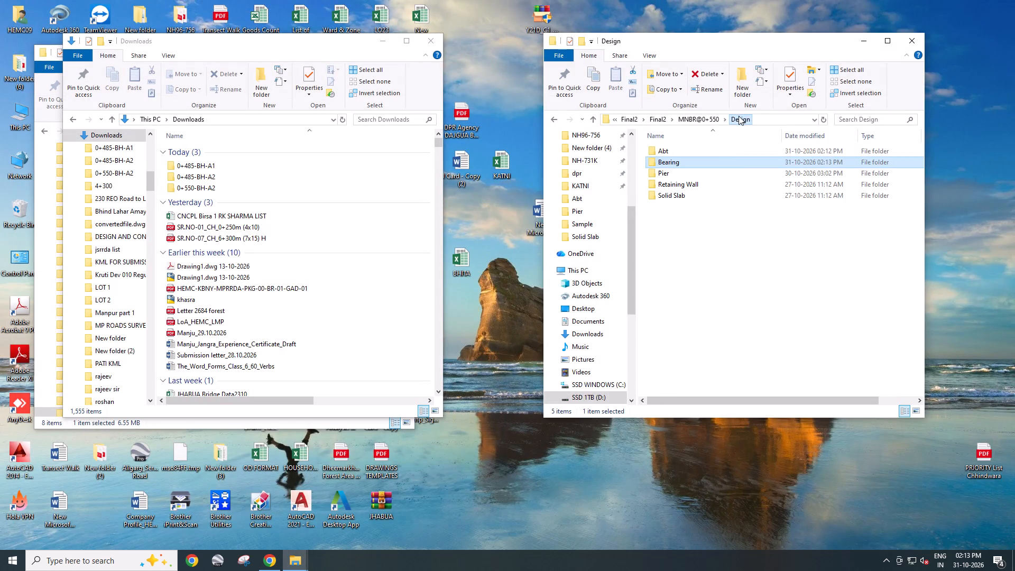
pyautogui.doubleClick(688, 173)
pyautogui.doubleClick(688, 155)
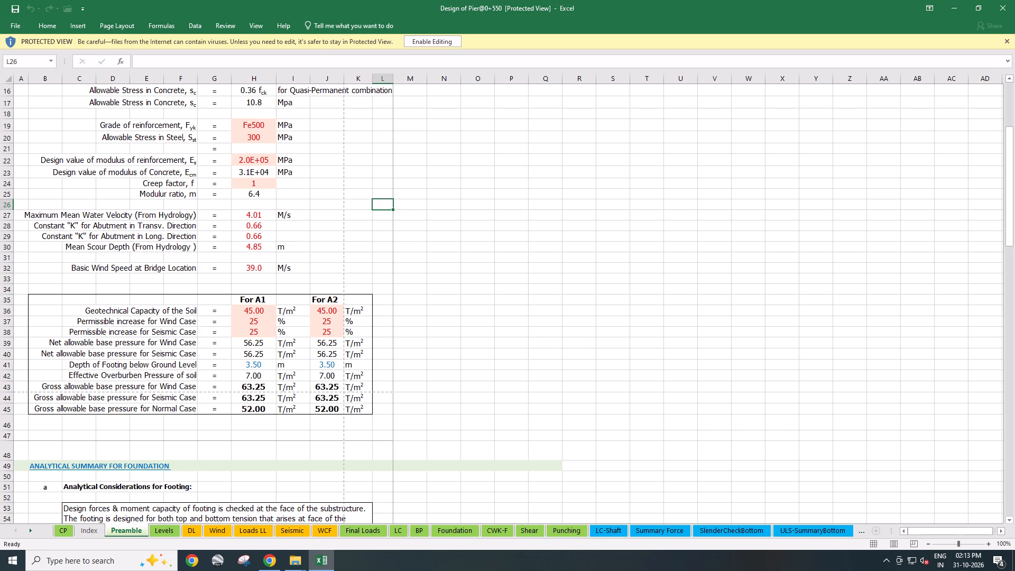
pyautogui.click(440, 42)
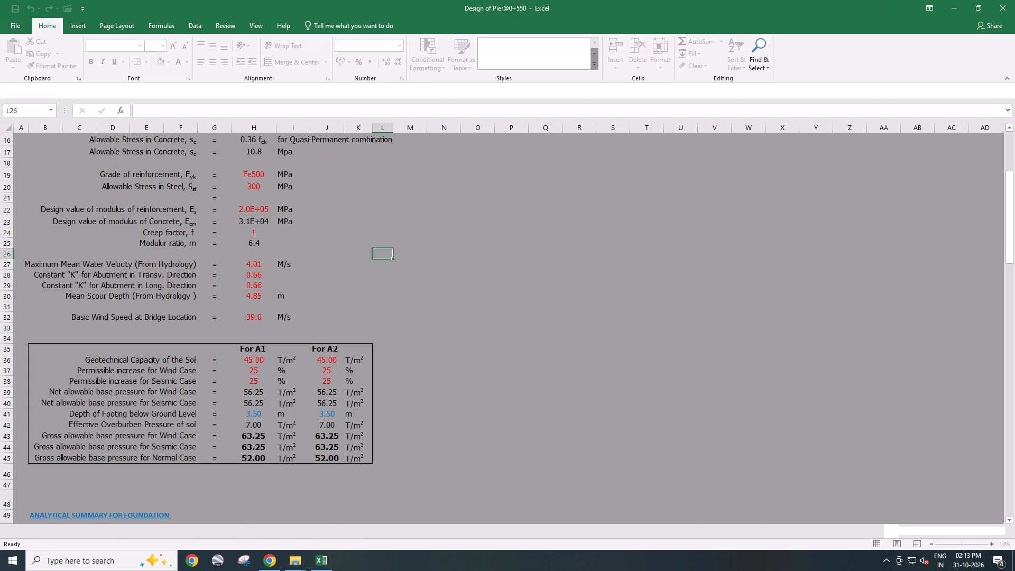
pyautogui.click(297, 92)
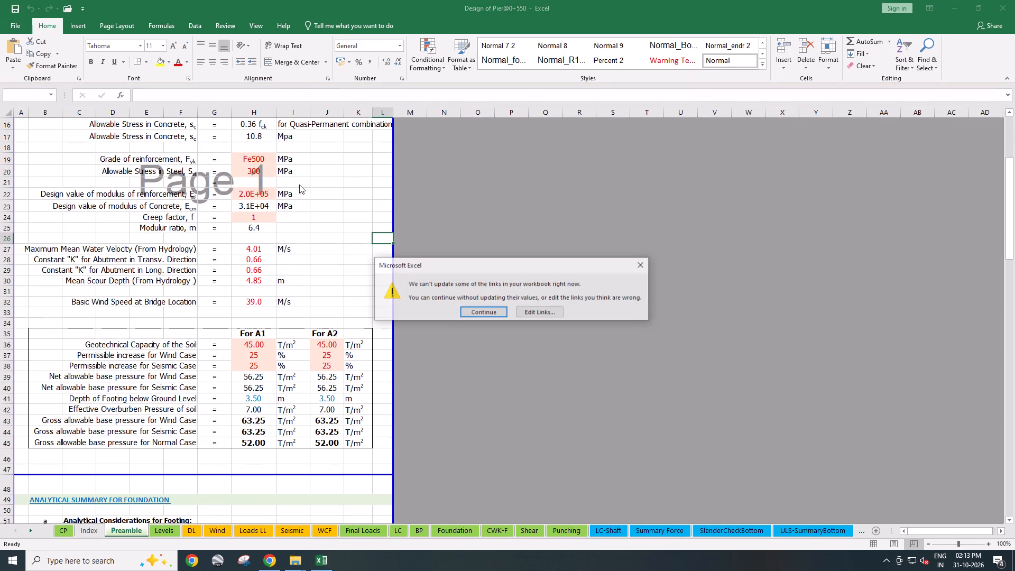
pyautogui.click(643, 270)
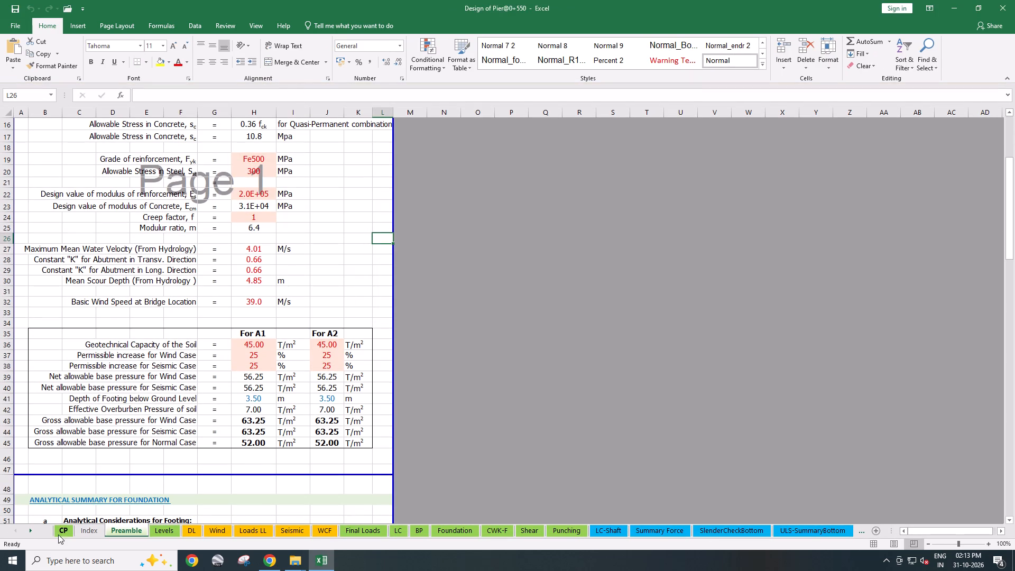
# Select all sheets of the pier workbook and save them as the PDF Design of Pier@0+550 in the Pier folder.
pyautogui.click(15, 530)
pyautogui.rightClick(57, 530)
pyautogui.click(83, 522)
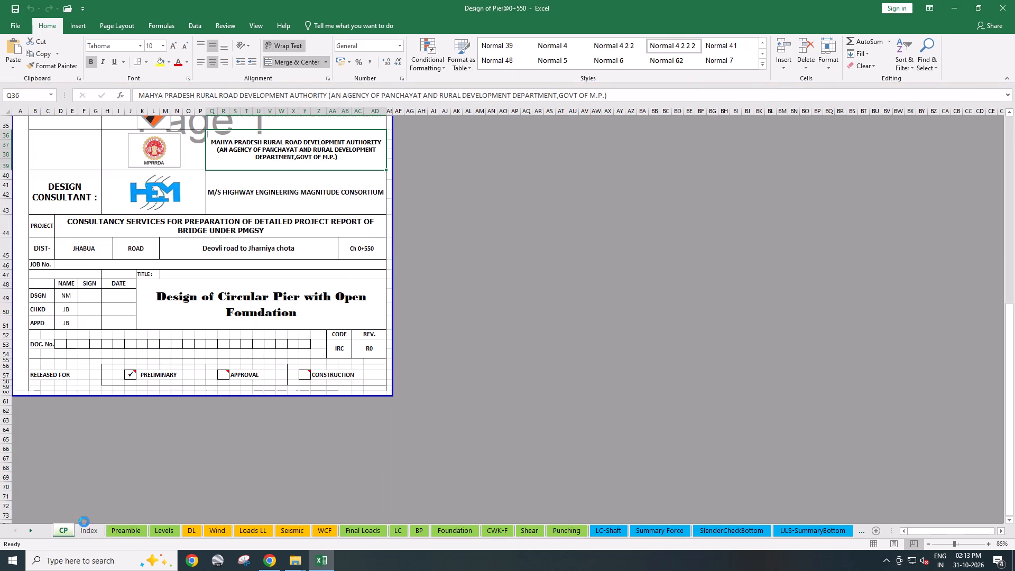
pyautogui.click(27, 25)
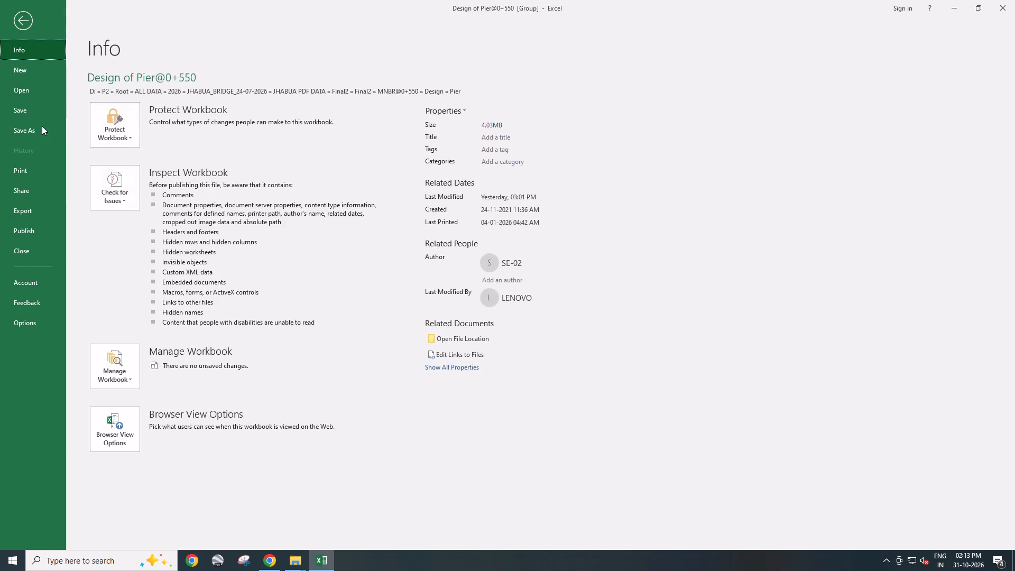
pyautogui.click(42, 126)
pyautogui.click(154, 190)
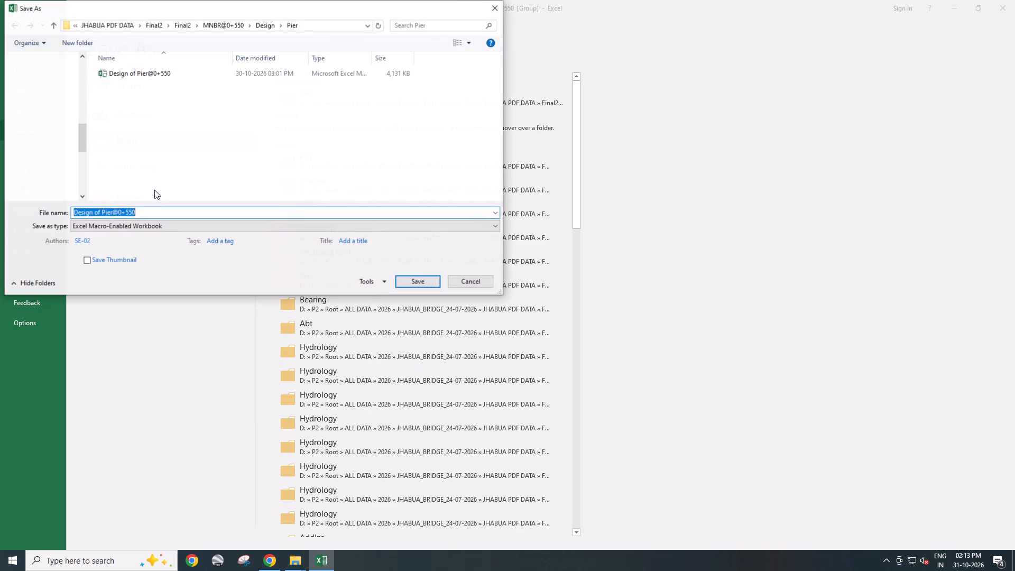
pyautogui.click(141, 228)
pyautogui.click(92, 431)
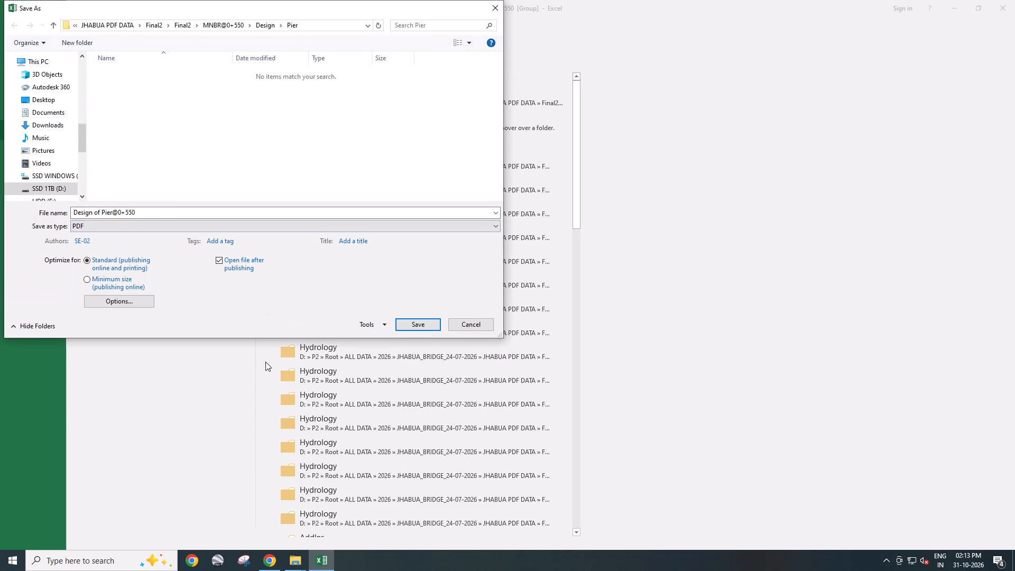
pyautogui.click(418, 327)
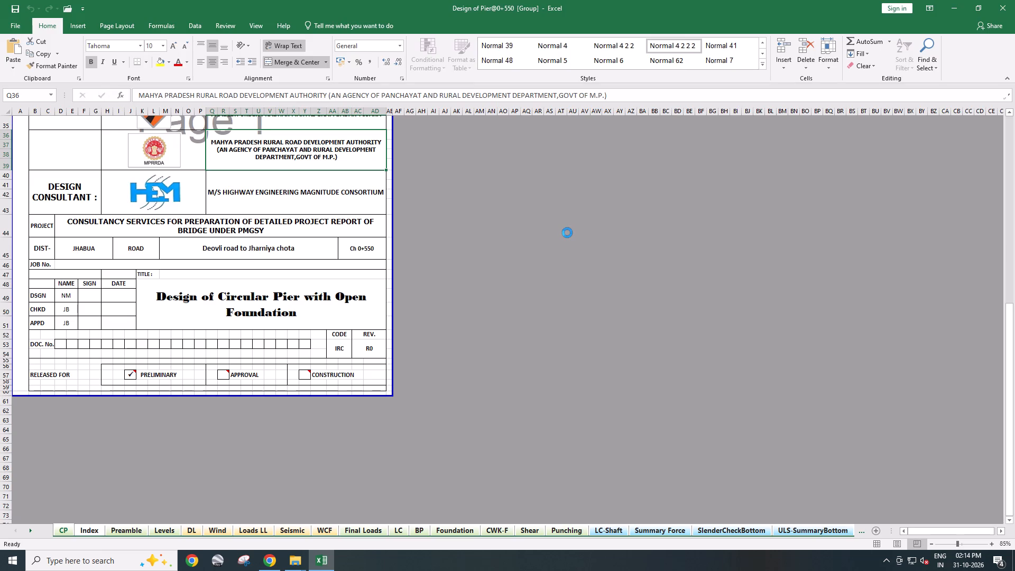
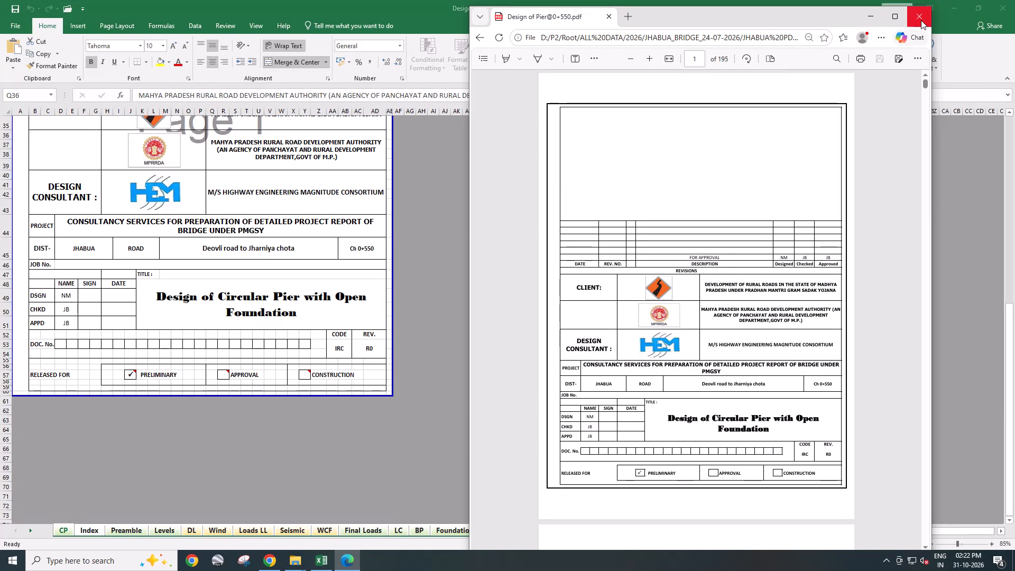
# Review the exported Design of Pier@0+550 PDF from the cover and index through the preamble, dead load, wind load and seismic force pages.
pyautogui.scroll(-12, 767, 228)
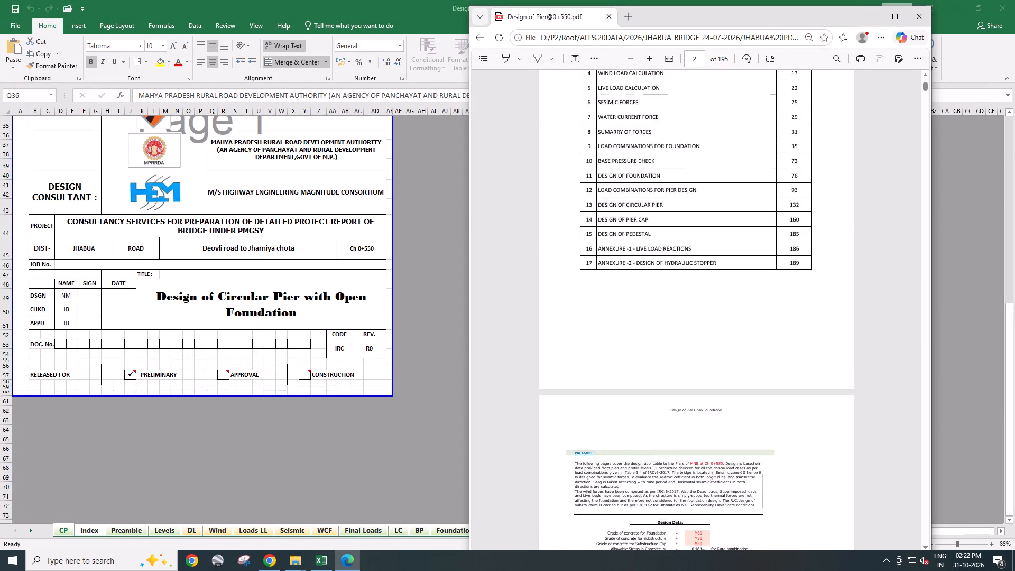
pyautogui.scroll(-13, 767, 229)
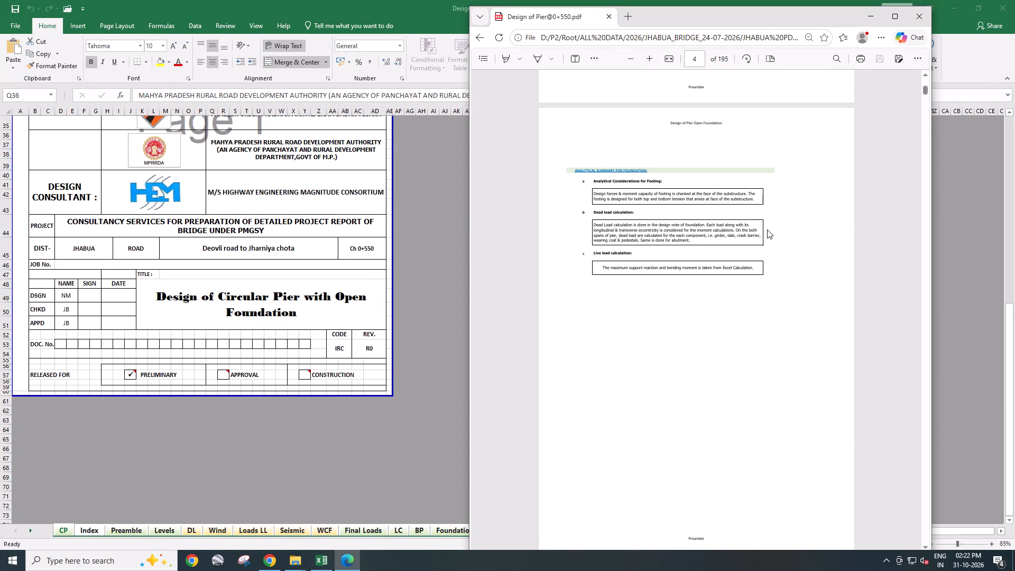
pyautogui.press('pagedown')
pyautogui.press('pagedown')
pyautogui.press('pagedown')
pyautogui.press('pagedown')
pyautogui.press('pagedown')
pyautogui.press('pagedown')
pyautogui.press('pagedown')
pyautogui.press('pagedown')
pyautogui.press('pagedown')
pyautogui.press('pagedown')
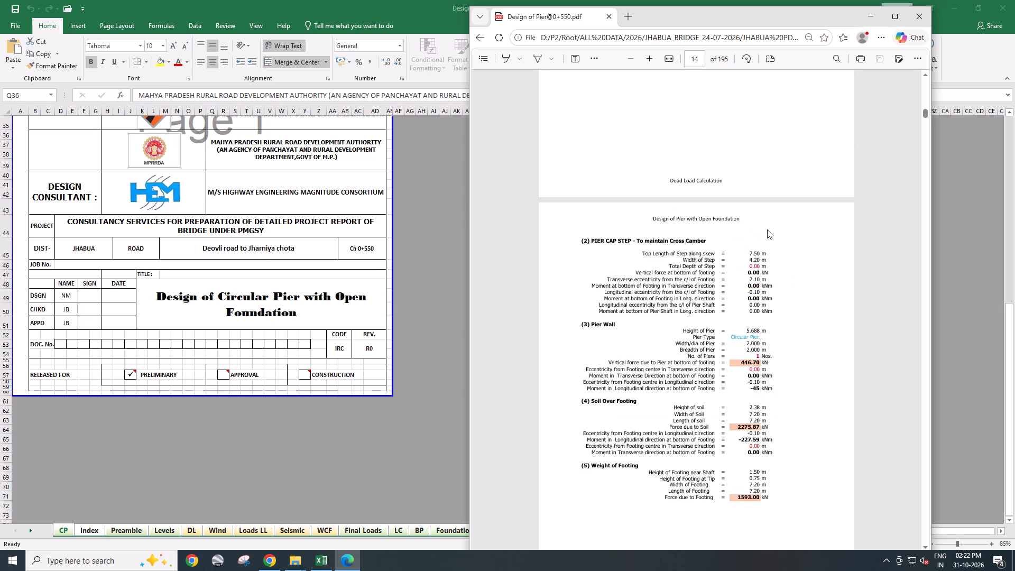
pyautogui.press('pagedown')
pyautogui.press('pagedown')
pyautogui.press('pagedown')
pyautogui.press('pagedown')
pyautogui.press('pagedown')
pyautogui.press('pagedown')
pyautogui.press('pagedown')
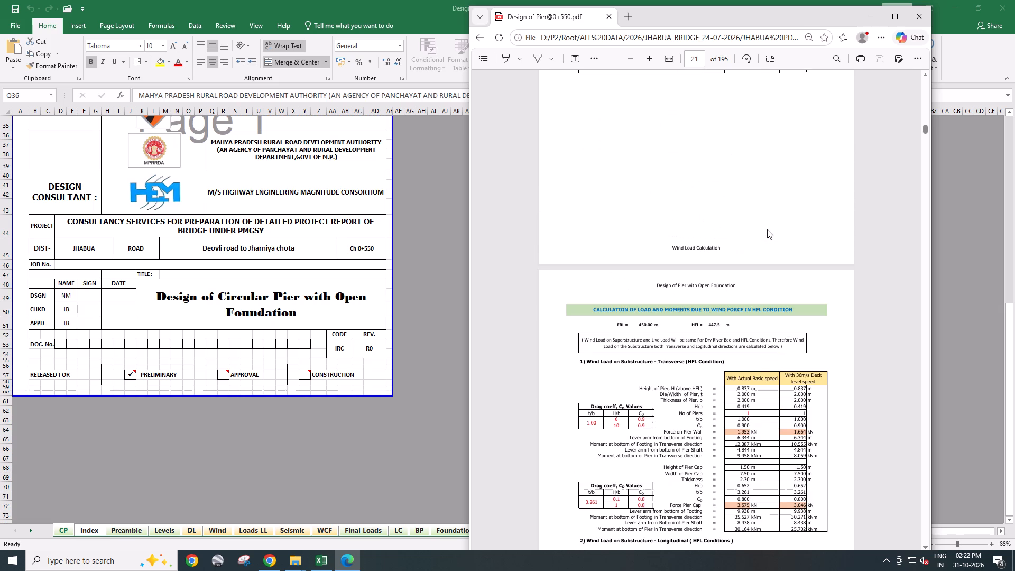
pyautogui.press('pagedown')
pyautogui.press('pagedown')
pyautogui.press('pagedown')
pyautogui.press('pagedown')
pyautogui.press('pagedown')
pyautogui.press('pagedown')
pyautogui.press('pagedown')
pyautogui.press('pagedown')
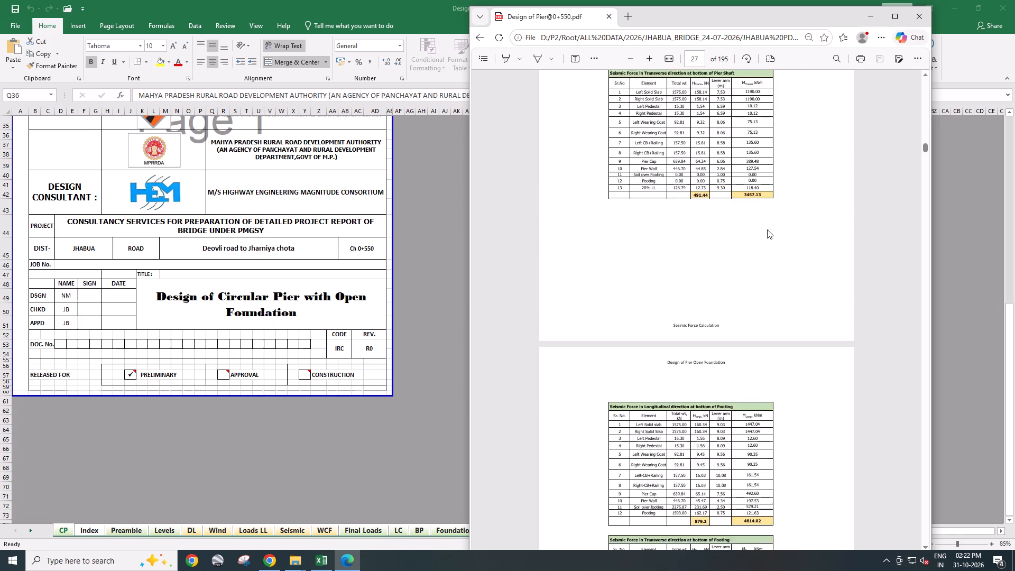
# Examine the PDF's foundation load combination pages and continue through the base pressure check into the foundation design.
pyautogui.press('pagedown')
pyautogui.press('pagedown')
pyautogui.press('pagedown')
pyautogui.press('pagedown')
pyautogui.press('pagedown')
pyautogui.press('pagedown')
pyautogui.press('pagedown')
pyautogui.press('pagedown')
pyautogui.press('pagedown')
pyautogui.press('pagedown')
pyautogui.press('pagedown')
pyautogui.press('pagedown')
pyautogui.press('pagedown')
pyautogui.press('pagedown')
pyautogui.press('pagedown')
pyautogui.press('pagedown')
pyautogui.press('pagedown')
pyautogui.press('pagedown')
pyautogui.press('pagedown')
pyautogui.press('pagedown')
pyautogui.press('pagedown')
pyautogui.press('pagedown')
pyautogui.press('pagedown')
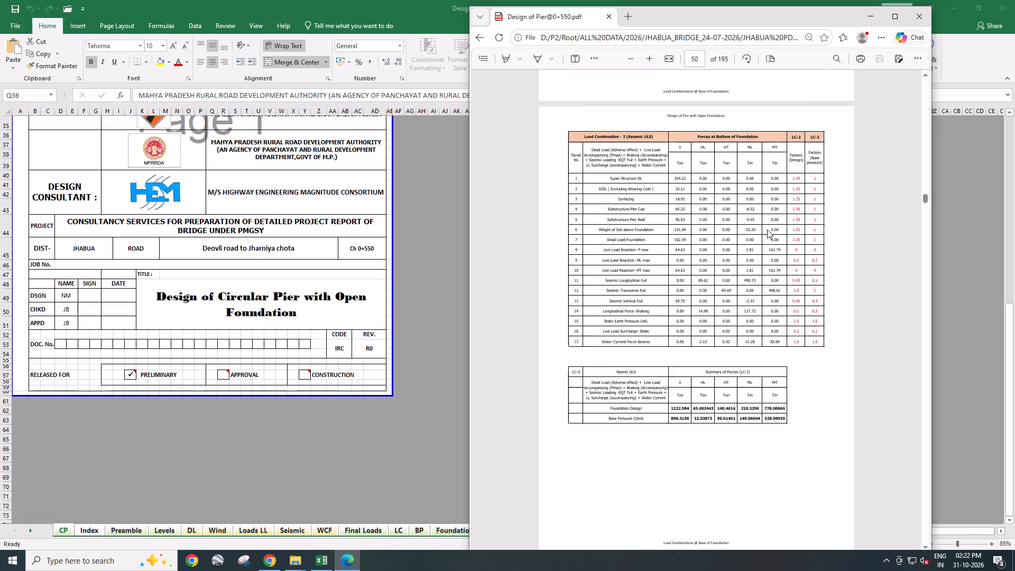
pyautogui.press('pagedown')
pyautogui.press('pagedown')
pyautogui.press('pagedown')
pyautogui.press('pagedown')
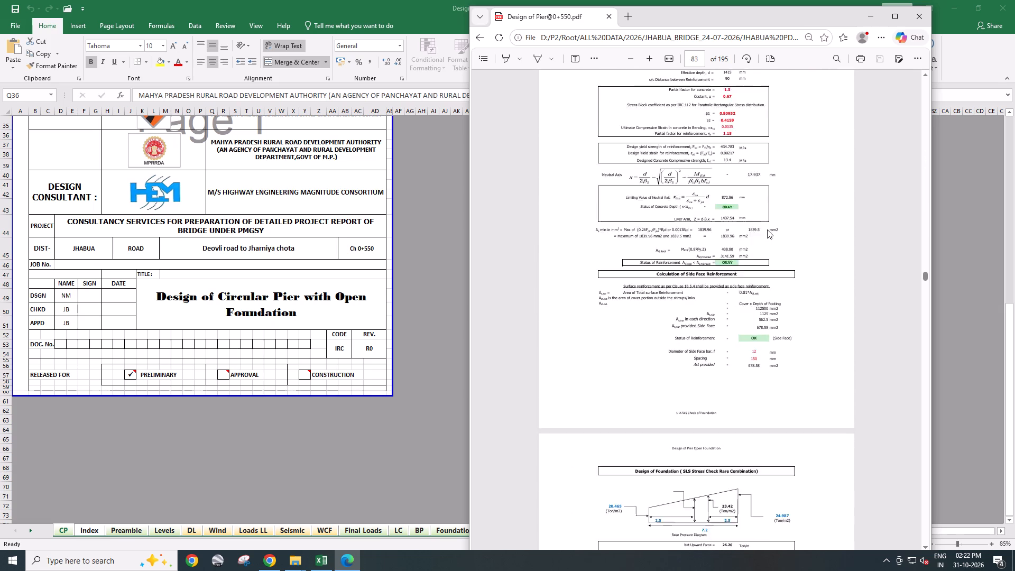
# Check the foundation design pages, from the SLS stress check through the punching shear check.
pyautogui.press('pagedown')
pyautogui.press('pagedown')
pyautogui.press('pagedown')
pyautogui.press('pagedown')
pyautogui.press('pagedown')
pyautogui.press('pagedown')
pyautogui.press('pagedown')
pyautogui.press('pagedown')
pyautogui.press('pagedown')
pyautogui.press('pagedown')
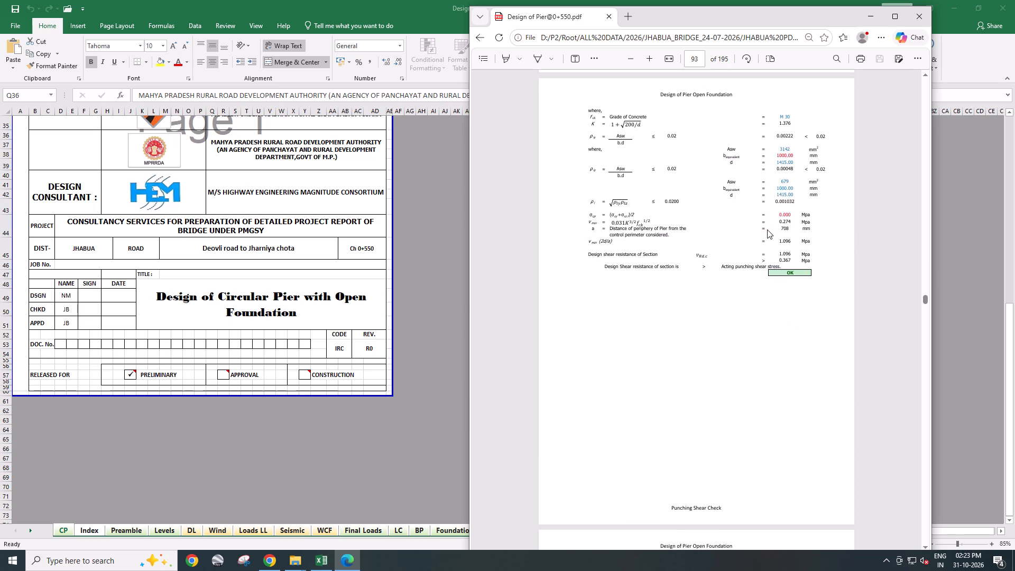
# Review the load combinations at the base of the pier shaft, including the seismic, SLS and quasi-permanent cases and their summary tables.
pyautogui.press('pagedown')
pyautogui.press('pagedown')
pyautogui.press('pagedown')
pyautogui.press('pagedown')
pyautogui.press('pagedown')
pyautogui.press('pagedown')
pyautogui.press('pagedown')
pyautogui.press('pagedown')
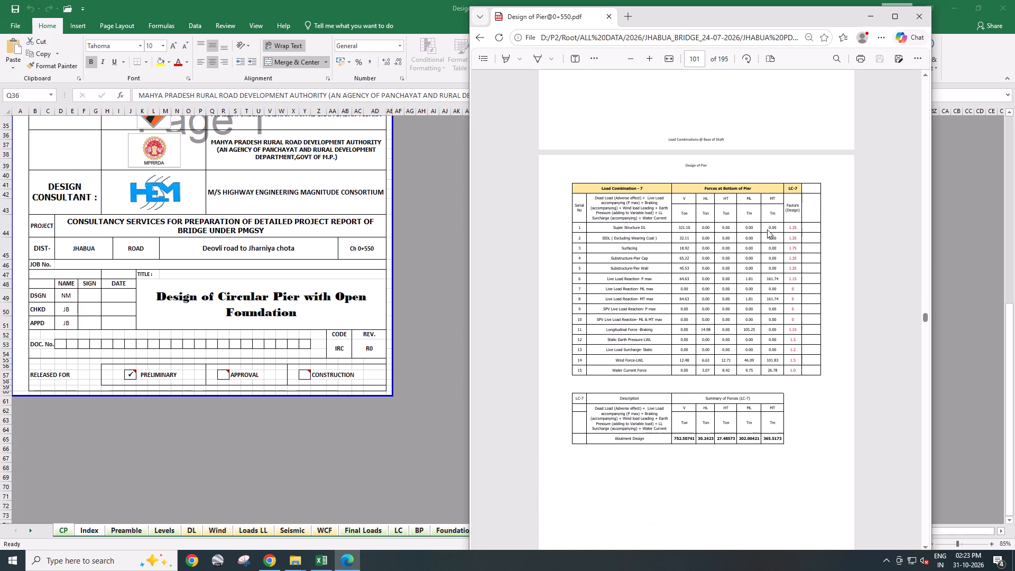
pyautogui.scroll(-20, 767, 229)
pyautogui.scroll(-18, 767, 229)
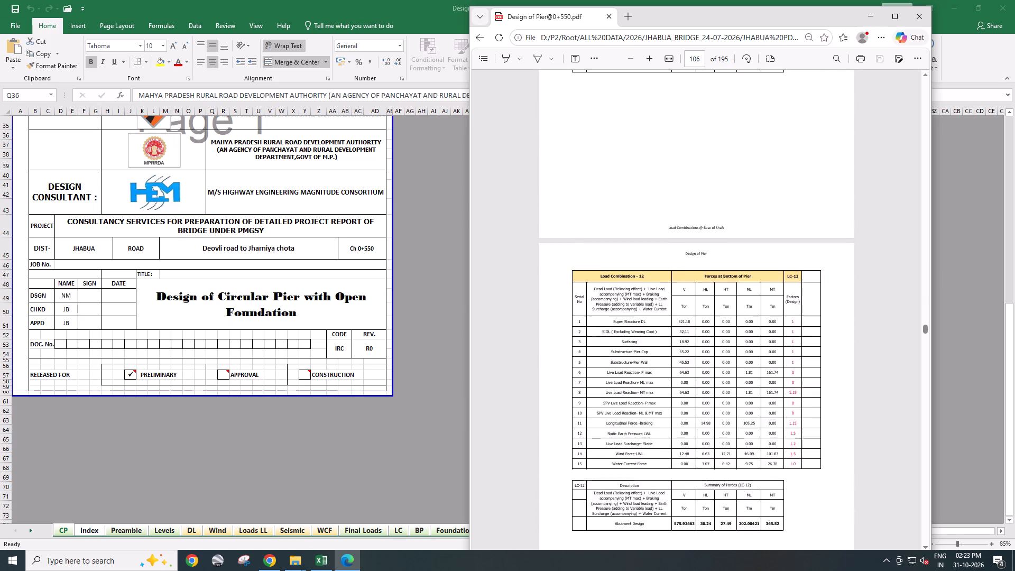
pyautogui.scroll(-20, 769, 231)
pyautogui.scroll(-20, 769, 231)
pyautogui.scroll(-2, 769, 231)
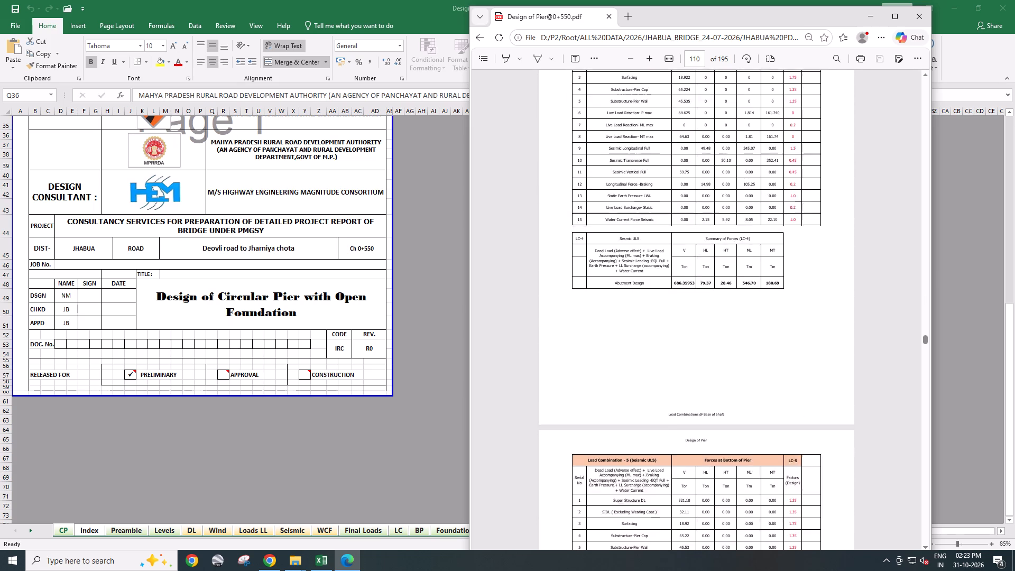
pyautogui.scroll(-20, 769, 231)
pyautogui.scroll(-20, 769, 231)
pyautogui.scroll(-1, 769, 231)
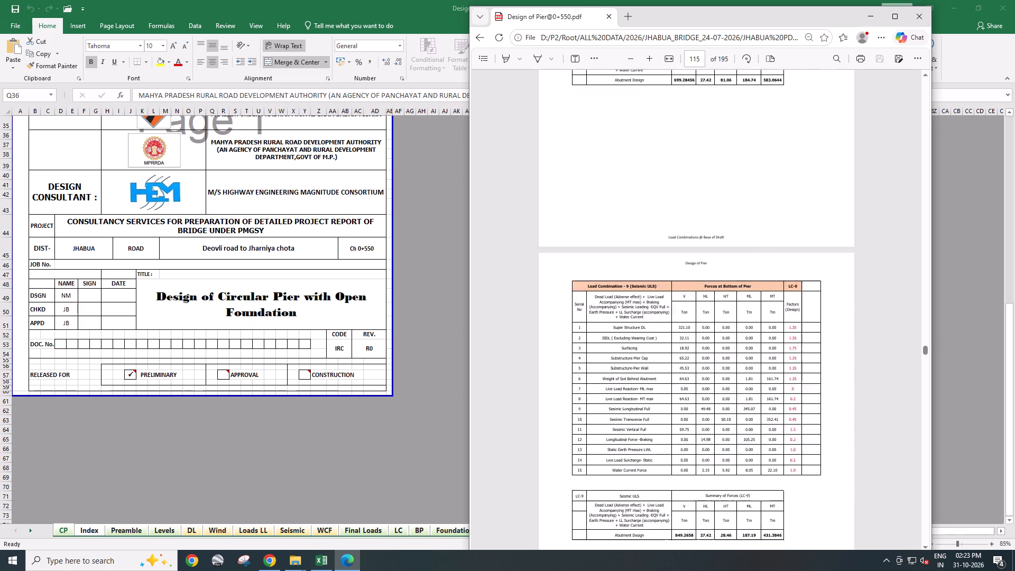
pyautogui.scroll(-3, 769, 231)
pyautogui.scroll(-20, 769, 231)
pyautogui.scroll(-7, 769, 231)
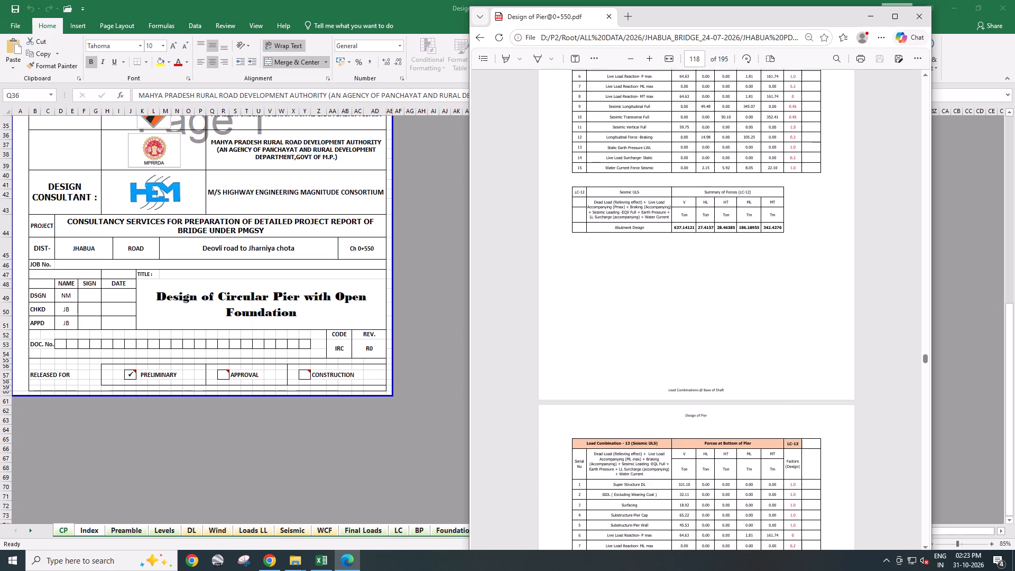
pyautogui.scroll(-20, 769, 231)
pyautogui.scroll(-13, 769, 231)
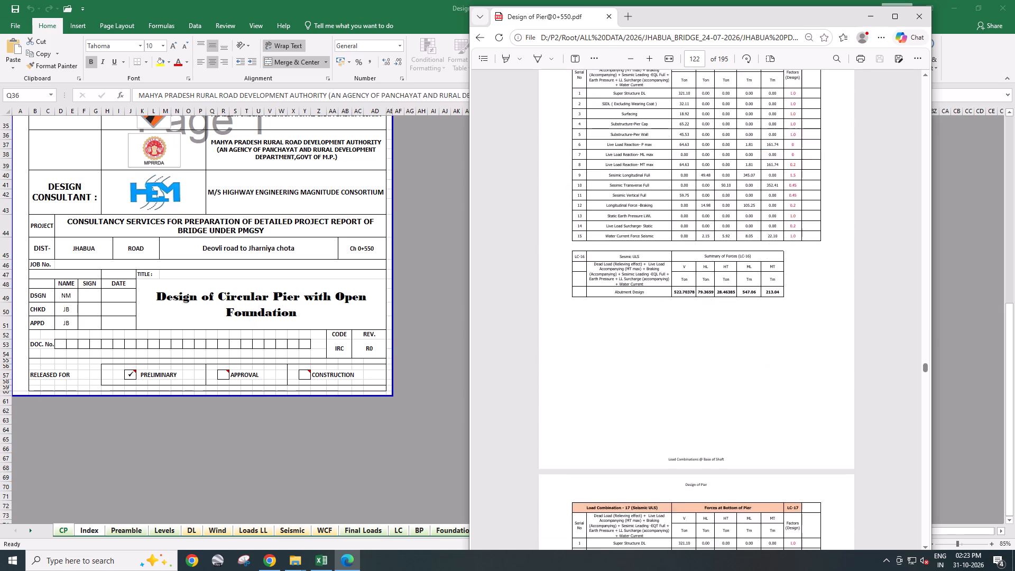
pyautogui.scroll(-20, 769, 231)
pyautogui.scroll(-12, 769, 231)
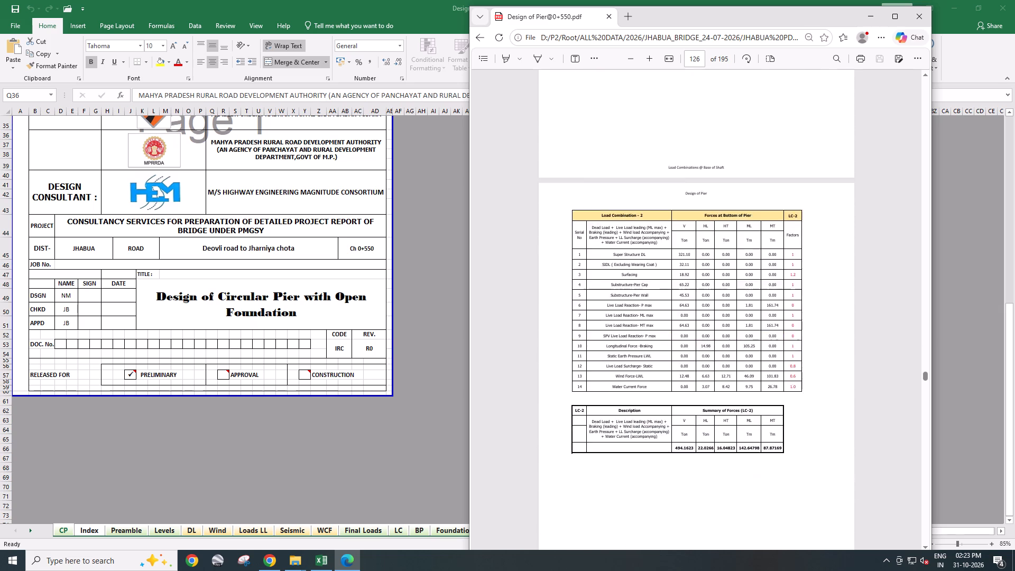
pyautogui.scroll(-13, 769, 231)
pyautogui.press('Return')
pyautogui.press('Return')
pyautogui.press('Return')
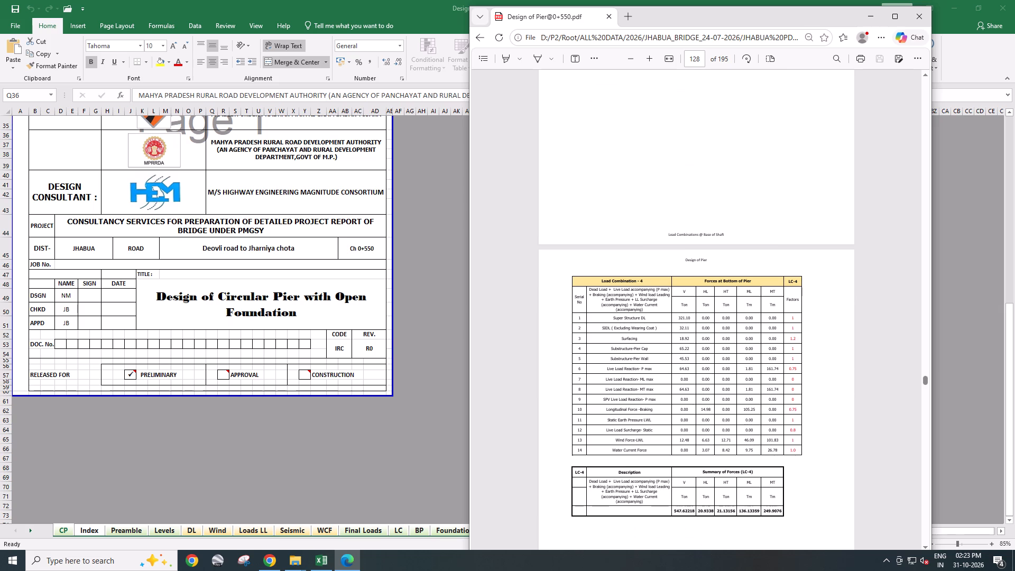
pyautogui.scroll(-20, 768, 229)
pyautogui.scroll(-10, 768, 229)
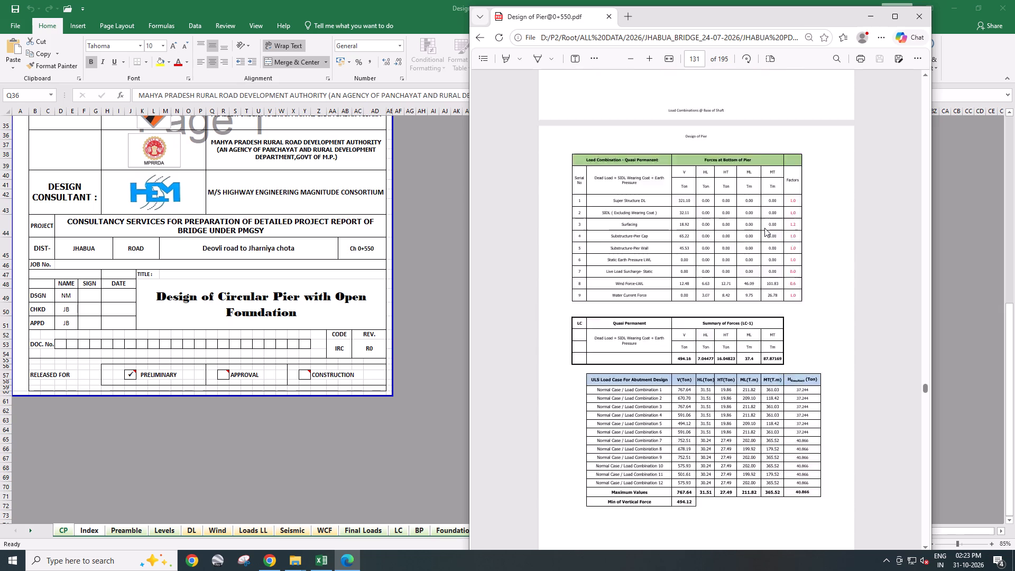
pyautogui.scroll(-5, 764, 228)
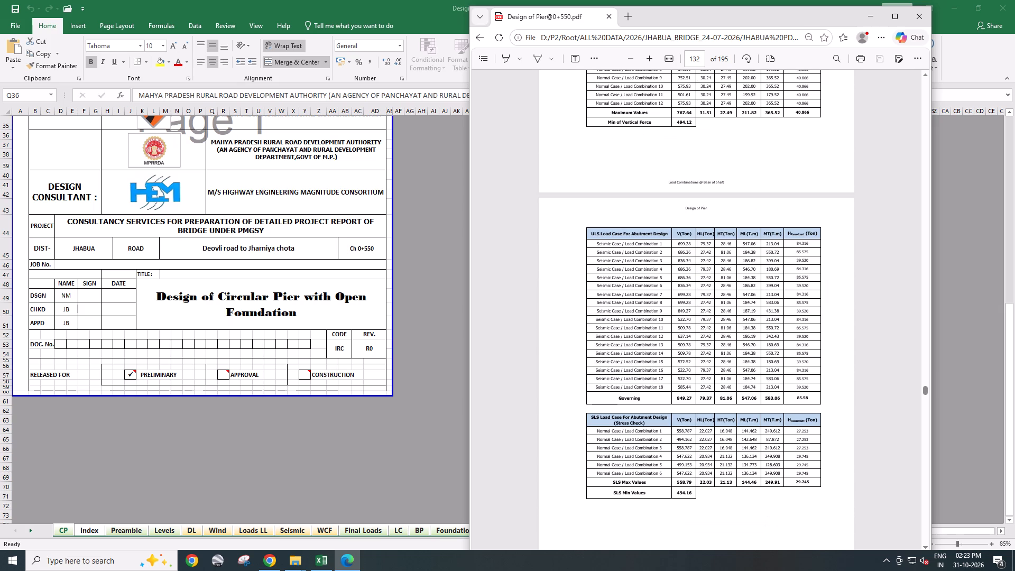
# Examine the circular pier design pages, covering slenderness, creep, moment capacity in both directions and the biaxial bending checks.
pyautogui.scroll(-19, 764, 227)
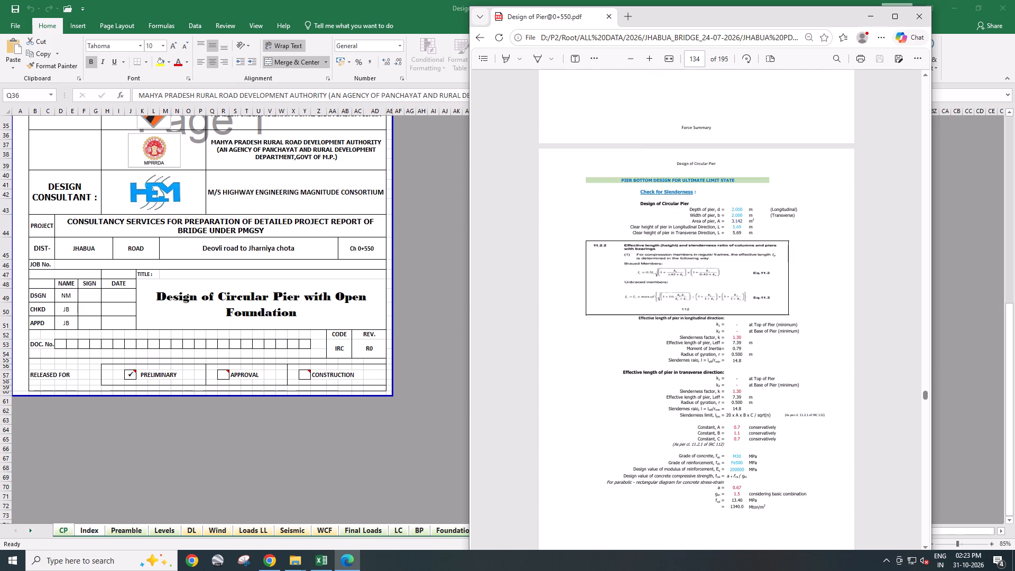
pyautogui.scroll(-10, 764, 227)
pyautogui.scroll(-16, 764, 227)
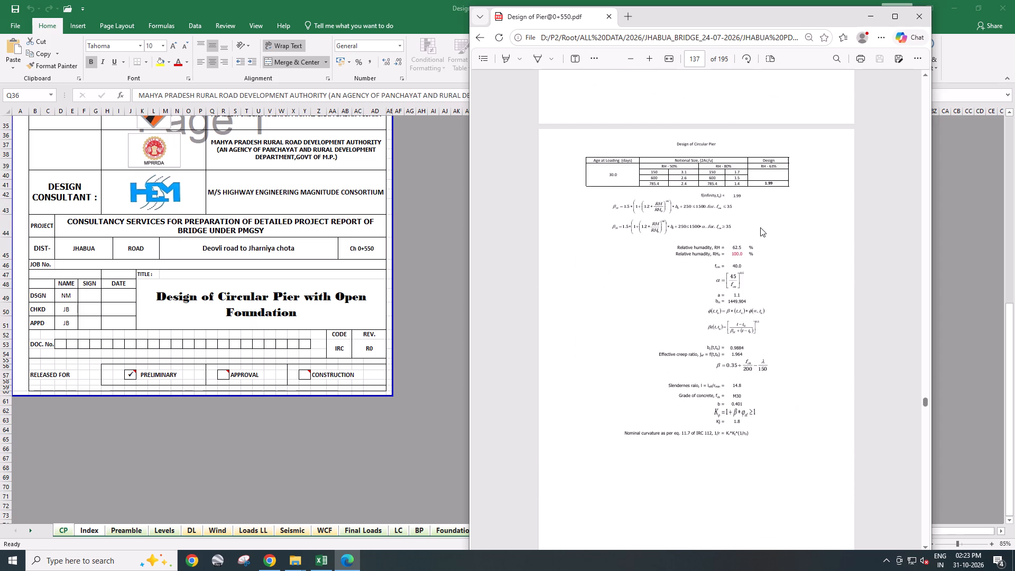
pyautogui.scroll(-20, 760, 227)
pyautogui.scroll(-18, 760, 227)
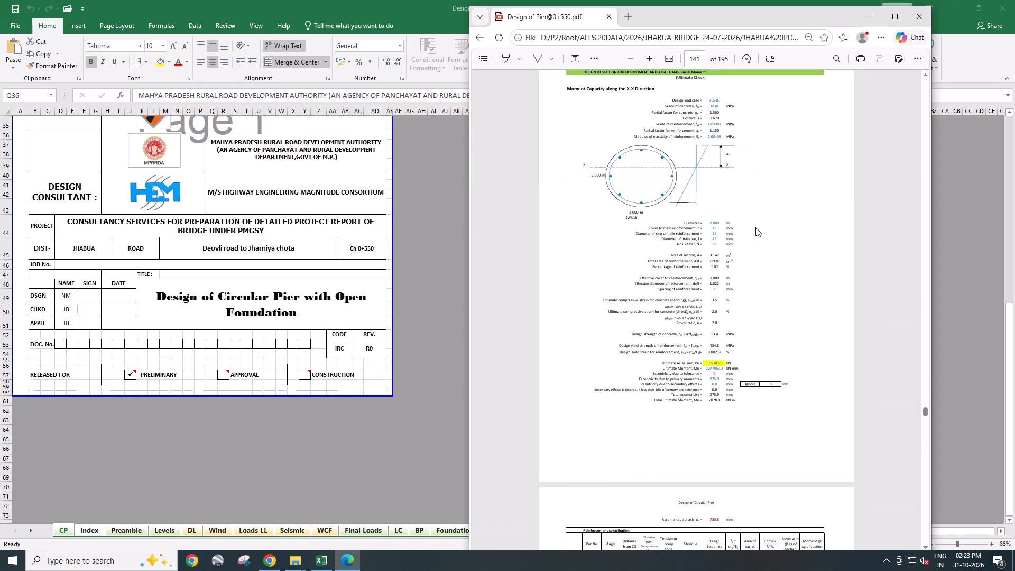
pyautogui.scroll(-20, 755, 227)
pyautogui.scroll(-17, 753, 227)
pyautogui.scroll(-4, 751, 227)
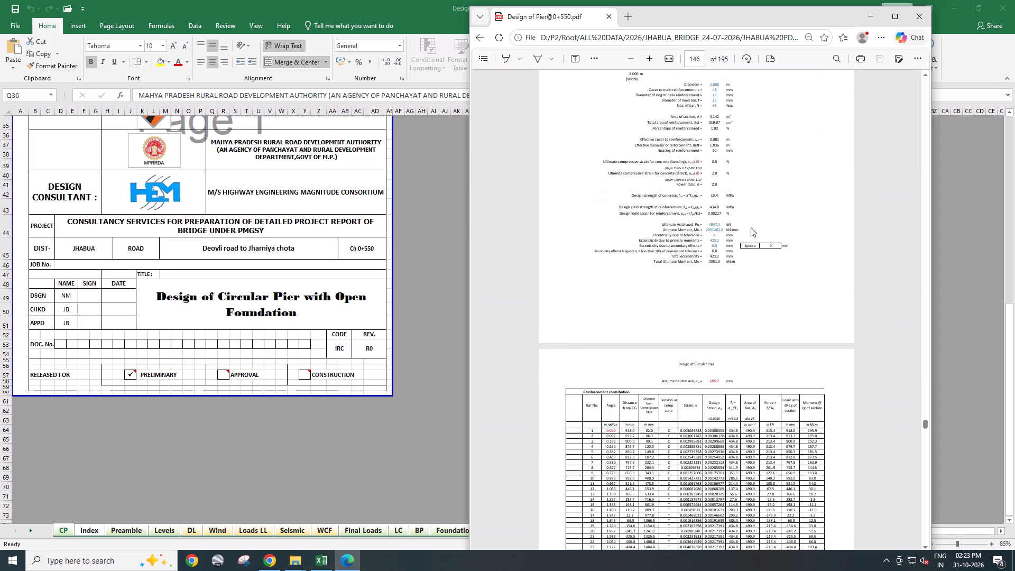
pyautogui.scroll(-13, 751, 227)
pyautogui.scroll(-18, 751, 227)
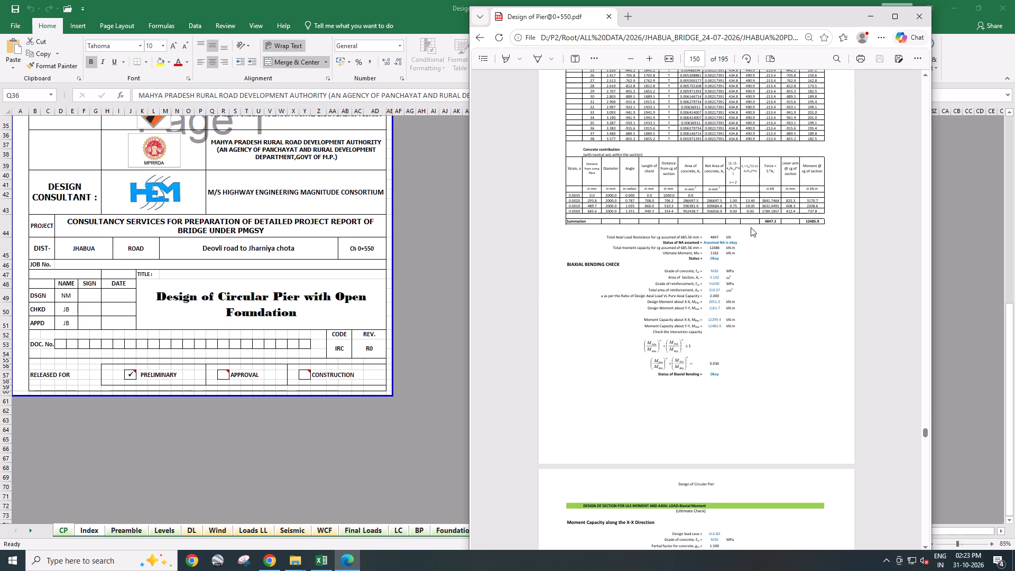
pyautogui.scroll(-11, 751, 227)
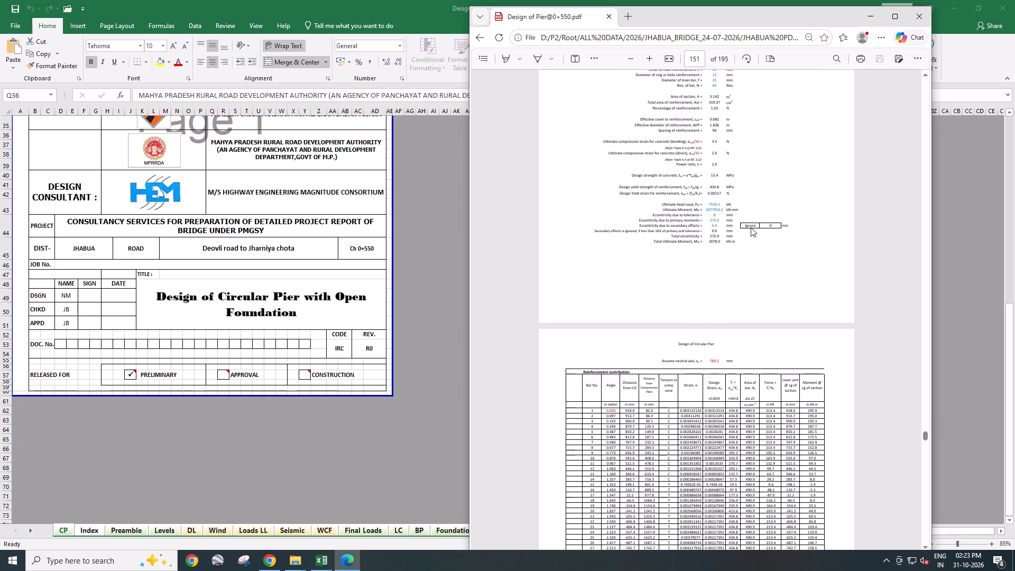
pyautogui.scroll(-12, 751, 227)
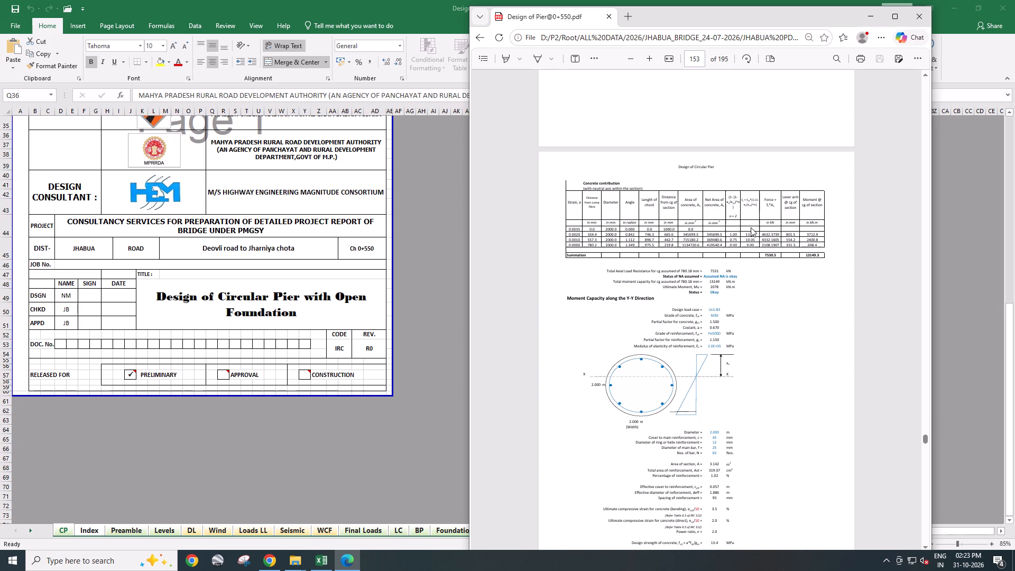
pyautogui.scroll(-17, 751, 227)
pyautogui.scroll(-17, 749, 228)
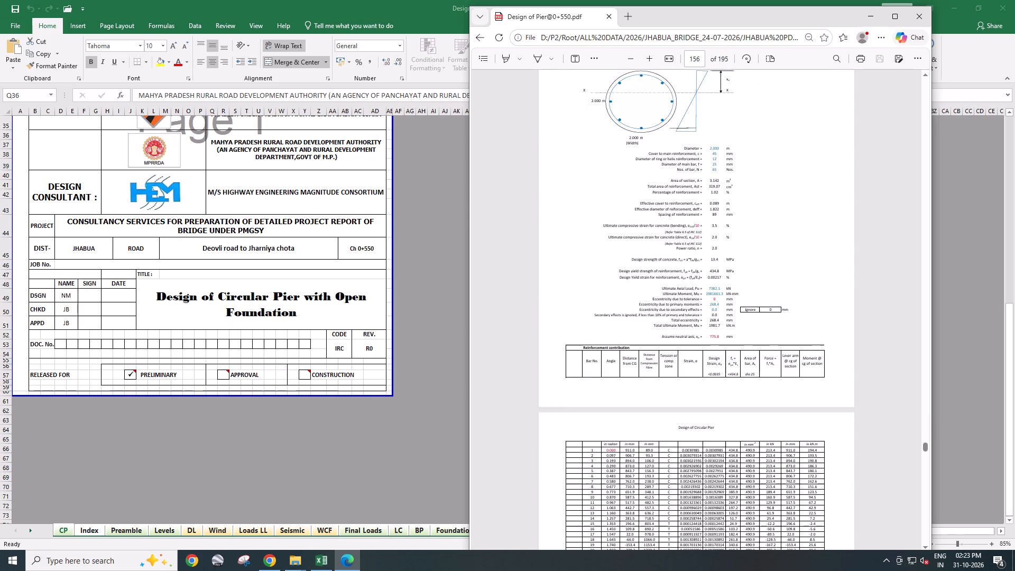
# Review the pier cap design pages, from the pier cap preamble through shear, torsion, stress and crack width checks.
pyautogui.scroll(-20, 749, 228)
pyautogui.scroll(-20, 749, 228)
pyautogui.scroll(-8, 749, 228)
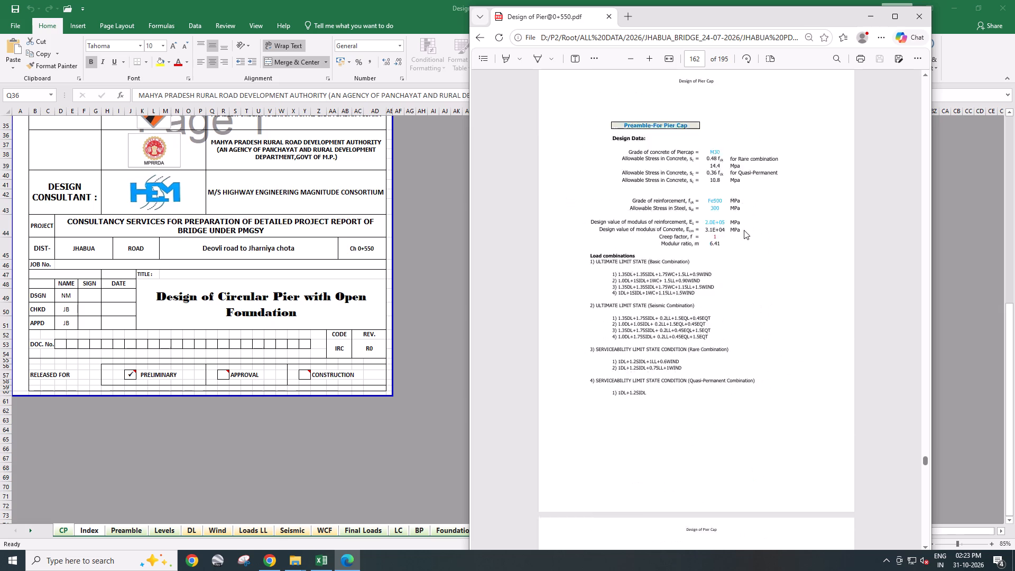
pyautogui.scroll(-9, 744, 230)
pyautogui.scroll(-20, 743, 230)
pyautogui.scroll(-8, 743, 230)
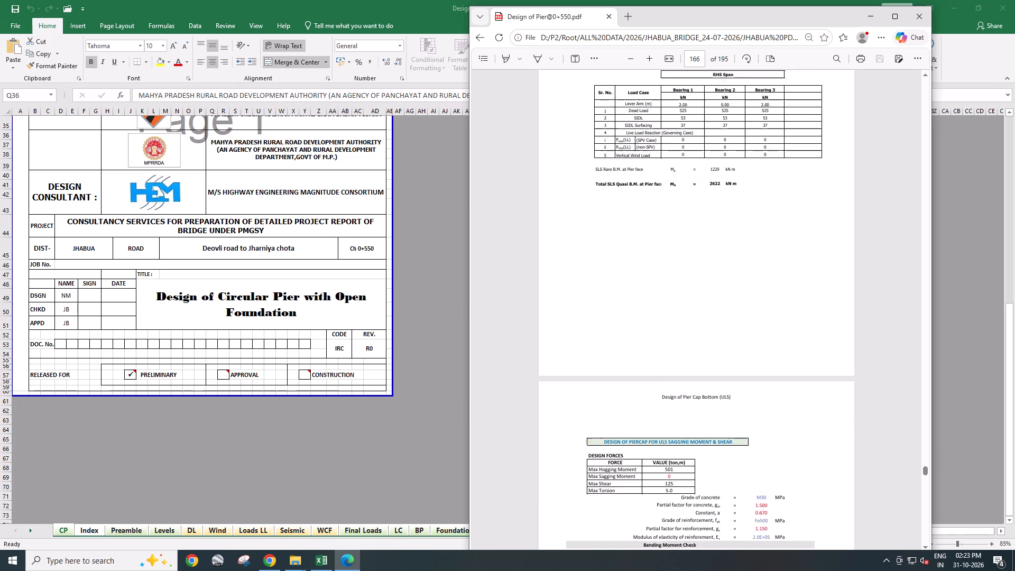
pyautogui.scroll(-13, 738, 231)
pyautogui.scroll(-20, 739, 231)
pyautogui.scroll(-9, 739, 231)
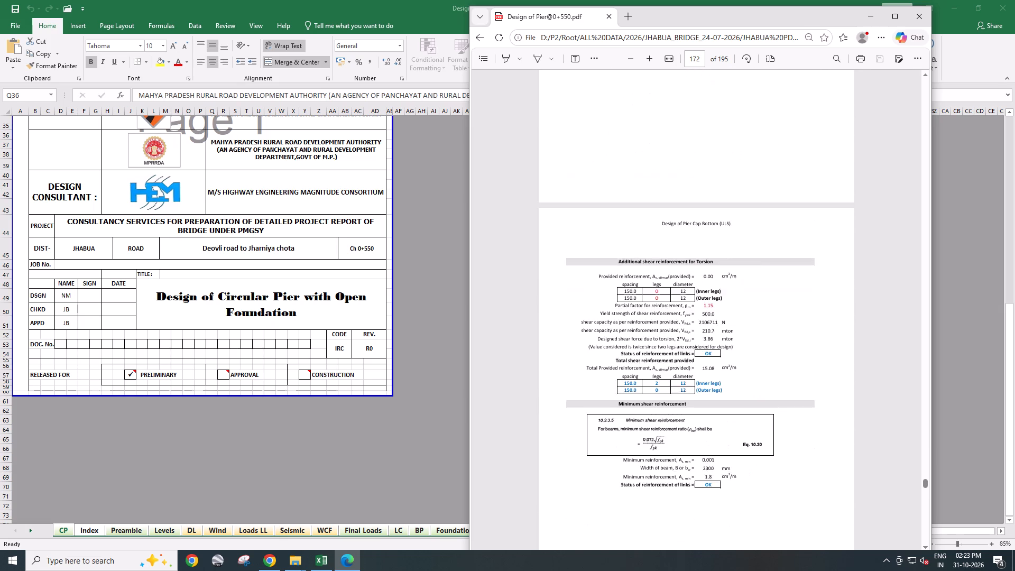
pyautogui.scroll(-19, 739, 231)
pyautogui.scroll(-17, 739, 232)
pyautogui.scroll(-9, 739, 232)
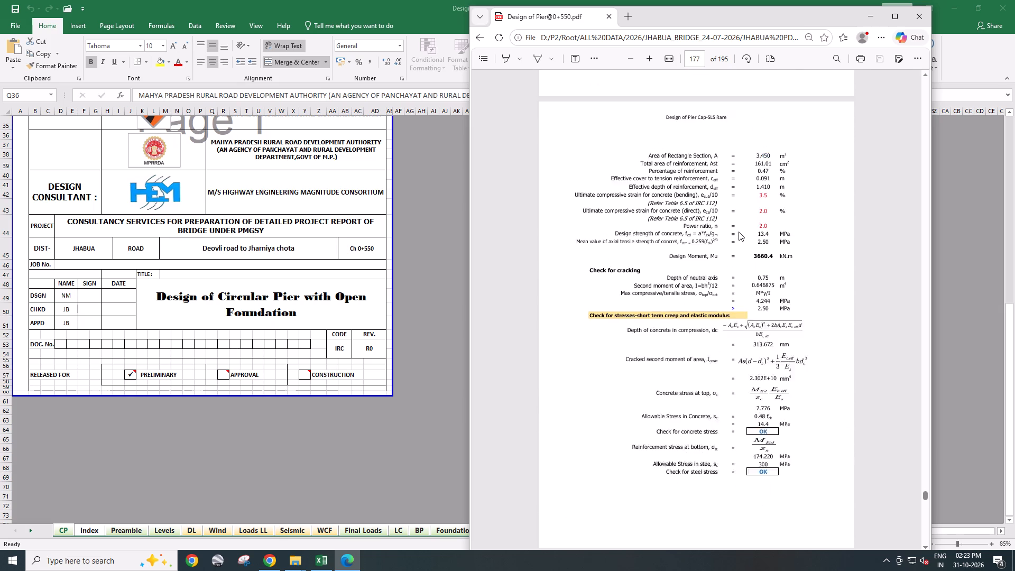
pyautogui.scroll(-18, 739, 232)
pyautogui.scroll(-18, 739, 232)
pyautogui.scroll(-5, 739, 232)
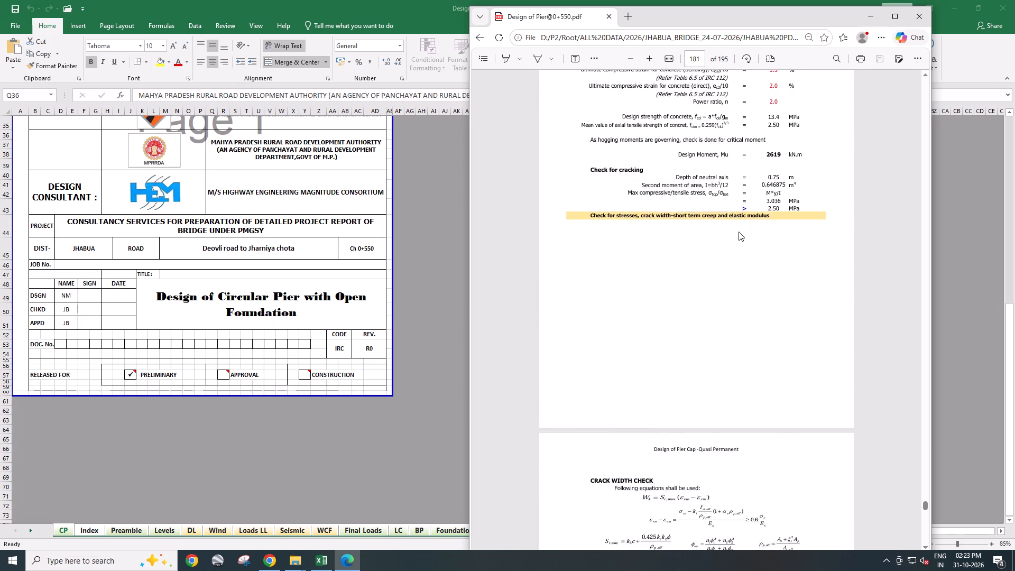
pyautogui.scroll(-12, 739, 232)
pyautogui.scroll(-18, 736, 233)
pyautogui.scroll(-9, 734, 233)
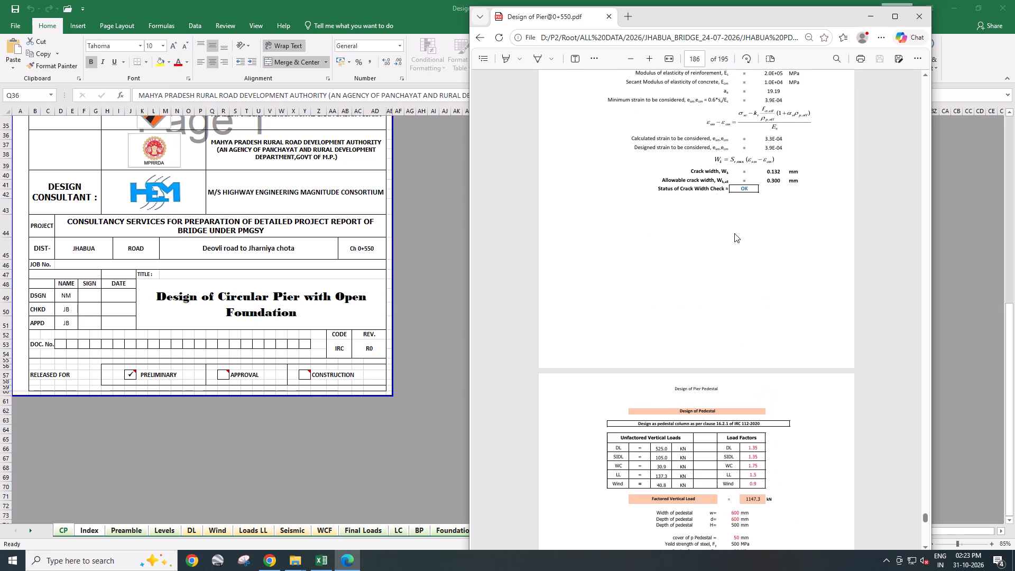
# Check the remaining pages from the pedestal design through the hydraulic stopper design to the end of the pier PDF.
pyautogui.scroll(-17, 734, 233)
pyautogui.scroll(-18, 734, 234)
pyautogui.scroll(-9, 734, 234)
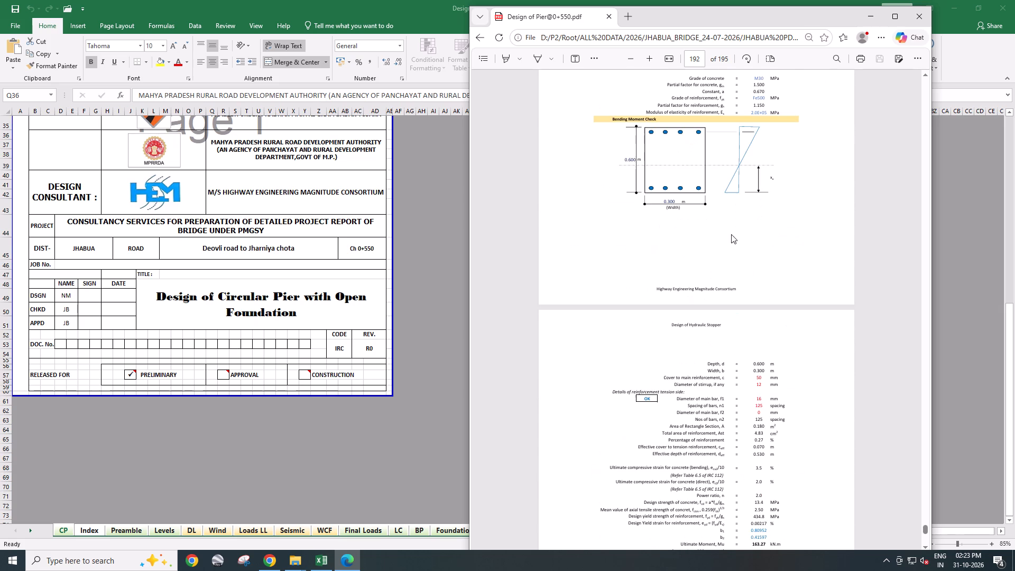
pyautogui.press('pagedown')
pyautogui.press('pagedown')
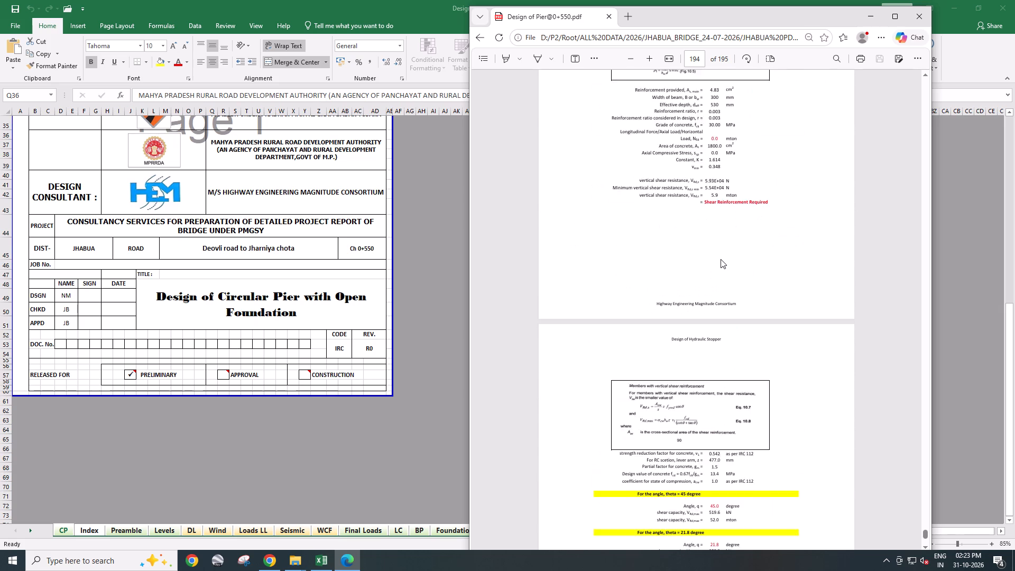
pyautogui.press('pagedown')
pyautogui.press('pagedown')
pyautogui.press('pagedown')
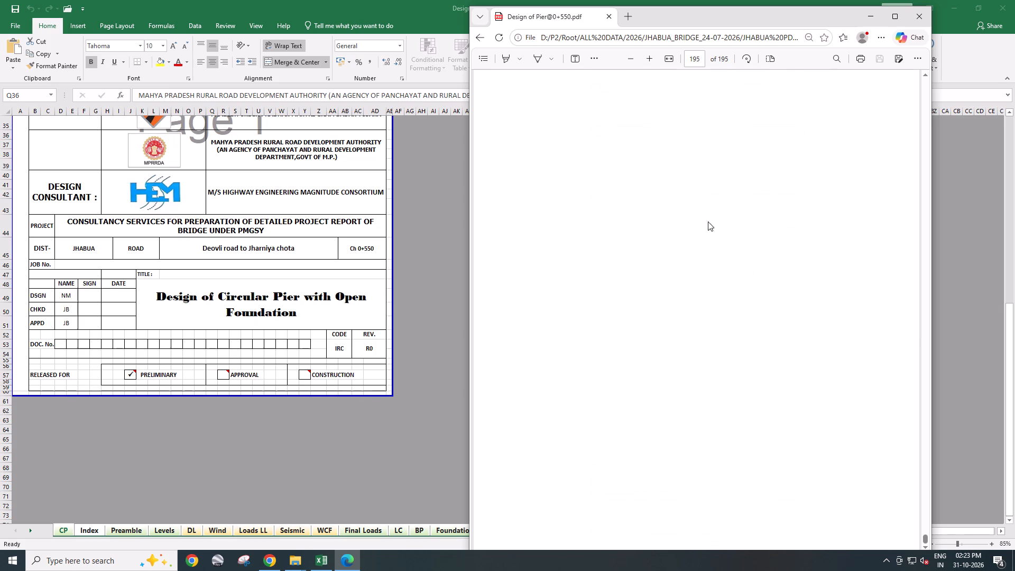
# Close the reviewed pier PDF and the pier design workbook it came from.
pyautogui.click(922, 7)
pyautogui.click(1009, 1)
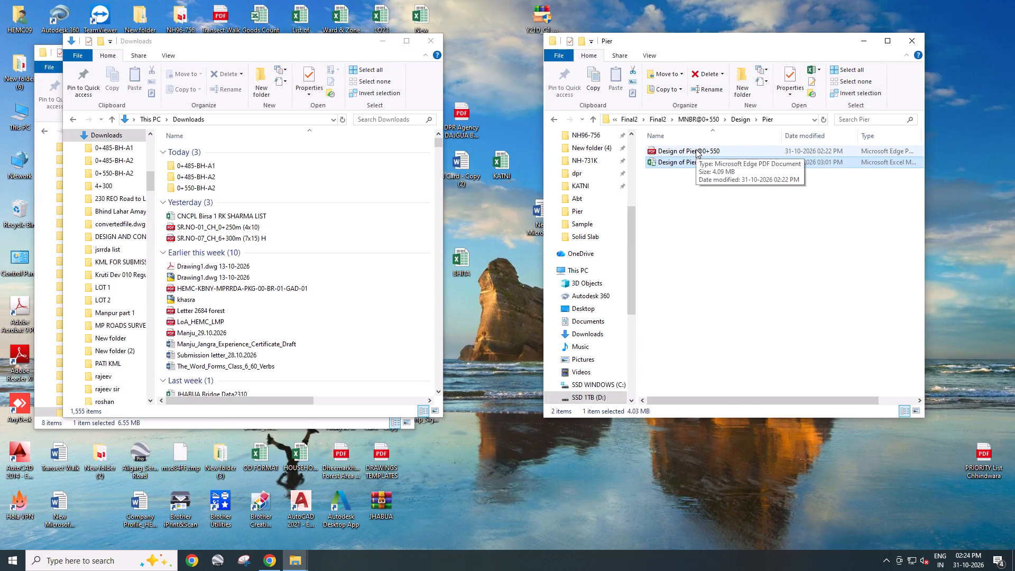
# Open the Design of Pier@0+550 PDF in Adobe Acrobat 9.0, delete page 195 and save the file on closing.
pyautogui.rightClick(696, 149)
pyautogui.click(743, 213)
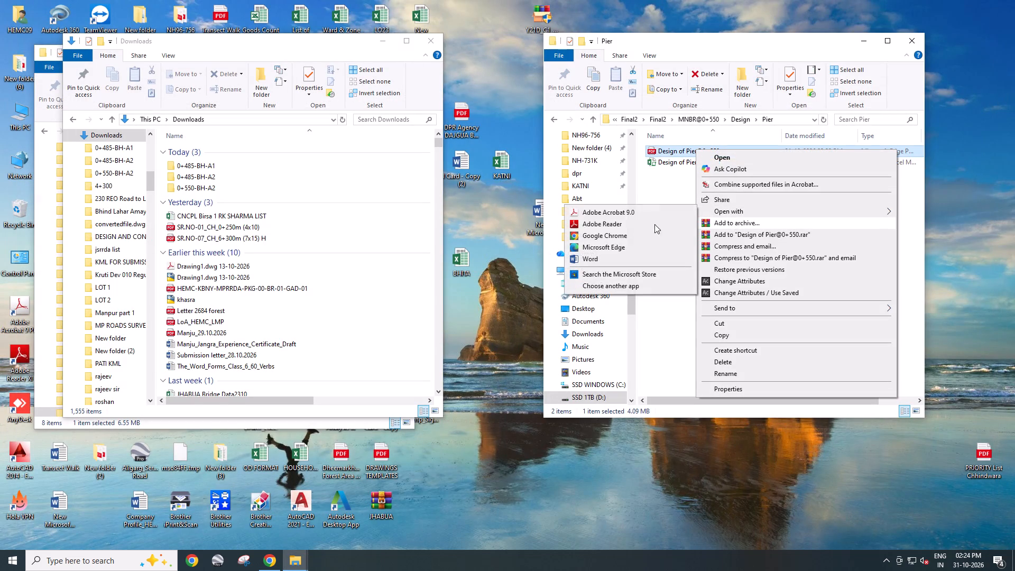
pyautogui.click(644, 215)
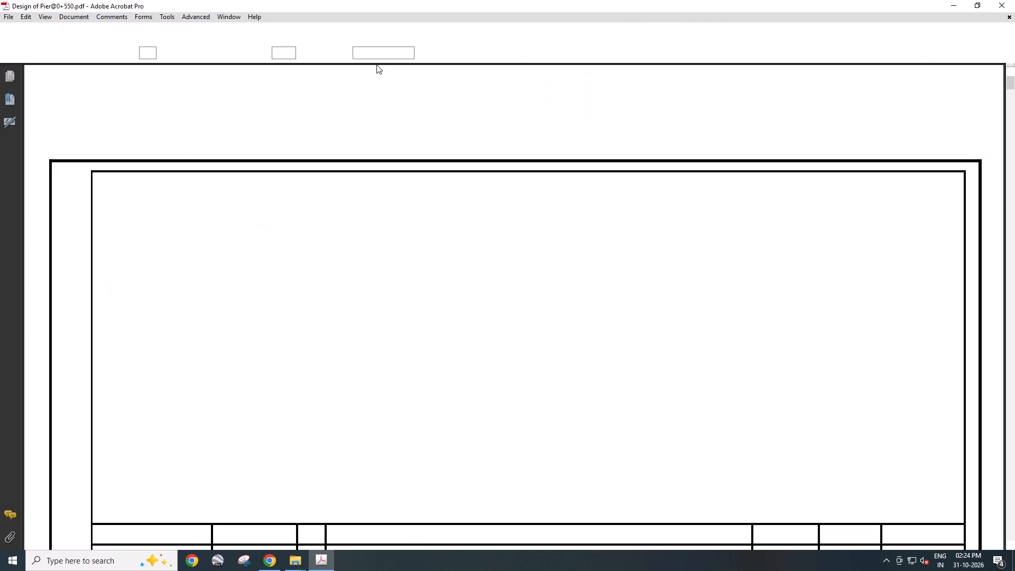
pyautogui.click(155, 52)
pyautogui.write('195')
pyautogui.press('Return')
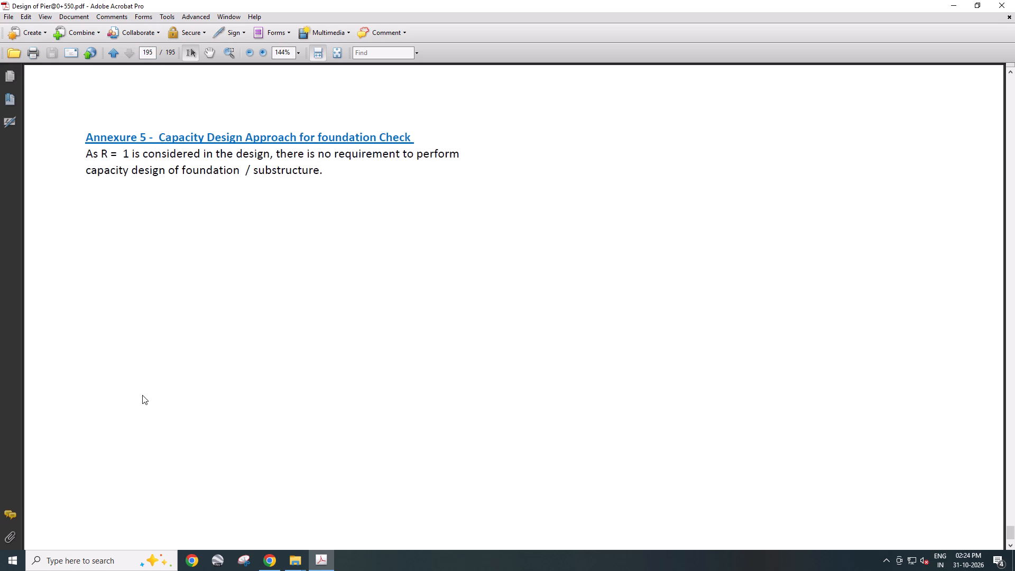
pyautogui.hotkey('ctrl', 'shift', 'd')
pyautogui.press('Return')
pyautogui.press('Return')
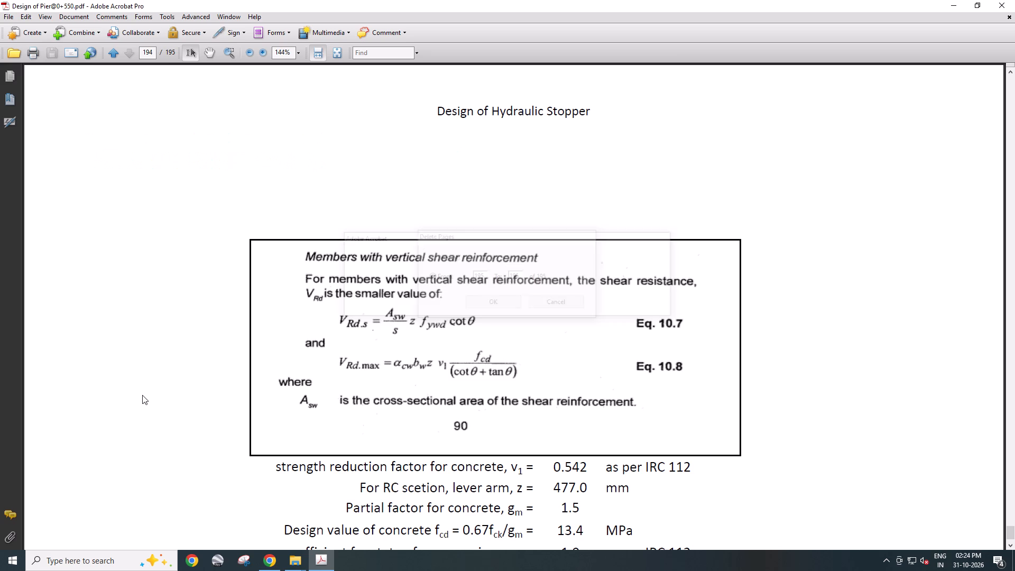
pyautogui.click(999, 0)
pyautogui.click(498, 304)
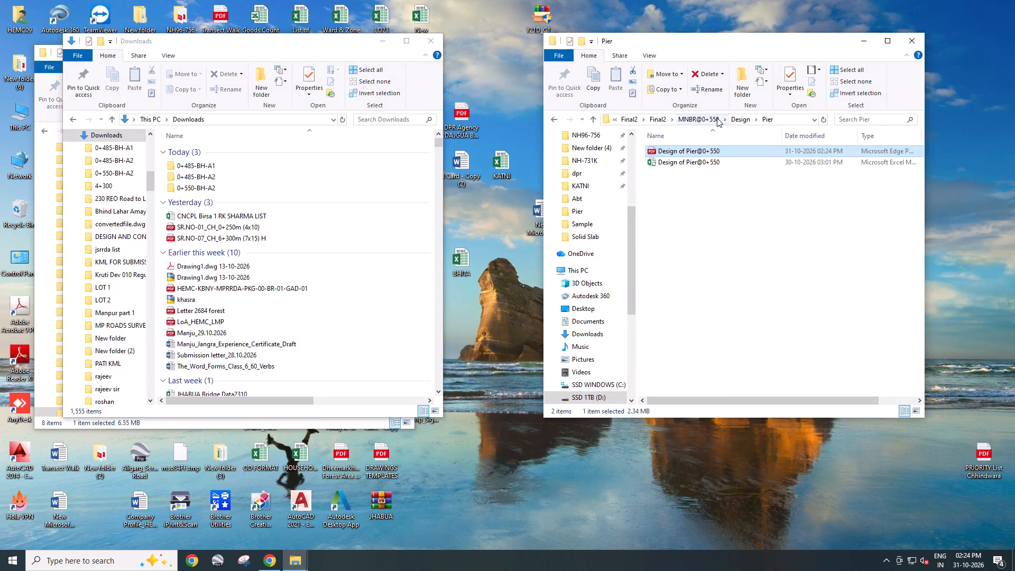
# Open the RCC Retainin Wall 1+141 workbook from the Retaining Wall folder for editing and check its Cover and Content sheets.
pyautogui.click(735, 121)
pyautogui.doubleClick(687, 187)
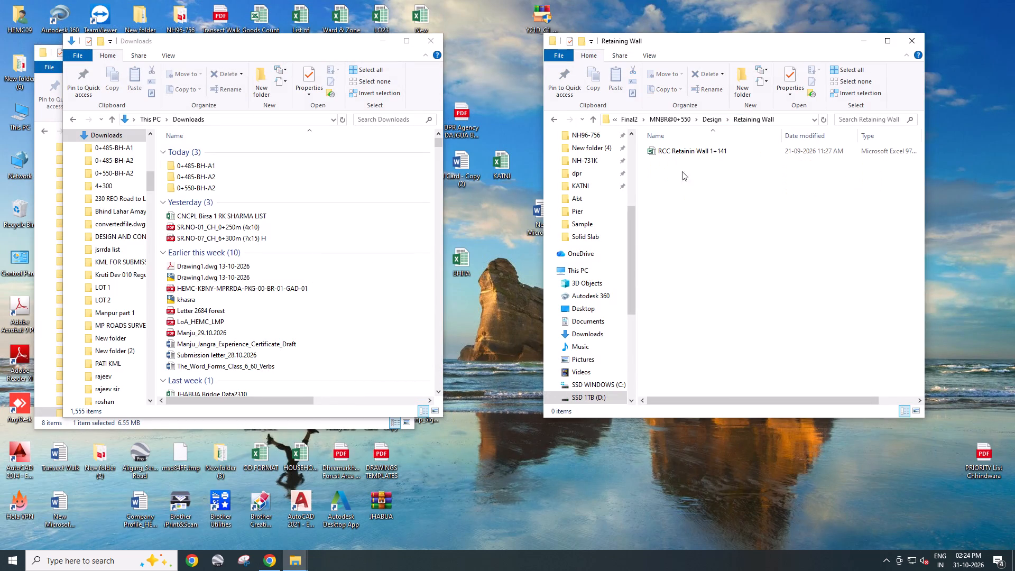
pyautogui.doubleClick(686, 150)
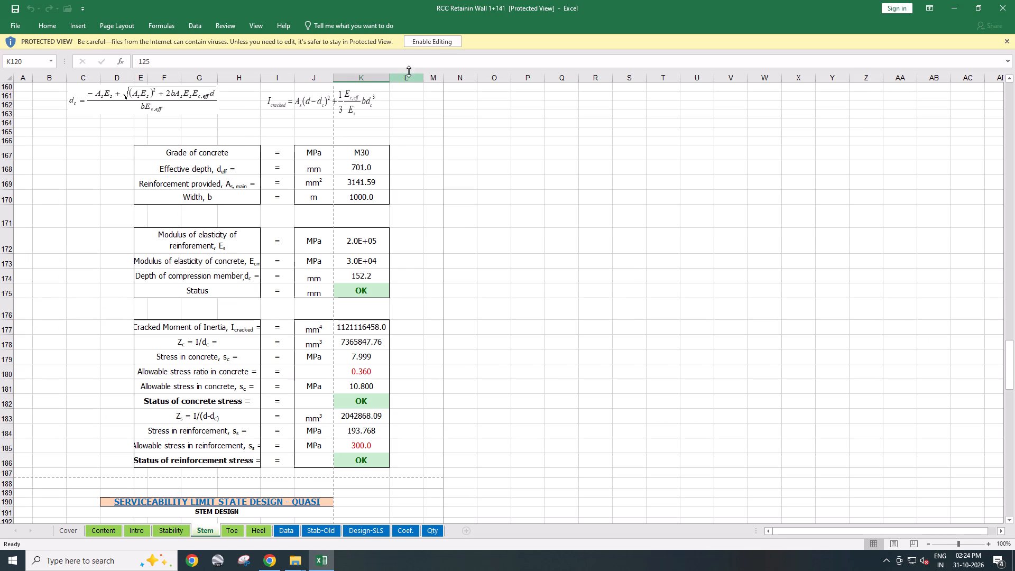
pyautogui.click(440, 45)
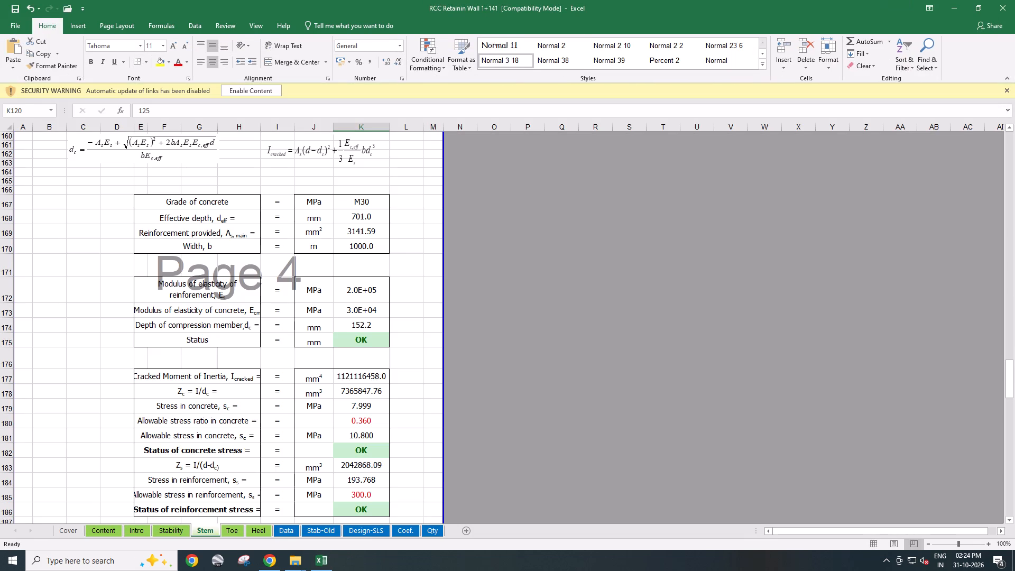
pyautogui.click(62, 533)
pyautogui.scroll(8, 189, 429)
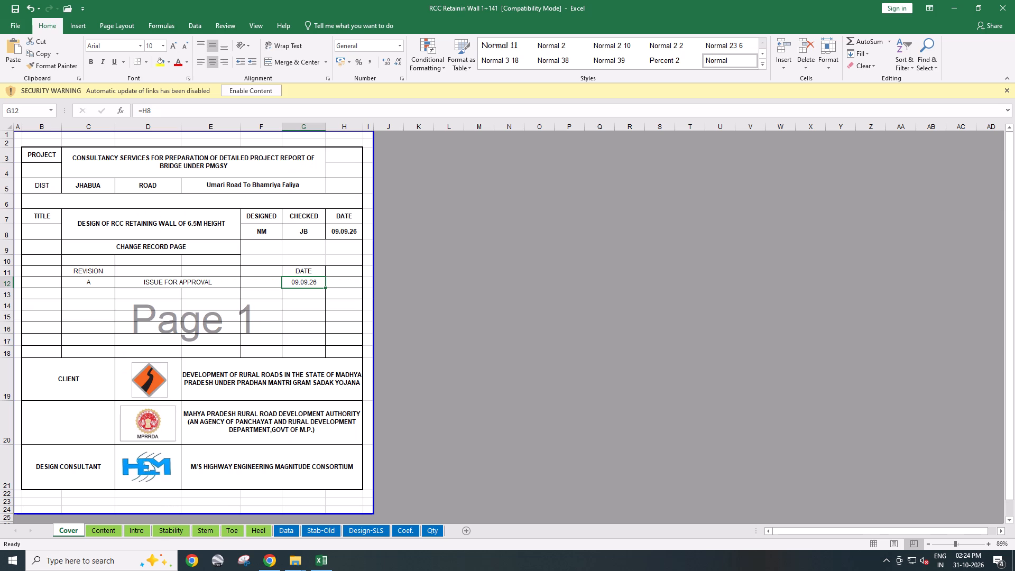
pyautogui.click(104, 531)
pyautogui.scroll(1, 177, 459)
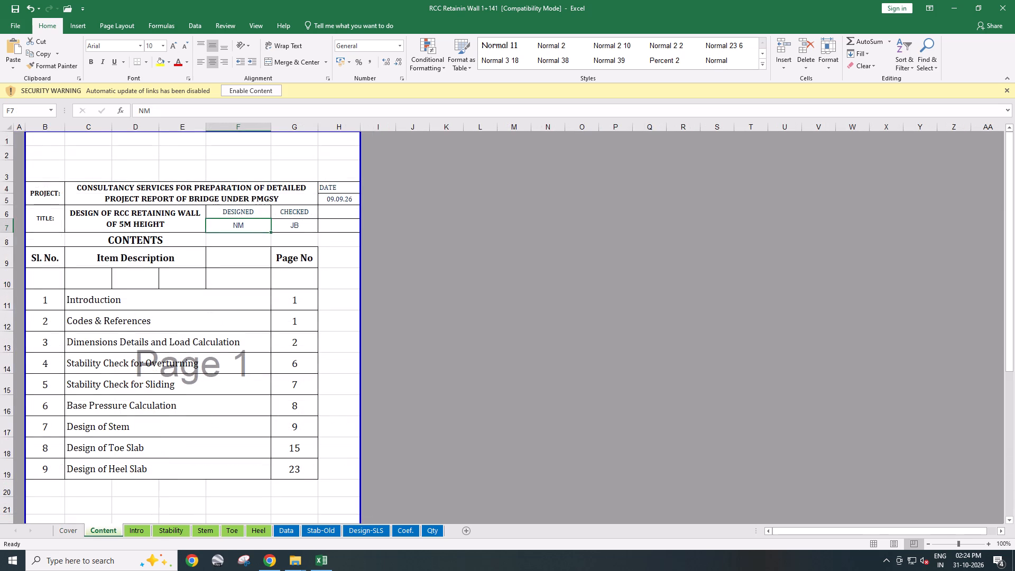
# Select all sheets of the retaining wall workbook, enable its content and save it as PDF in the Retaining Wall folder.
pyautogui.click(62, 534)
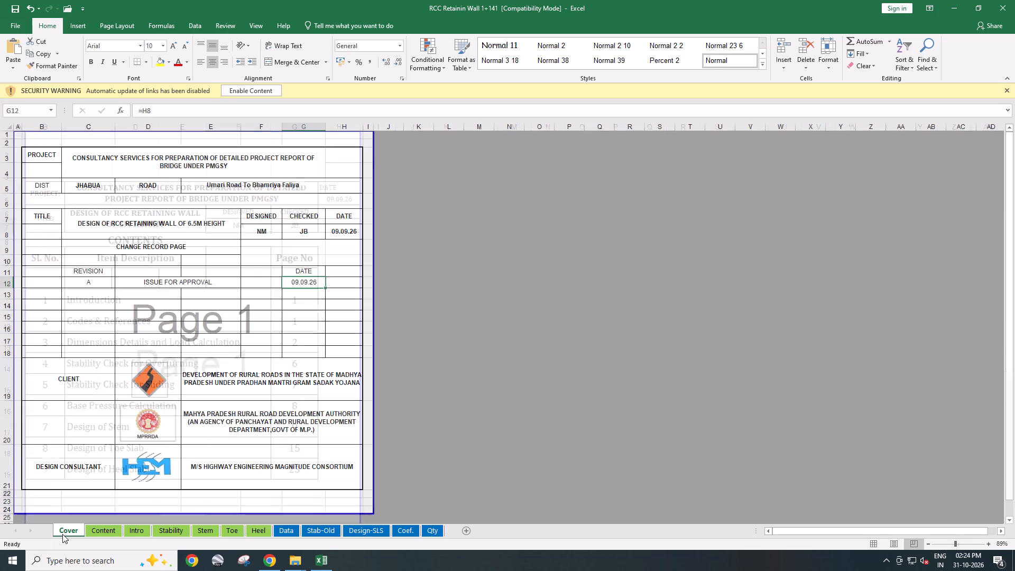
pyautogui.rightClick(62, 534)
pyautogui.click(76, 533)
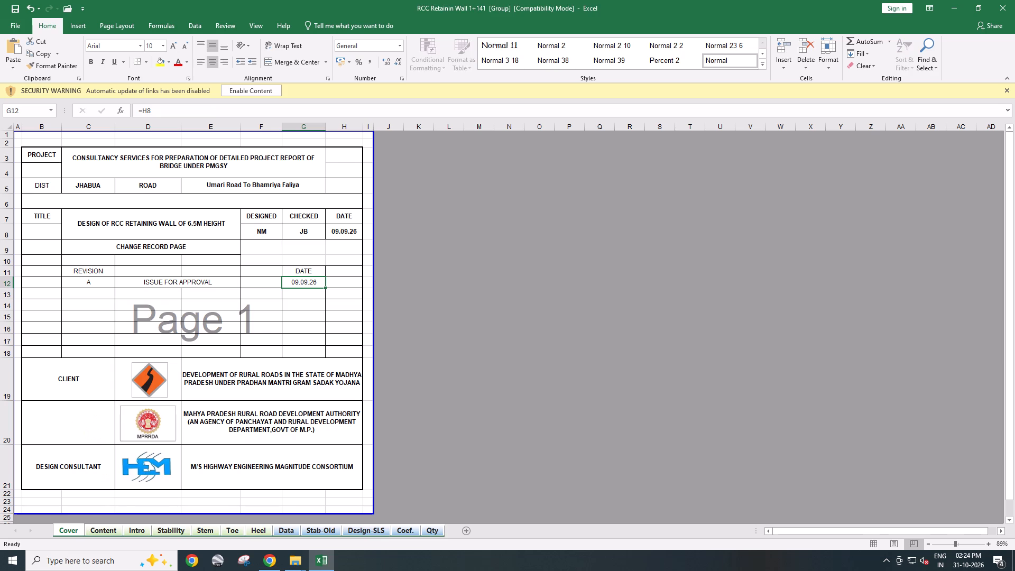
pyautogui.click(230, 91)
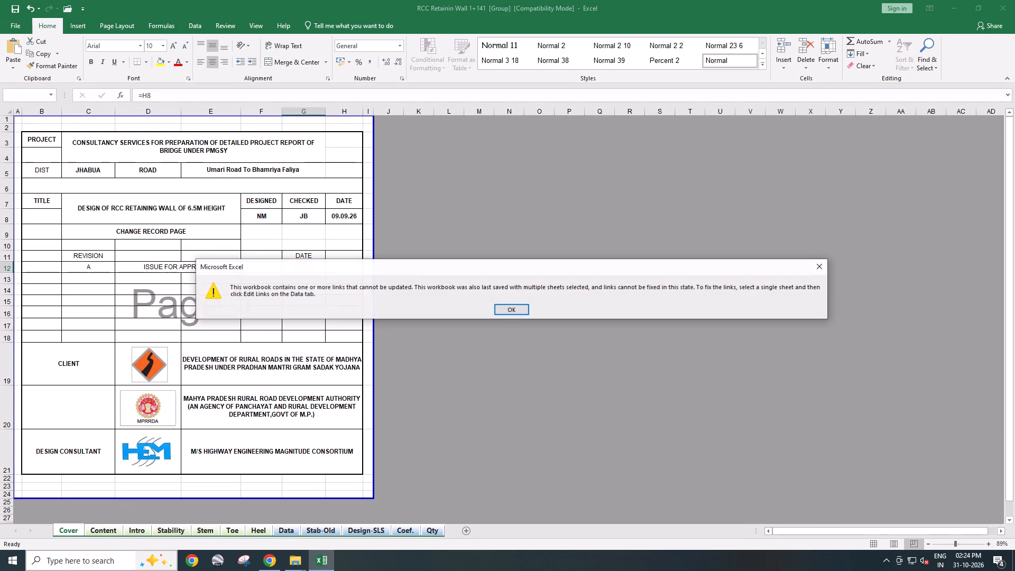
pyautogui.click(814, 269)
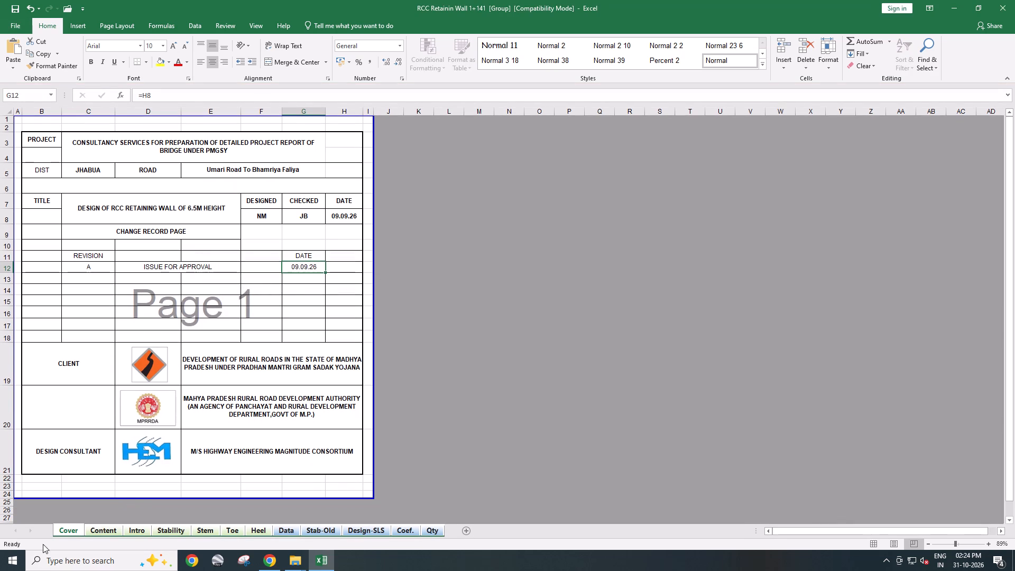
pyautogui.click(16, 20)
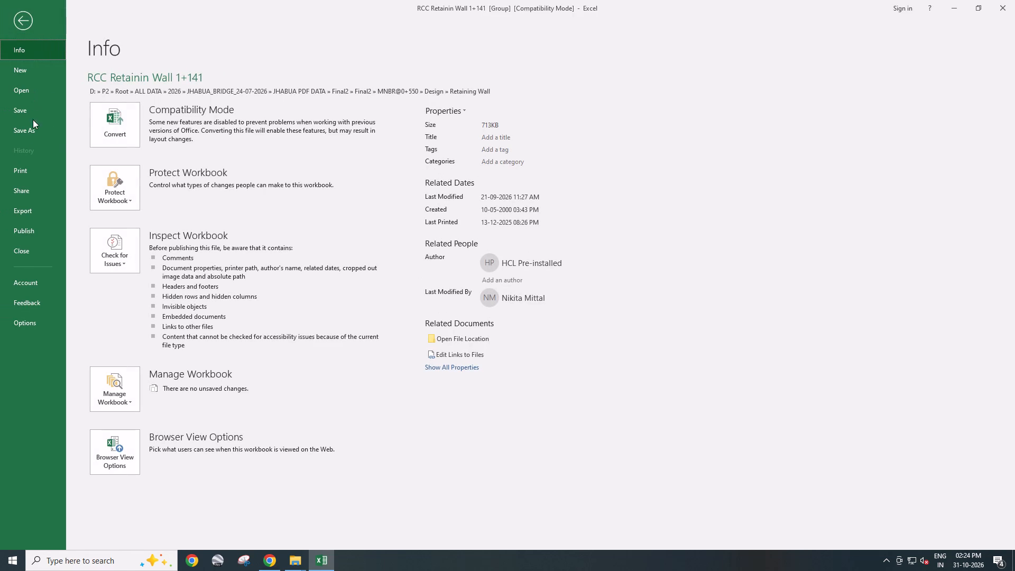
pyautogui.click(33, 132)
pyautogui.click(112, 194)
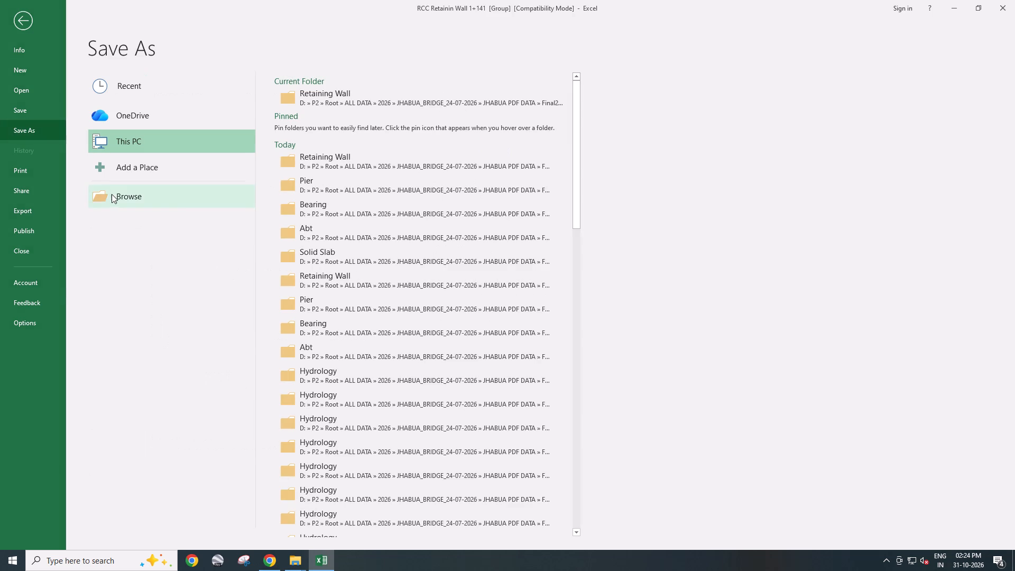
pyautogui.click(116, 229)
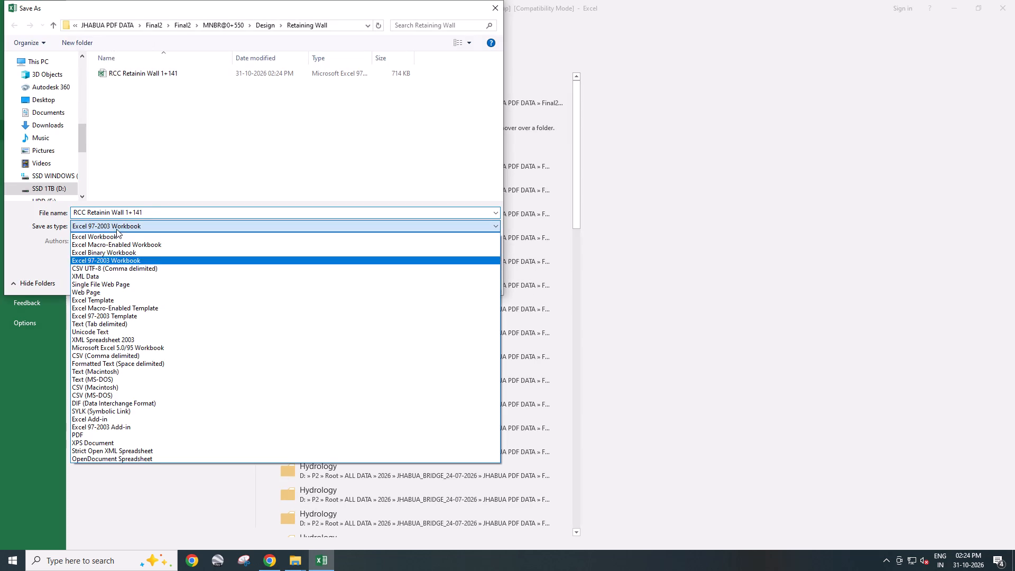
pyautogui.click(85, 436)
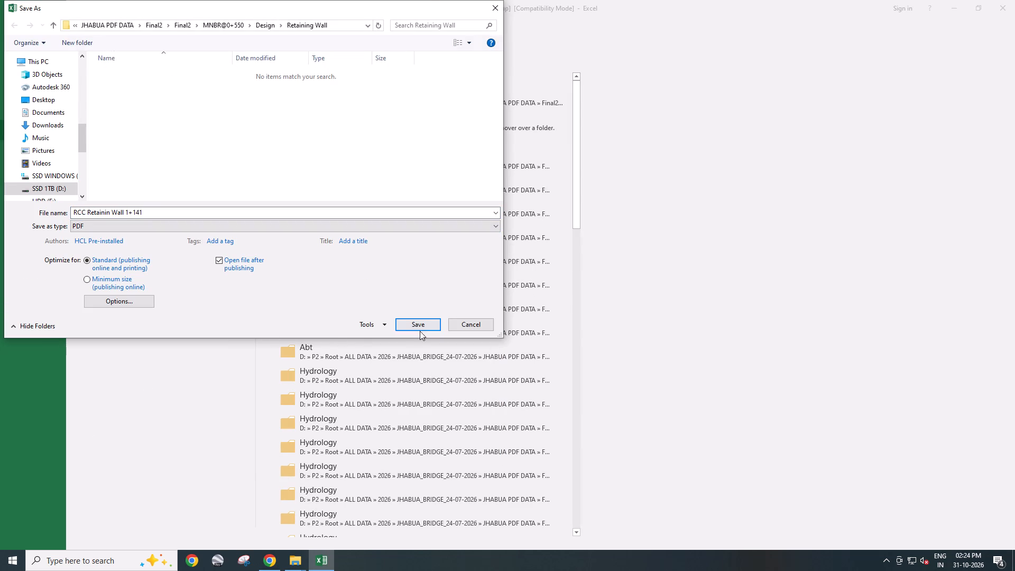
pyautogui.click(419, 325)
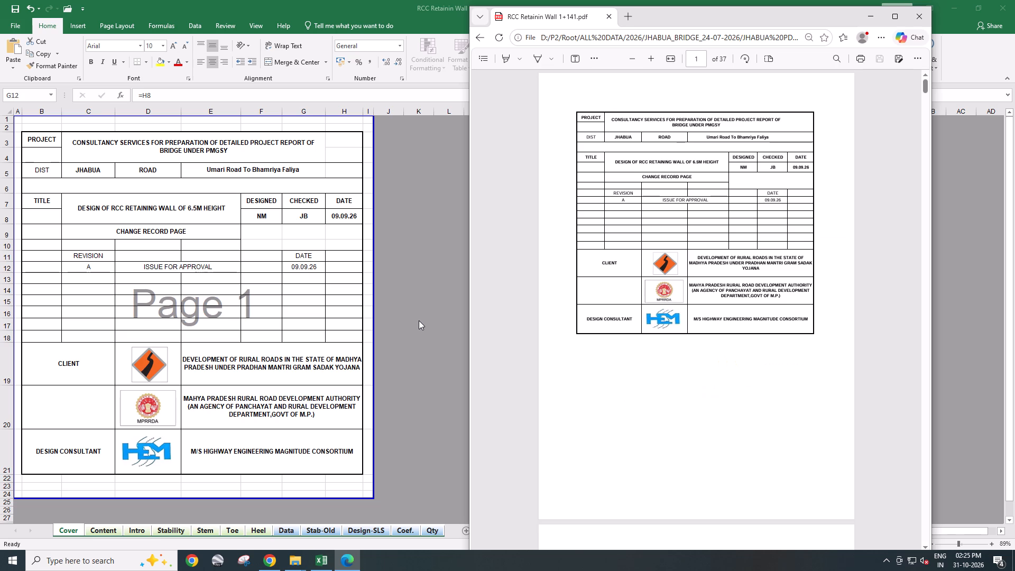
# Review the retaining wall PDF from the cover and contents through the earth pressure, load and stability checks.
pyautogui.scroll(-8, 676, 283)
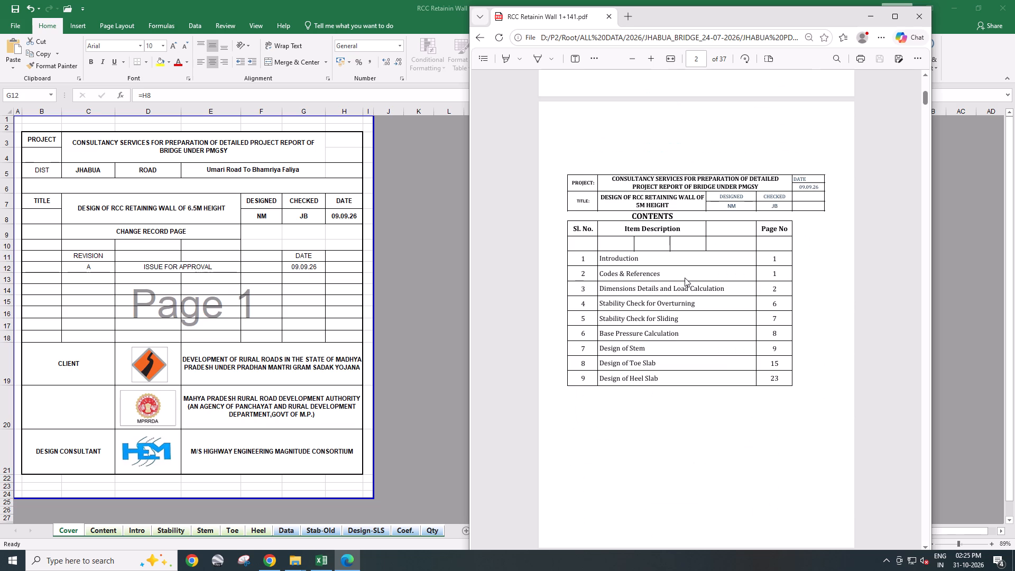
pyautogui.scroll(12, 685, 278)
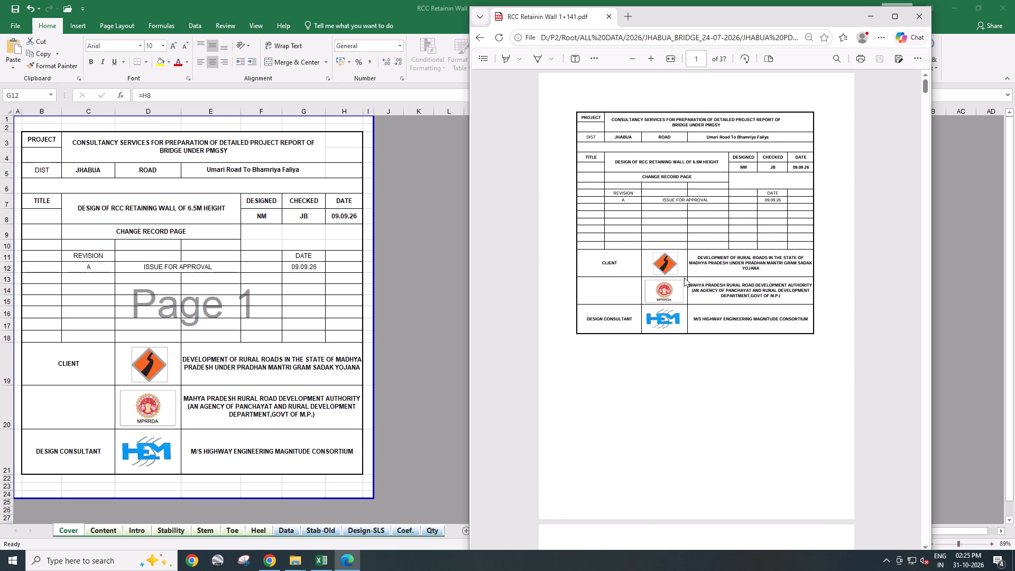
pyautogui.scroll(4, 684, 278)
pyautogui.scroll(-16, 684, 278)
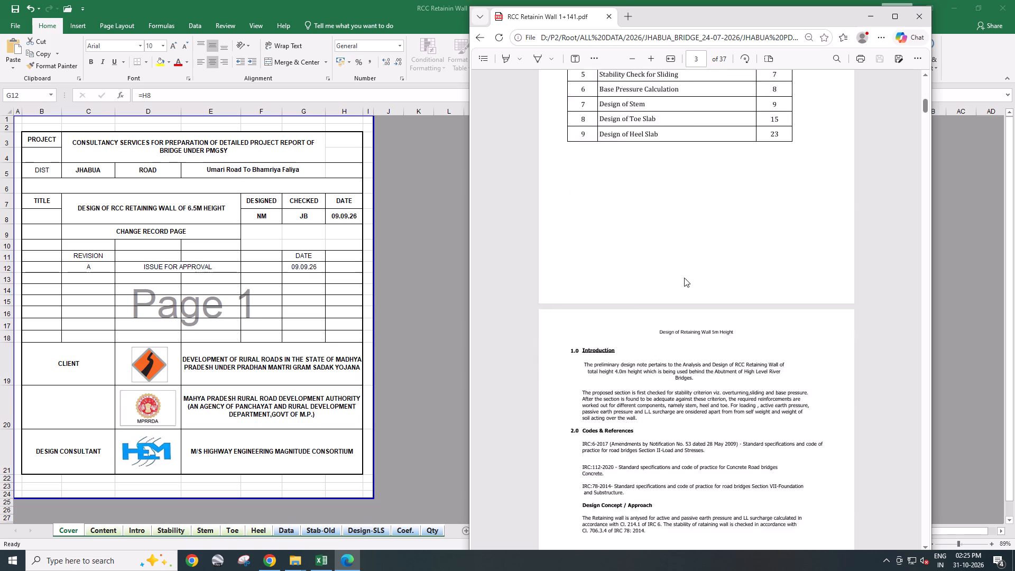
pyautogui.scroll(-20, 684, 278)
pyautogui.scroll(-8, 684, 278)
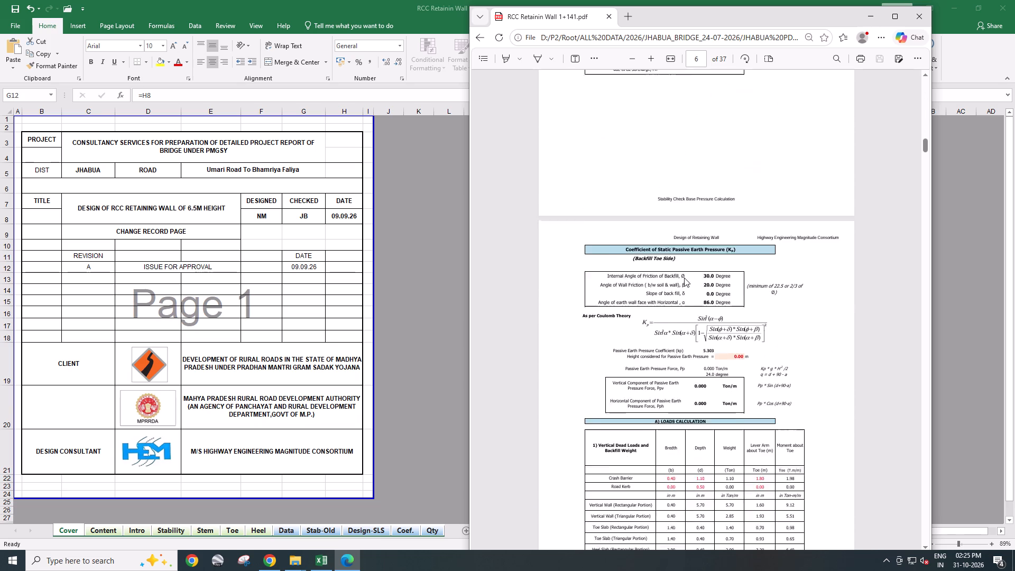
pyautogui.scroll(-20, 684, 278)
pyautogui.scroll(-2, 684, 278)
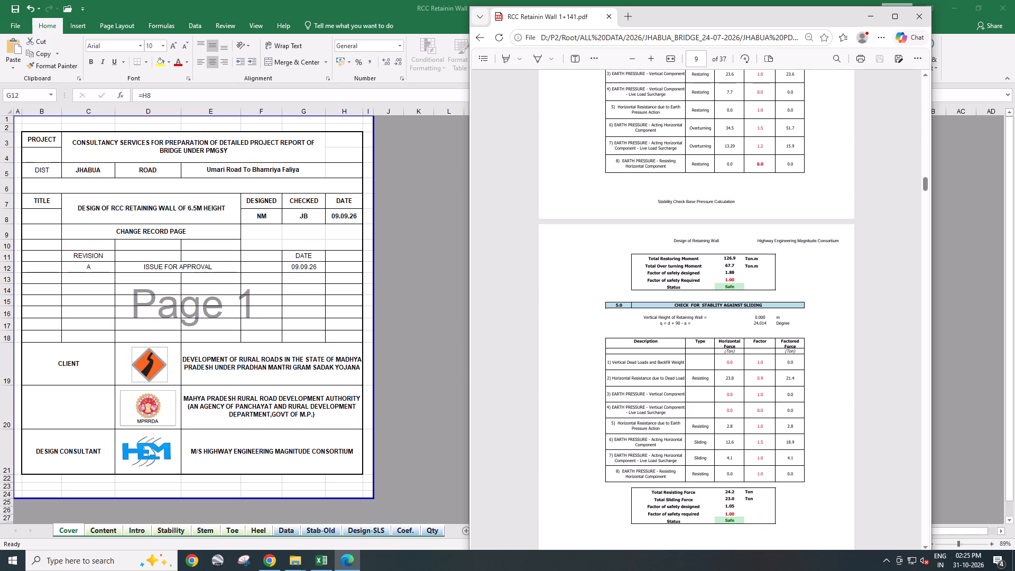
pyautogui.scroll(-7, 685, 278)
# Review the retaining wall PDF pages from the base pressure calculation through the stem design and into the toe slab design.
pyautogui.press('pagedown')
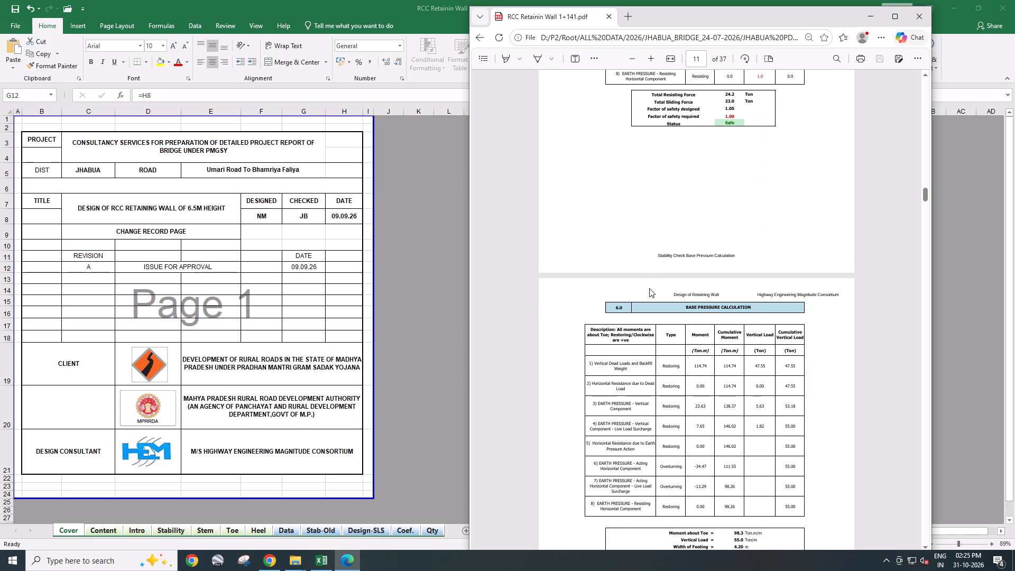
pyautogui.press('pagedown')
pyautogui.press('pagedown')
pyautogui.press('pagedown')
pyautogui.press('pagedown')
pyautogui.press('pagedown')
pyautogui.press('pagedown')
pyautogui.press('pagedown')
pyautogui.press('pagedown')
pyautogui.press('pagedown')
pyautogui.press('pagedown')
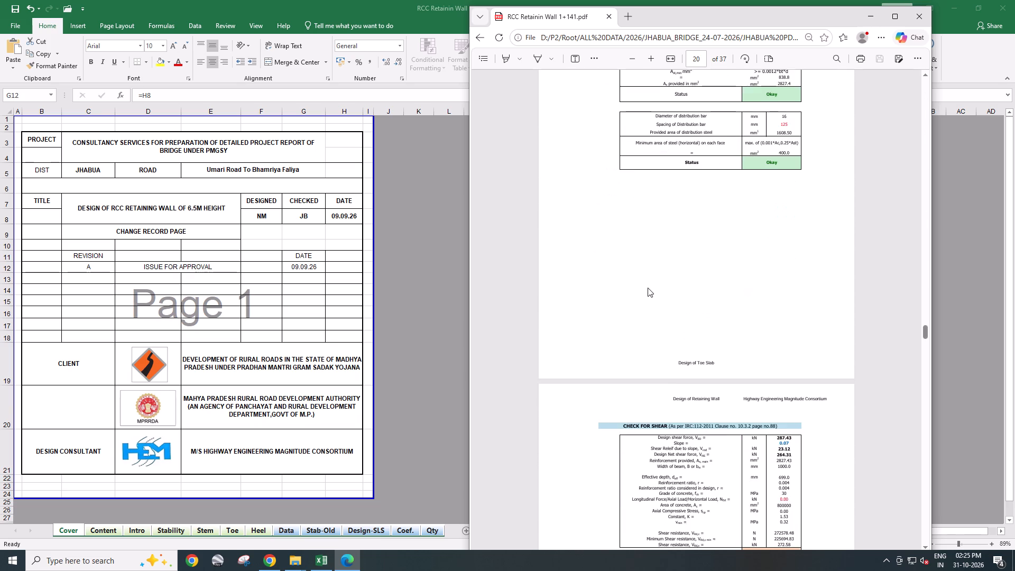
# Check the remaining retaining wall PDF pages from the toe slab shear check through the heel slab design to the quantity calculation.
pyautogui.press('pagedown')
pyautogui.press('pagedown')
pyautogui.press('pagedown')
pyautogui.press('pagedown')
pyautogui.press('pagedown')
pyautogui.press('pagedown')
pyautogui.press('pagedown')
pyautogui.press('pagedown')
pyautogui.press('pagedown')
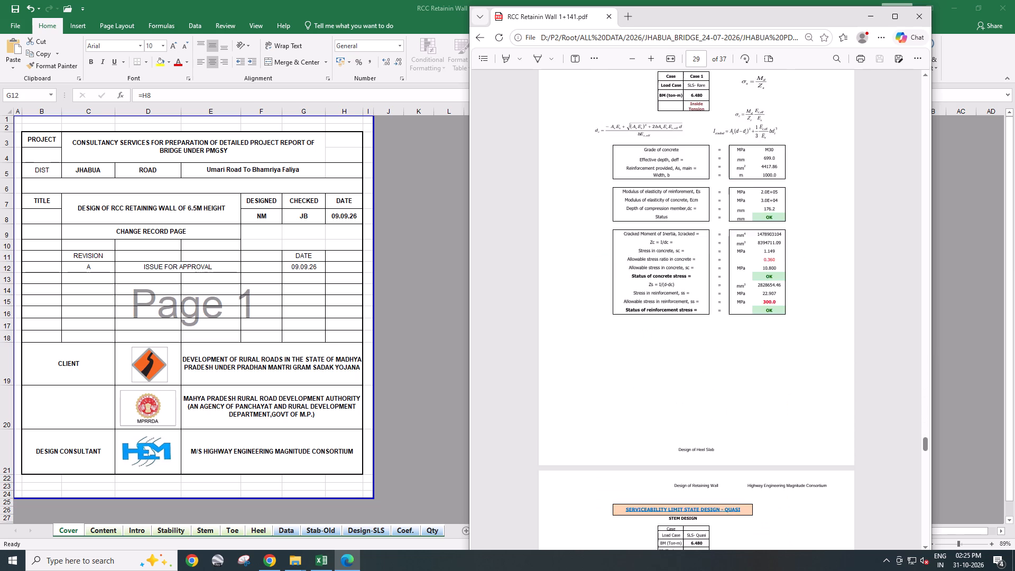
pyautogui.press('pagedown')
pyautogui.press('pagedown')
pyautogui.press('pagedown')
pyautogui.press('pagedown')
pyautogui.press('pagedown')
pyautogui.press('pagedown')
pyautogui.press('pagedown')
pyautogui.press('pagedown')
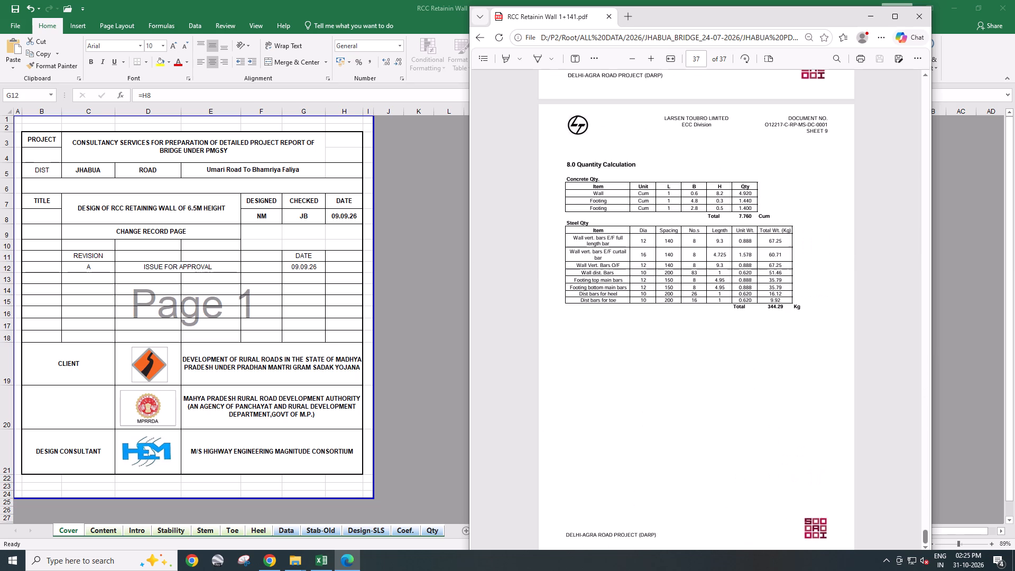
pyautogui.press('pagedown')
pyautogui.press('pagedown')
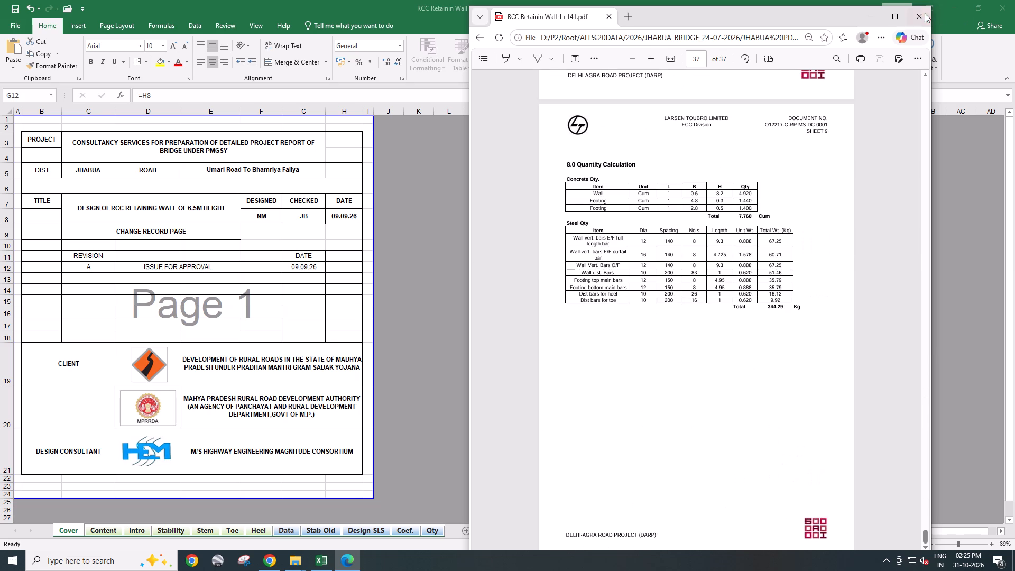
# Close the retaining wall PDF and its source workbook.
pyautogui.click(925, 13)
pyautogui.click(1004, 0)
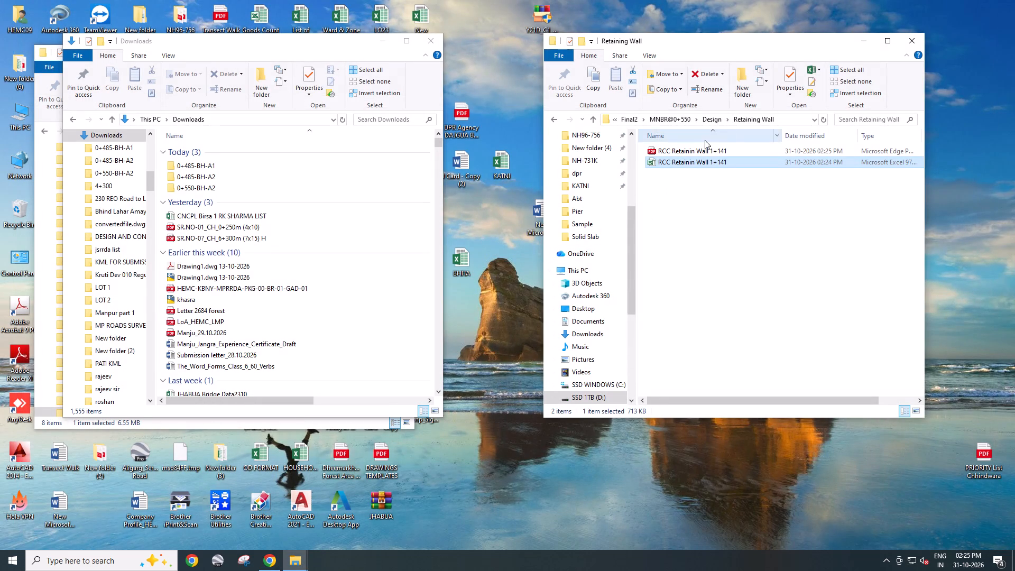
# Open the Index solid slab workbook from the Solid Slab folder under Design and enable editing.
pyautogui.click(720, 122)
pyautogui.doubleClick(688, 192)
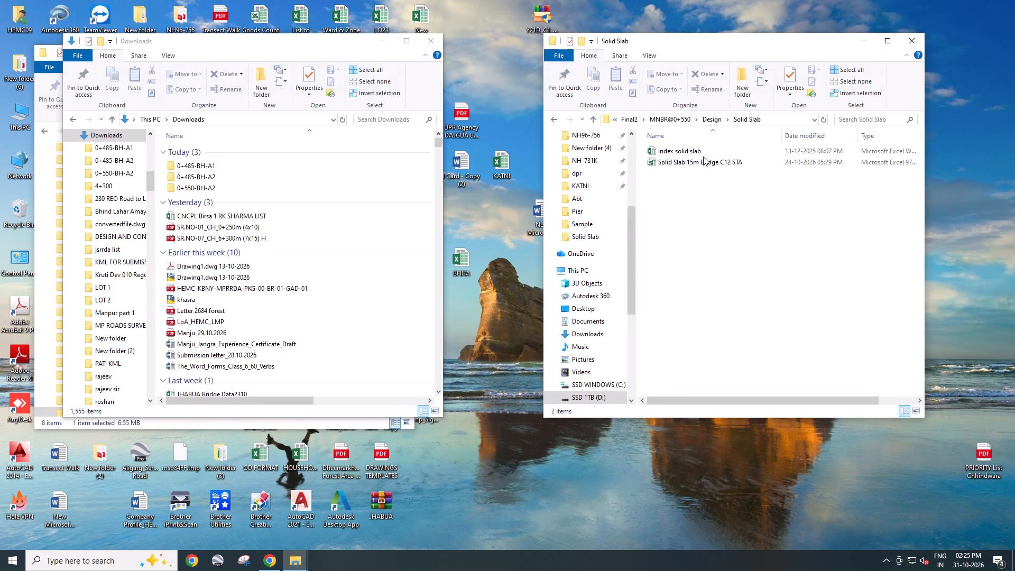
pyautogui.doubleClick(713, 153)
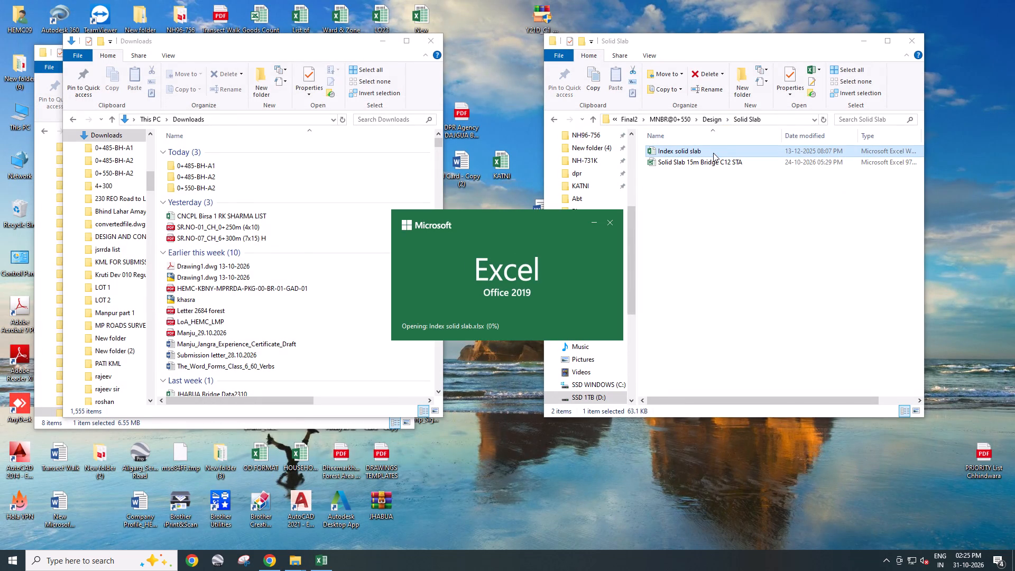
pyautogui.click(429, 44)
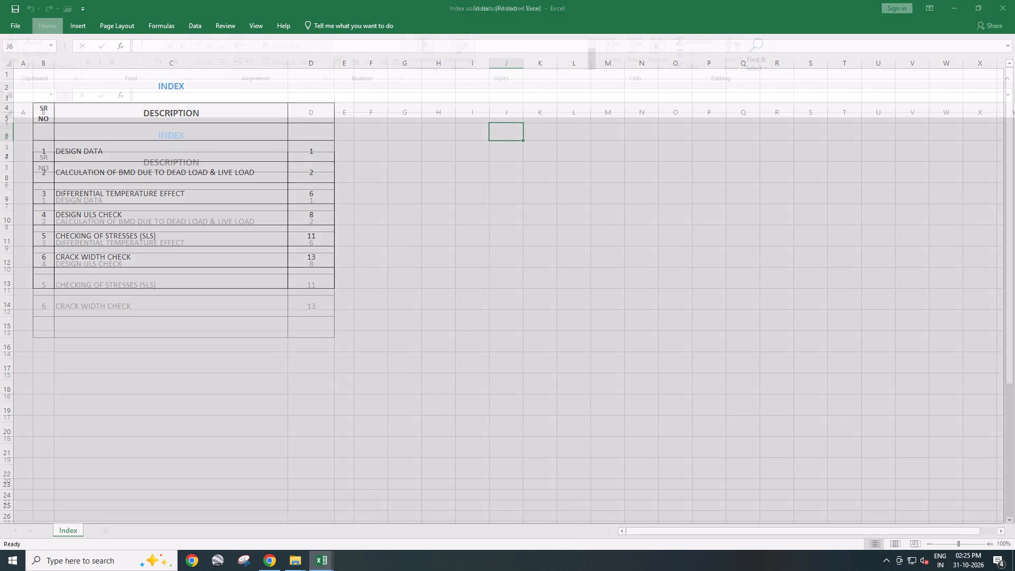
# Save the Index solid slab workbook as a PDF in the Solid Slab folder, and close the workbook and PDF.
pyautogui.hotkey('ctrl', 'p')
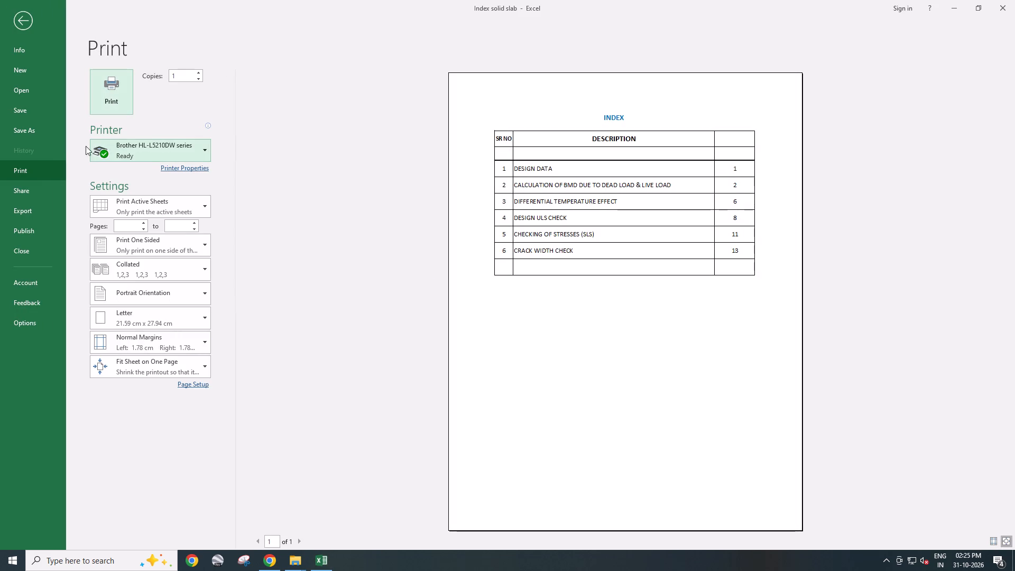
pyautogui.click(32, 129)
pyautogui.click(134, 189)
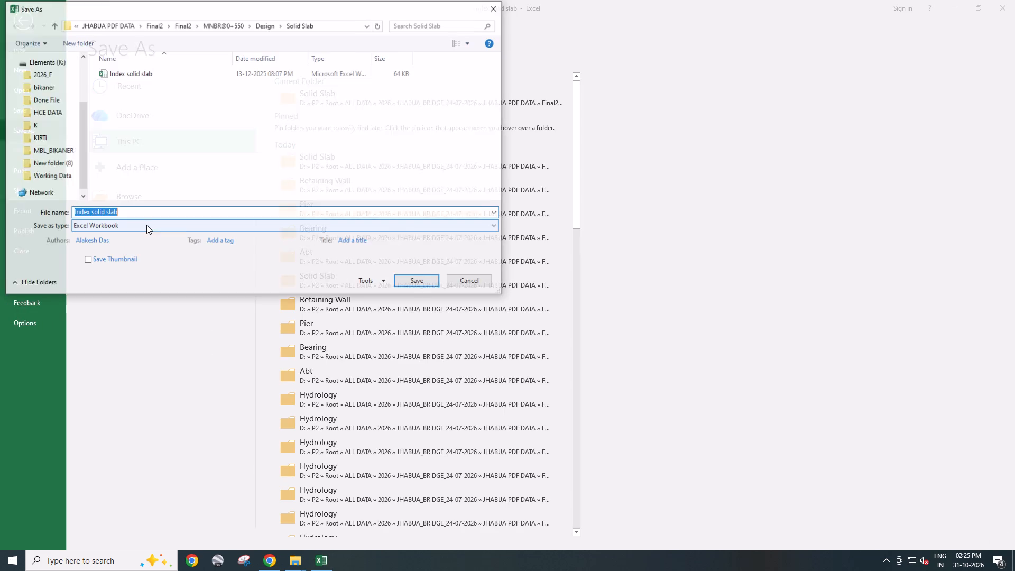
pyautogui.click(142, 228)
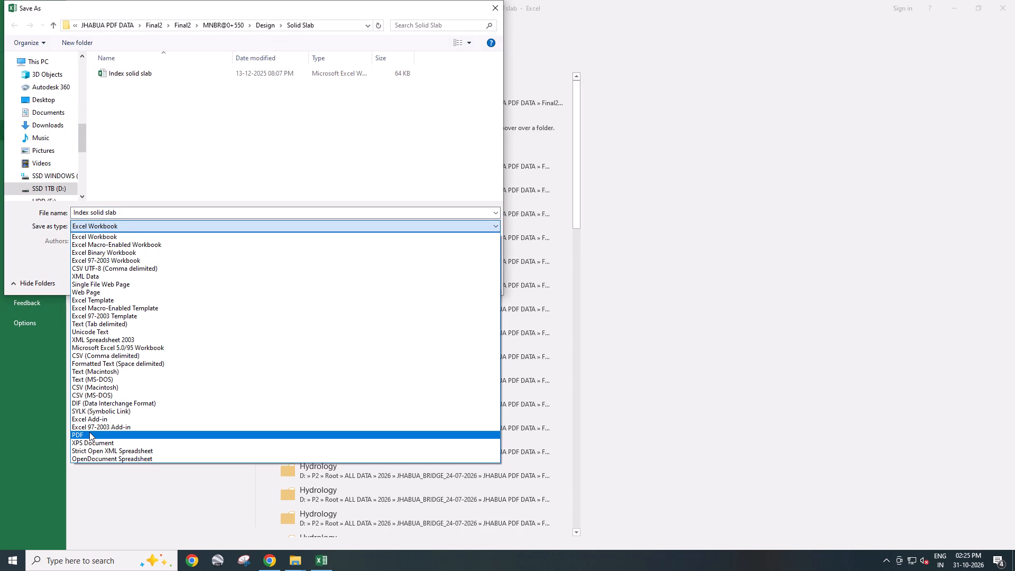
pyautogui.click(89, 432)
pyautogui.click(405, 327)
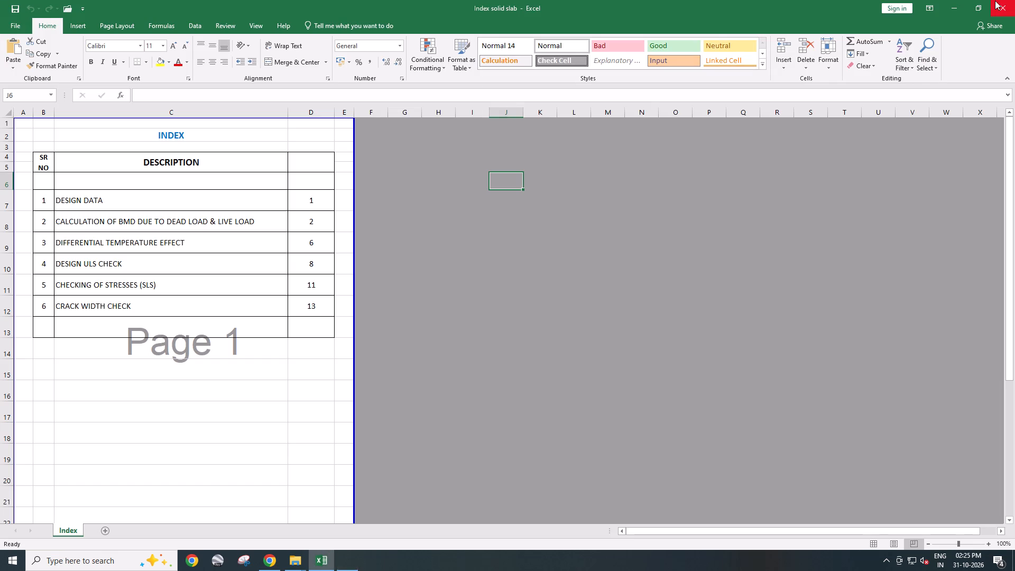
pyautogui.click(995, 1)
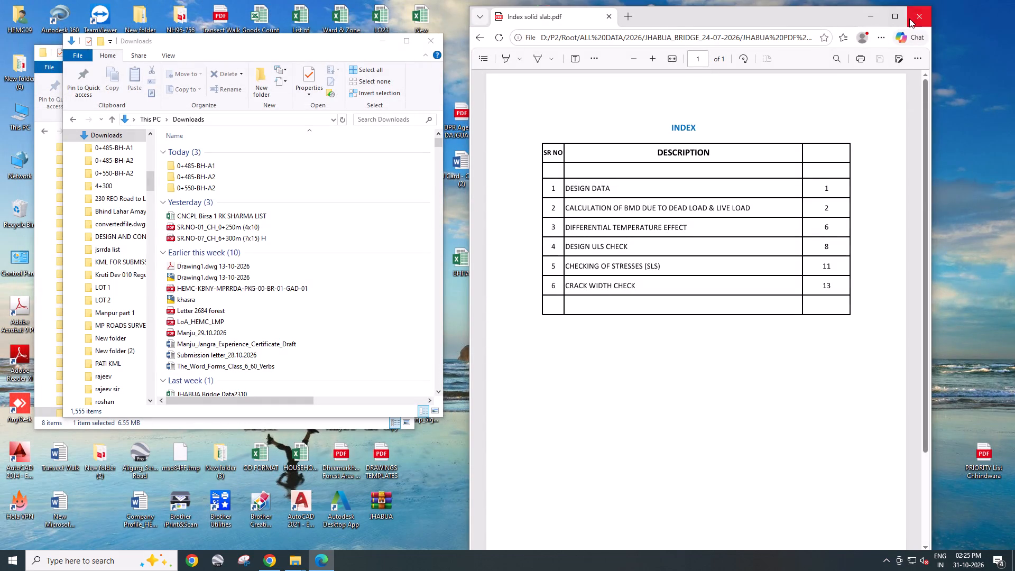
pyautogui.click(915, 20)
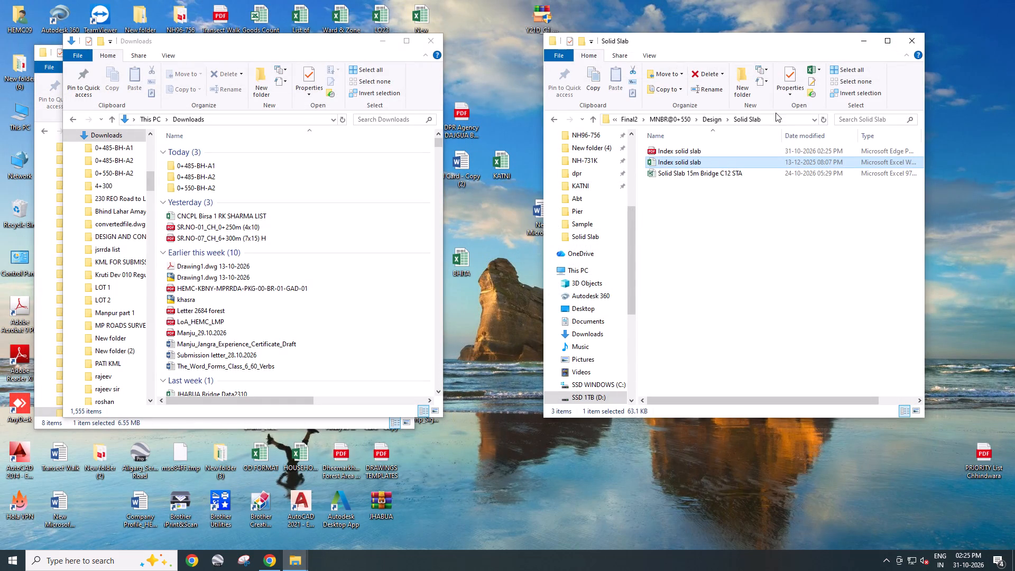
# Open the Solid Slab 15m Bridge C12 STA workbook and enable its editing and content.
pyautogui.doubleClick(709, 171)
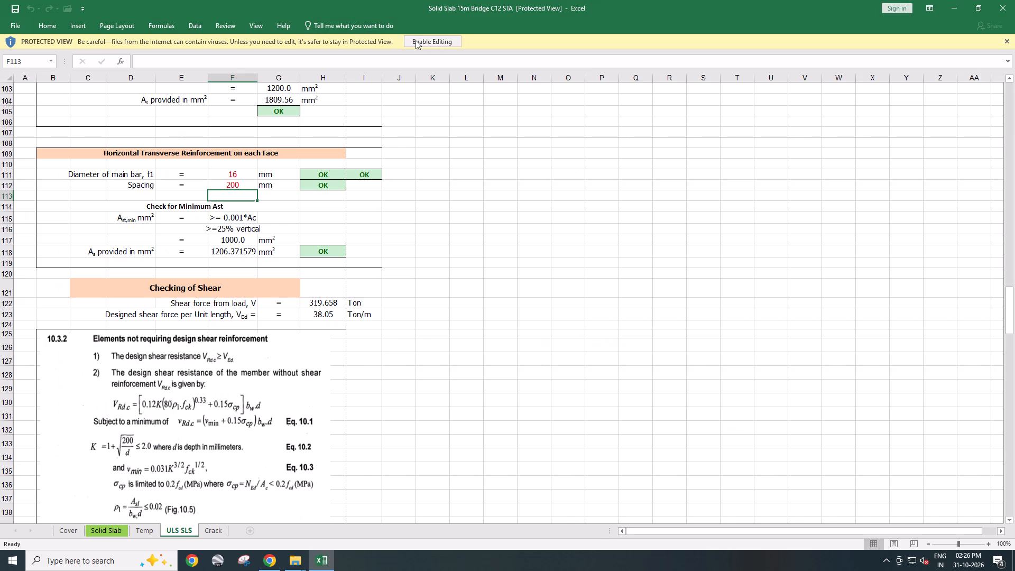
pyautogui.click(416, 40)
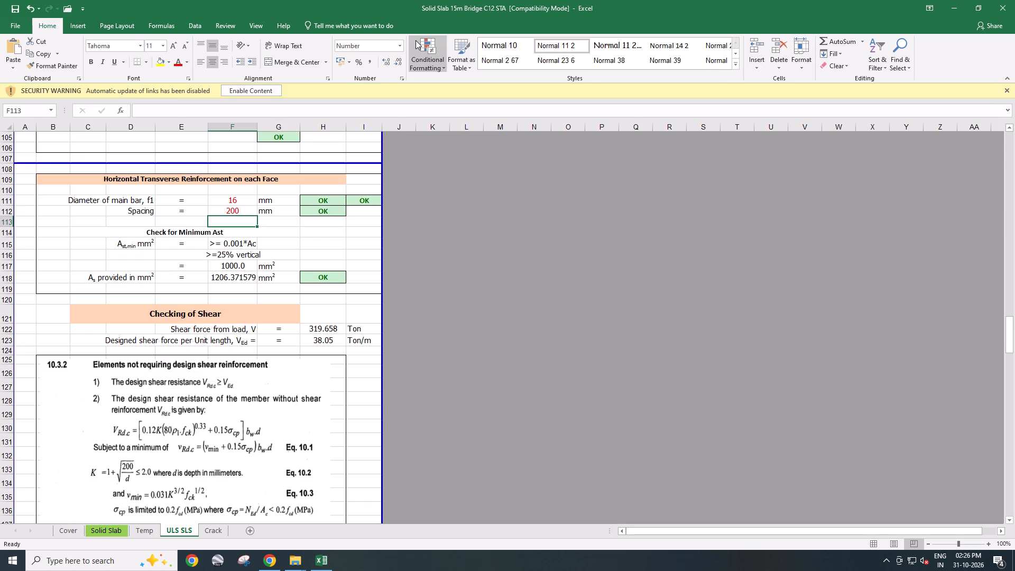
pyautogui.click(252, 88)
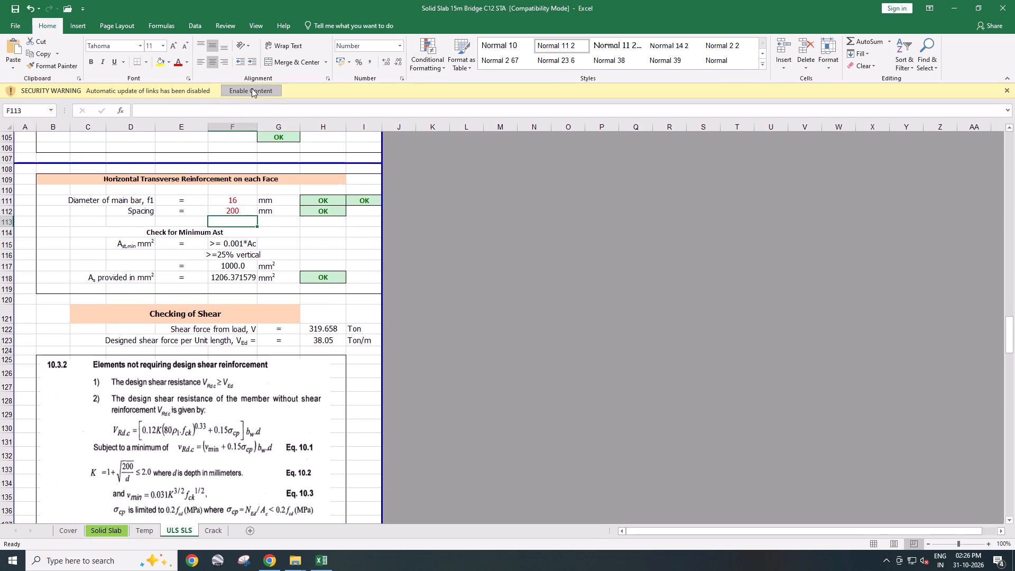
pyautogui.click(641, 263)
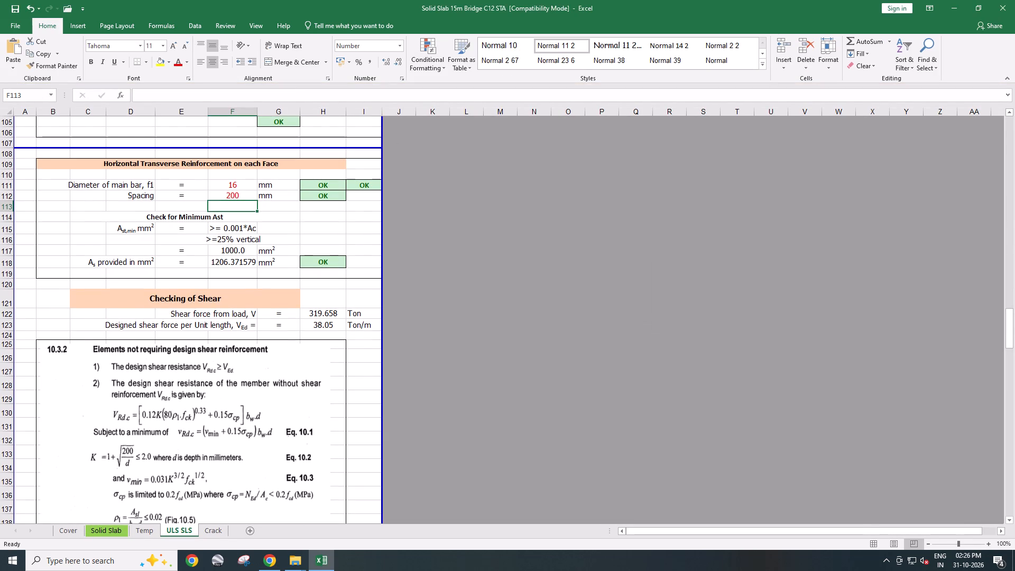
# Save all sheets of the Solid Slab 15m Bridge C12 STA workbook as one PDF in the Solid Slab folder.
pyautogui.rightClick(67, 531)
pyautogui.click(87, 521)
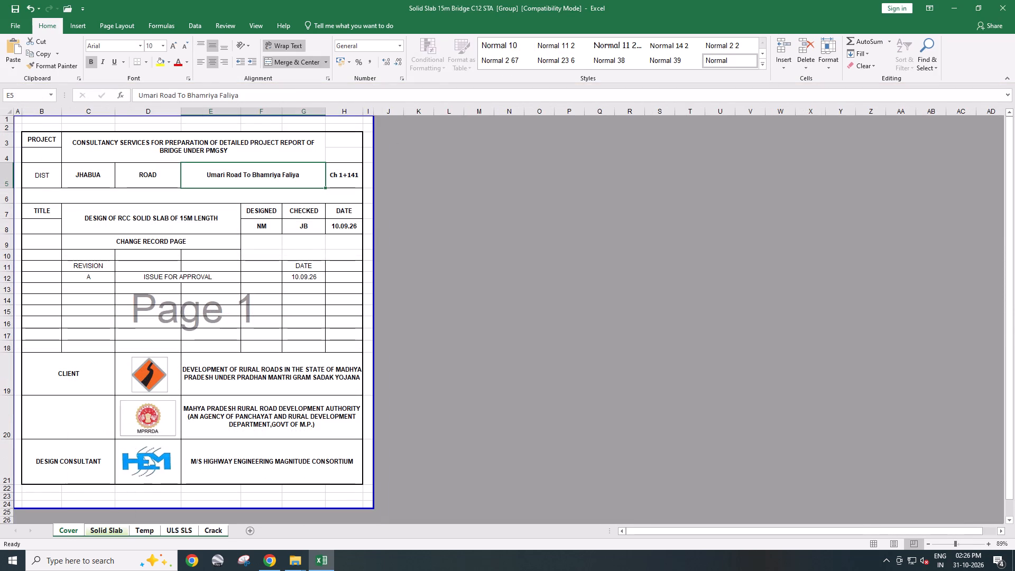
pyautogui.scroll(1, 168, 255)
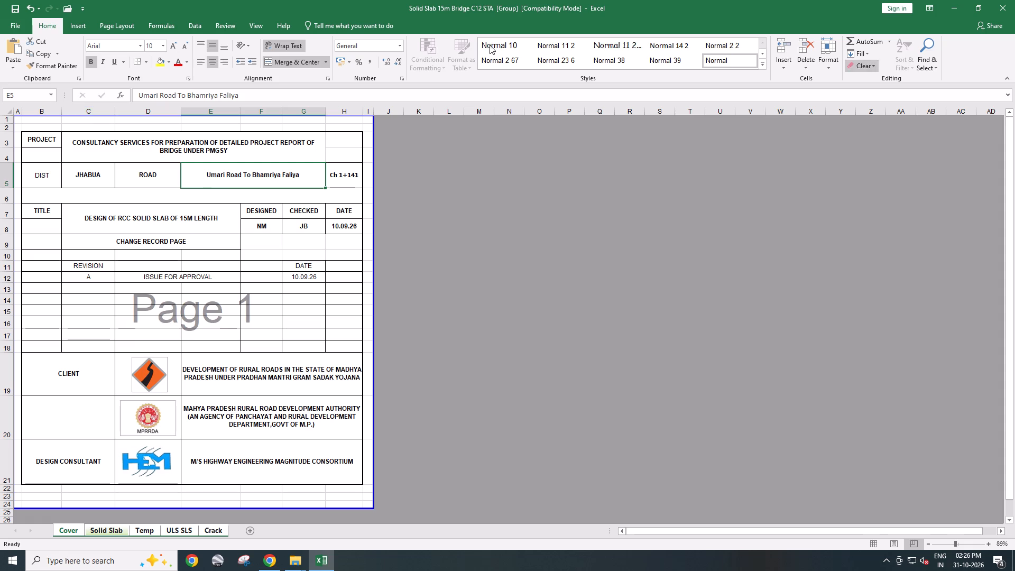
pyautogui.click(22, 23)
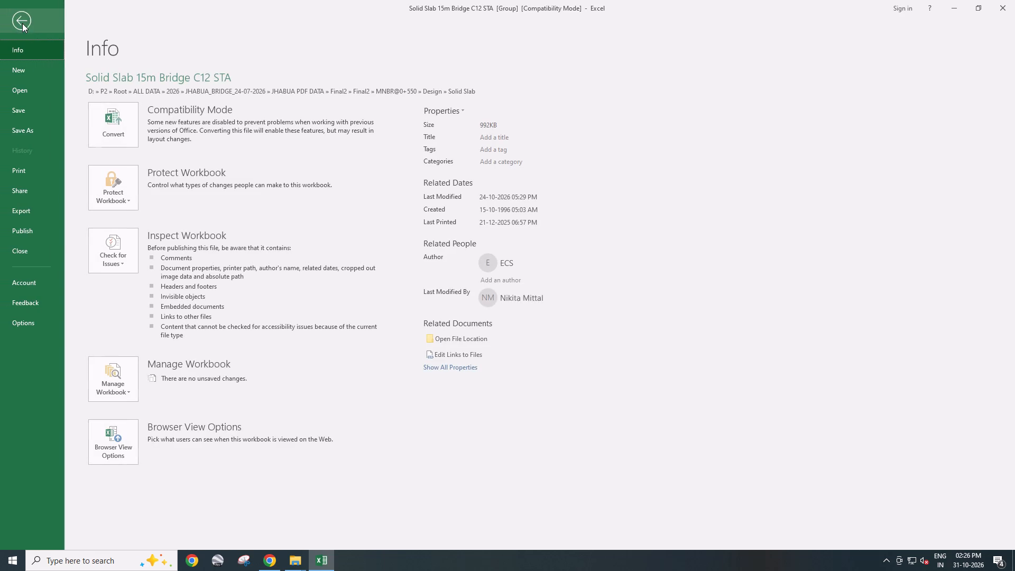
pyautogui.click(38, 122)
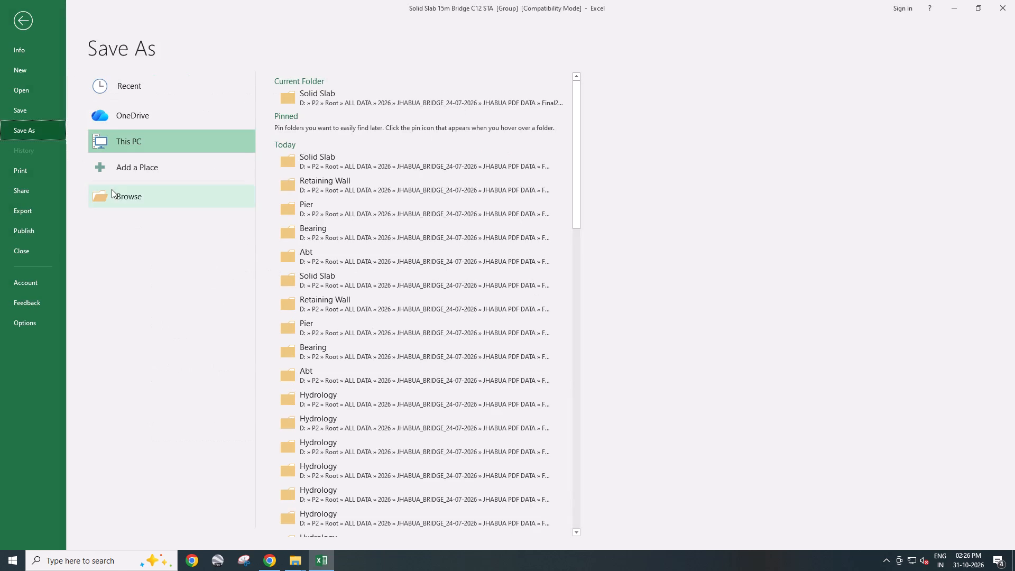
pyautogui.click(112, 189)
pyautogui.click(131, 223)
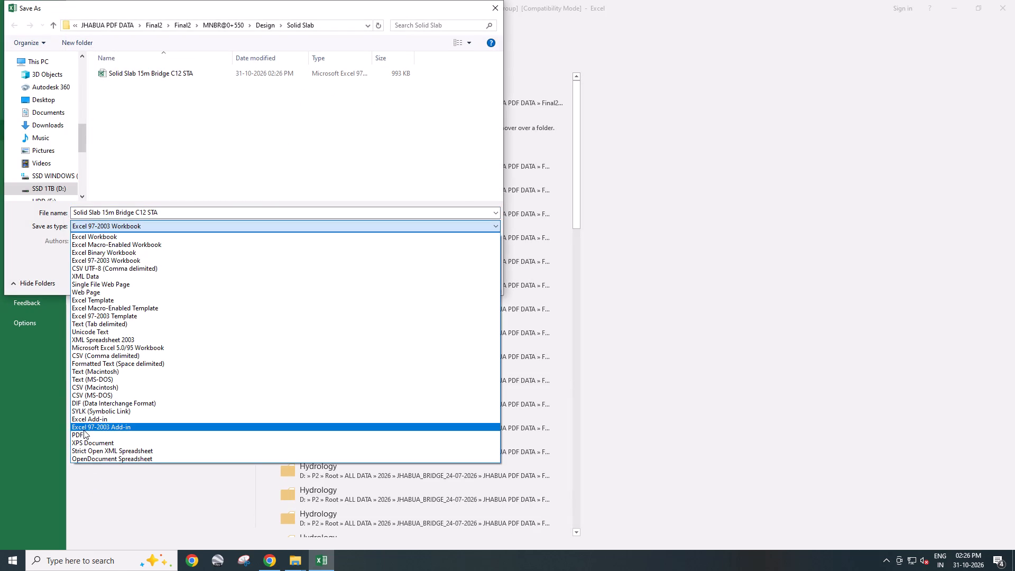
pyautogui.click(81, 431)
pyautogui.click(408, 327)
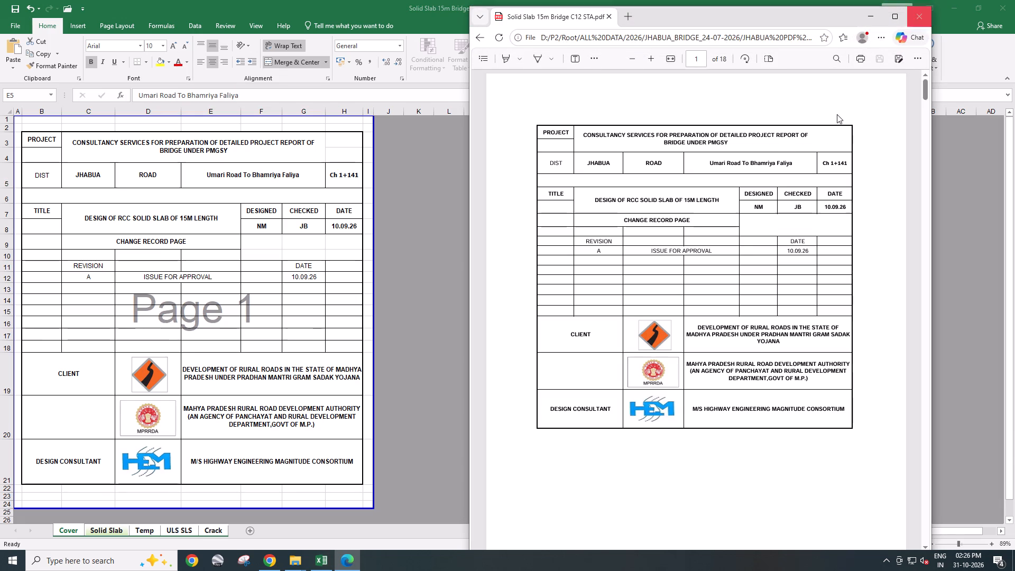
# Review the solid slab PDF from the cover through load analysis, temperature, ULS and SLS checks to the long-term crack width check.
pyautogui.scroll(-20, 729, 251)
pyautogui.scroll(-15, 729, 251)
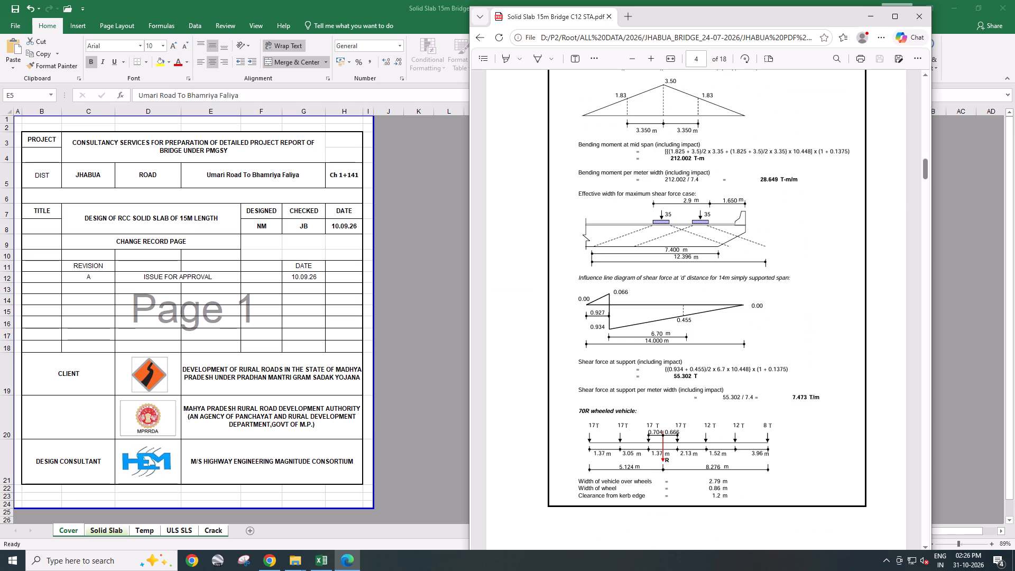
pyautogui.scroll(-20, 713, 287)
pyautogui.scroll(-4, 713, 287)
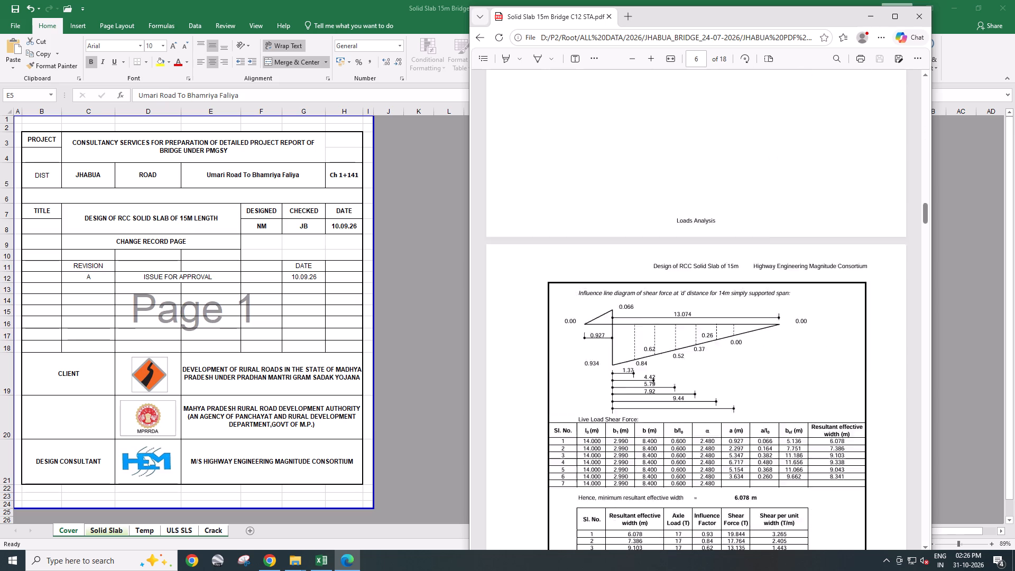
pyautogui.scroll(-20, 713, 287)
pyautogui.scroll(-10, 713, 287)
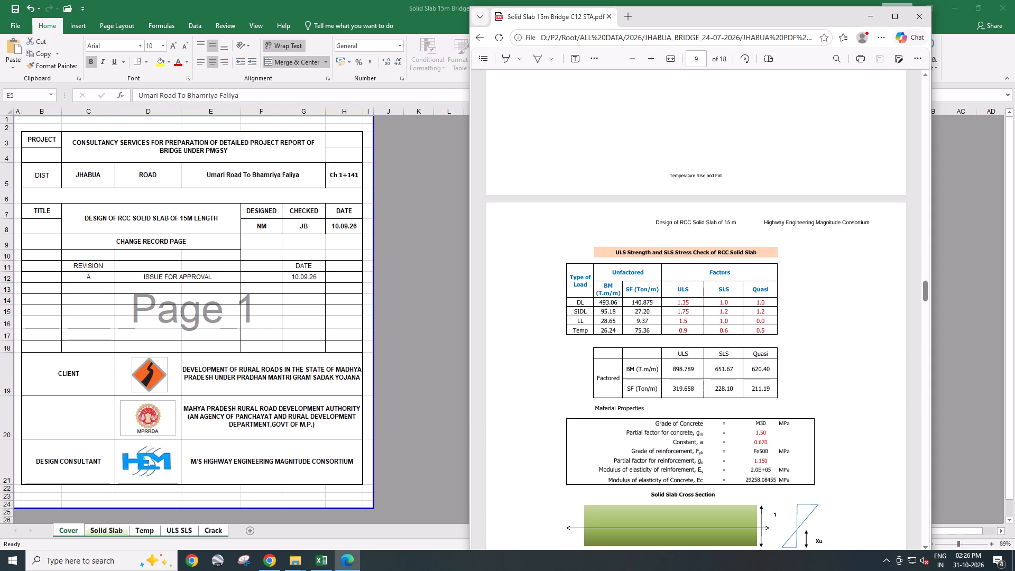
pyautogui.scroll(-10, 713, 287)
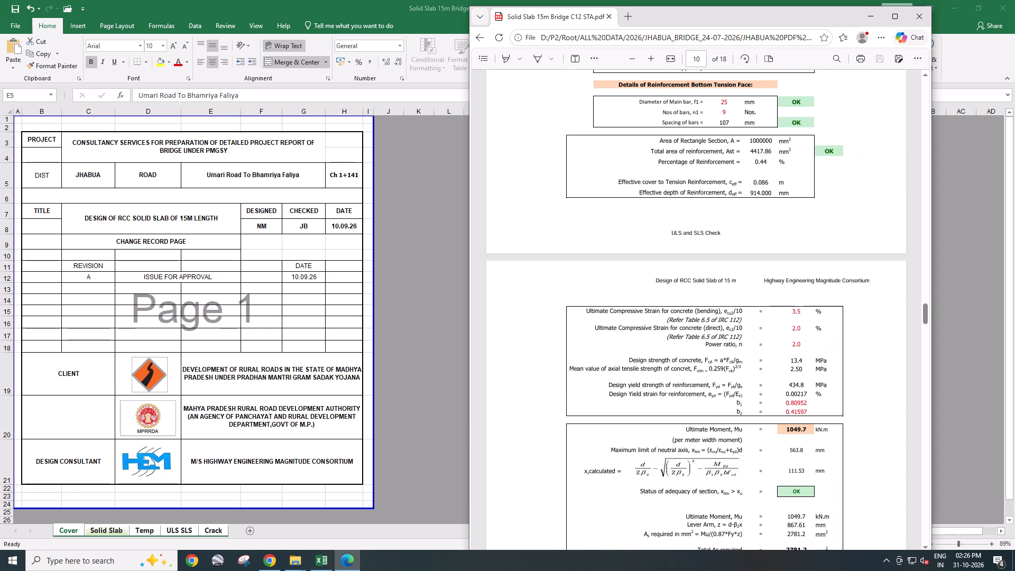
pyautogui.scroll(-20, 713, 287)
pyautogui.scroll(-12, 713, 287)
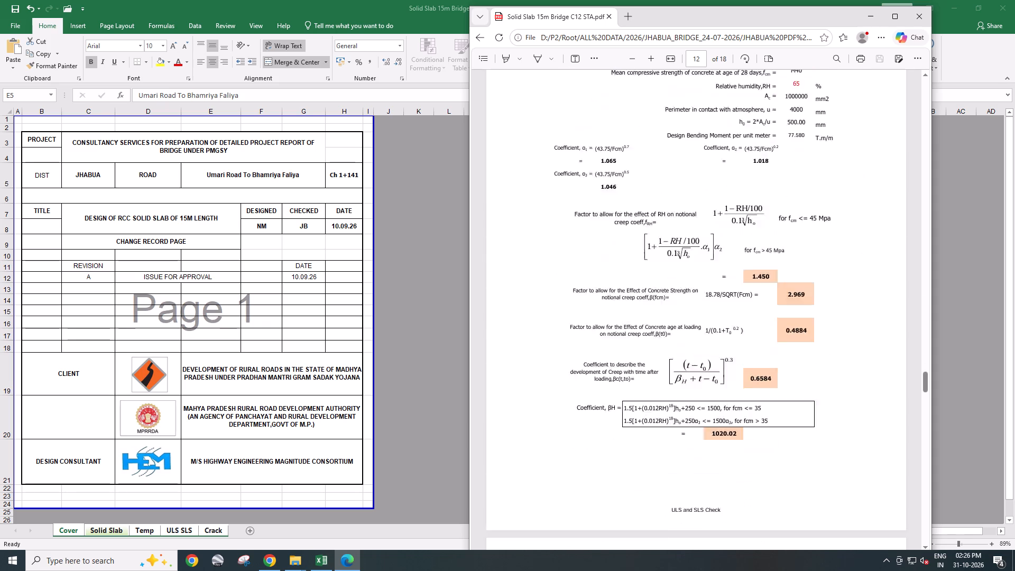
pyautogui.scroll(-20, 713, 287)
pyautogui.scroll(-20, 713, 287)
pyautogui.scroll(-3, 713, 287)
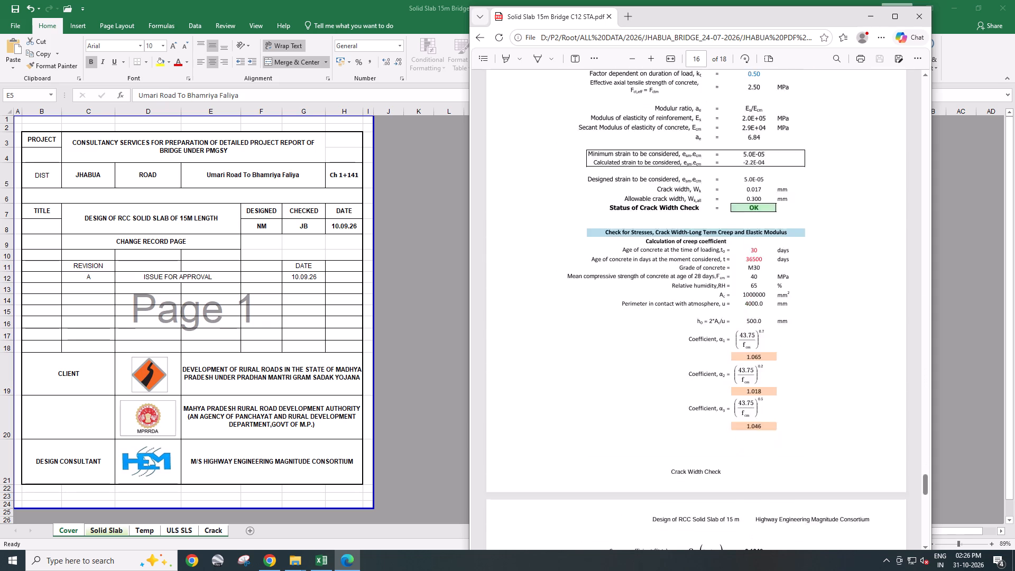
pyautogui.scroll(-17, 713, 287)
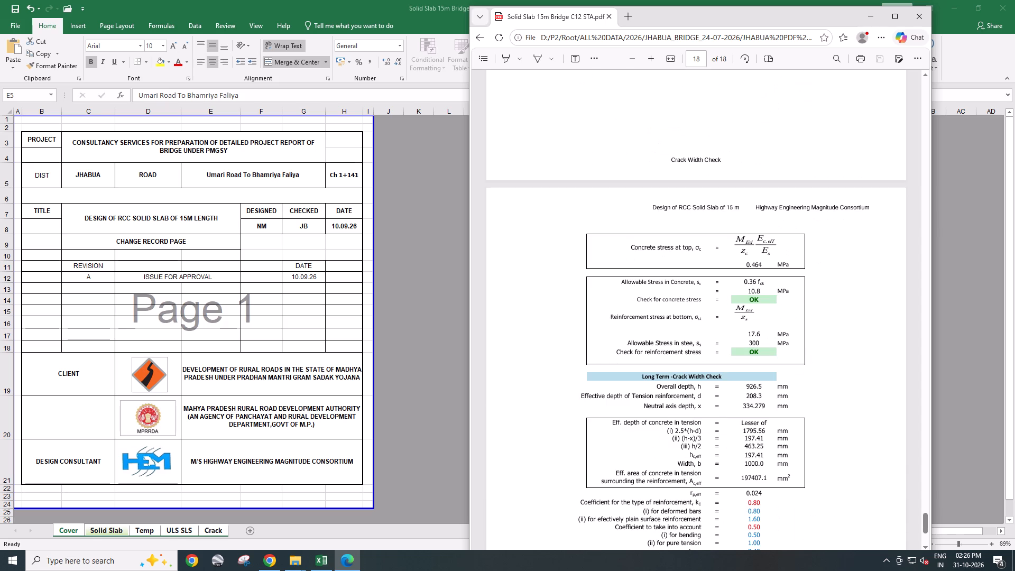
pyautogui.scroll(-17, 713, 287)
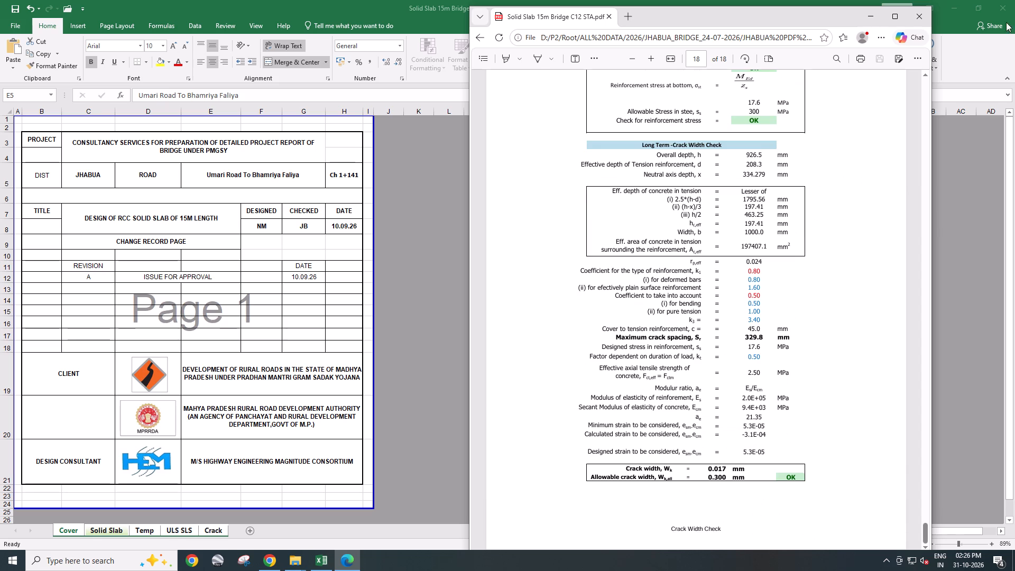
# Close the solid slab PDF and its source workbook.
pyautogui.click(928, 19)
pyautogui.click(1014, 0)
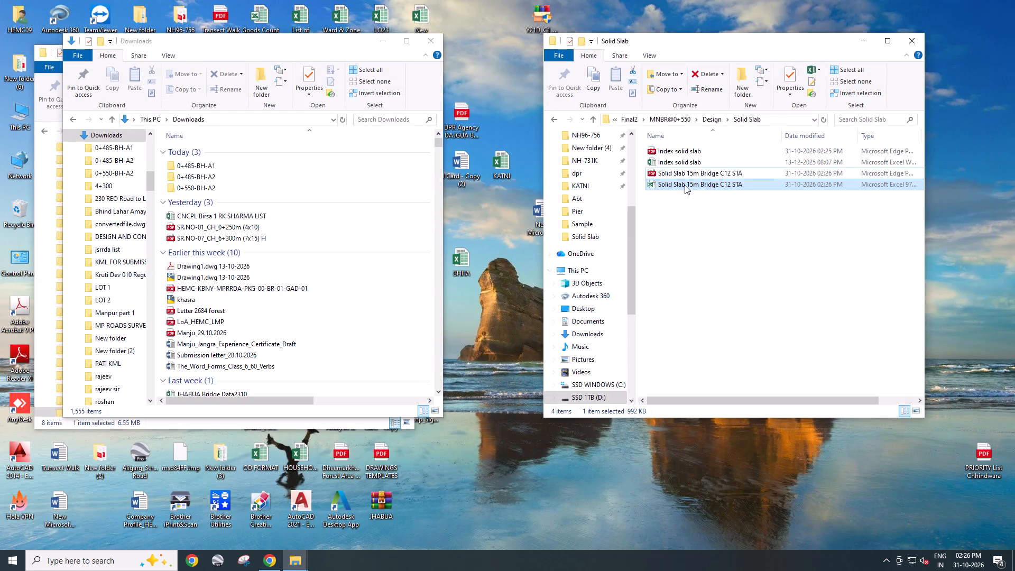
# Open the Design of Abutment-0+550 PDF from the Abt folder, check its page 1 cover details, and close it.
pyautogui.click(714, 119)
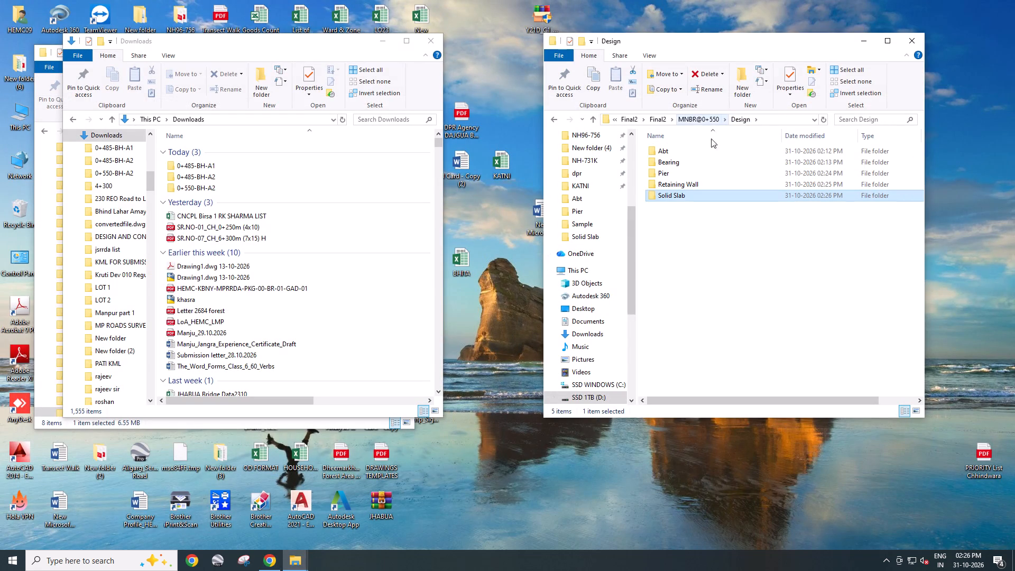
pyautogui.doubleClick(693, 156)
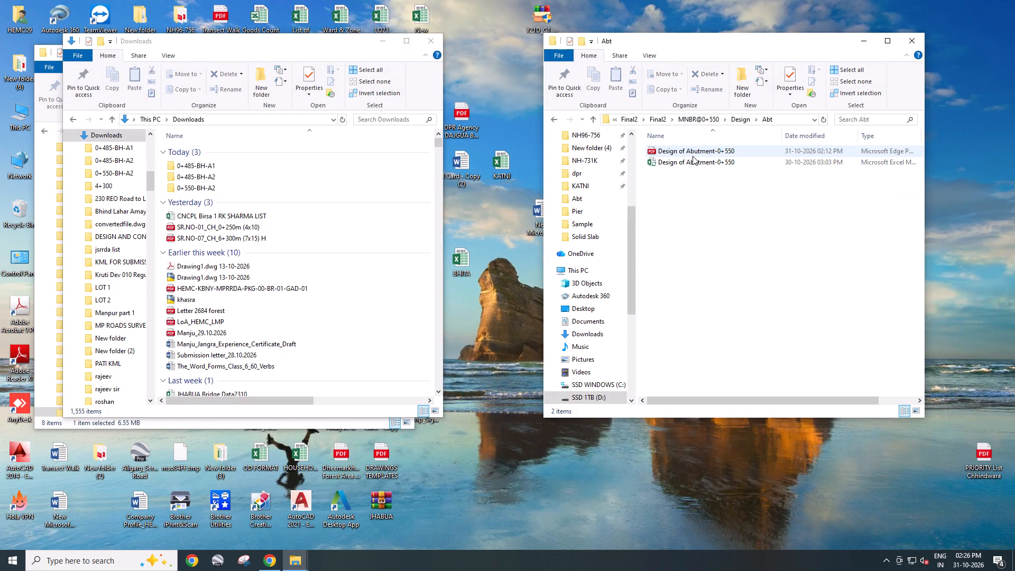
pyautogui.doubleClick(693, 156)
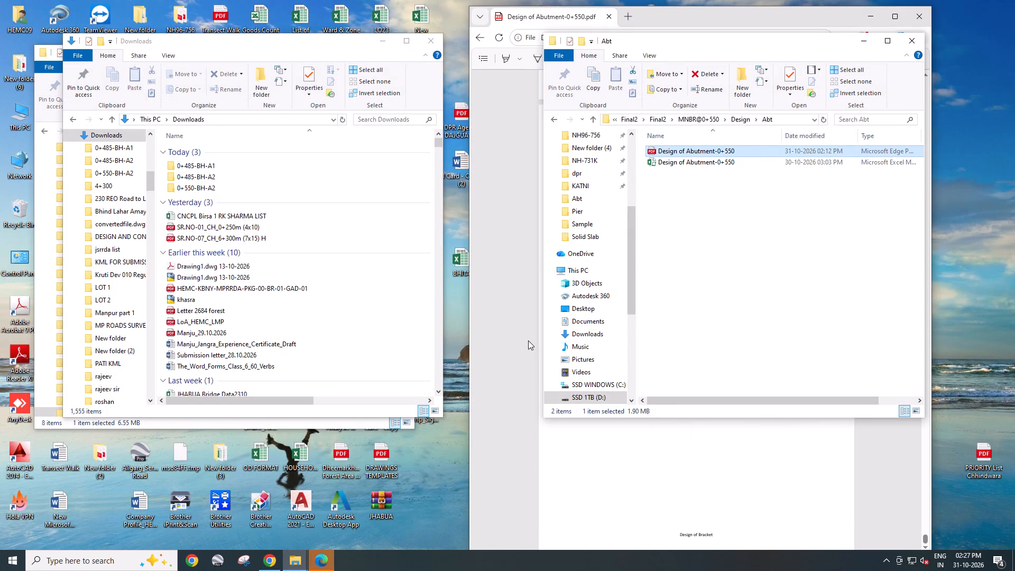
pyautogui.click(528, 340)
pyautogui.scroll(2, 670, 319)
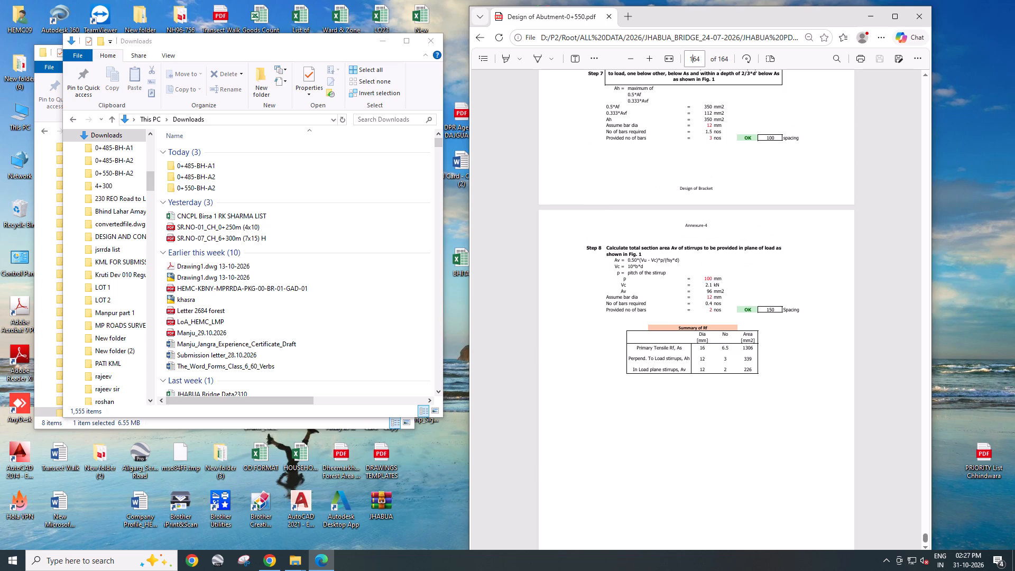
pyautogui.click(694, 60)
pyautogui.press('1')
pyautogui.press('Return')
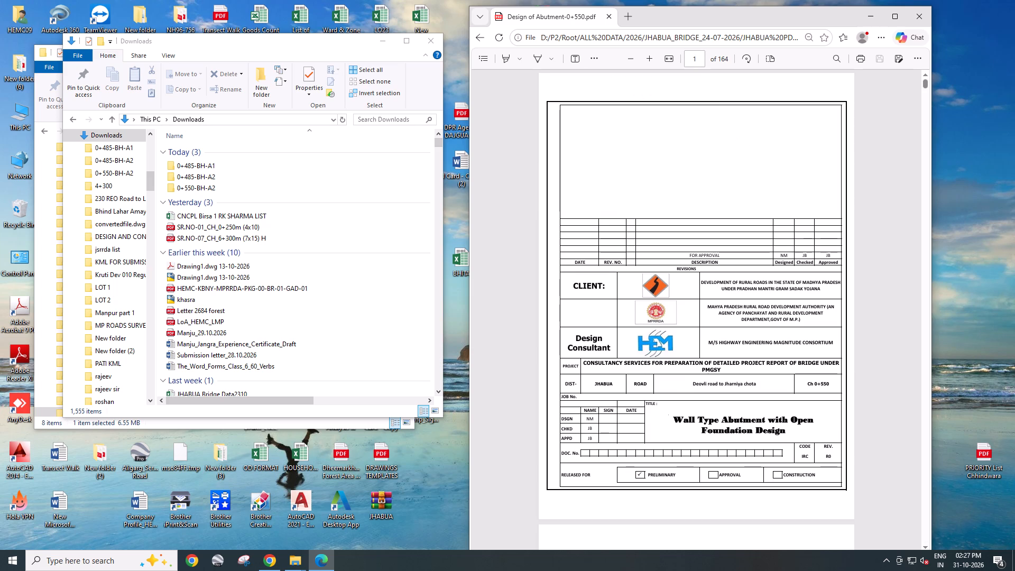
pyautogui.click(917, 14)
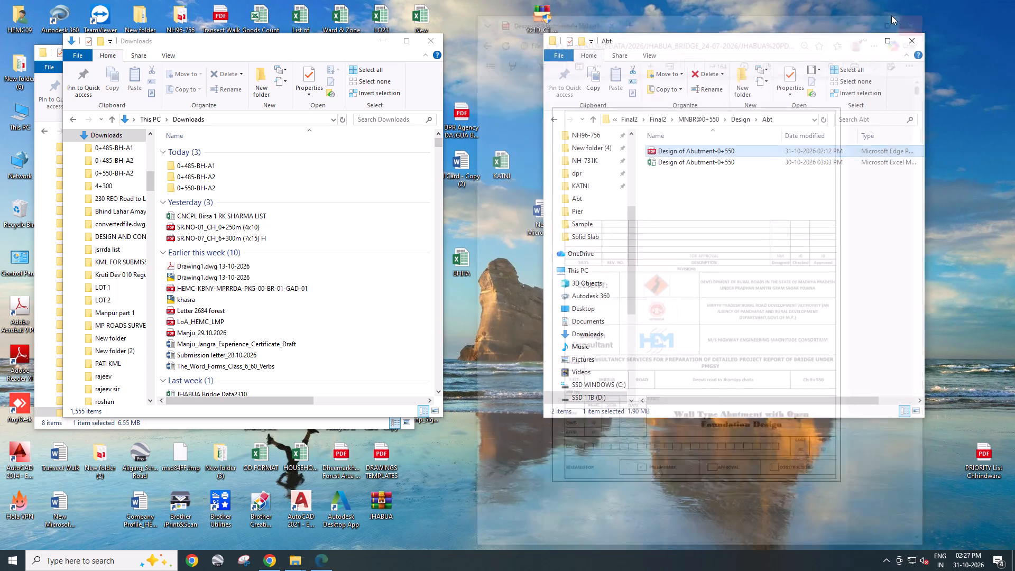
# Look into the Solid Slab folder under Design, and go back up to the Final2 folder that holds the bridge folders.
pyautogui.click(737, 119)
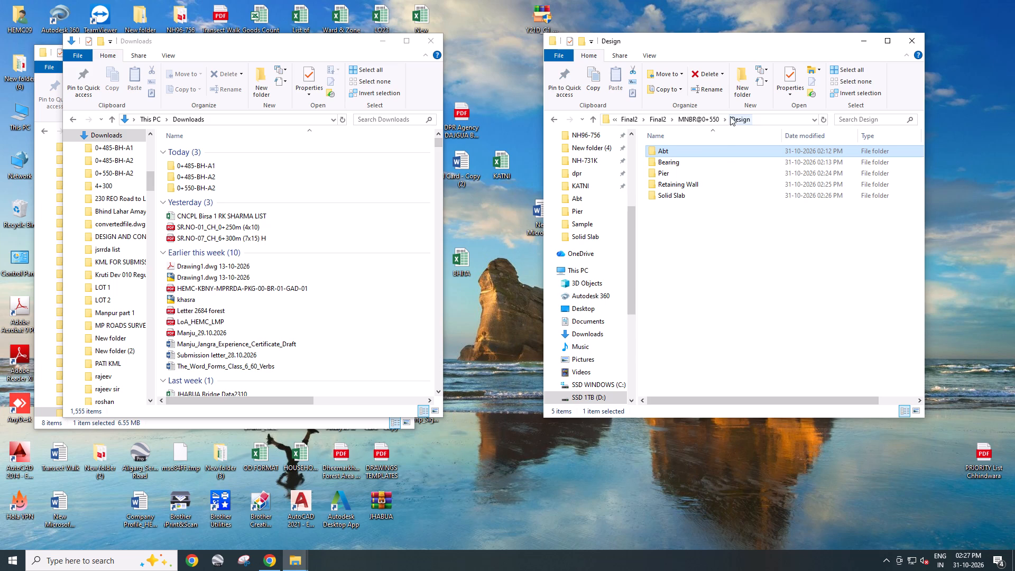
pyautogui.doubleClick(685, 194)
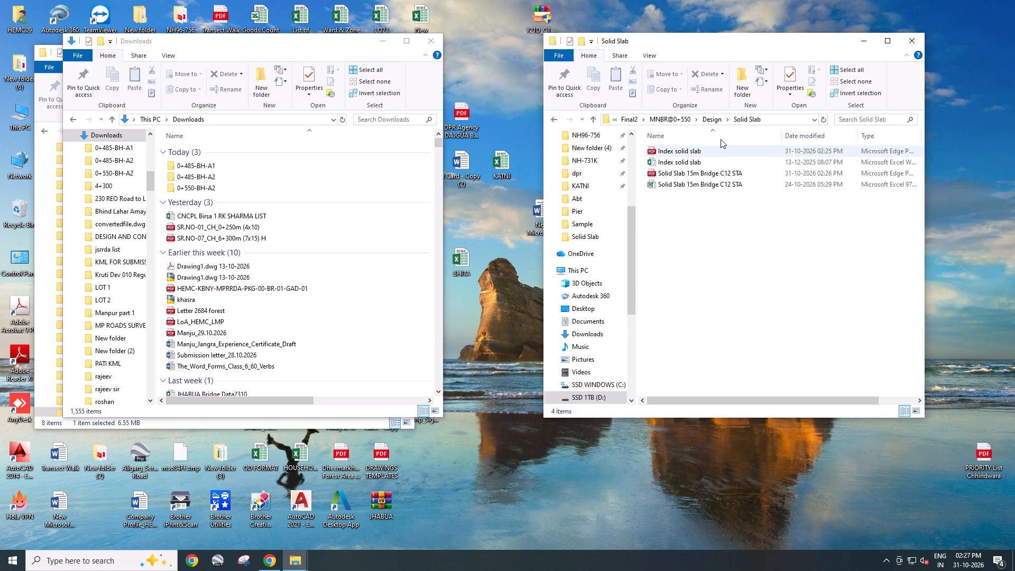
pyautogui.click(706, 122)
pyautogui.click(682, 120)
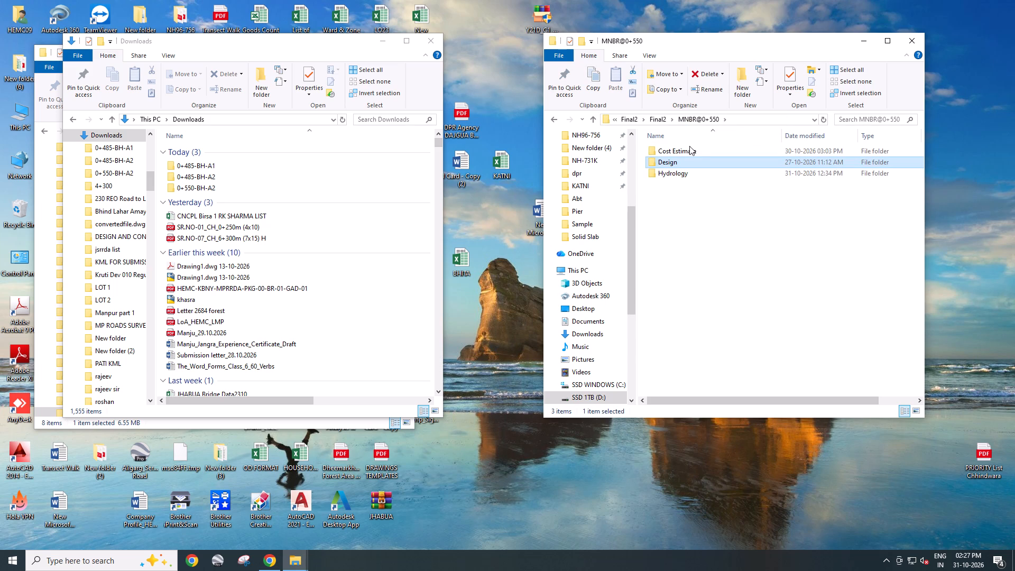
pyautogui.click(660, 121)
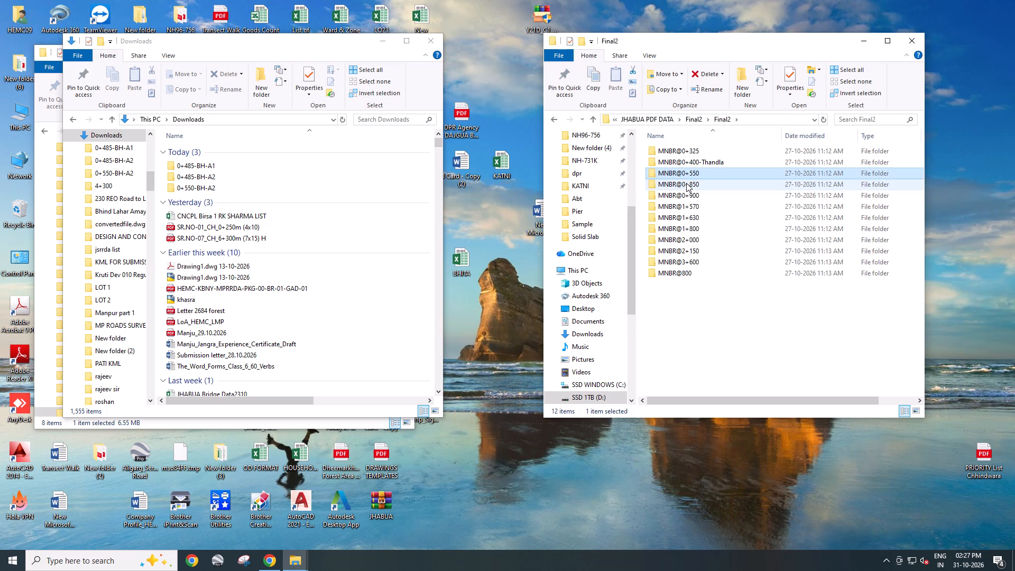
# Look into the Hydrology folder of MNBR@0+850 for its report files, and go back up to the Final2 folder.
pyautogui.doubleClick(686, 183)
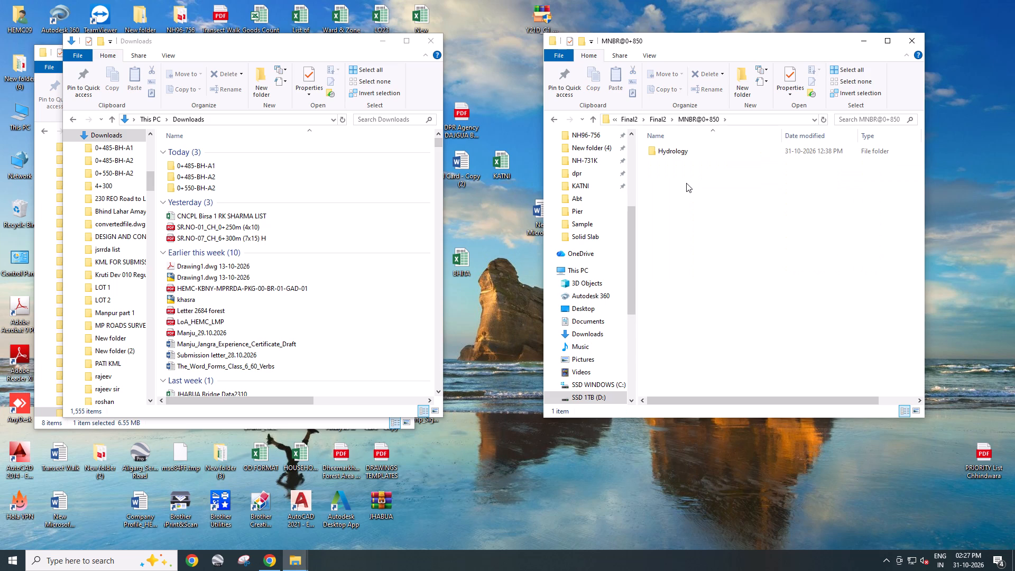
pyautogui.doubleClick(690, 150)
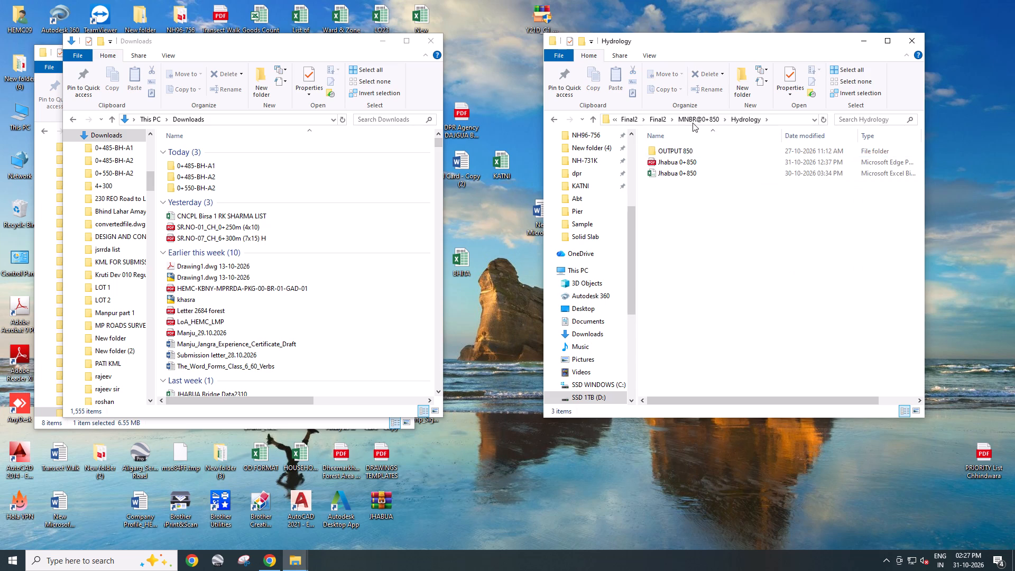
pyautogui.click(693, 122)
pyautogui.click(667, 119)
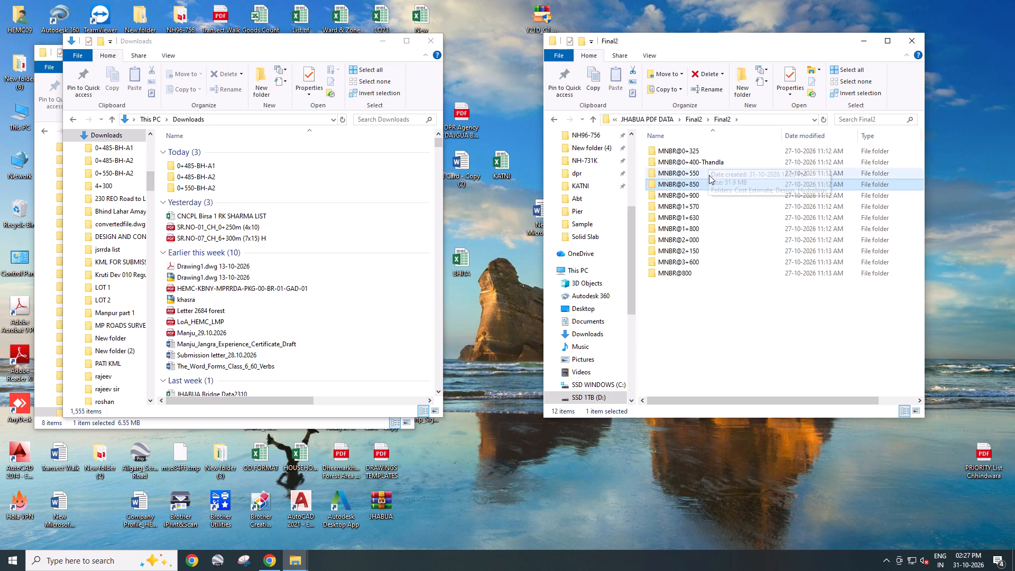
# Check the Retaining Wall and Pier folders under MNBR@0+550's Design folder for their PDFs and workbooks, and return to Design.
pyautogui.doubleClick(699, 171)
pyautogui.doubleClick(697, 164)
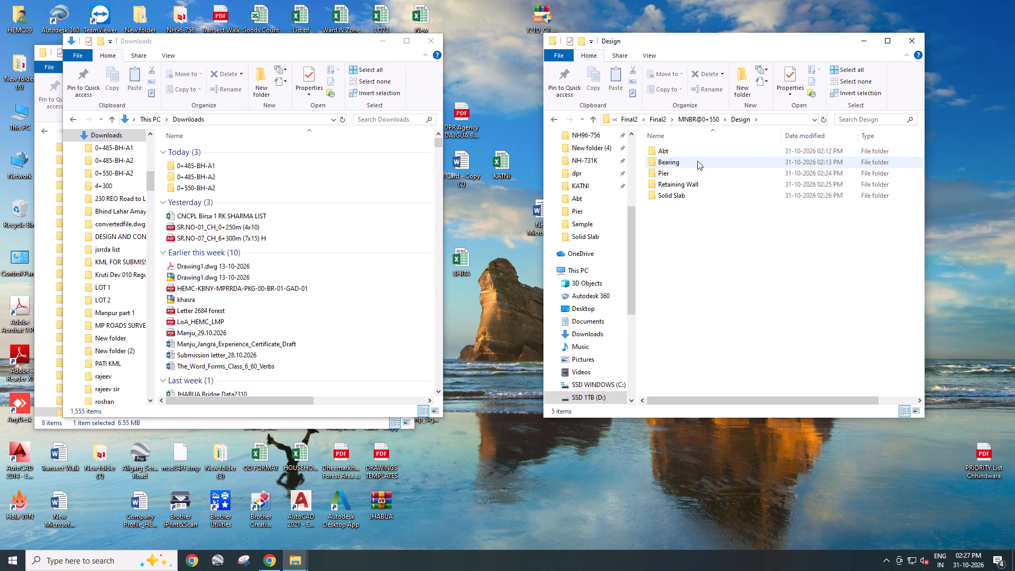
pyautogui.doubleClick(691, 182)
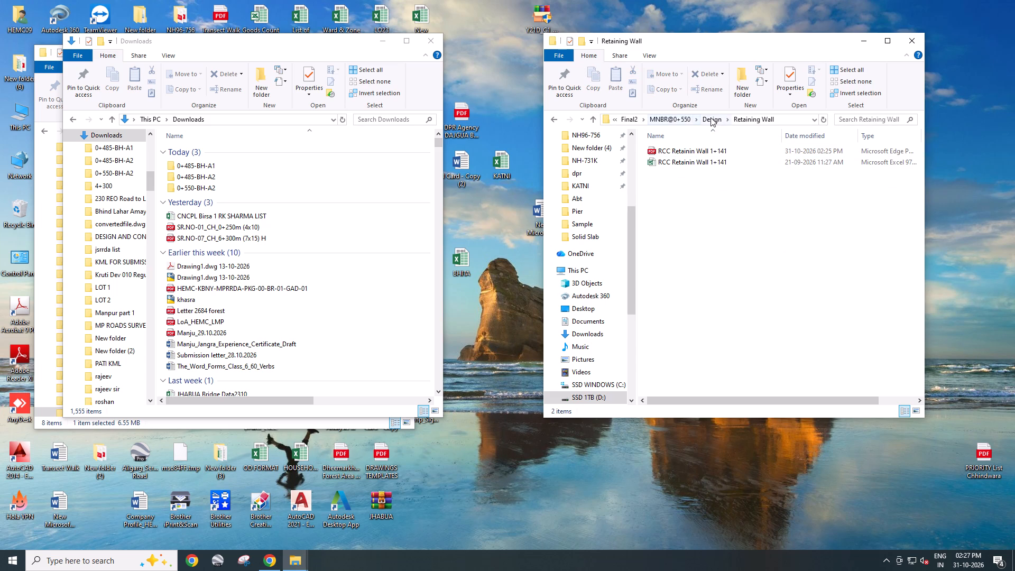
pyautogui.click(710, 117)
pyautogui.tripleClick(684, 173)
pyautogui.click(684, 173)
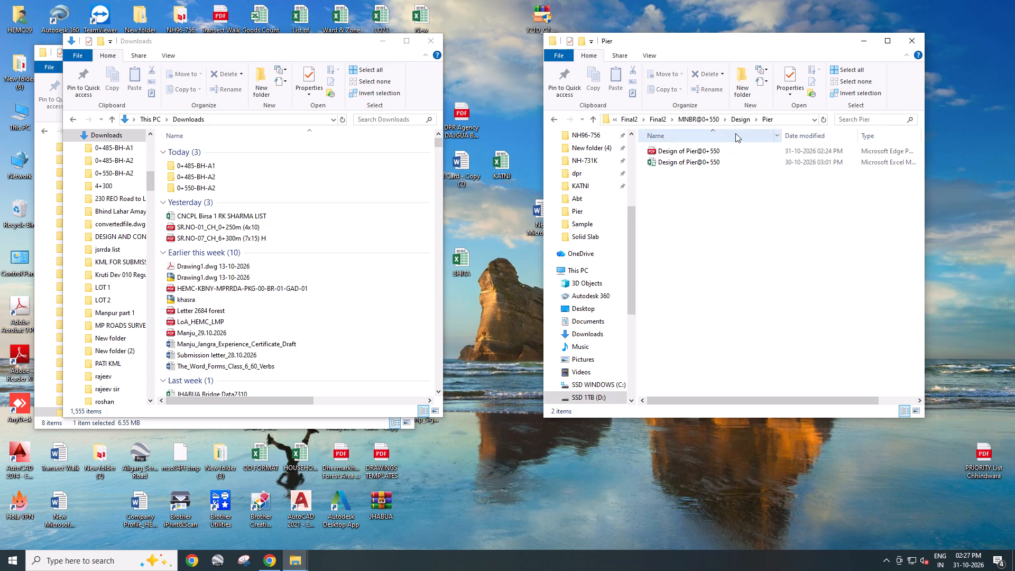
pyautogui.click(743, 121)
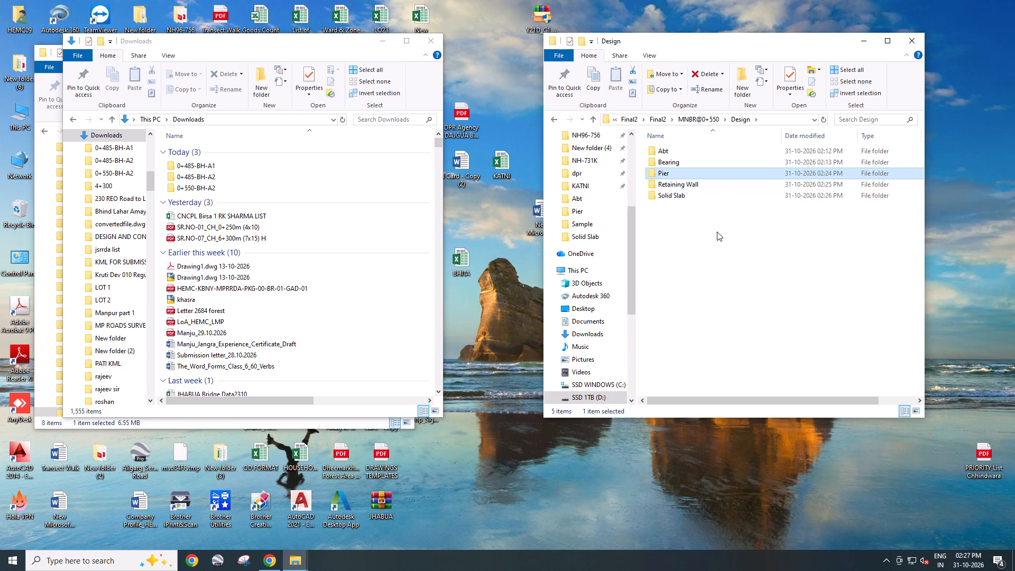
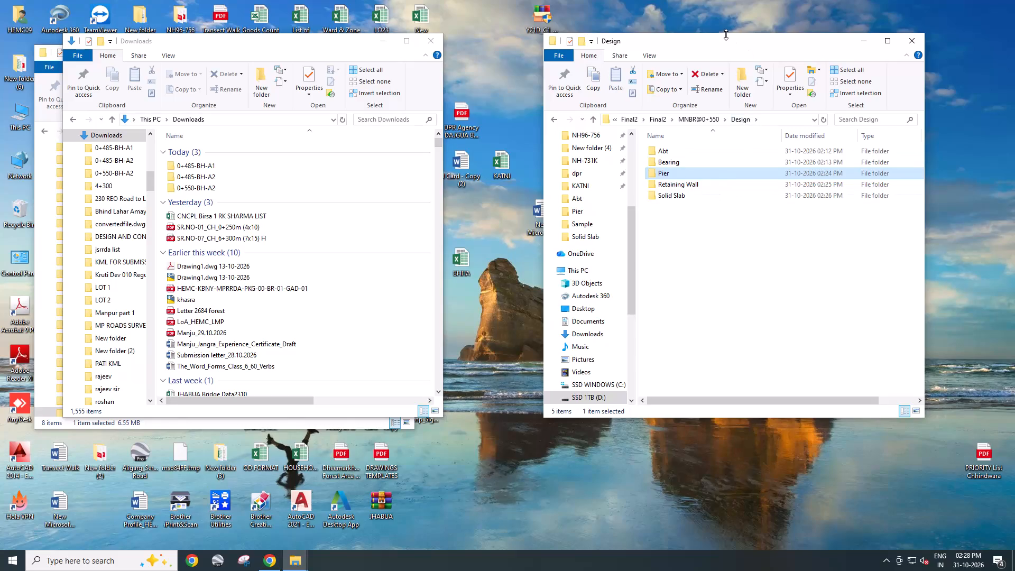
# Look through MNBR@0+850's Hydrology folder, including OUTPUT 850 and its Kheda Andharwad Road topo subfolder, and return to the Final2 bridge folders.
pyautogui.click(694, 118)
pyautogui.click(665, 119)
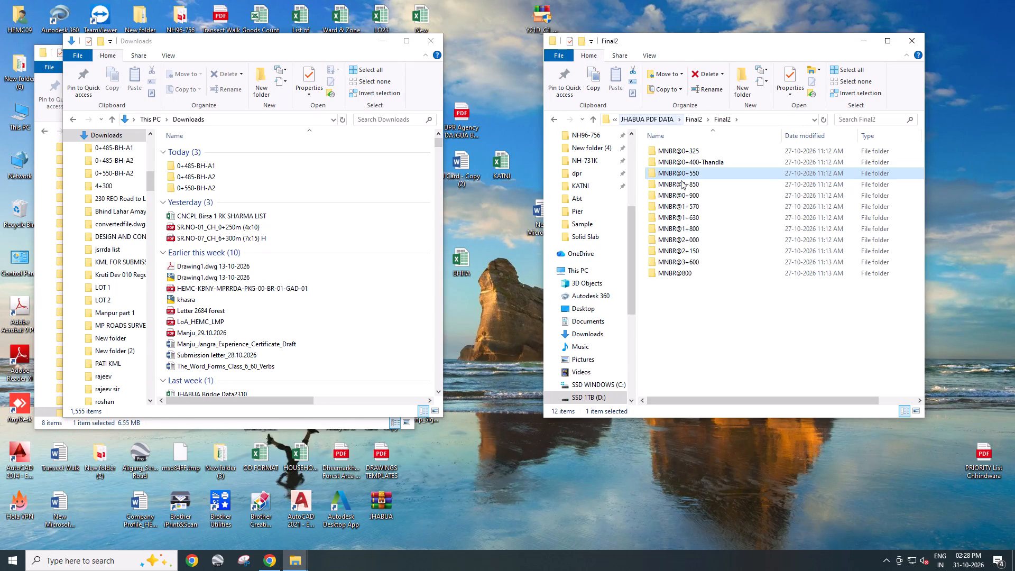
pyautogui.doubleClick(699, 188)
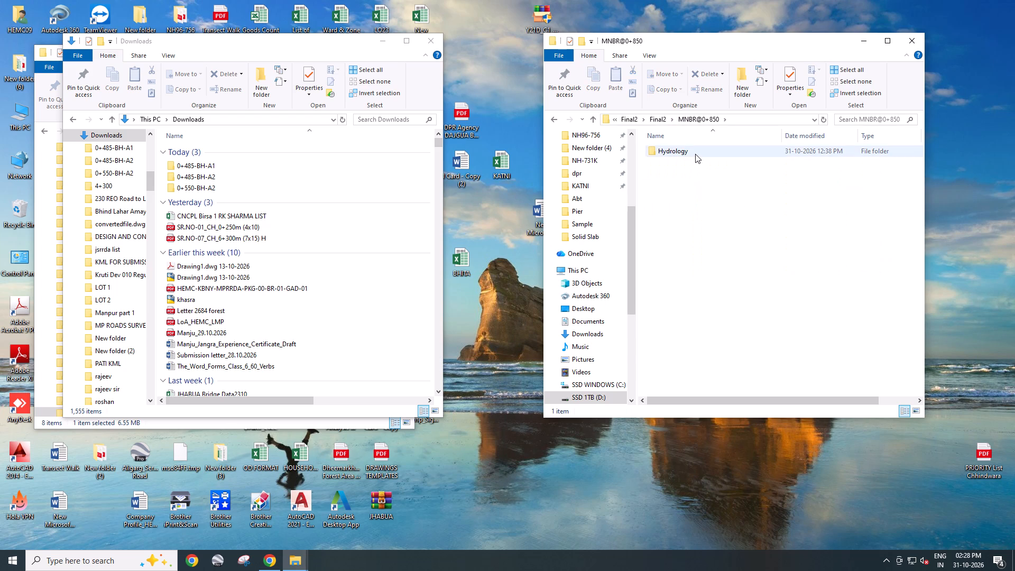
pyautogui.doubleClick(695, 154)
pyautogui.doubleClick(693, 154)
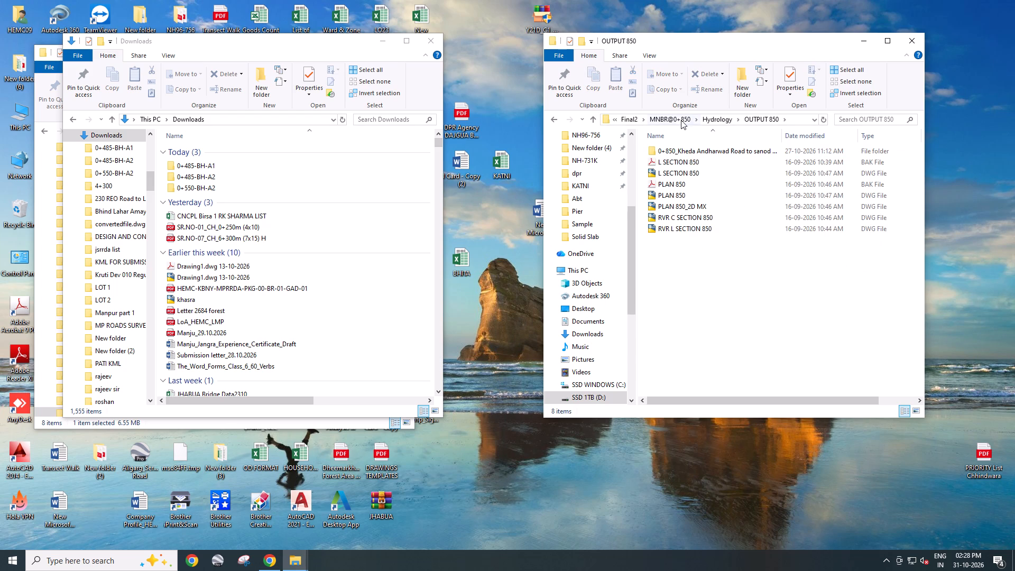
pyautogui.doubleClick(696, 153)
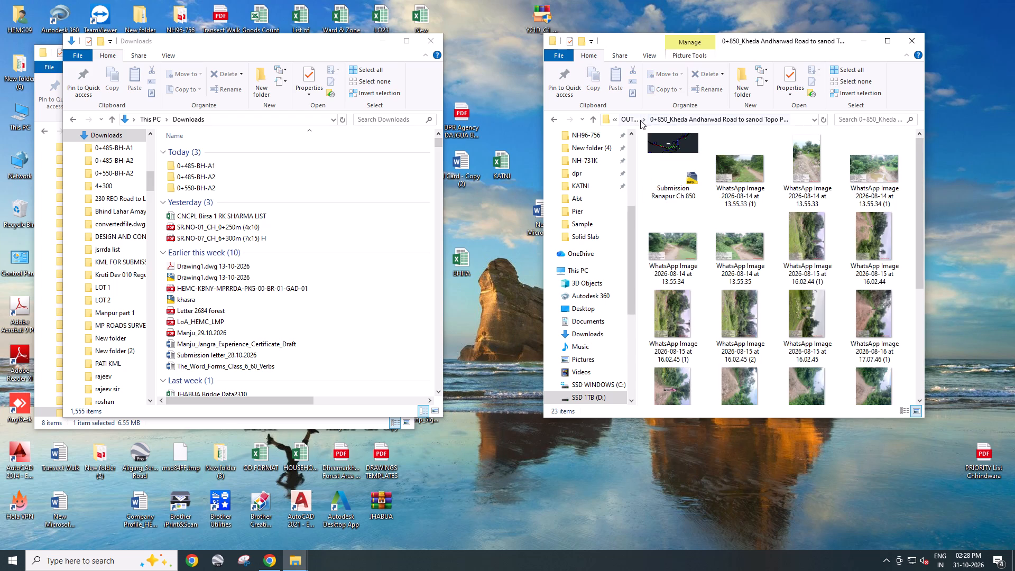
pyautogui.click(632, 118)
pyautogui.click(713, 124)
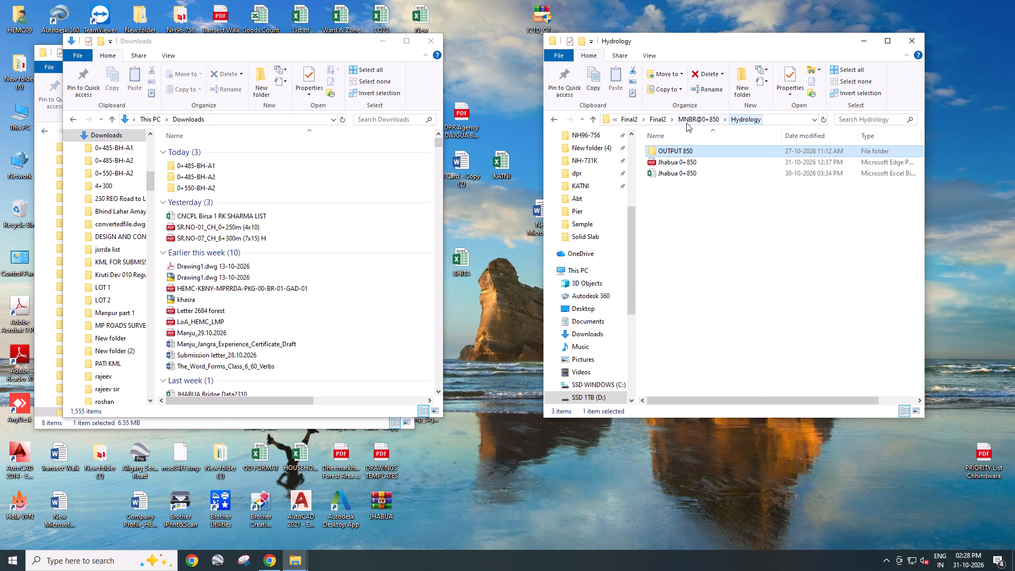
pyautogui.click(691, 121)
pyautogui.click(659, 124)
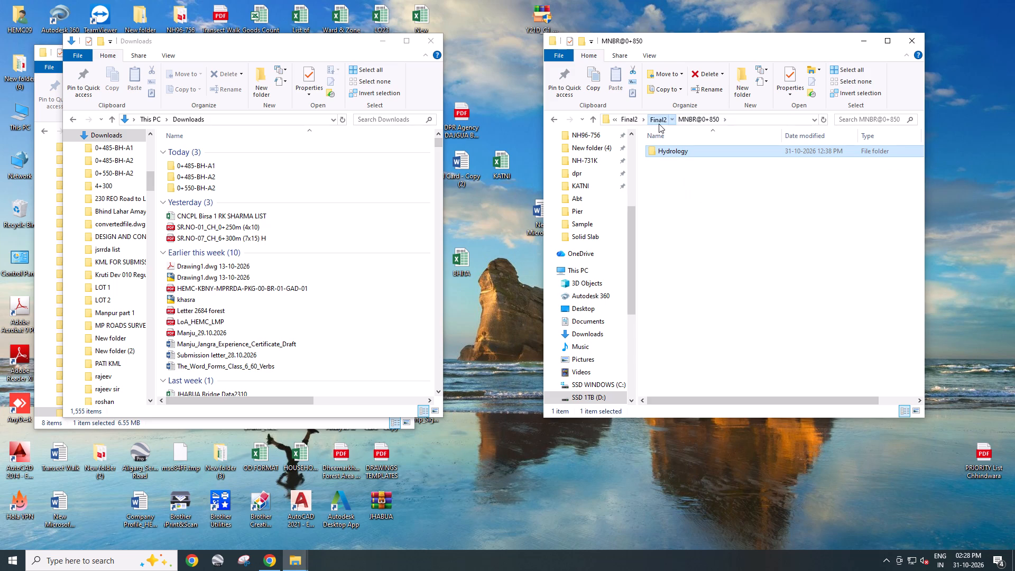
# Open the Design of Abutment- 0+900 workbook from the Abt folder under MNBR@0+900's Design folder.
pyautogui.doubleClick(689, 197)
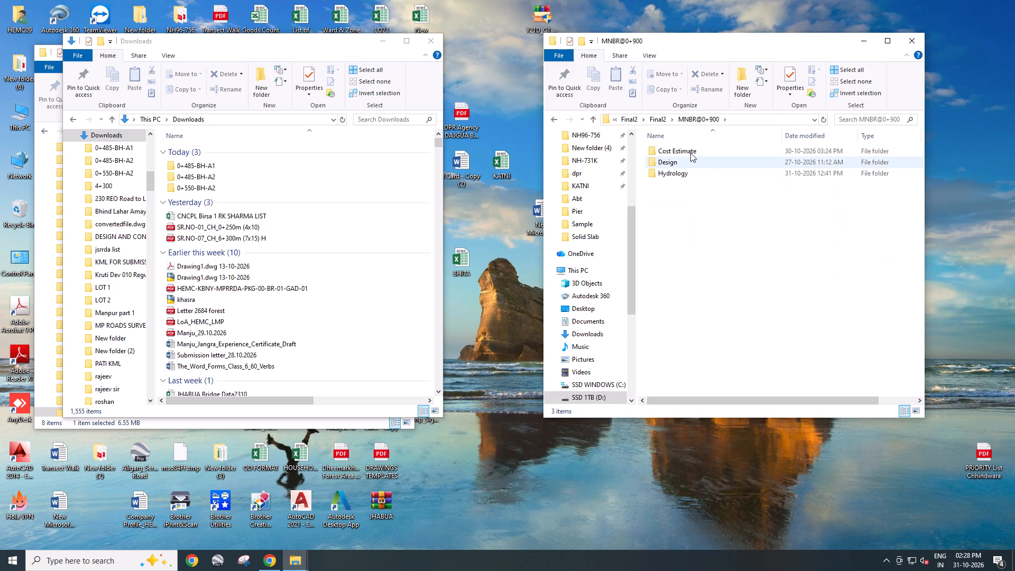
pyautogui.doubleClick(677, 162)
pyautogui.doubleClick(699, 152)
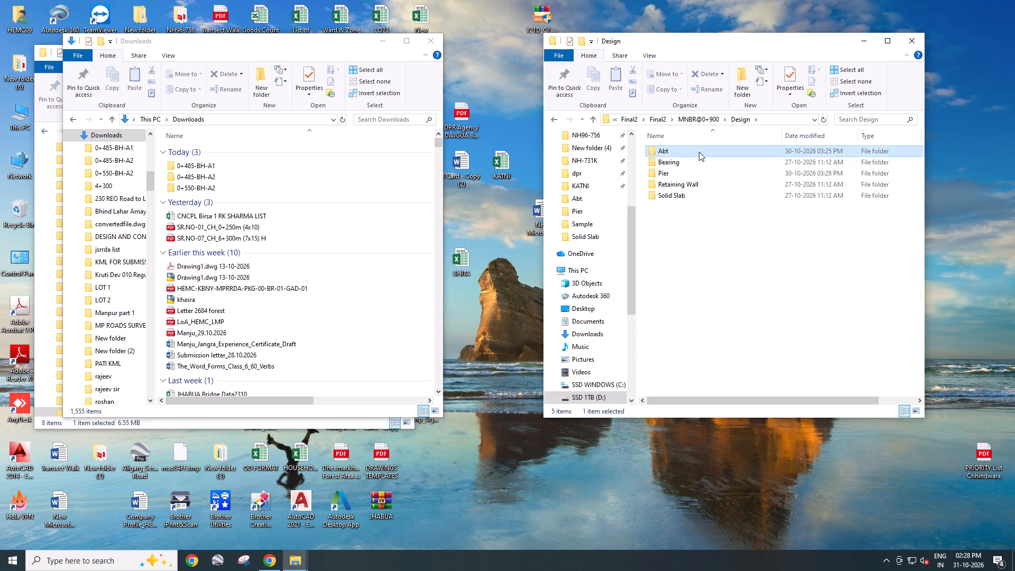
pyautogui.doubleClick(699, 152)
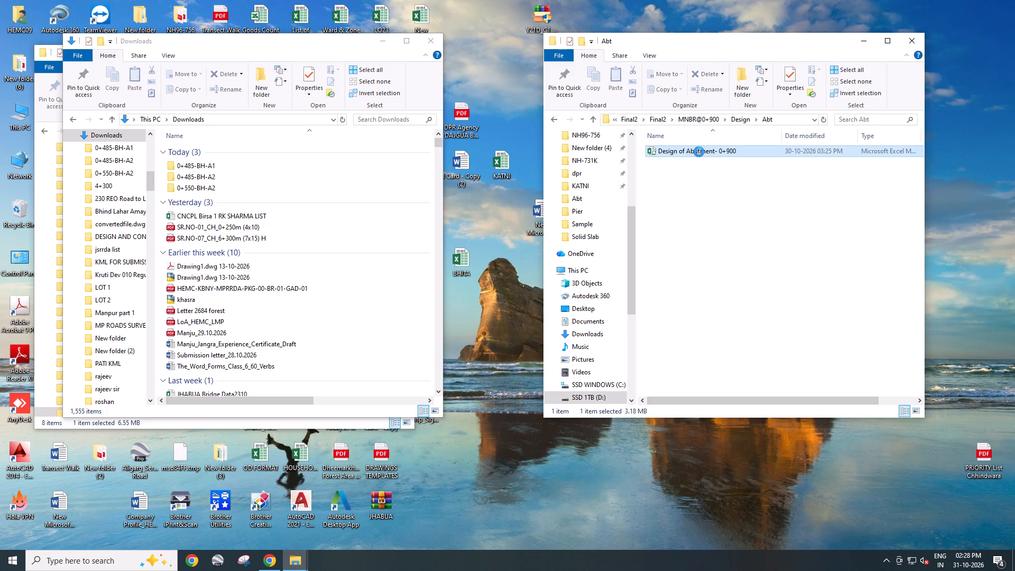
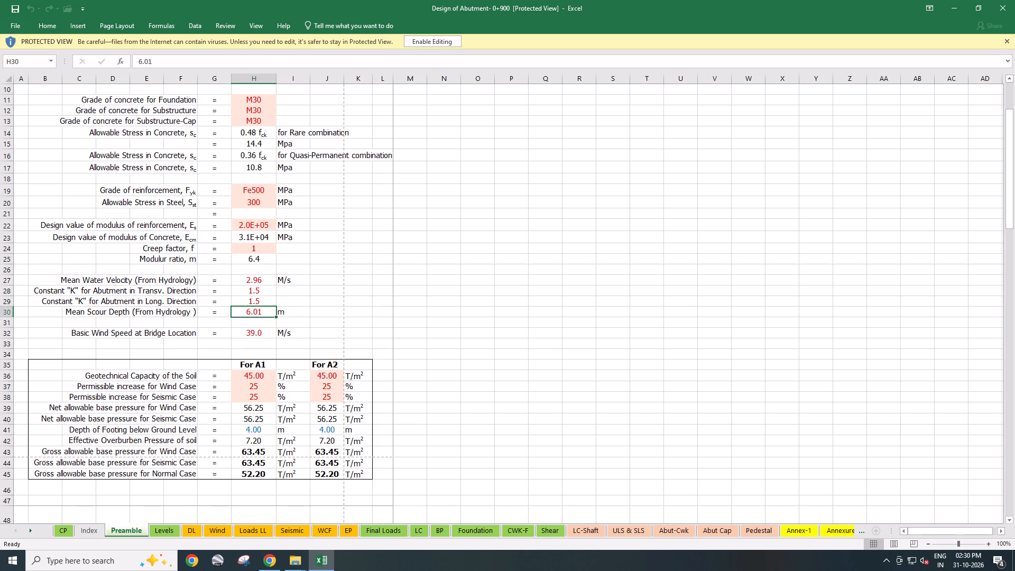
# Enable editing and active content in the abutment workbook, dismissing the link update notice.
pyautogui.click(438, 42)
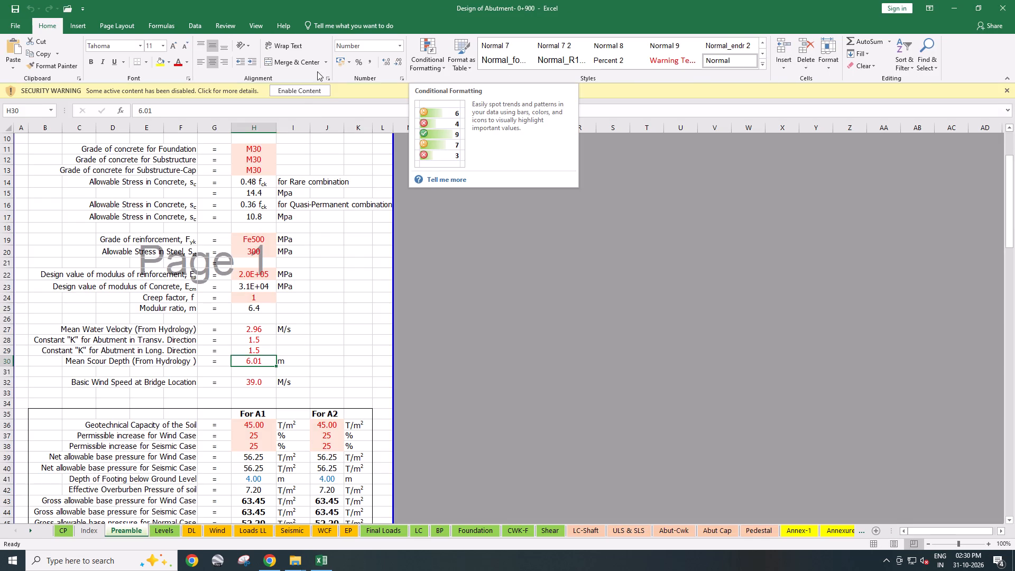
pyautogui.click(301, 95)
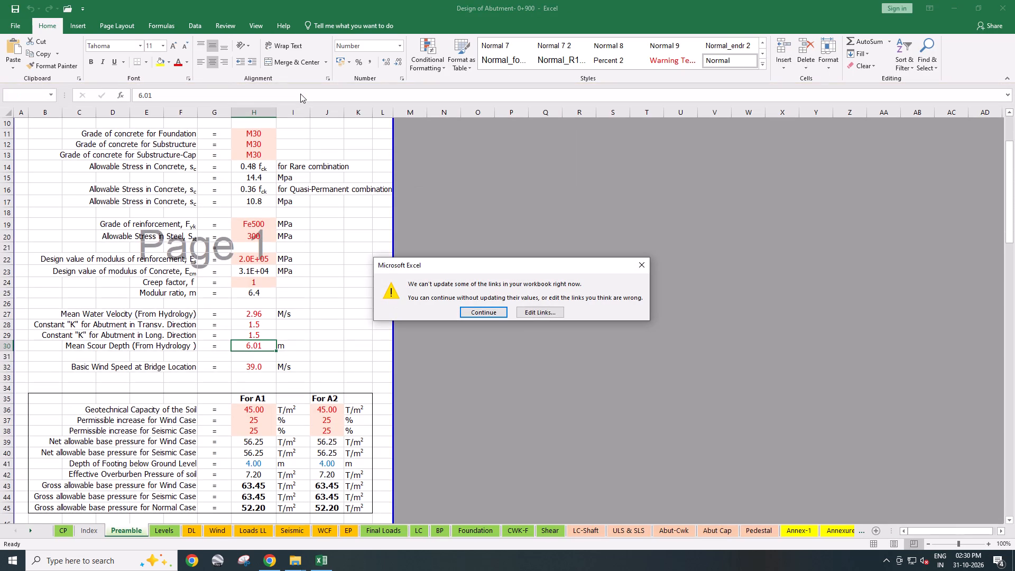
pyautogui.click(639, 272)
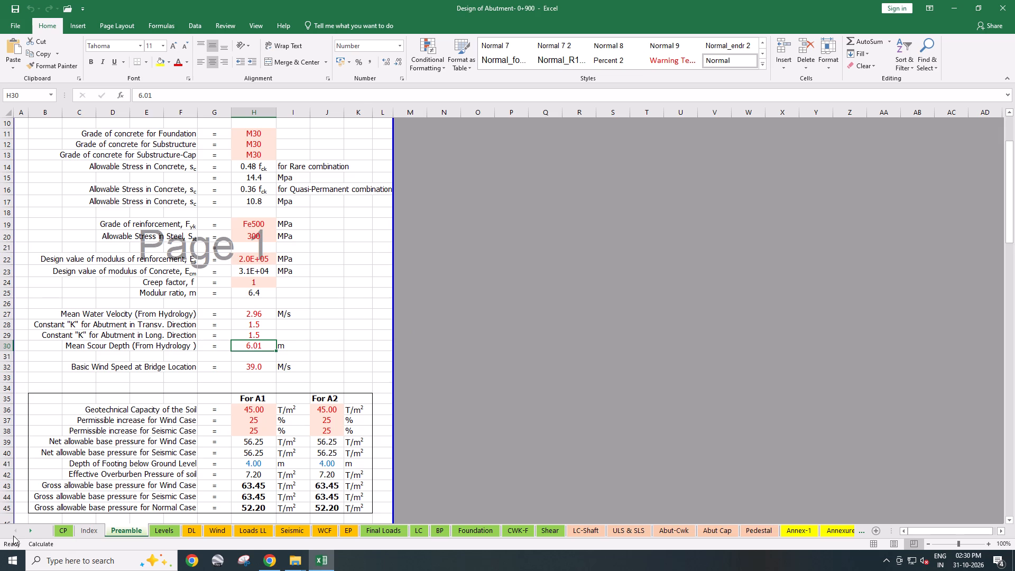
# Save all sheets of the workbook together as a PDF named Design of Abutment- 0+900 in the Abt folder.
pyautogui.doubleClick(19, 533)
pyautogui.rightClick(62, 527)
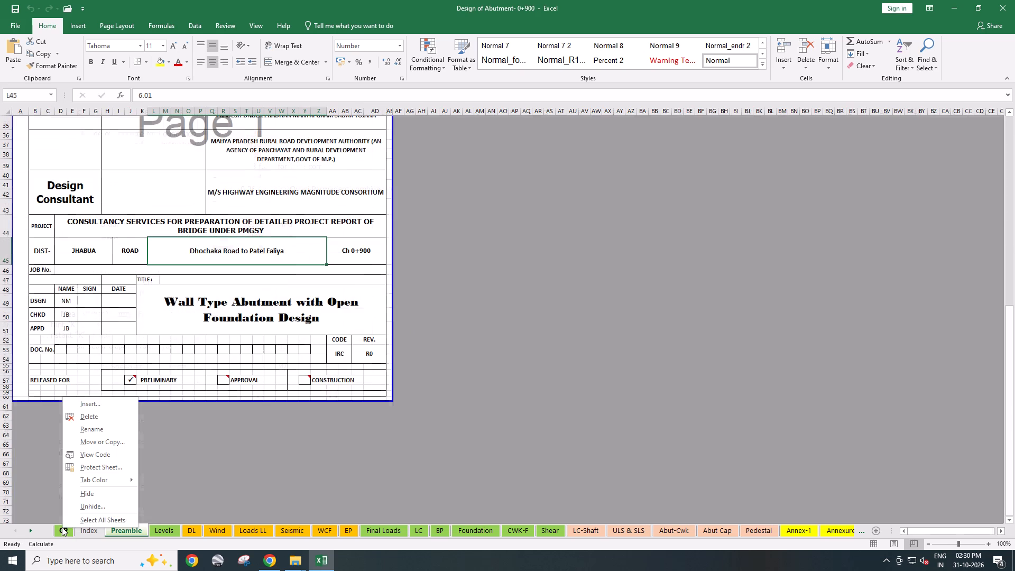
pyautogui.click(72, 521)
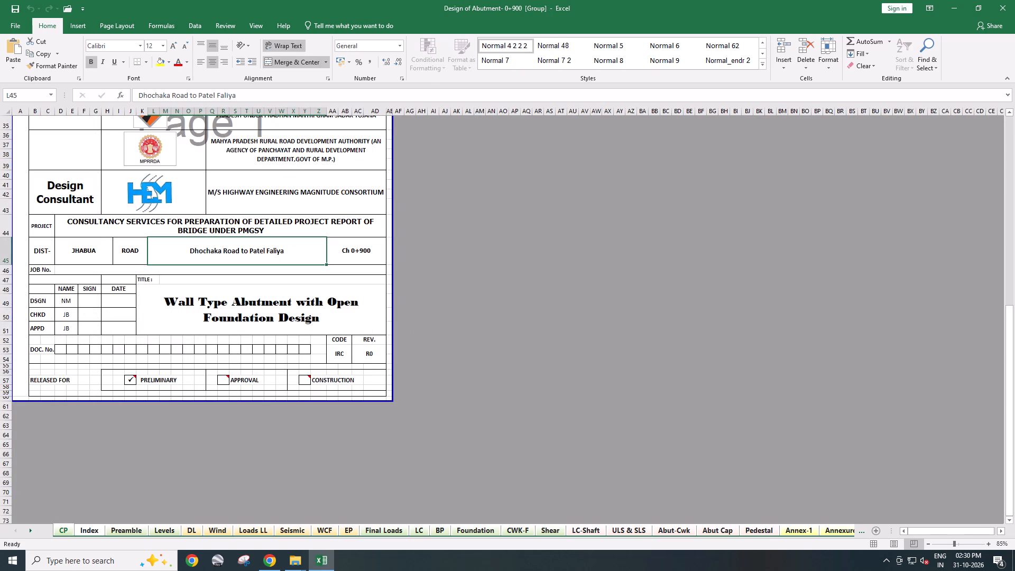
pyautogui.click(23, 26)
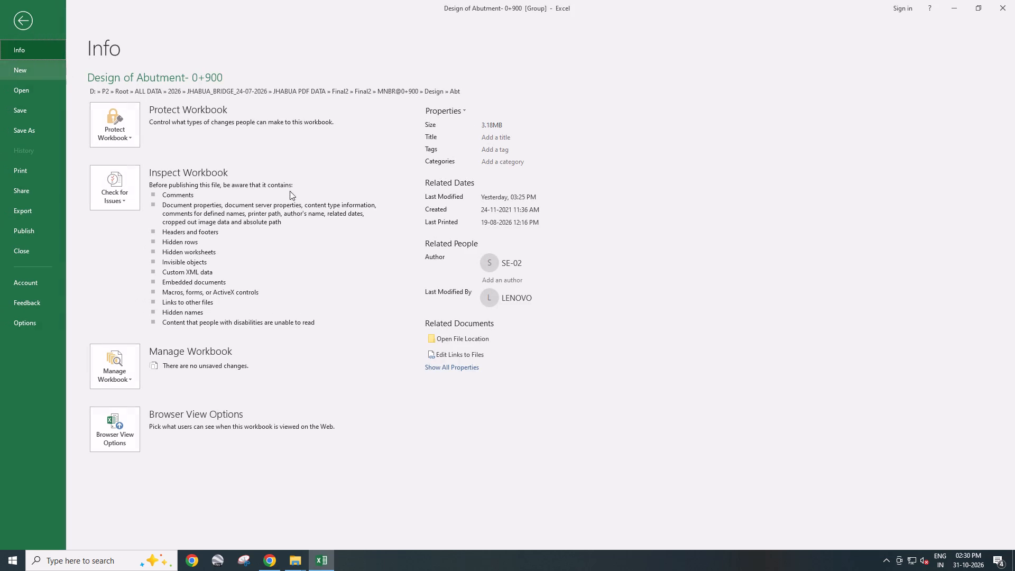
pyautogui.click(41, 135)
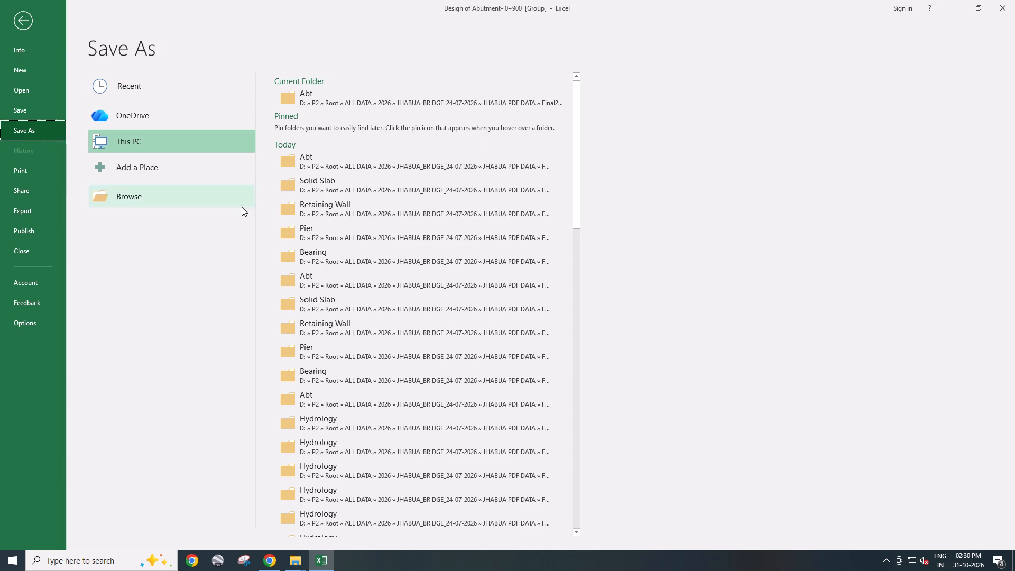
pyautogui.click(160, 195)
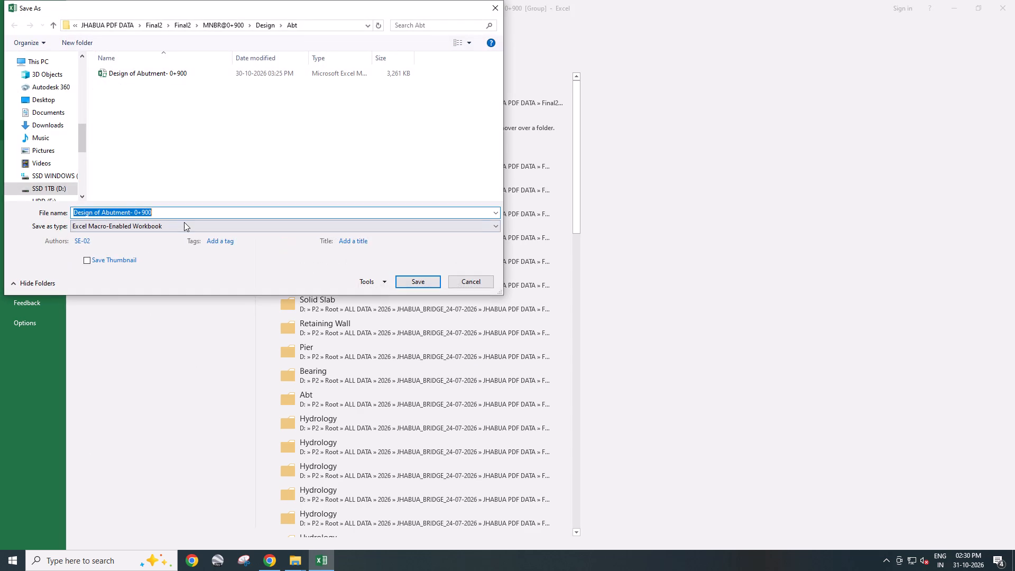
pyautogui.click(182, 223)
pyautogui.click(79, 435)
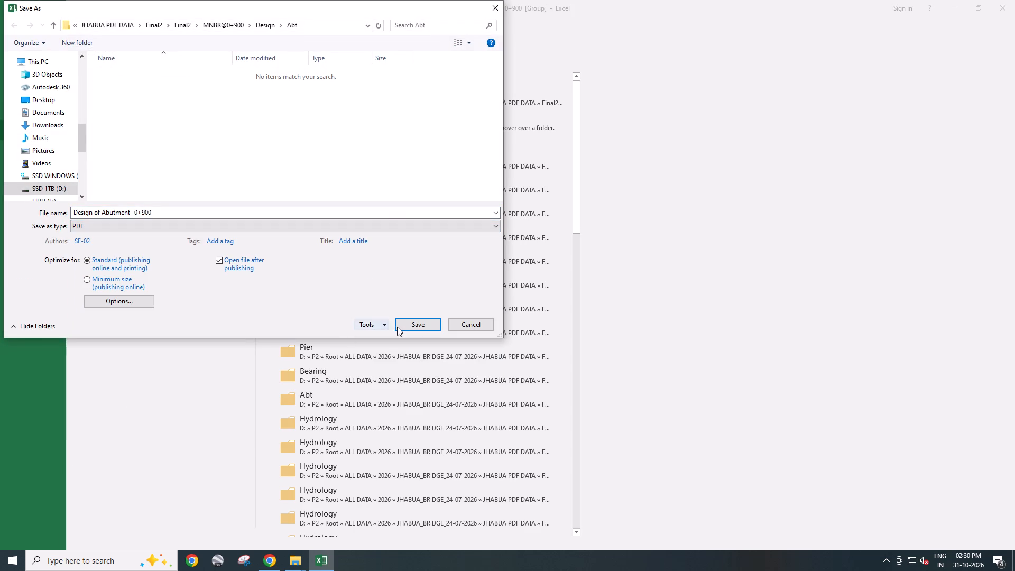
pyautogui.click(402, 327)
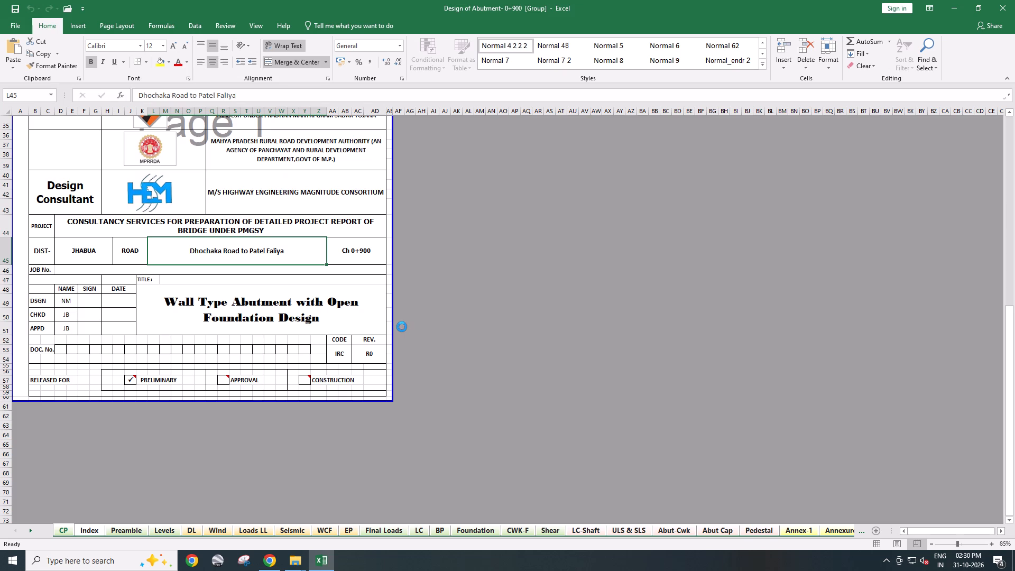
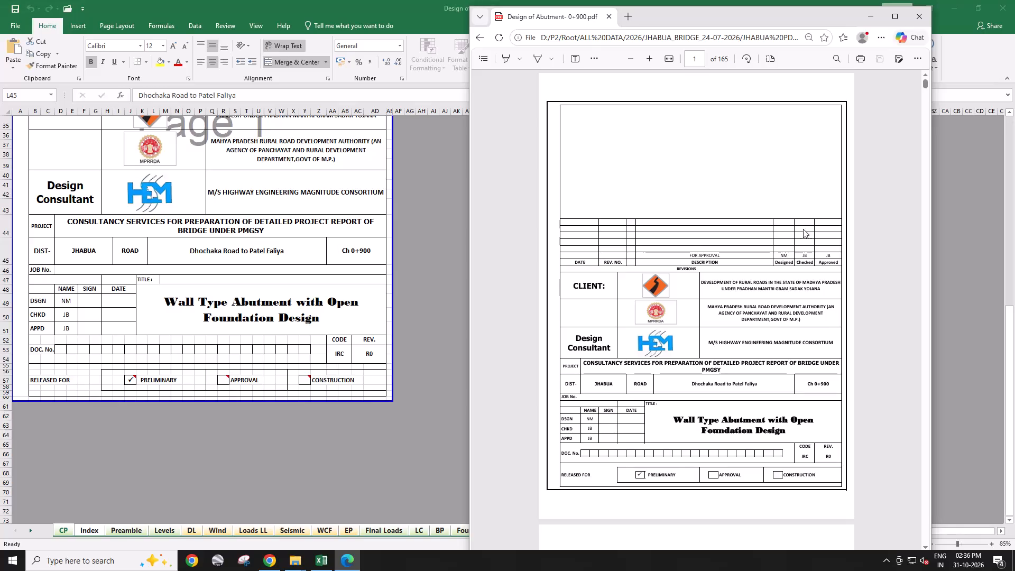
# Review the exported abutment design PDF for 0+900, from the cover page through the index of contents.
pyautogui.scroll(-2, 807, 303)
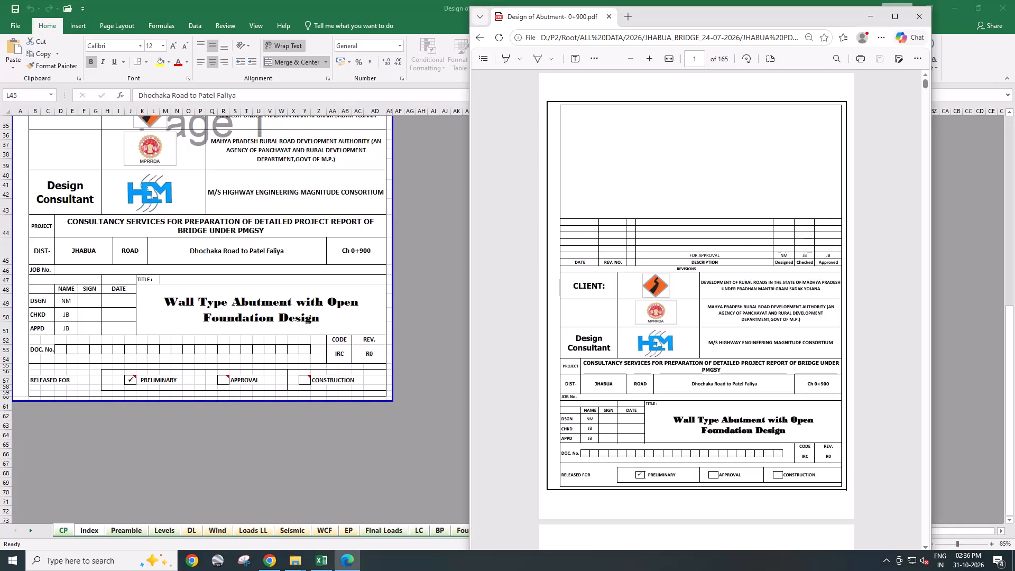
pyautogui.scroll(-8, 807, 303)
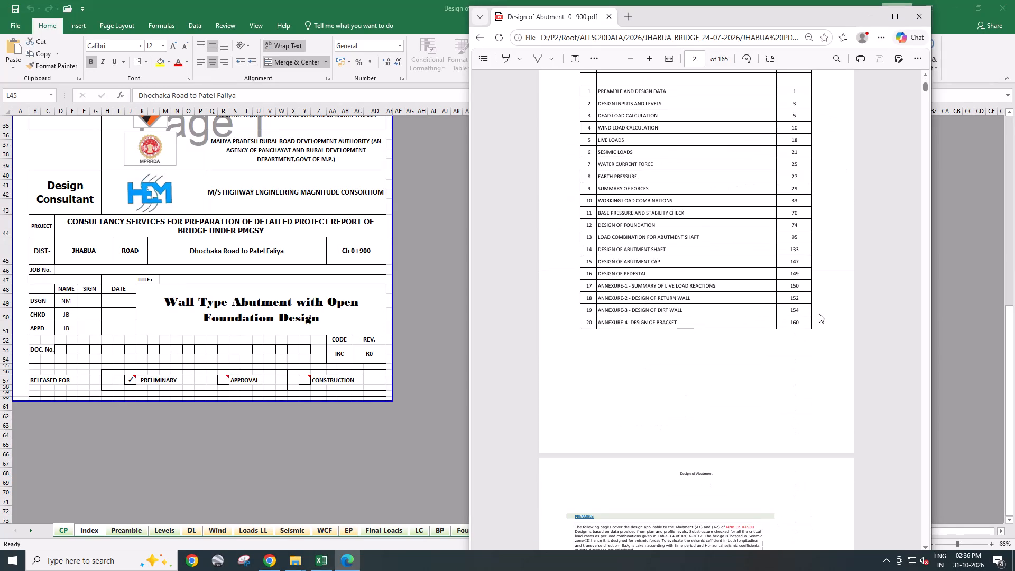
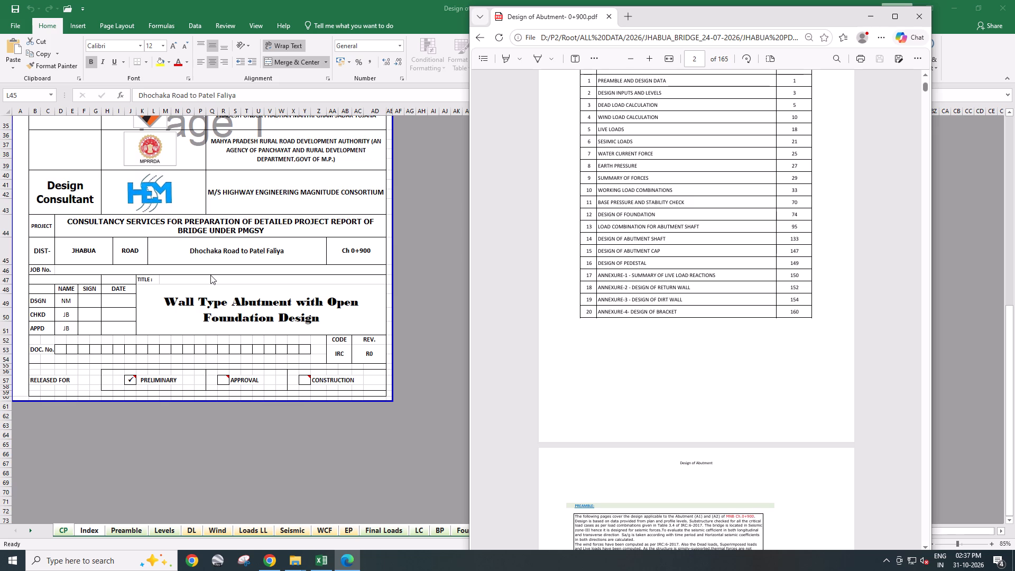
# Review the abutment design PDF from the preamble and design data through the dead load and wind load calculations.
pyautogui.press('Return')
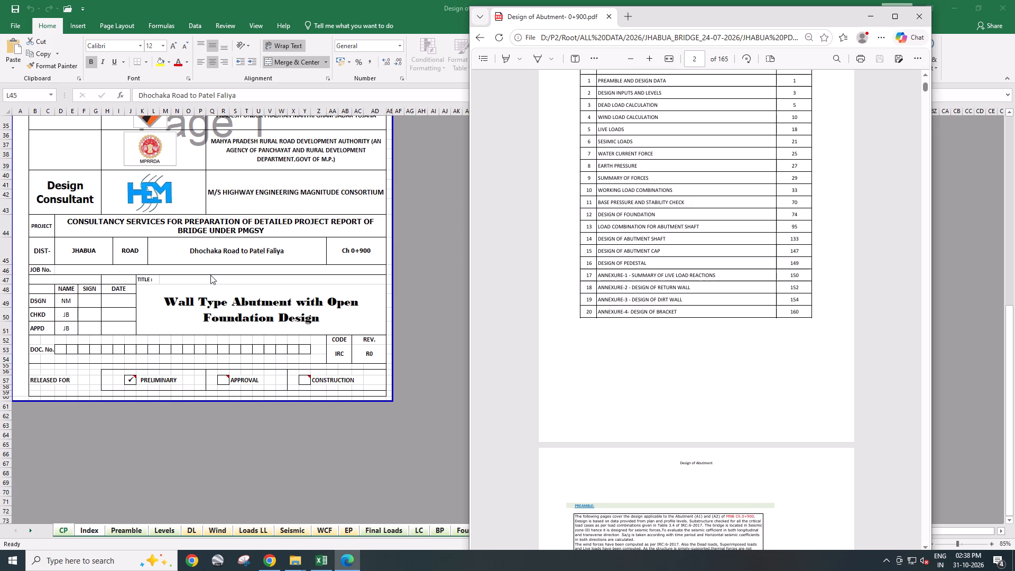
pyautogui.press('Return')
pyautogui.press('Return')
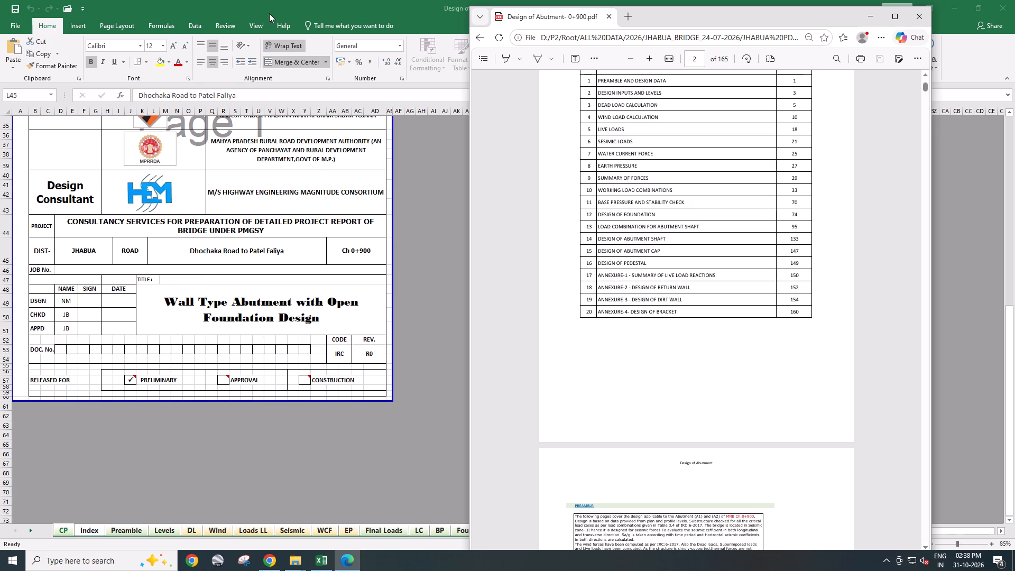
pyautogui.scroll(-6, 680, 374)
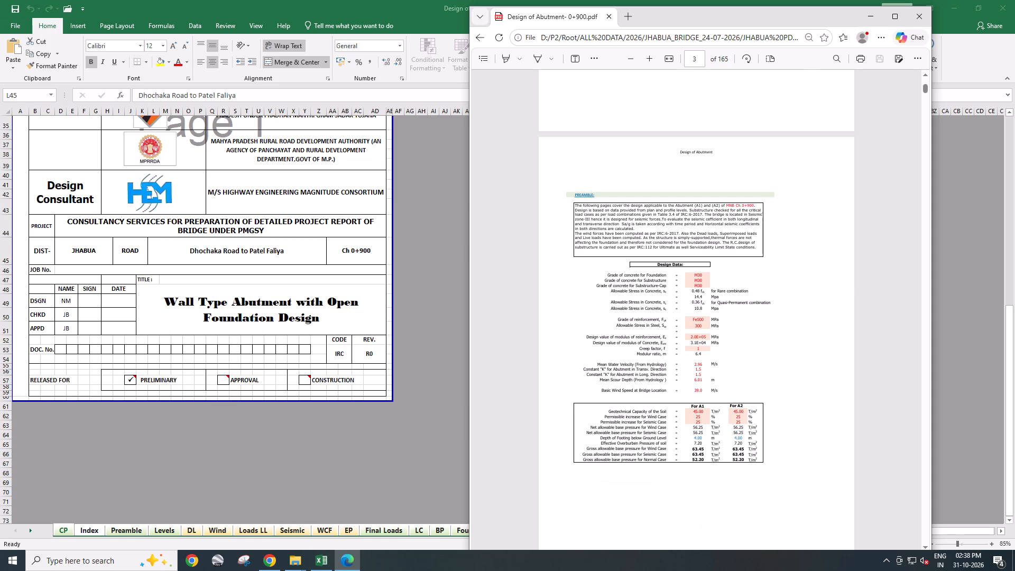
pyautogui.press('Return')
pyautogui.press('Return')
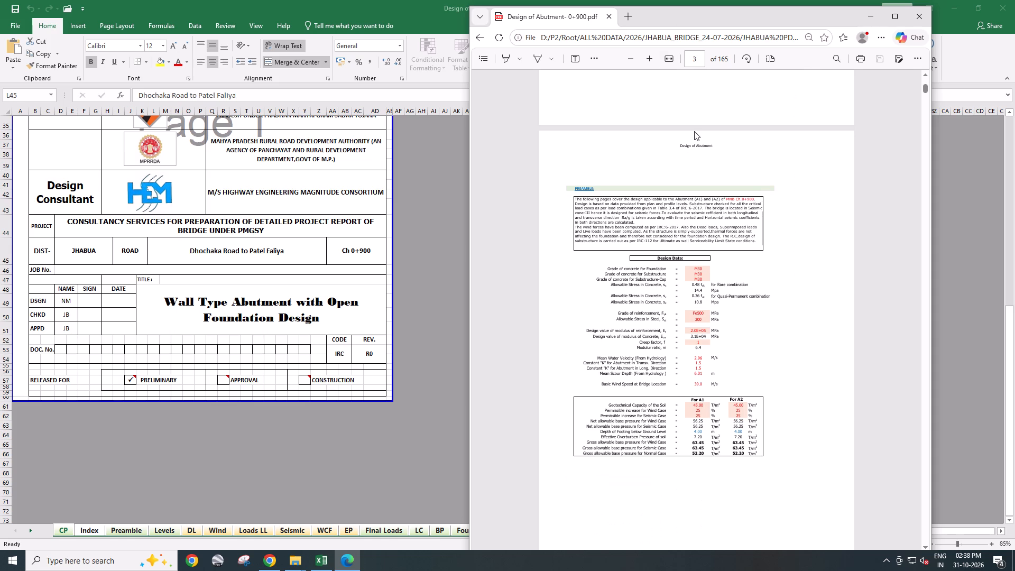
pyautogui.press('pagedown')
pyautogui.press('pagedown')
pyautogui.press('pagedown')
pyautogui.press('pagedown')
pyautogui.press('pagedown')
pyautogui.press('pagedown')
pyautogui.press('pagedown')
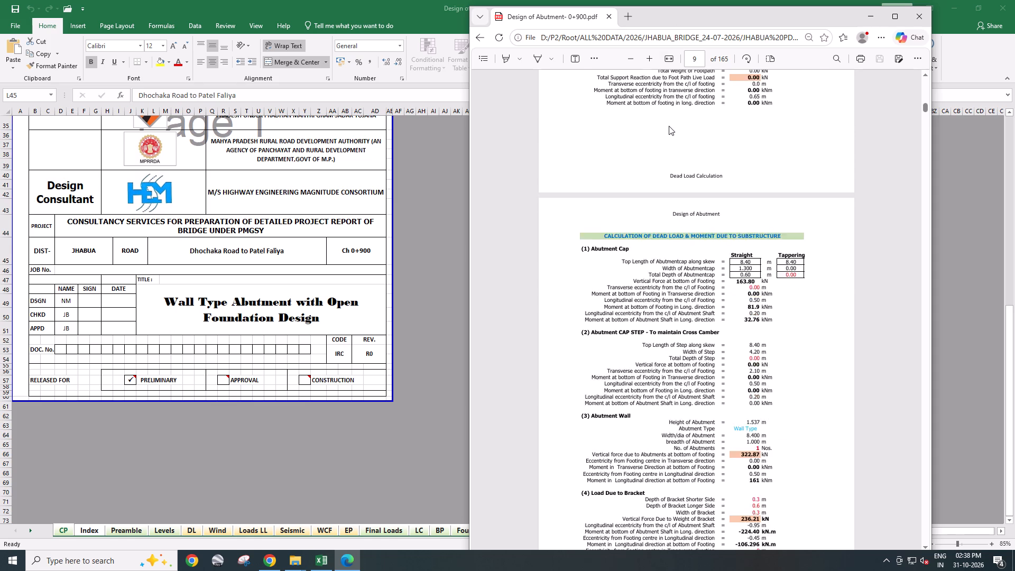
pyautogui.press('pagedown')
pyautogui.press('pagedown')
pyautogui.press('pagedown')
pyautogui.press('pagedown')
pyautogui.press('pagedown')
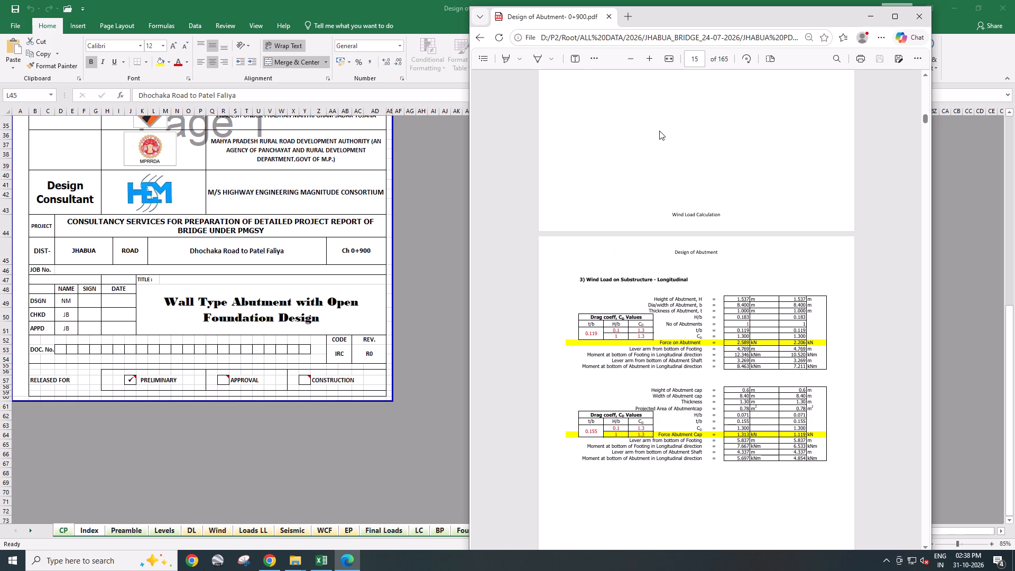
pyautogui.press('pagedown')
pyautogui.press('pagedown')
pyautogui.press('pagedown')
pyautogui.press('pagedown')
pyautogui.press('pagedown')
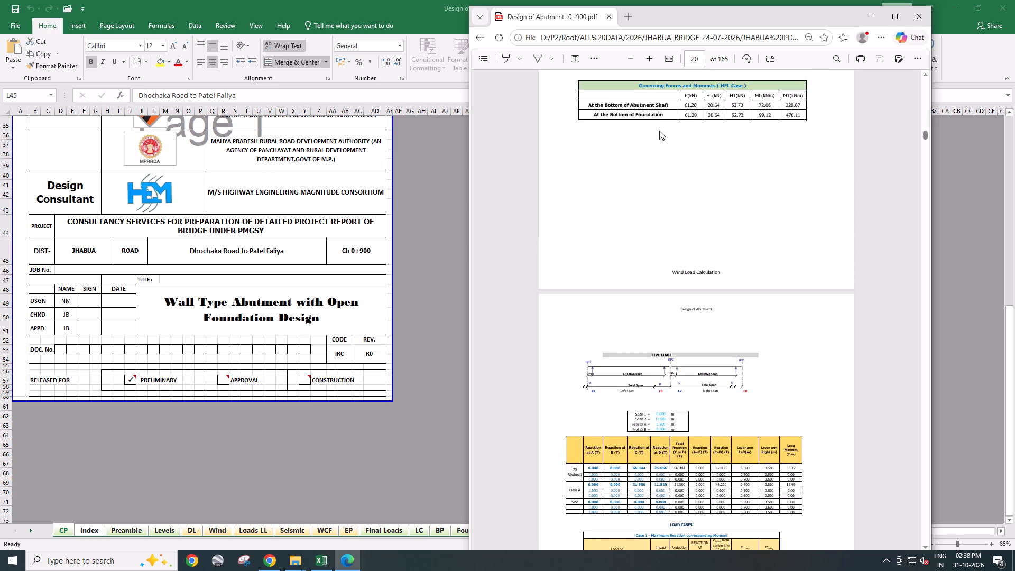
# Examine the abutment PDF's live load, seismic, water current and earth pressure pages, the summary of forces and the first foundation load combinations.
pyautogui.press('pagedown')
pyautogui.press('pagedown')
pyautogui.press('pagedown')
pyautogui.press('pagedown')
pyautogui.press('pagedown')
pyautogui.press('pagedown')
pyautogui.press('pagedown')
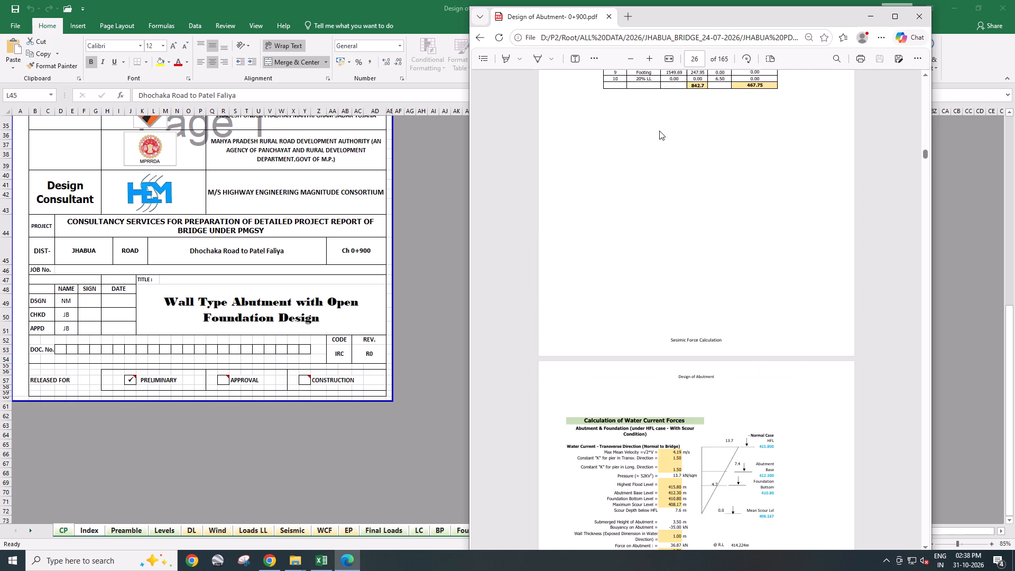
pyautogui.press('pagedown')
pyautogui.press('pagedown')
pyautogui.press('pagedown')
pyautogui.press('pagedown')
pyautogui.press('pagedown')
pyautogui.press('pagedown')
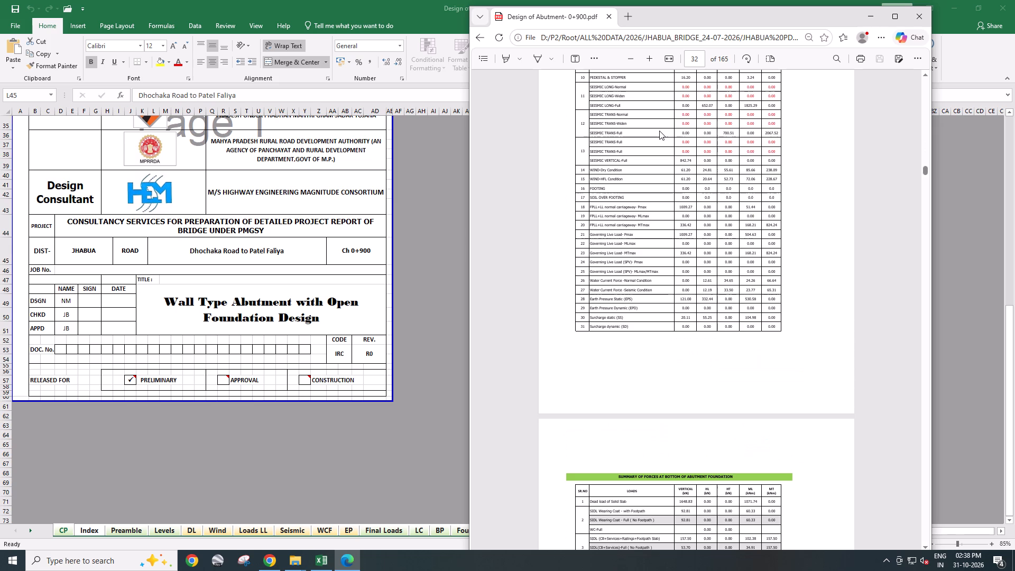
pyautogui.press('pagedown')
pyautogui.press('pagedown')
pyautogui.press('pagedown')
pyautogui.press('pagedown')
pyautogui.press('pagedown')
pyautogui.press('pagedown')
pyautogui.press('pagedown')
pyautogui.press('pagedown')
pyautogui.press('pagedown')
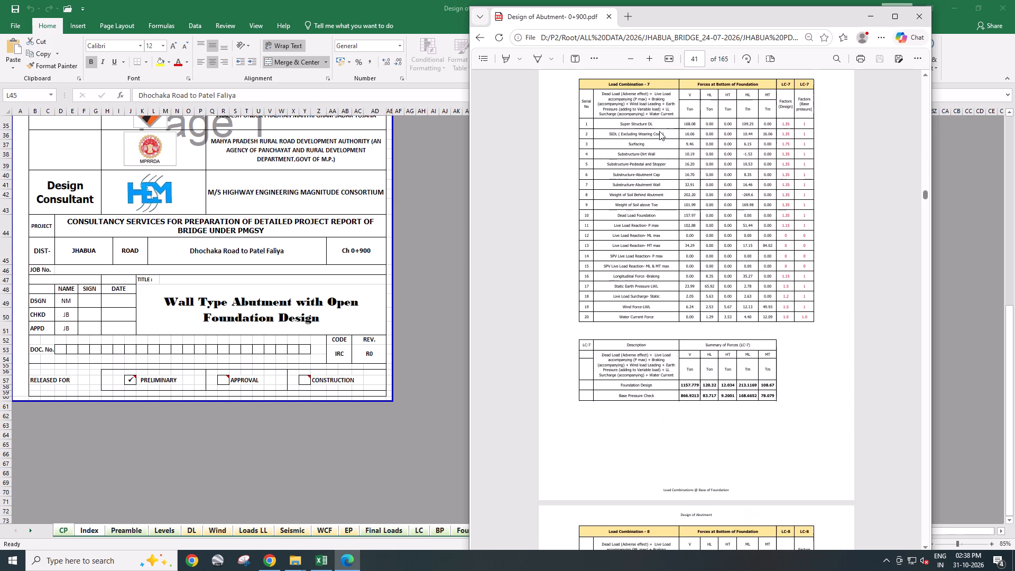
# Check the rest of the abutment design PDF, from the remaining load combinations to Annexure 5 on page 165.
pyautogui.press('pagedown')
pyautogui.press('pagedown')
pyautogui.press('pagedown')
pyautogui.press('pagedown')
pyautogui.press('pagedown')
pyautogui.press('pagedown')
pyautogui.press('pagedown')
pyautogui.press('pagedown')
pyautogui.press('pagedown')
pyautogui.press('pagedown')
pyautogui.press('pagedown')
pyautogui.press('pagedown')
pyautogui.press('pagedown')
pyautogui.press('pagedown')
pyautogui.press('pagedown')
pyautogui.press('pagedown')
pyautogui.press('pagedown')
pyautogui.press('pagedown')
pyautogui.press('pagedown')
pyautogui.press('pagedown')
pyautogui.press('pagedown')
pyautogui.press('pagedown')
pyautogui.press('pagedown')
pyautogui.press('pagedown')
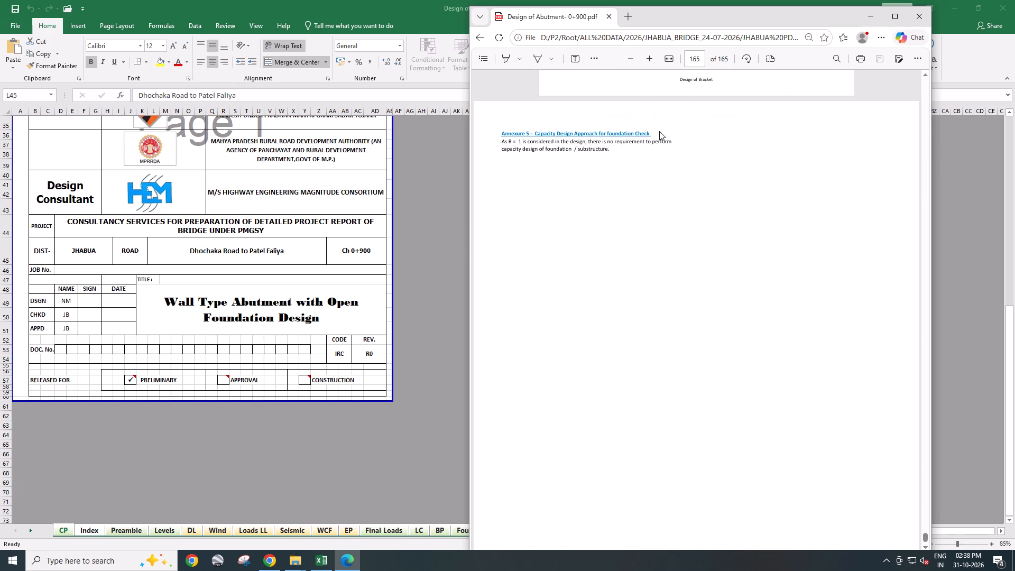
# Close the abutment PDF and the Design of Abutment- 0+900 workbook without saving the workbook's changes.
pyautogui.click(924, 20)
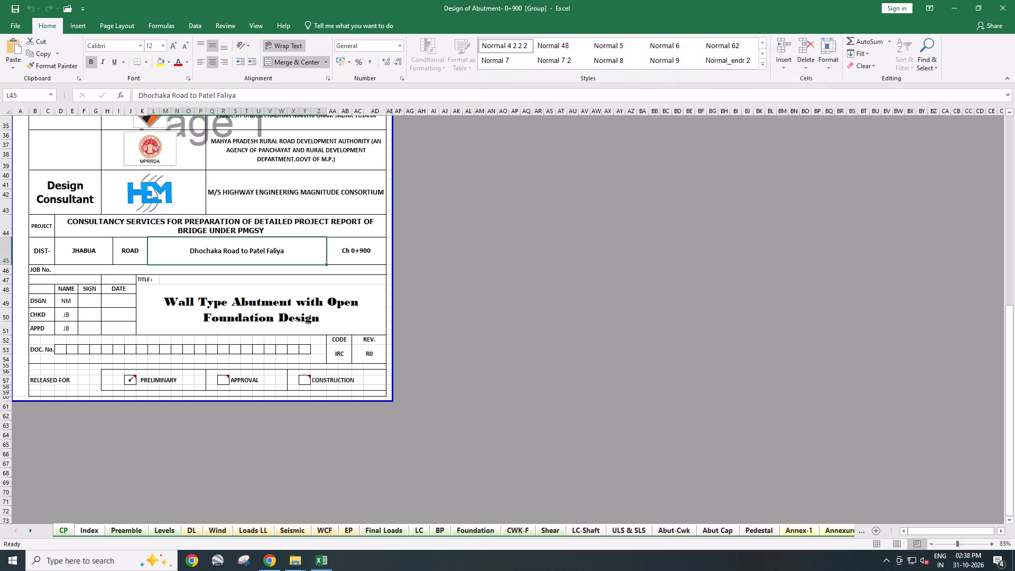
pyautogui.scroll(1, 270, 319)
pyautogui.click(1014, 0)
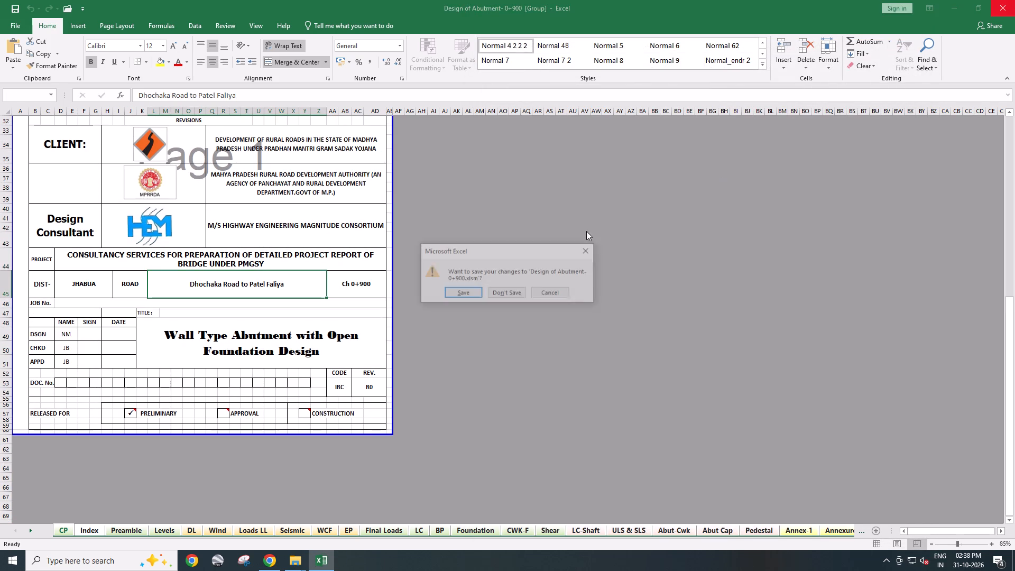
pyautogui.click(499, 297)
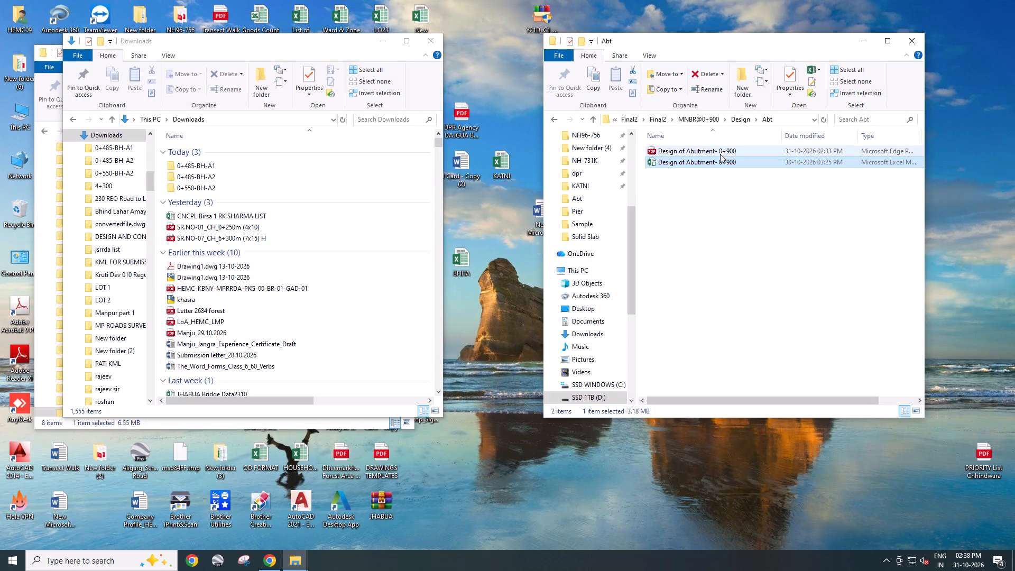
# Open the Design of Abutment- 0+900 PDF from the Abt folder with Adobe Acrobat 9.0.
pyautogui.rightClick(719, 154)
pyautogui.click(672, 151)
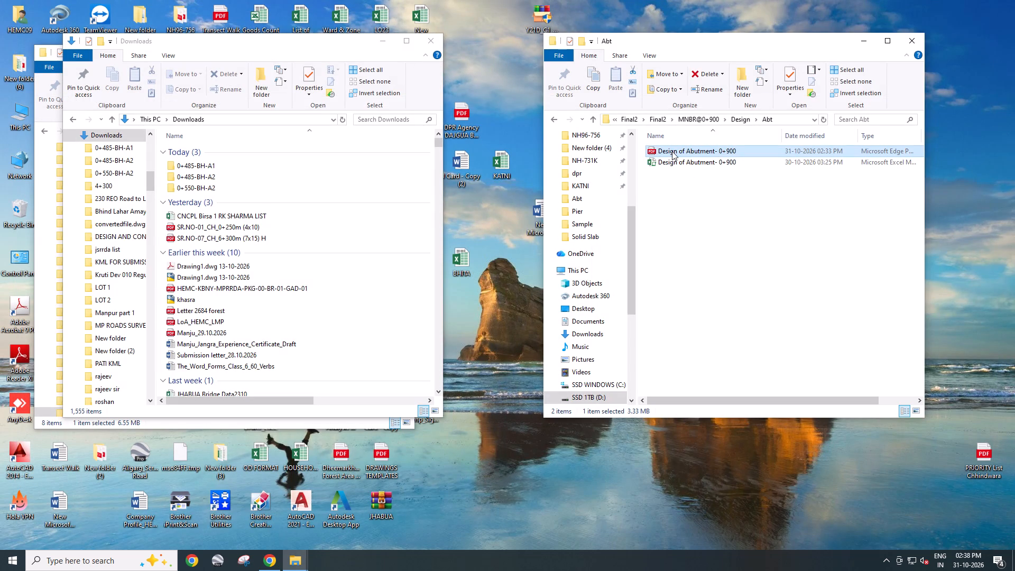
pyautogui.rightClick(672, 151)
pyautogui.click(704, 211)
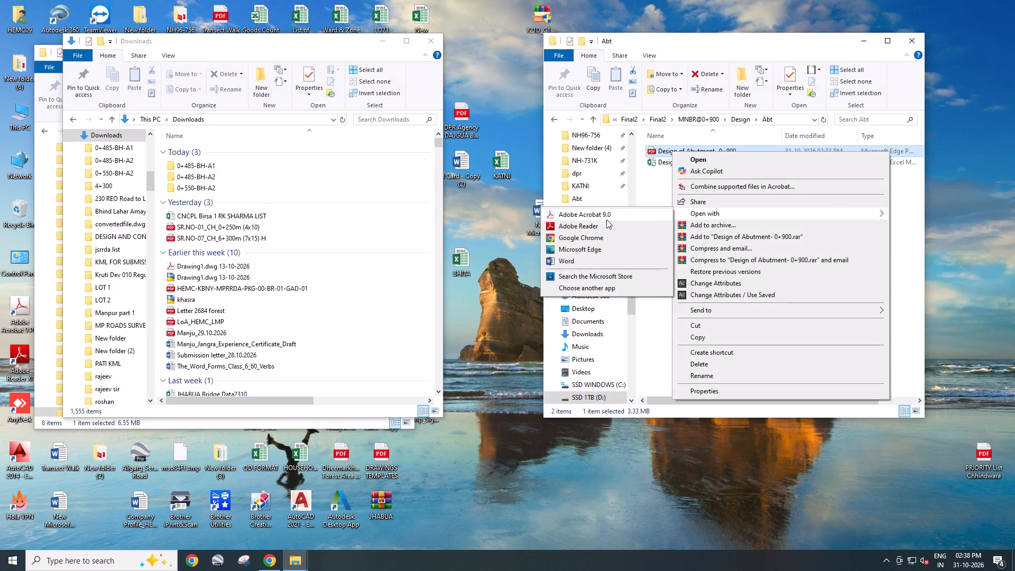
pyautogui.click(606, 219)
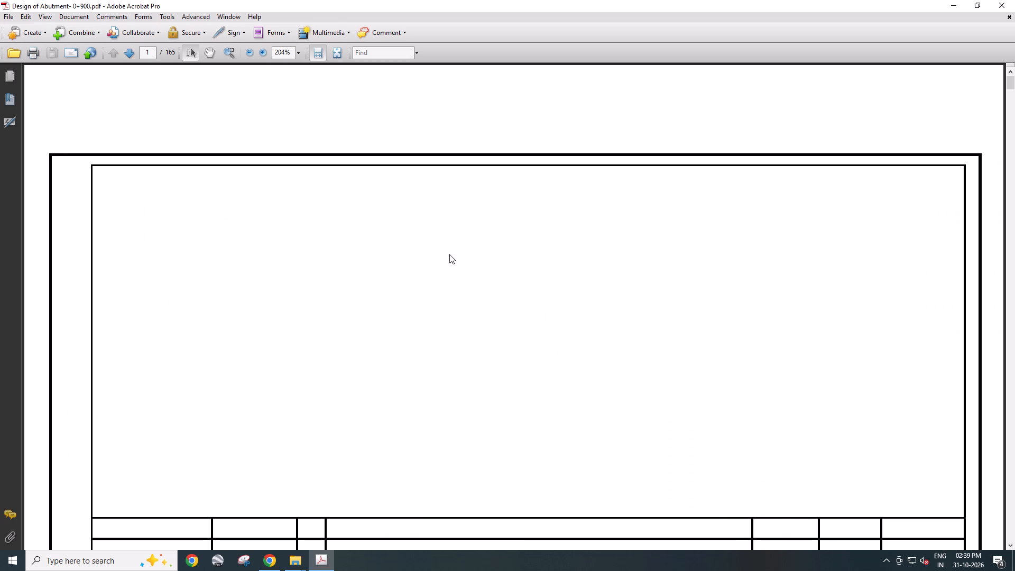
# Delete page 165, the Annexure 5 capacity design page, from the abutment PDF.
pyautogui.keyDown('ctrl'); pyautogui.scroll(-2, 441, 248); pyautogui.keyUp('ctrl')
pyautogui.click(147, 57)
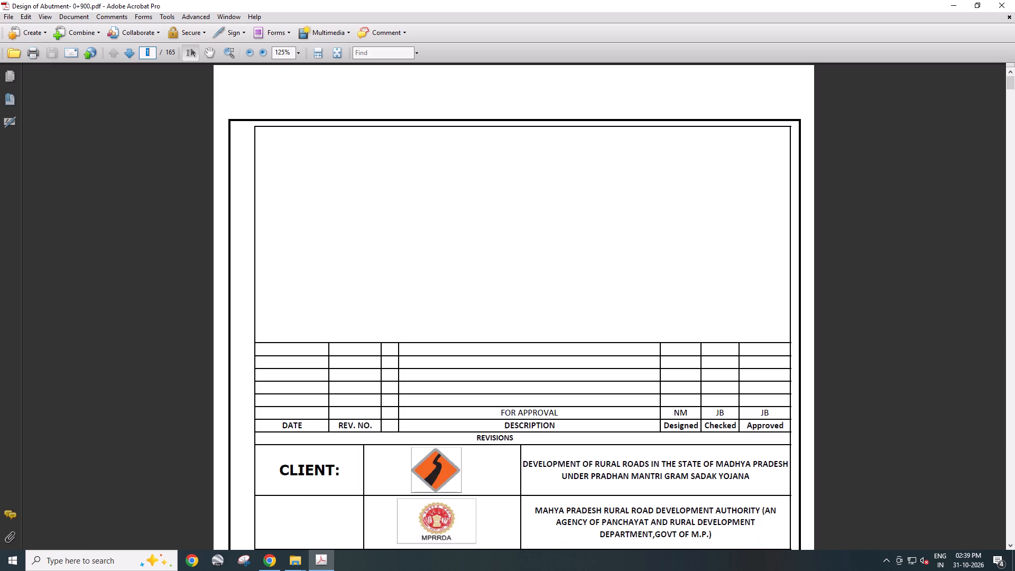
pyautogui.write('165')
pyautogui.press('Return')
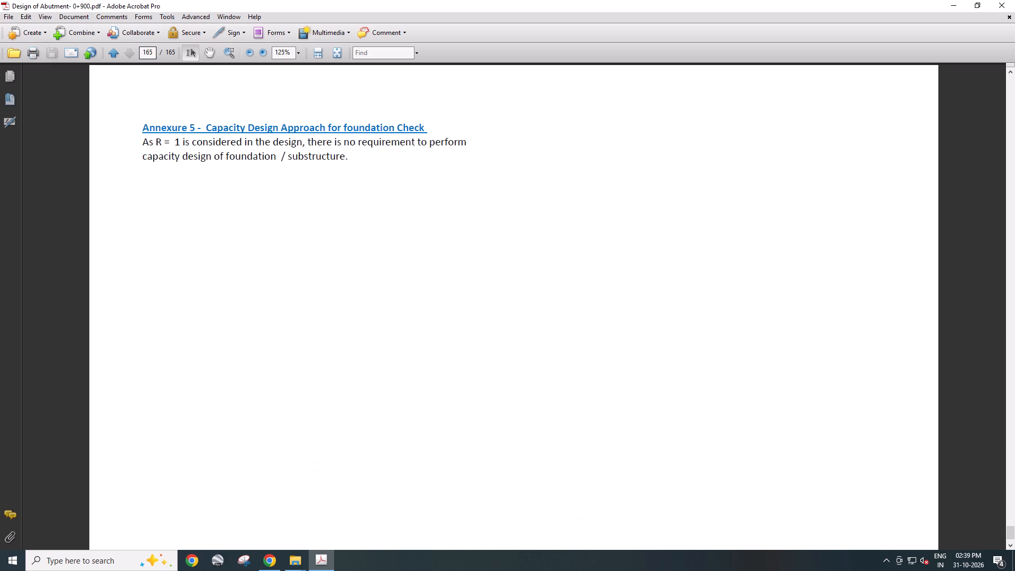
pyautogui.hotkey('ctrl', 'shift', 'd')
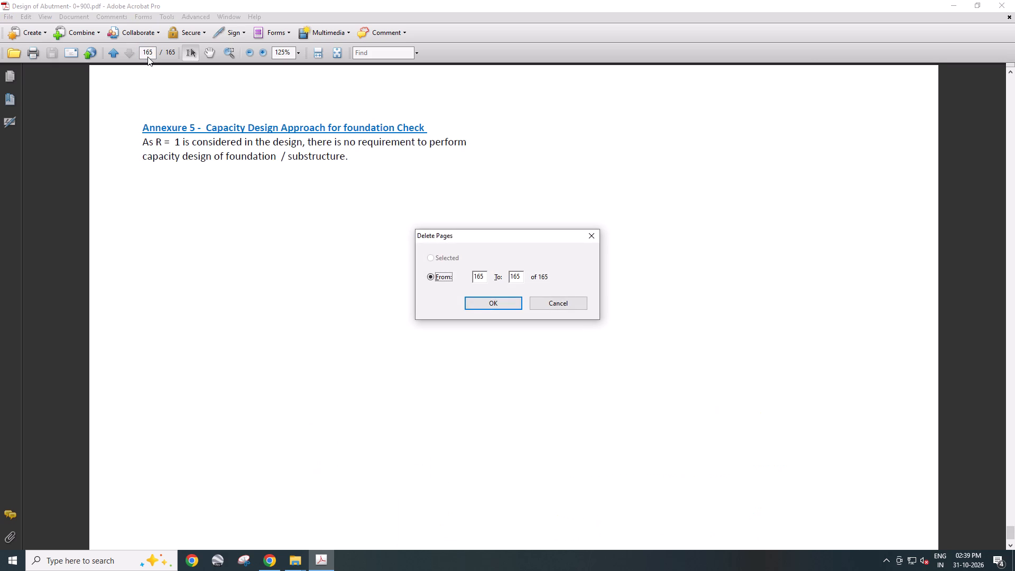
pyautogui.press('Return')
pyautogui.press('Return')
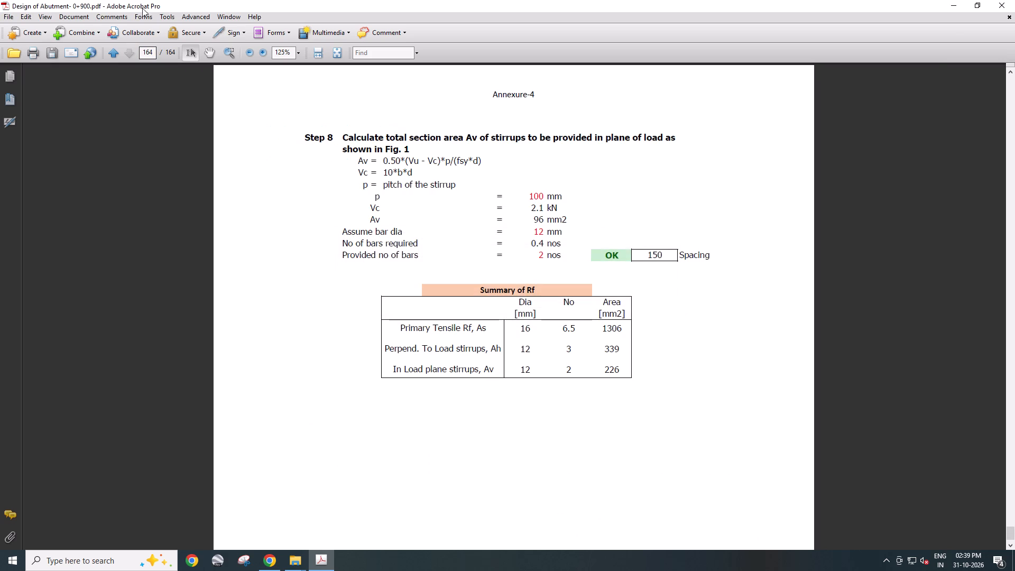
# Close the abutment PDF and save its changes.
pyautogui.click(1012, 4)
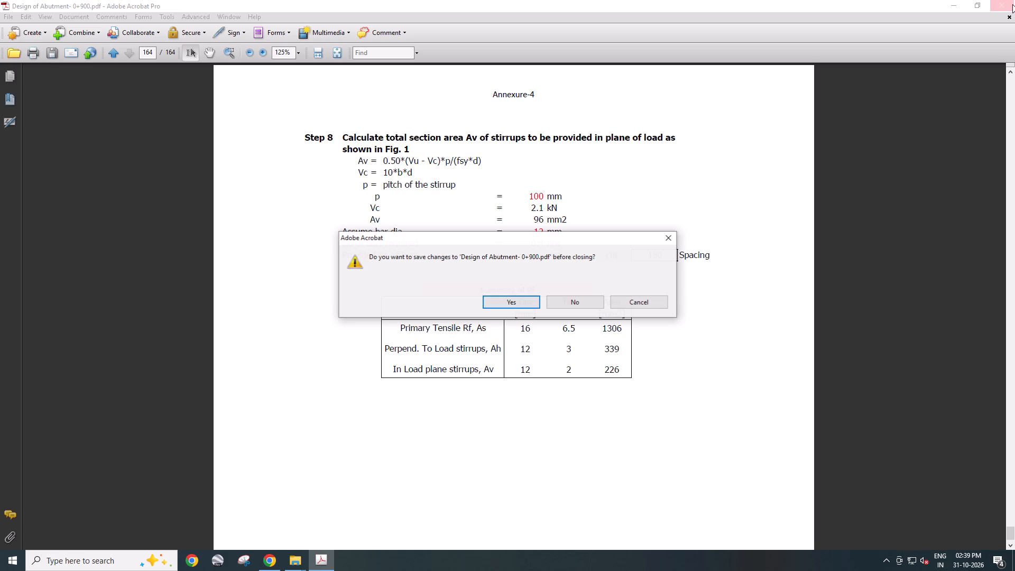
pyautogui.click(508, 300)
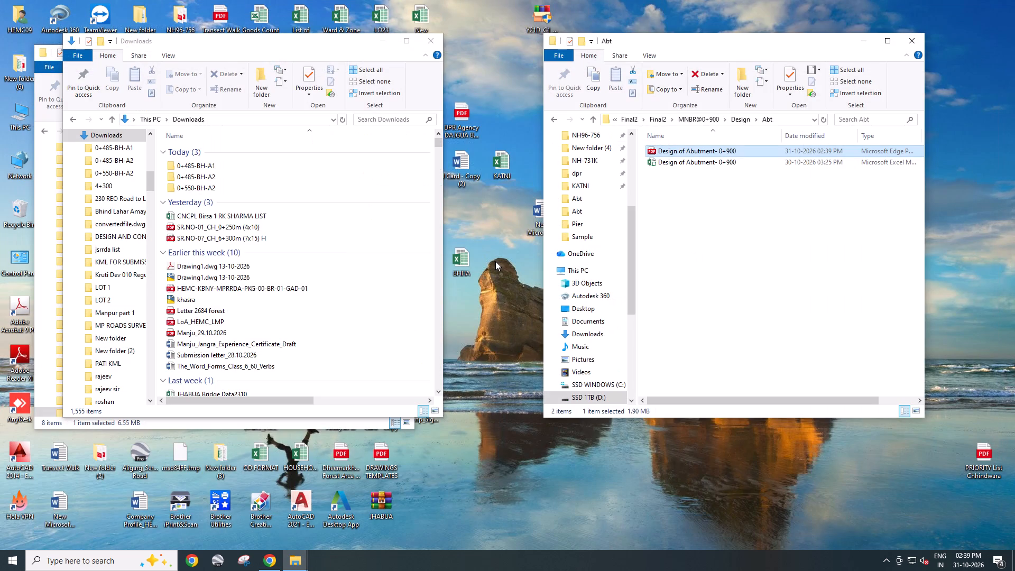
# Open the Design Elastomeric Bearing workbook from the Bearing folder of MNBR@0+900's Design folder and enable editing.
pyautogui.click(735, 116)
pyautogui.doubleClick(666, 164)
pyautogui.doubleClick(672, 149)
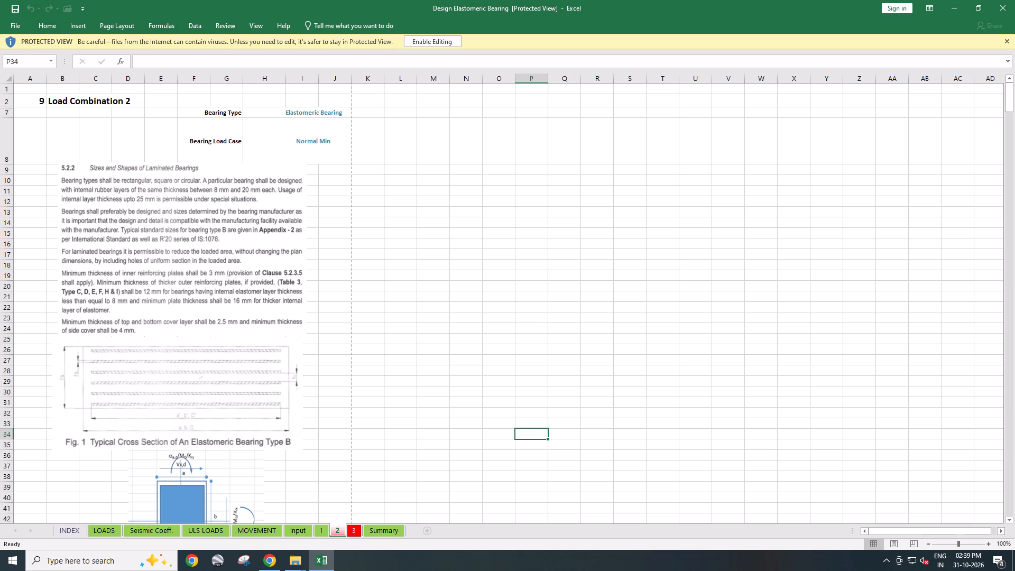
pyautogui.click(435, 39)
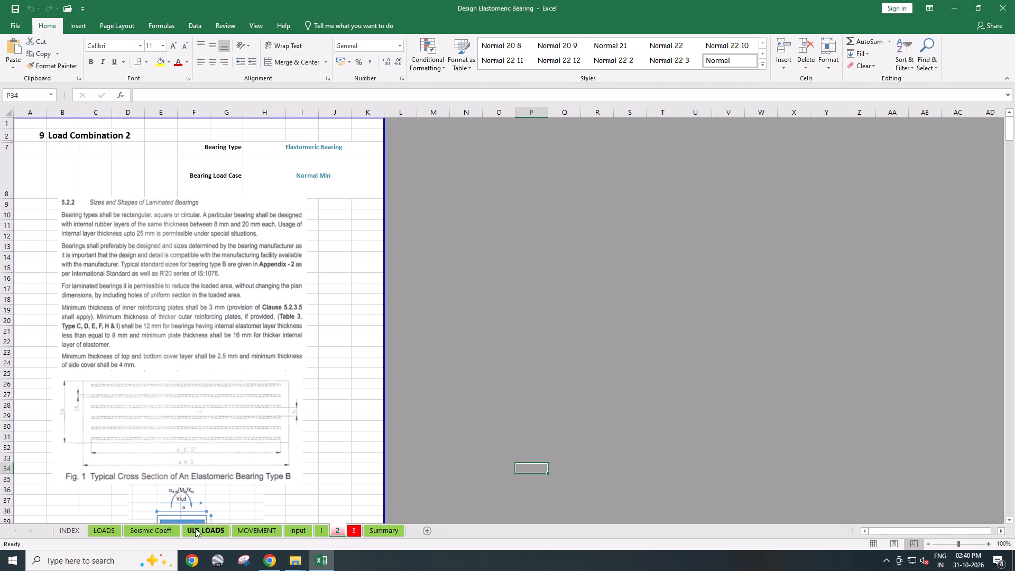
# Select all sheets of the bearing workbook and save them as the PDF Design Elastomeric Bearing in the Bearing folder.
pyautogui.rightClick(74, 528)
pyautogui.click(90, 522)
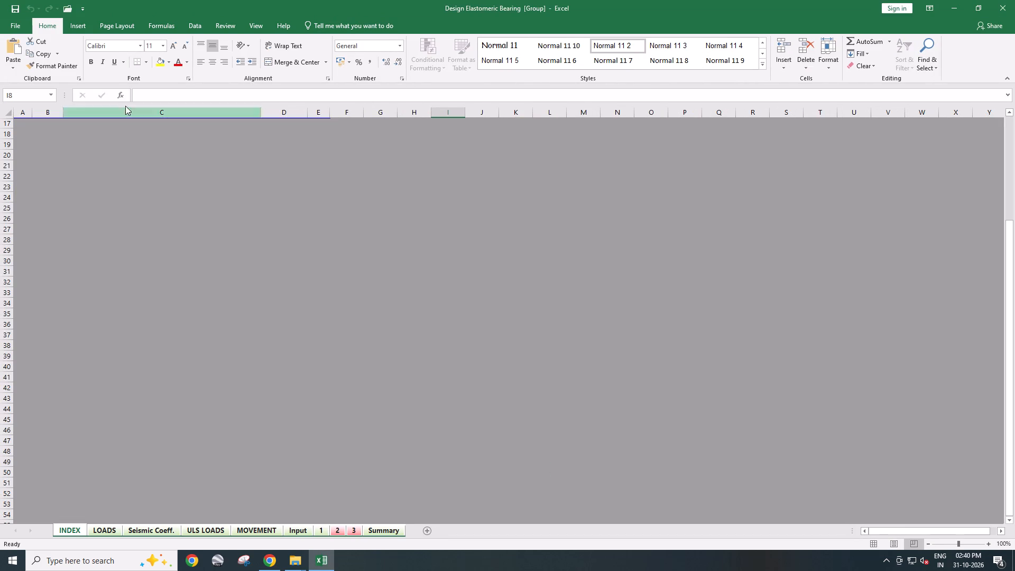
pyautogui.click(13, 26)
pyautogui.click(43, 128)
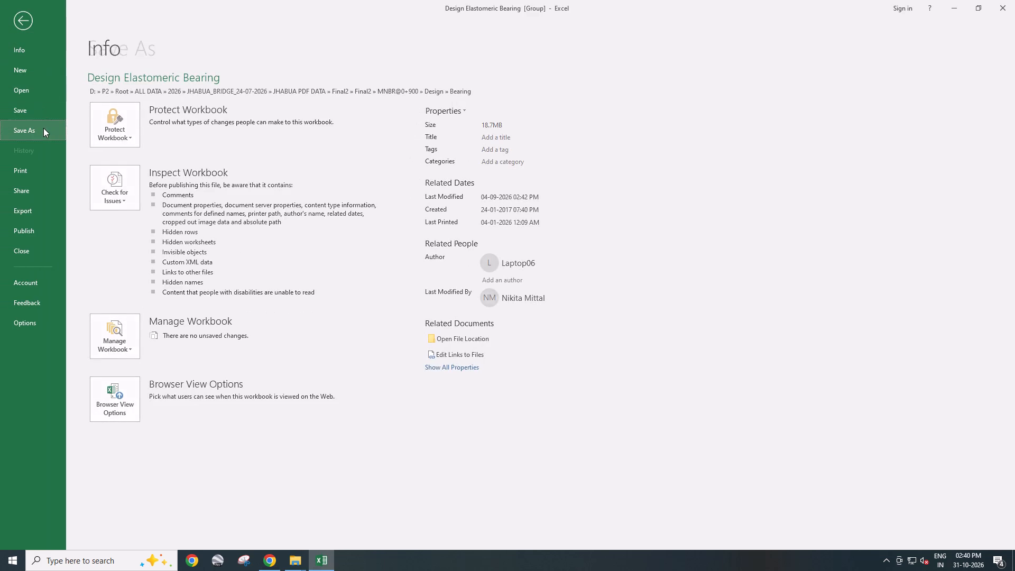
pyautogui.click(135, 196)
pyautogui.click(108, 225)
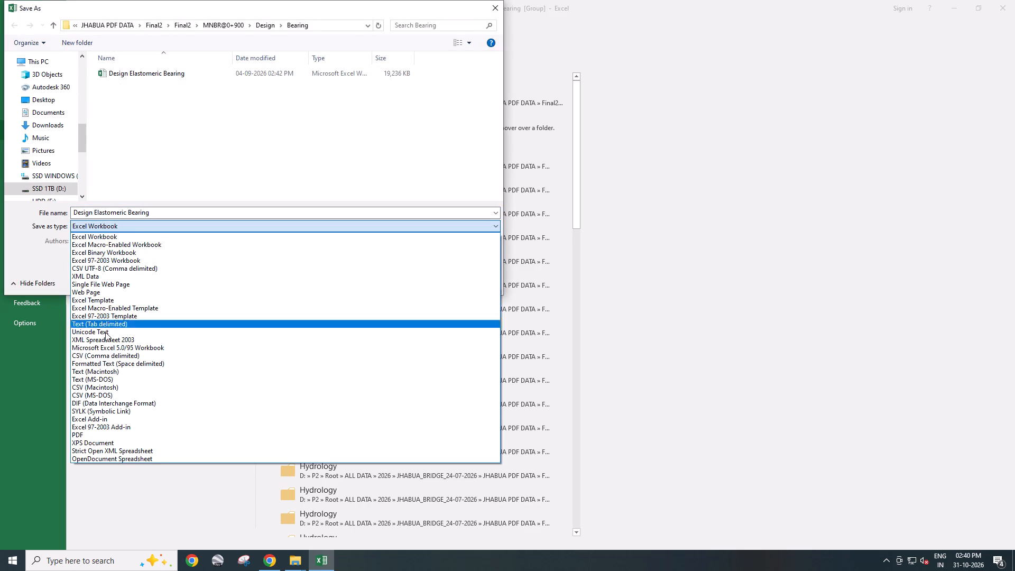
pyautogui.click(90, 432)
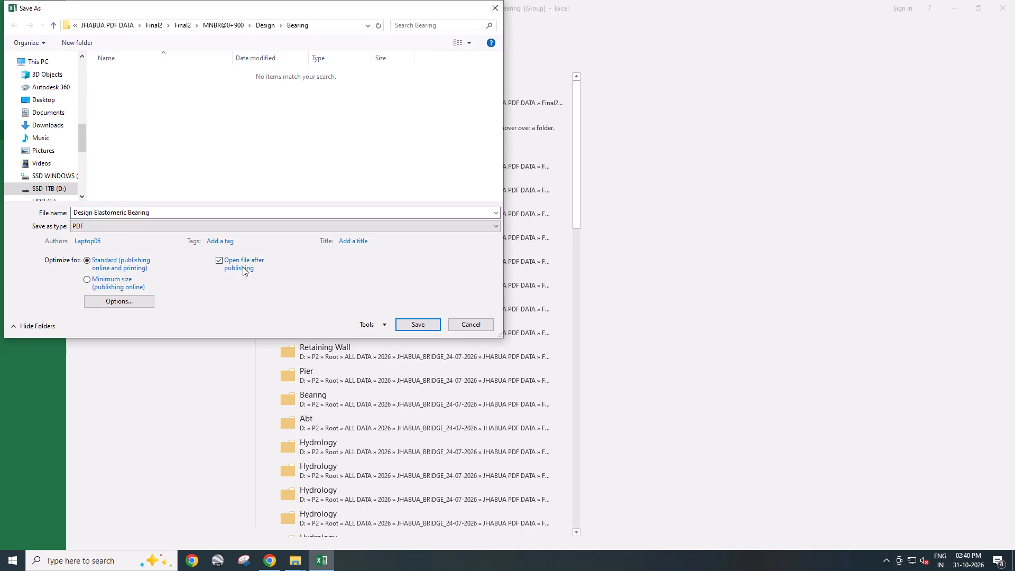
pyautogui.click(418, 327)
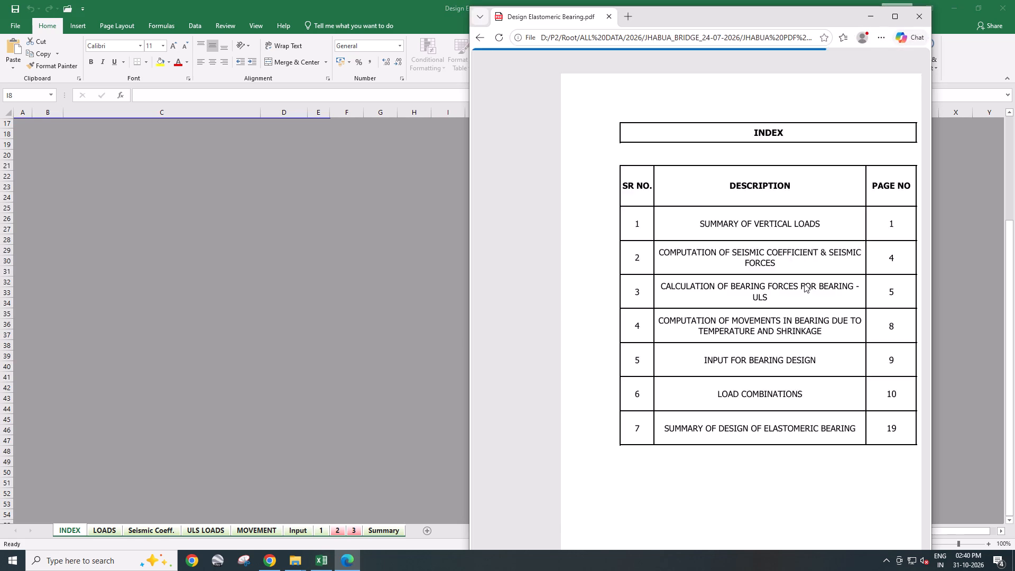
# Review the exported elastomeric bearing PDF page by page, from the index to the final check status summary.
pyautogui.scroll(-3, 734, 329)
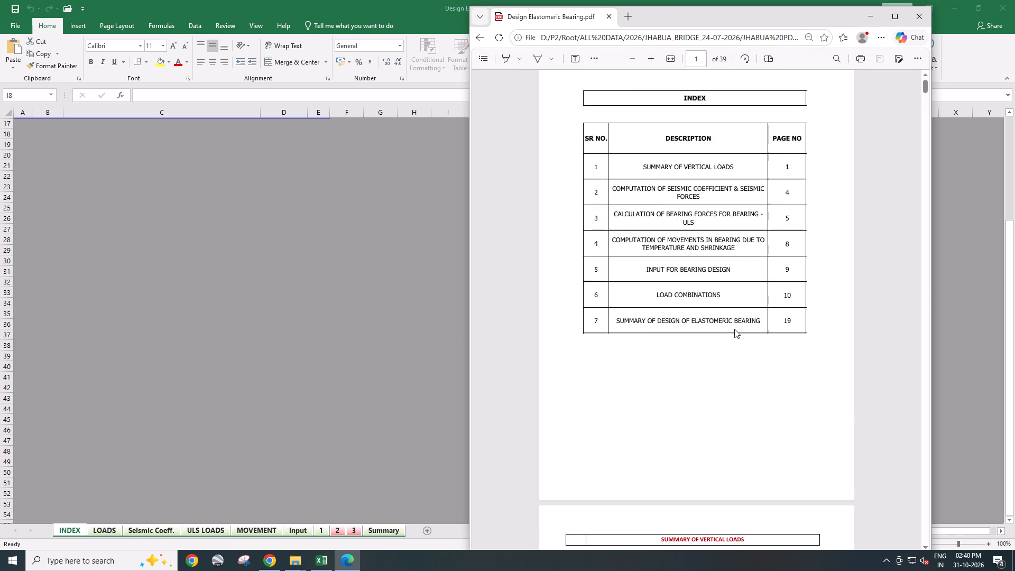
pyautogui.scroll(-12, 734, 329)
pyautogui.press('pagedown')
pyautogui.press('pagedown')
pyautogui.press('pagedown')
pyautogui.press('pagedown')
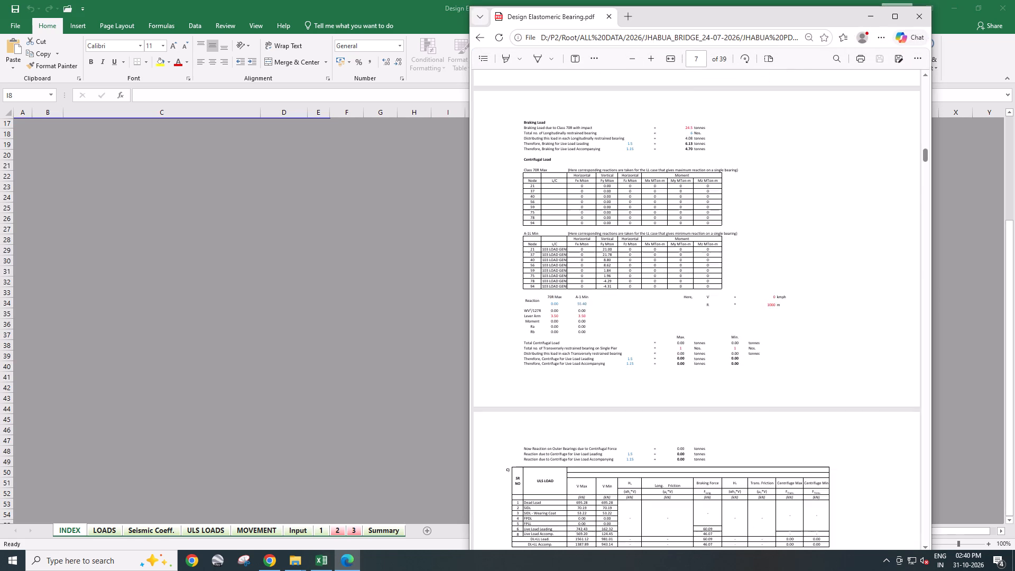
pyautogui.press('pagedown')
pyautogui.press('pagedown')
pyautogui.press('pagedown')
pyautogui.press('pagedown')
pyautogui.press('pagedown')
pyautogui.press('pagedown')
pyautogui.press('pagedown')
pyautogui.press('pagedown')
pyautogui.press('pagedown')
pyautogui.press('pagedown')
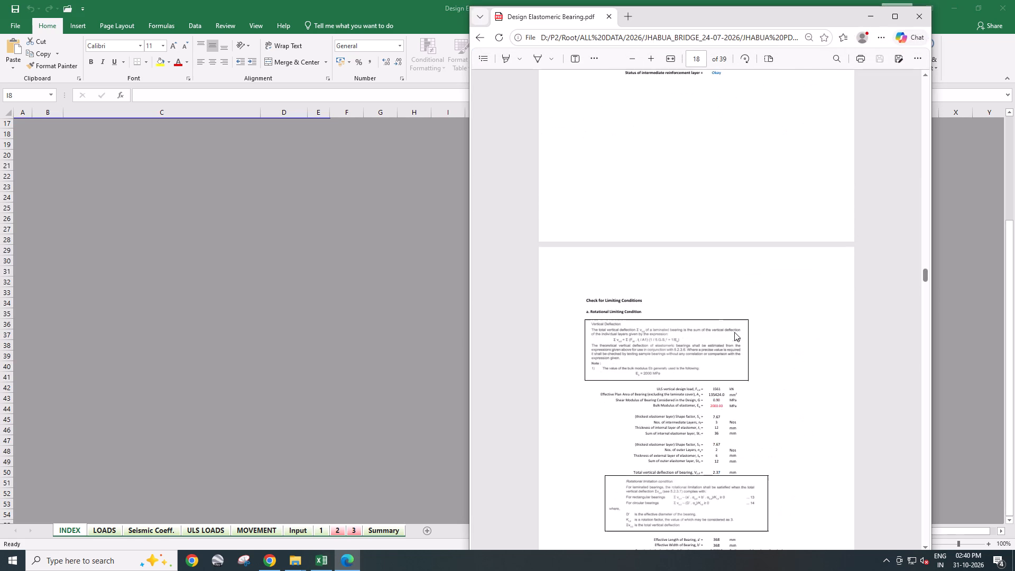
pyautogui.press('pagedown')
pyautogui.press('pagedown')
pyautogui.press('pagedown')
pyautogui.press('pagedown')
pyautogui.press('pagedown')
pyautogui.press('pagedown')
pyautogui.press('pagedown')
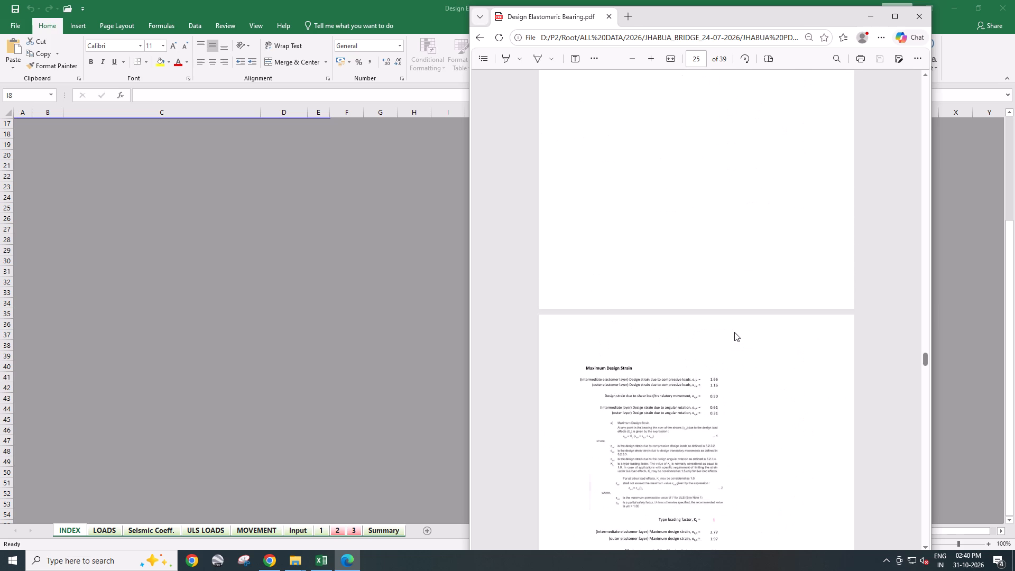
pyautogui.press('pagedown')
pyautogui.press('pagedown')
pyautogui.press('pagedown')
pyautogui.press('pagedown')
pyautogui.press('pagedown')
pyautogui.press('pagedown')
pyautogui.press('pagedown')
pyautogui.press('pagedown')
pyautogui.press('pagedown')
pyautogui.press('pagedown')
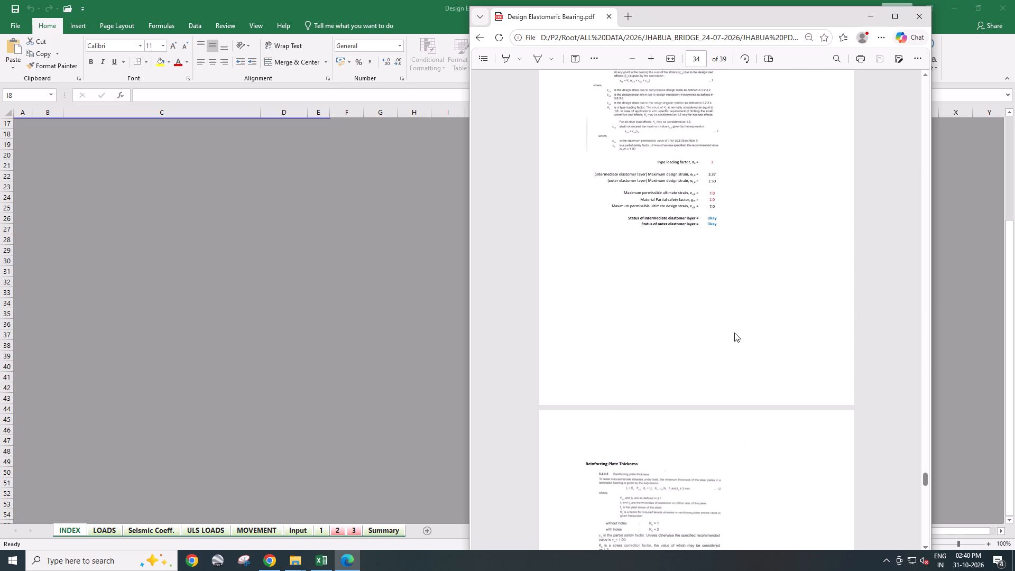
pyautogui.press('pagedown')
pyautogui.press('pagedown')
pyautogui.press('pagedown')
pyautogui.press('pagedown')
pyautogui.press('pagedown')
pyautogui.press('pagedown')
pyautogui.press('pagedown')
pyautogui.press('pagedown')
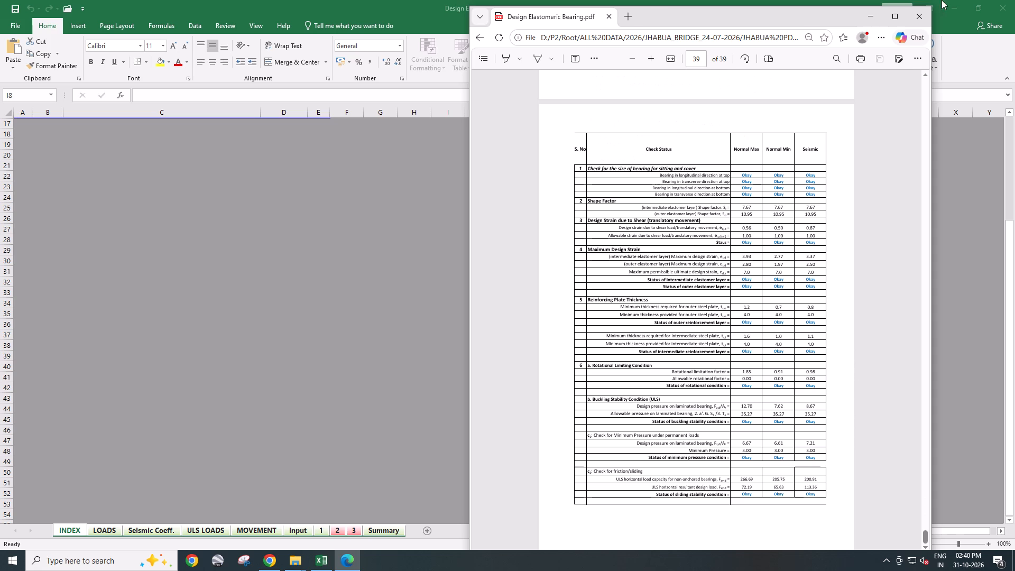
# Close the elastomeric bearing PDF and the bearing workbook.
pyautogui.click(914, 15)
pyautogui.click(1008, 0)
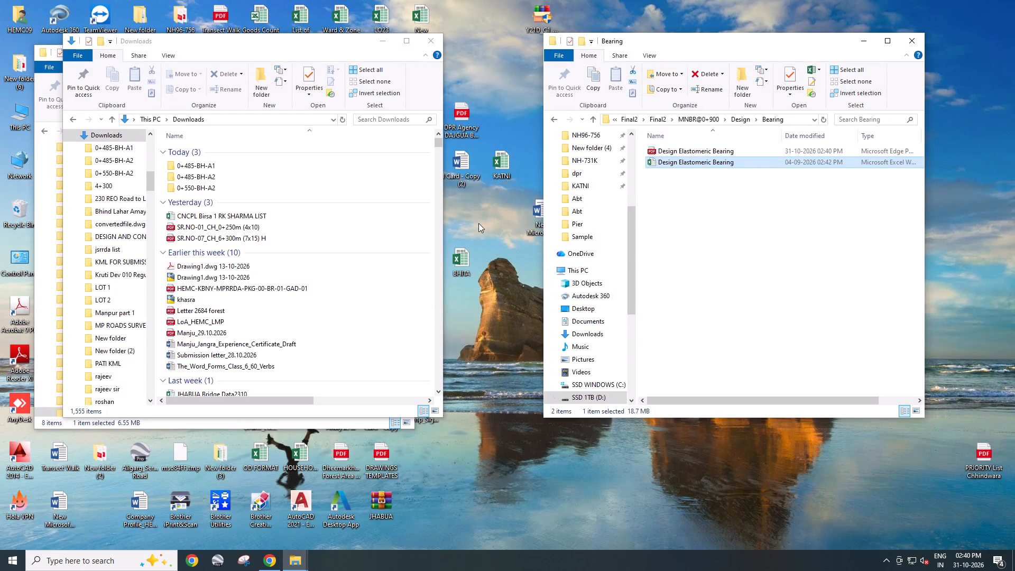
# Open the Design of Pier@0+900 workbook from the Pier folder of MNBR@0+900's Design folder, enabling editing and active content.
pyautogui.click(746, 122)
pyautogui.doubleClick(696, 173)
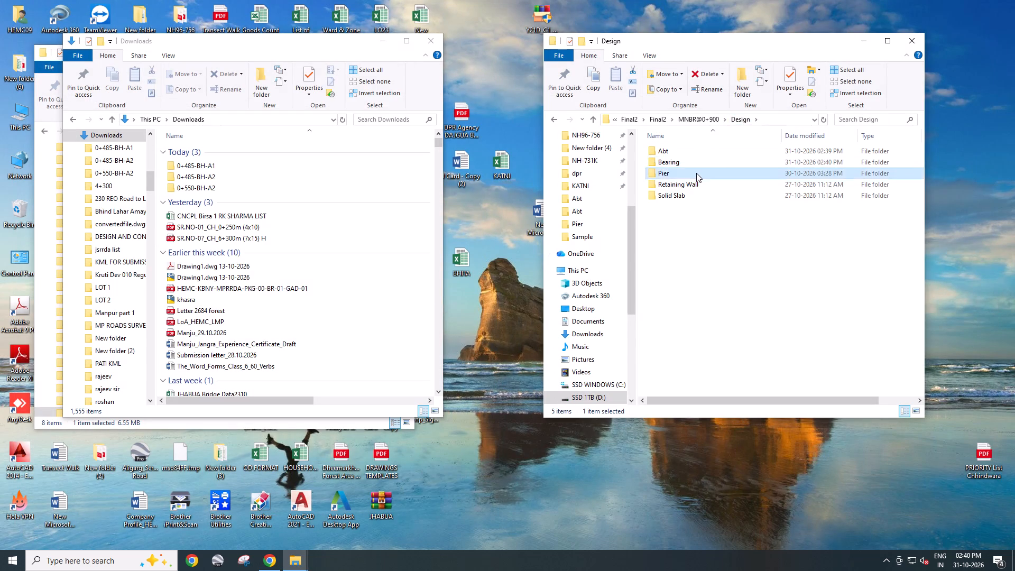
pyautogui.doubleClick(692, 156)
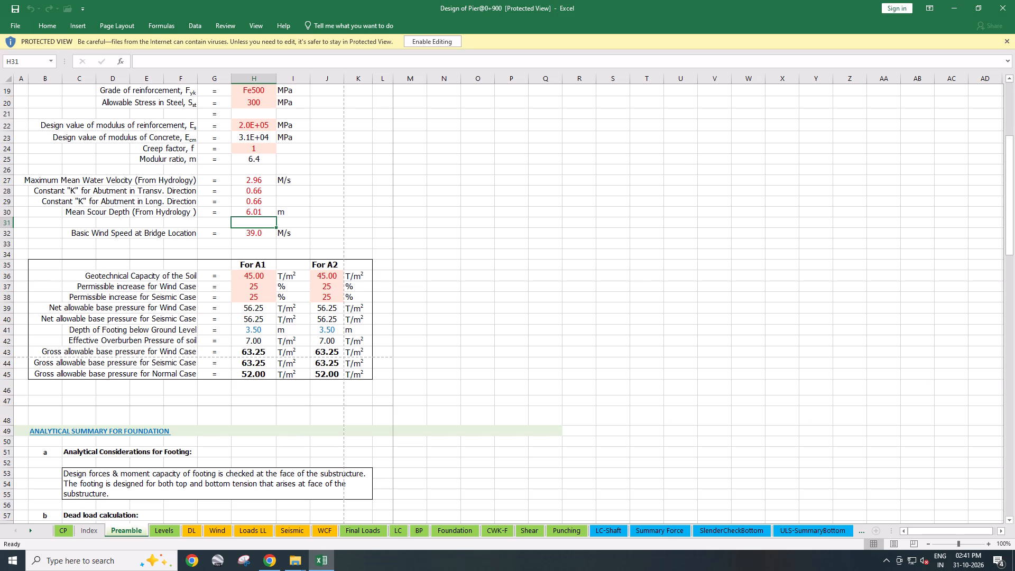
pyautogui.click(421, 41)
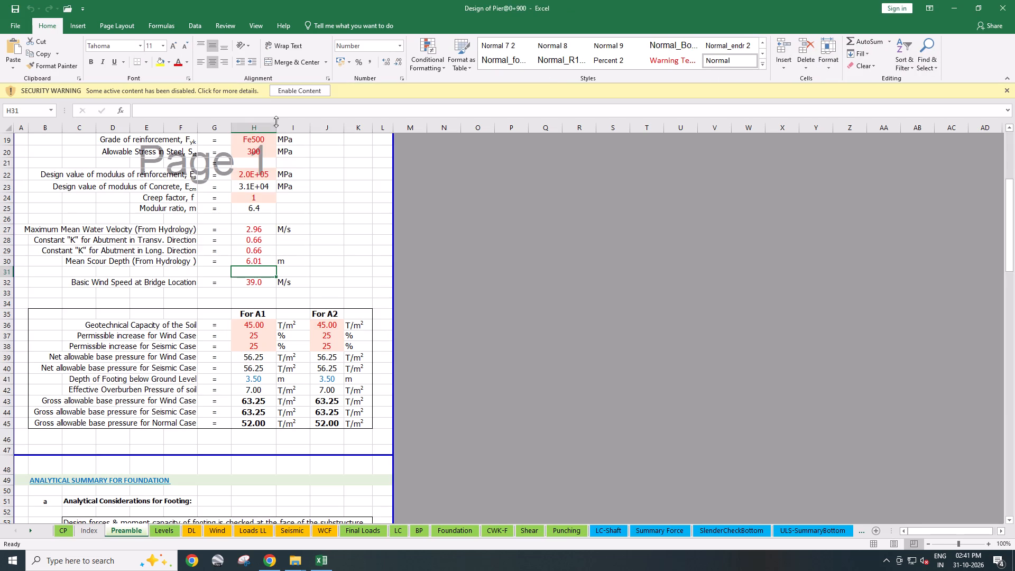
pyautogui.click(297, 94)
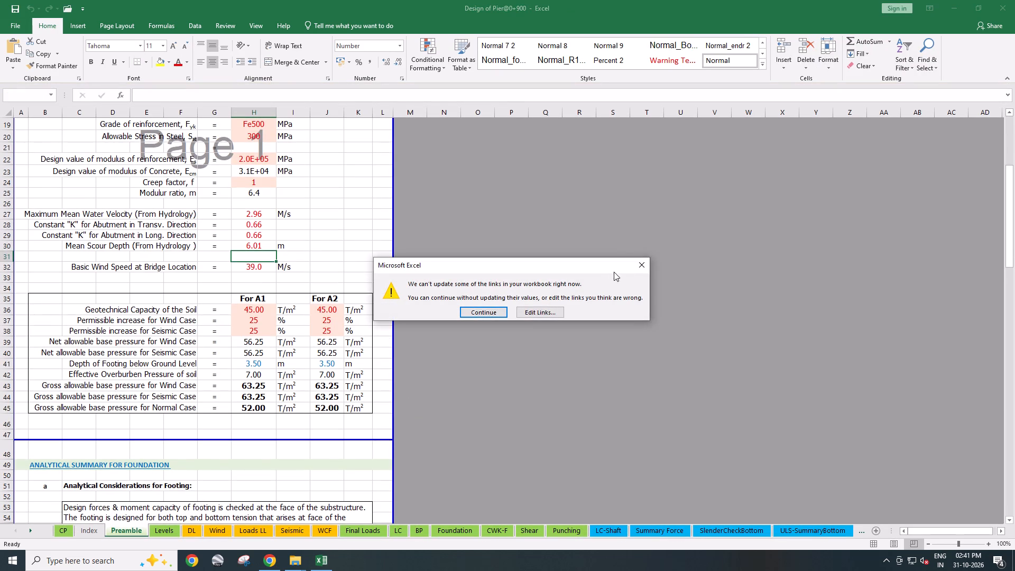
pyautogui.click(632, 266)
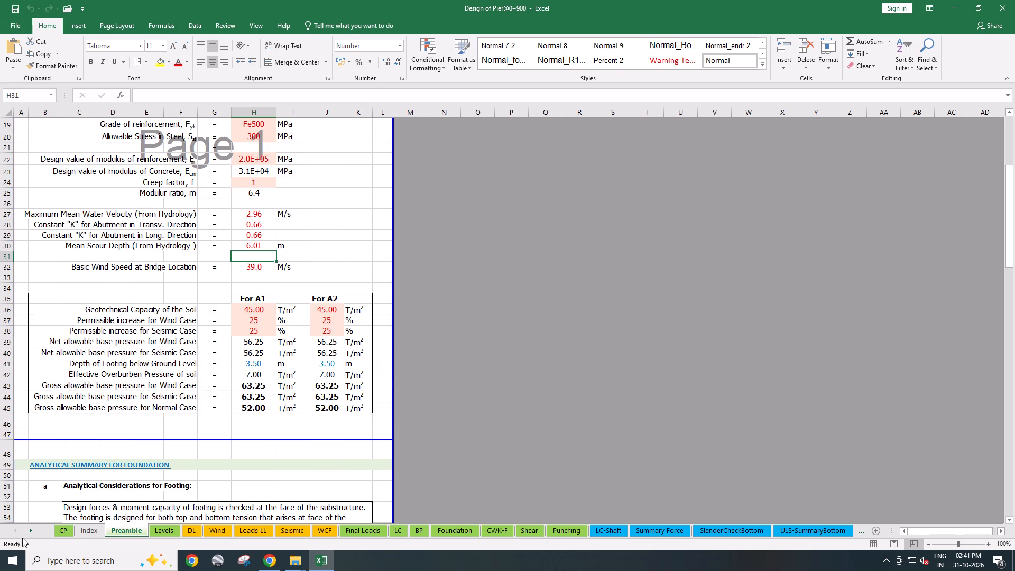
# Select all sheets of the pier workbook and save them as the PDF Design of Pier@0+900 in the Pier folder.
pyautogui.doubleClick(13, 527)
pyautogui.rightClick(58, 533)
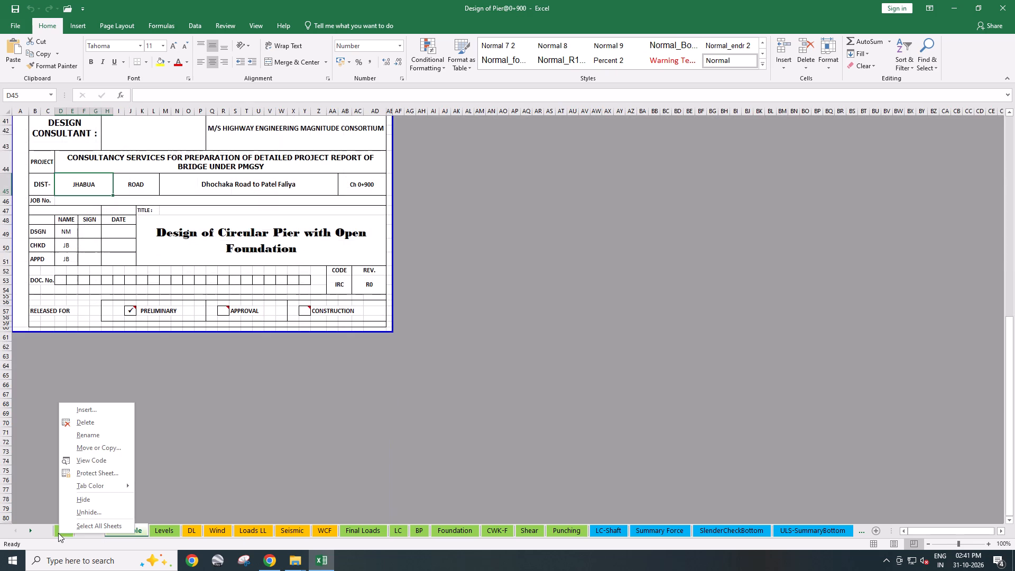
pyautogui.click(85, 529)
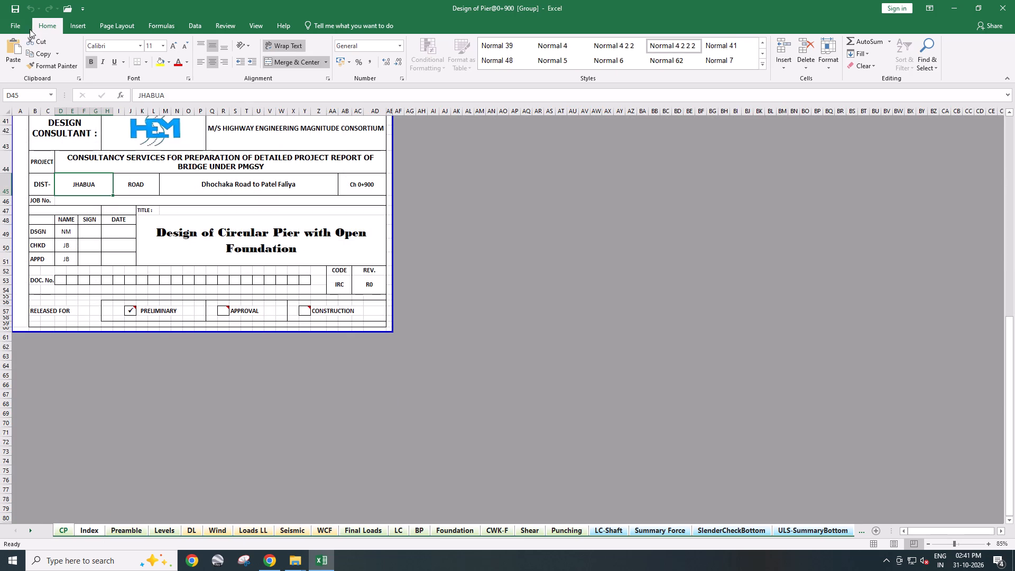
pyautogui.click(22, 29)
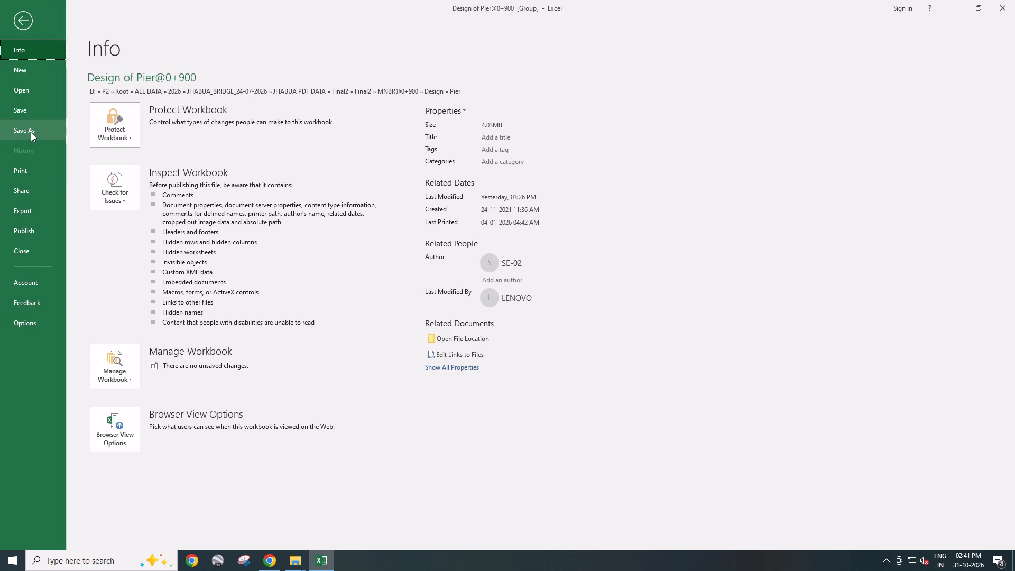
pyautogui.click(31, 132)
pyautogui.click(128, 202)
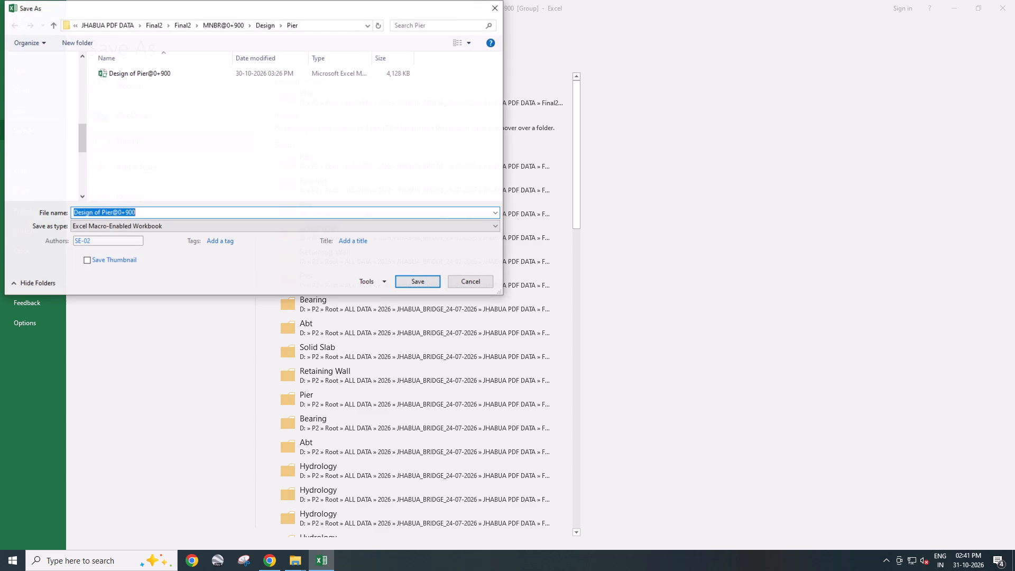
pyautogui.click(128, 227)
pyautogui.click(91, 438)
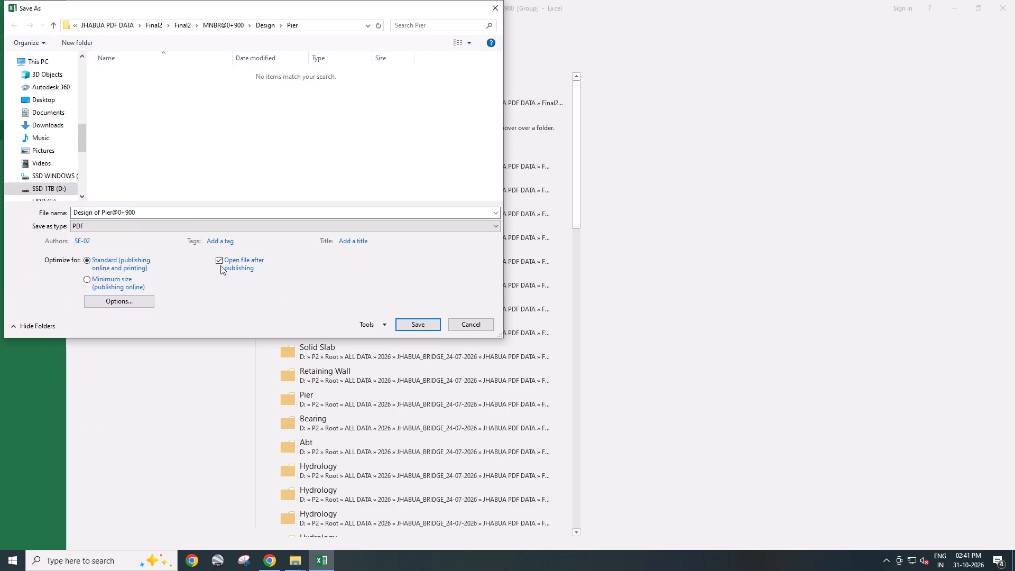
pyautogui.click(427, 327)
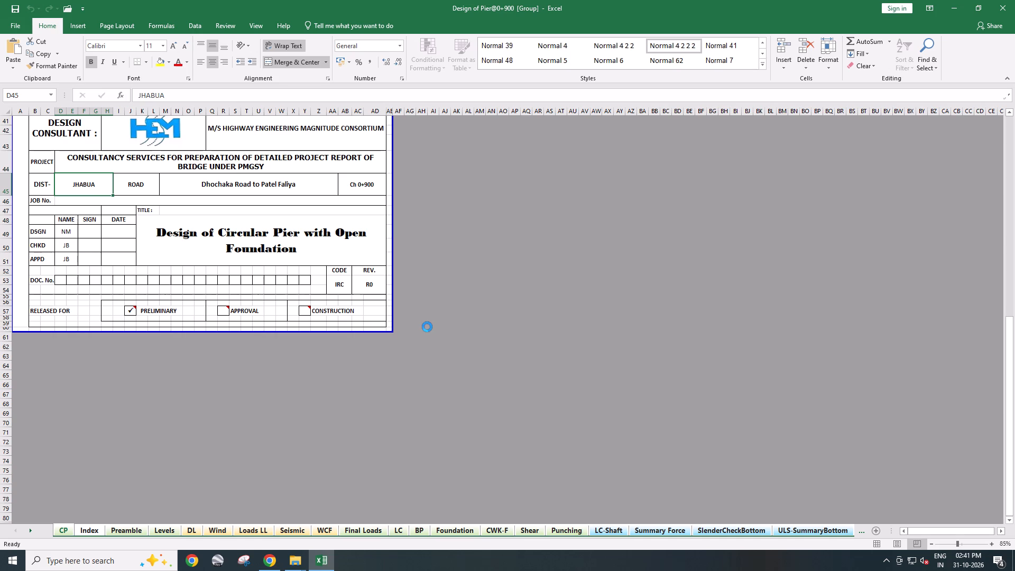